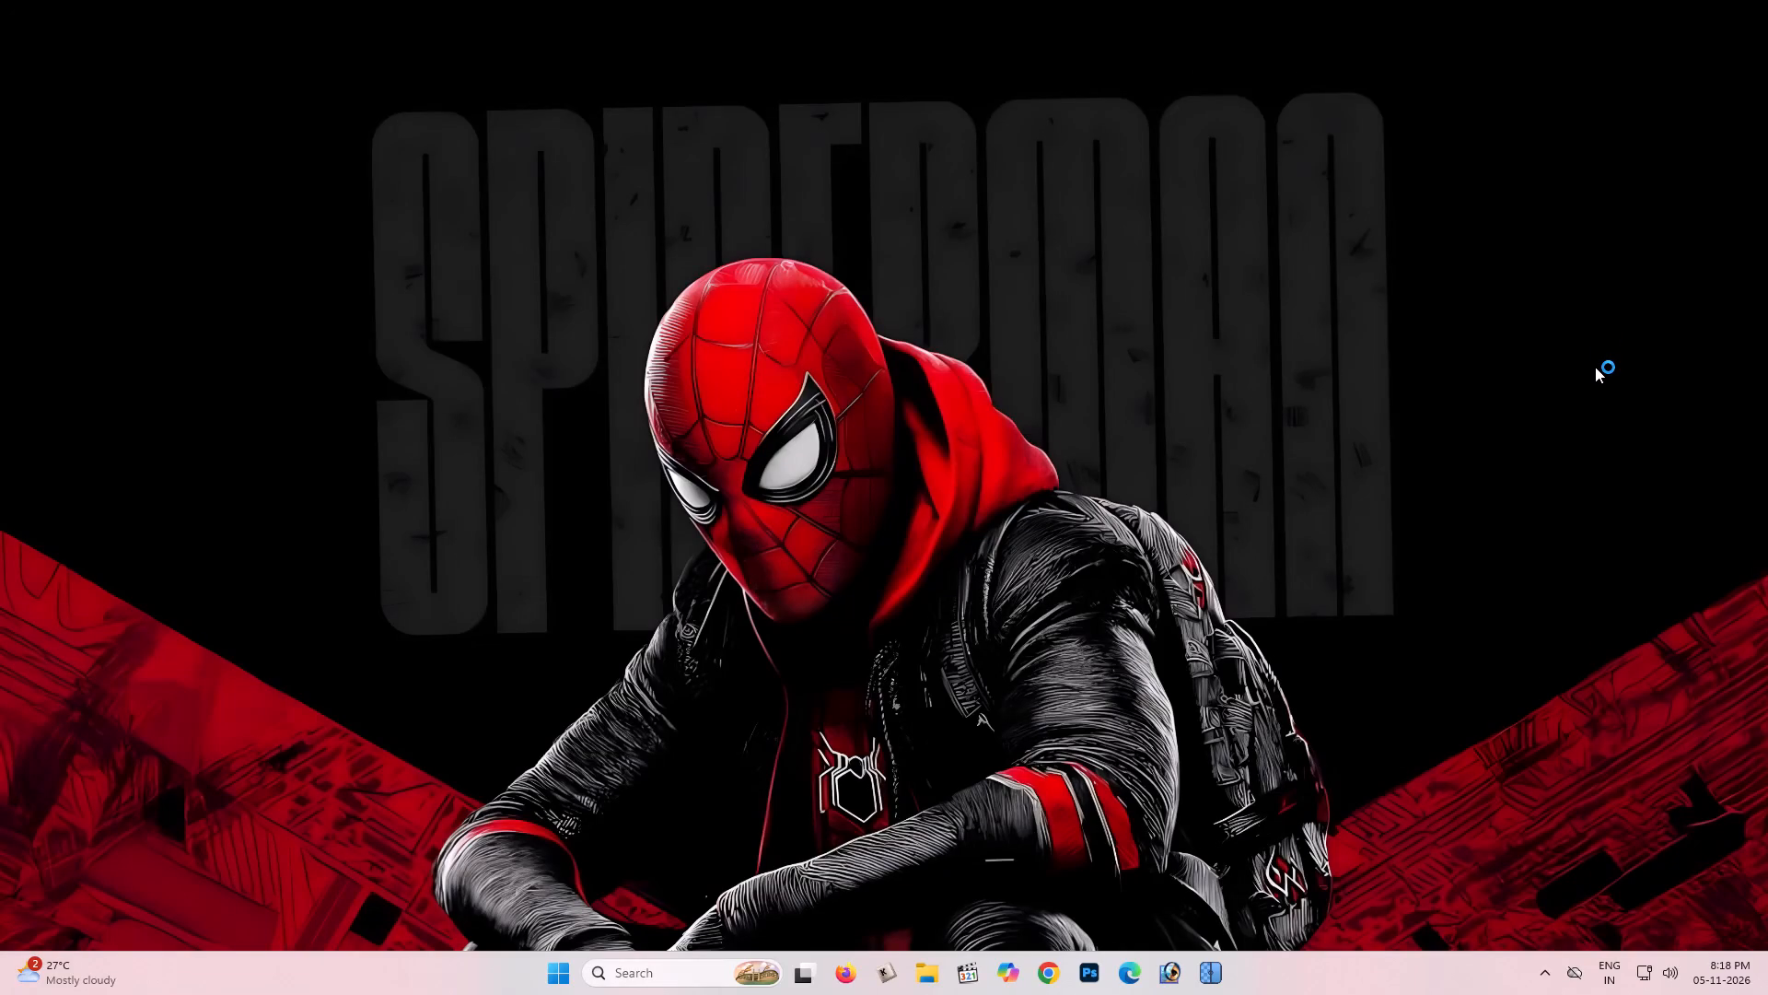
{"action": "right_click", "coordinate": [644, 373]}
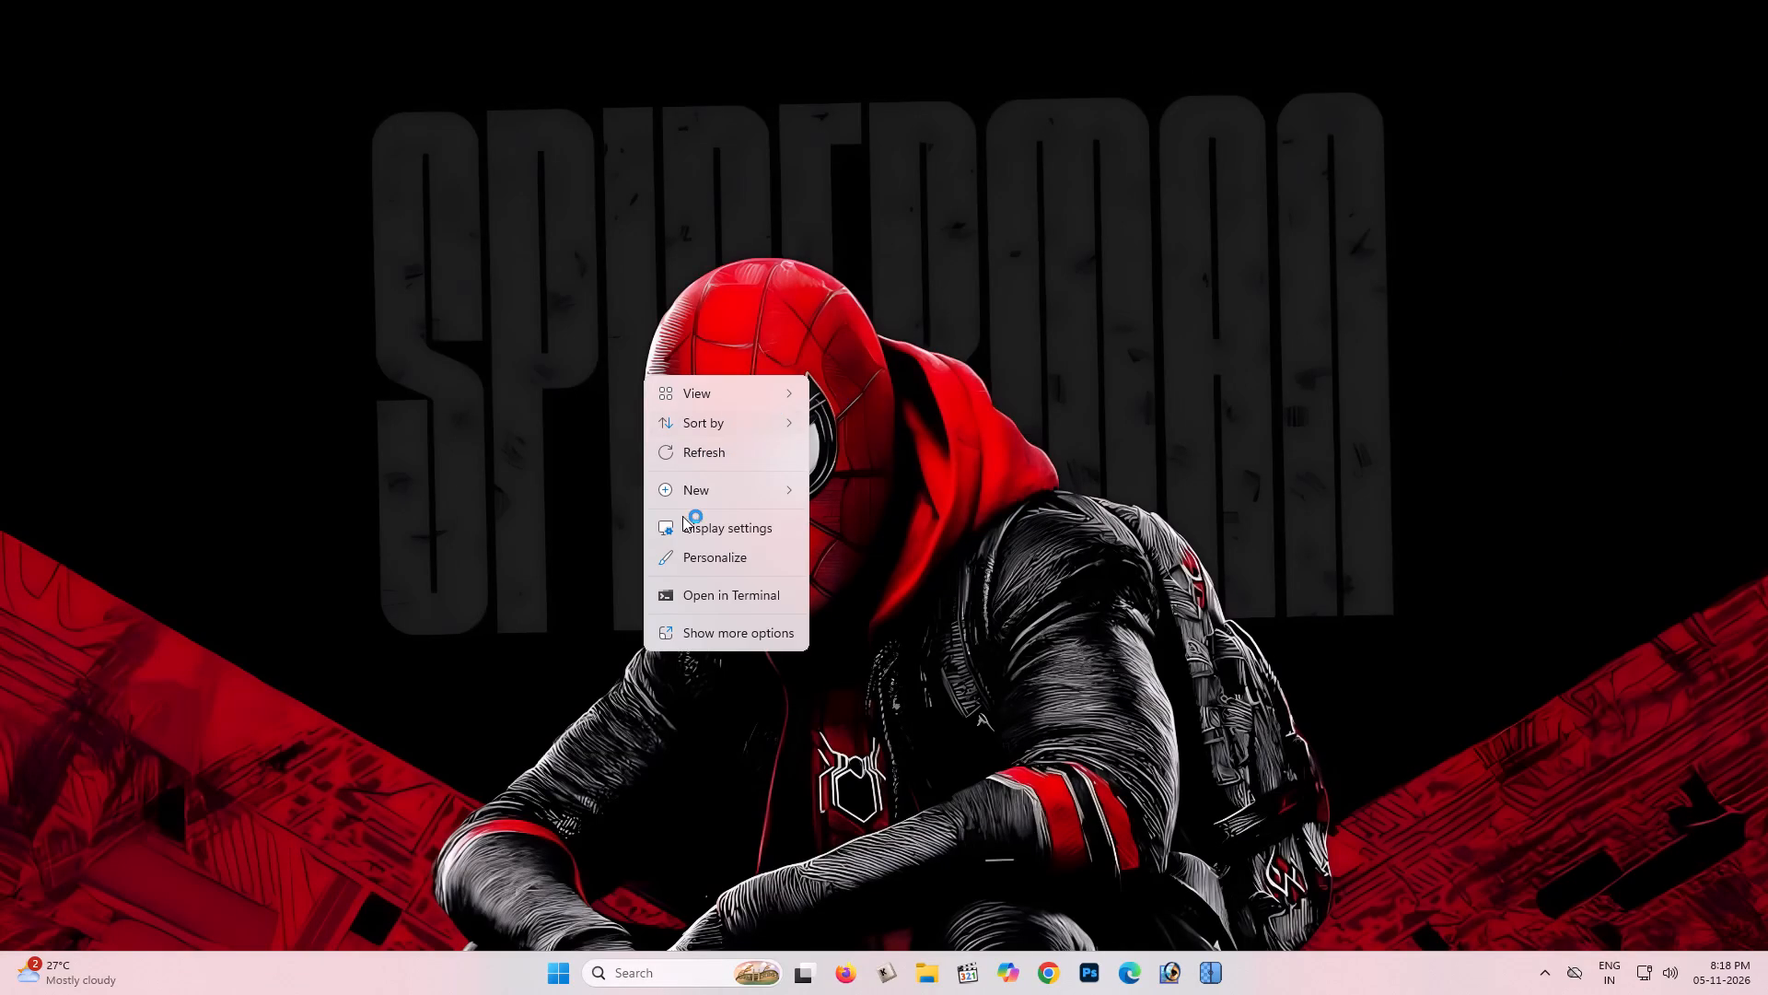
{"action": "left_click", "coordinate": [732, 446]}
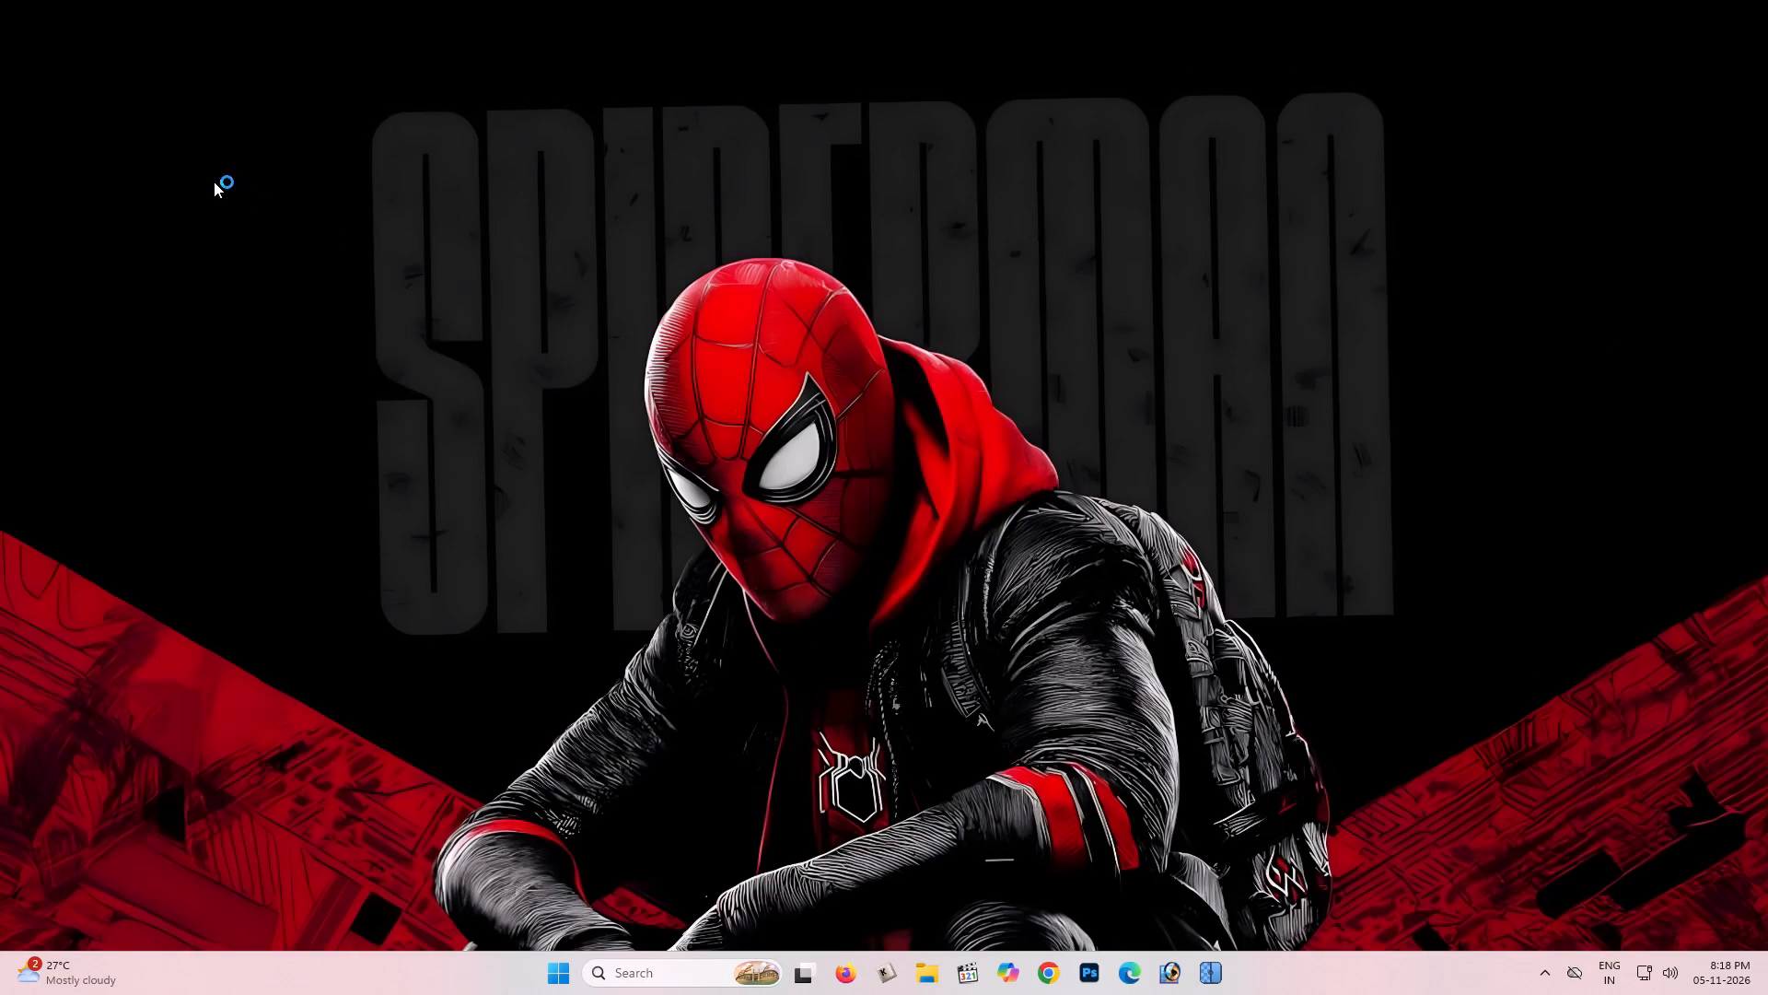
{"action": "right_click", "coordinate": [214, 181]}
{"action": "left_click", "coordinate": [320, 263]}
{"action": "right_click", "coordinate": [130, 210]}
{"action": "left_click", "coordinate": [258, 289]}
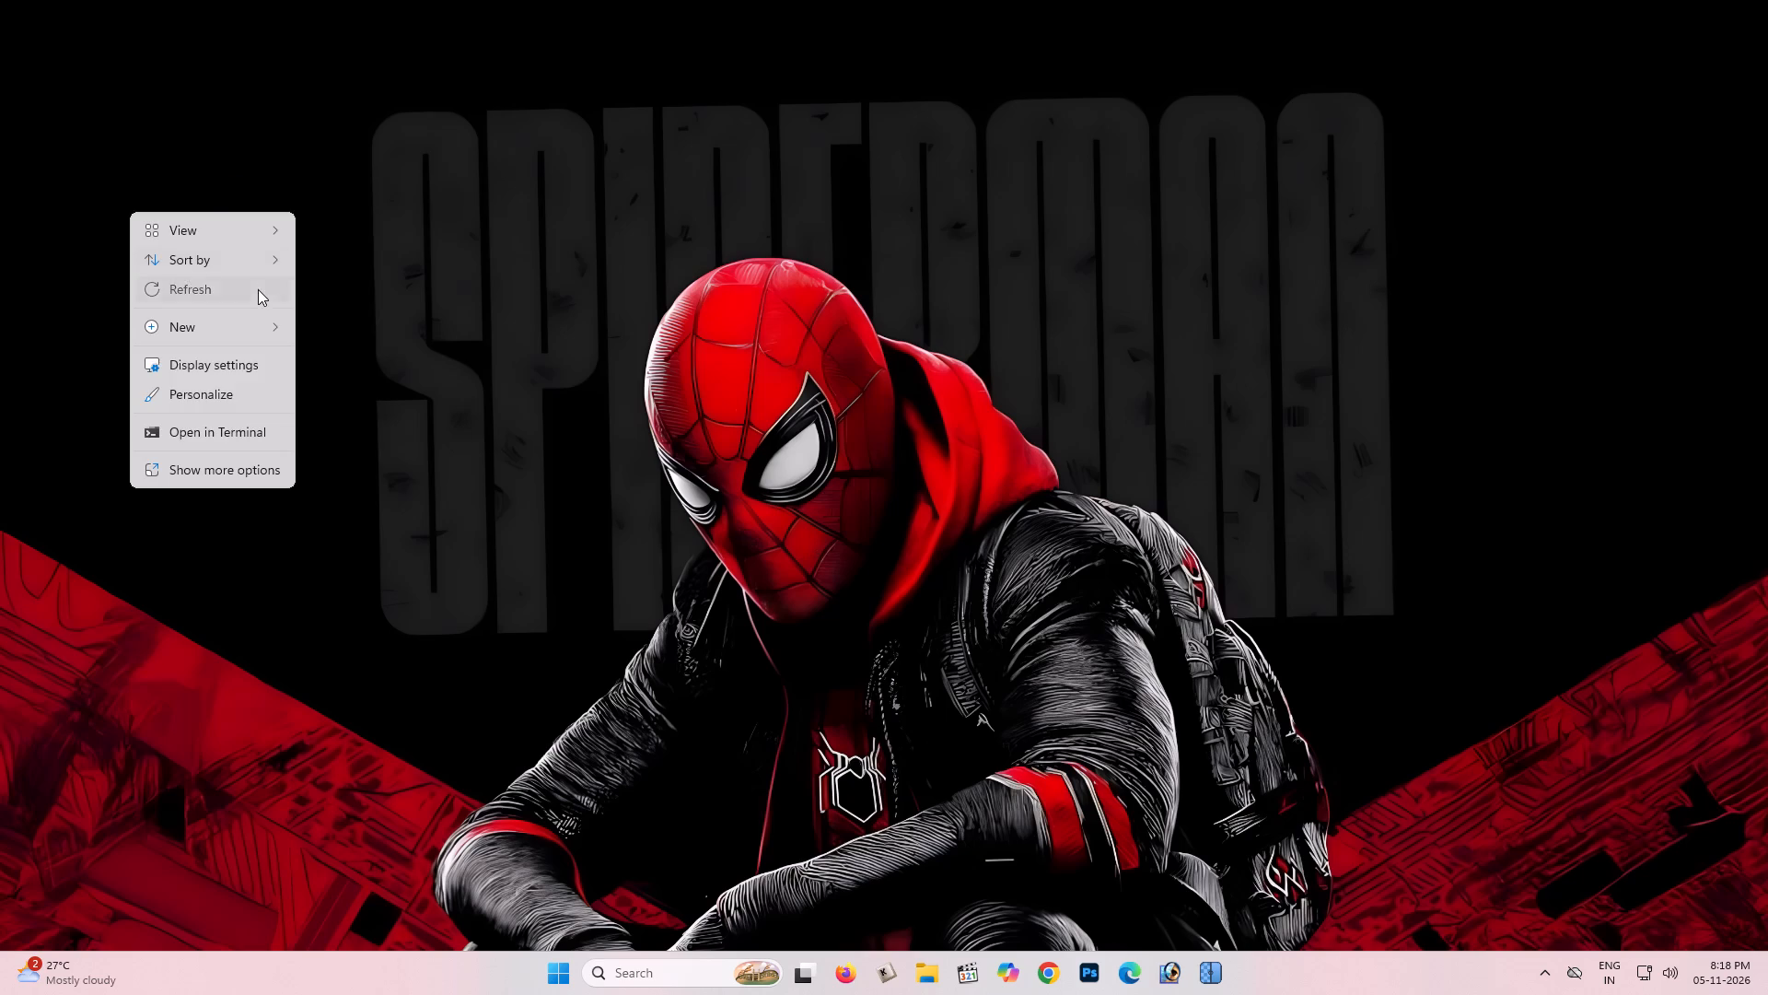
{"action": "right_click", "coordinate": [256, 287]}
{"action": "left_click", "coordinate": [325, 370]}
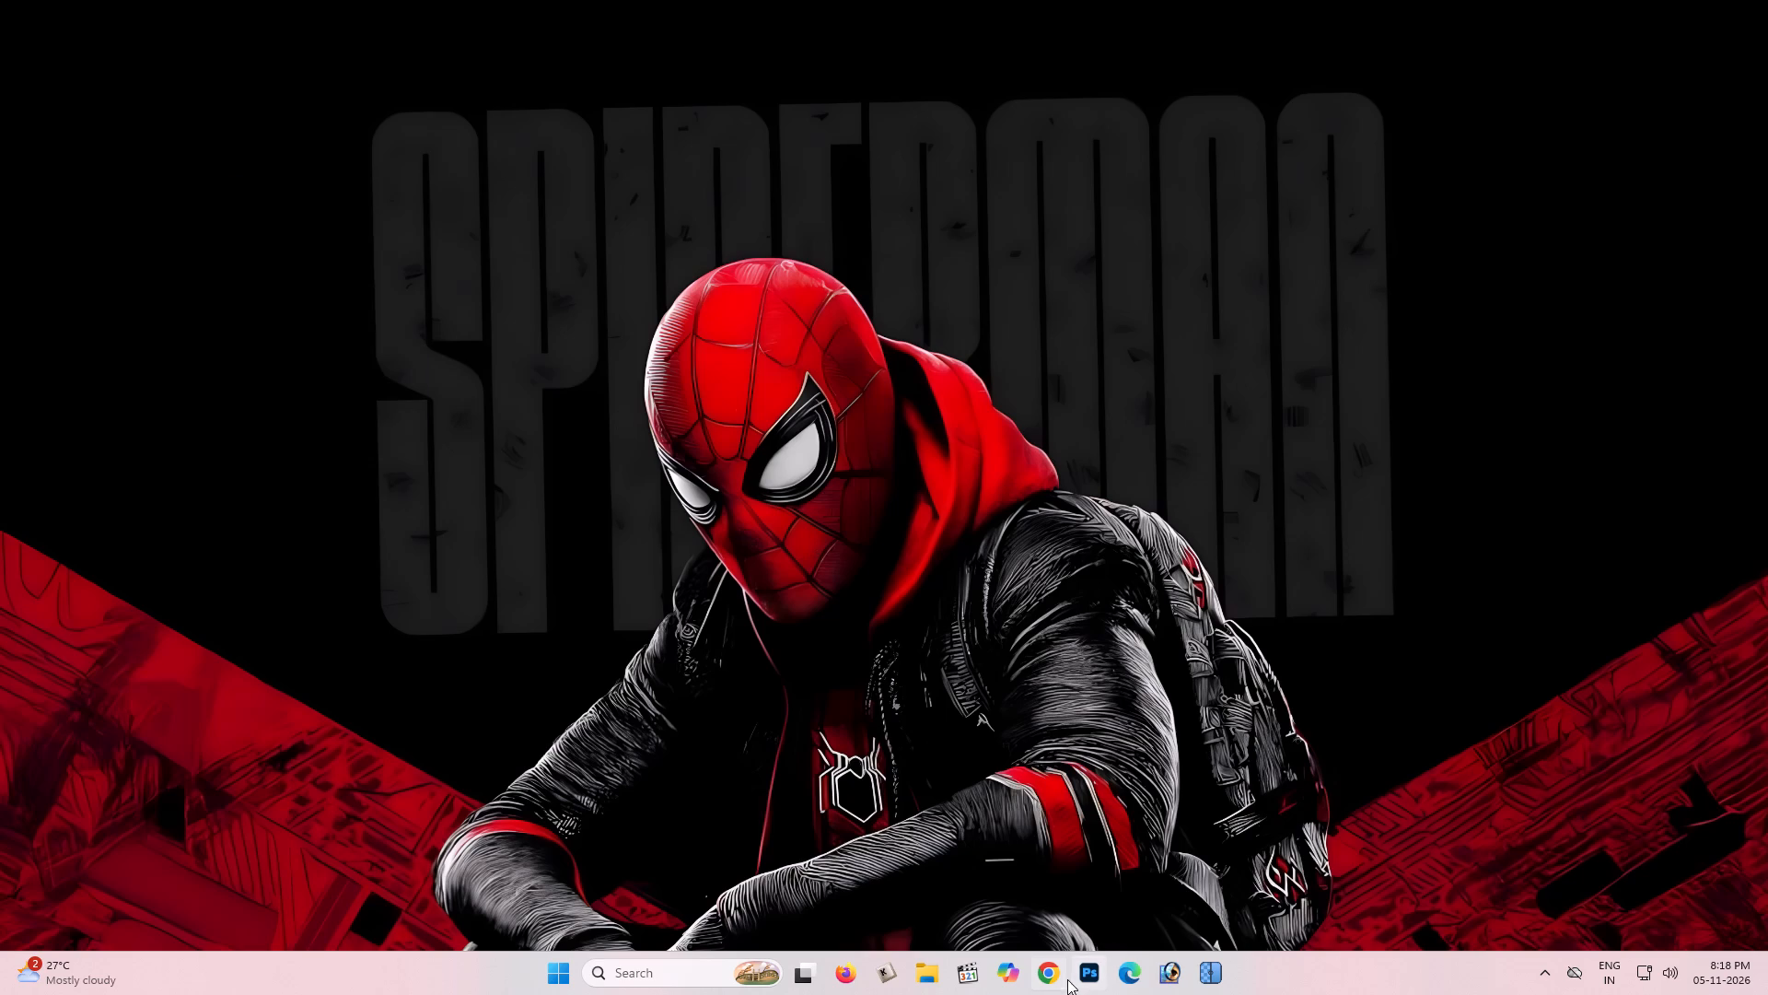
Open a Google Chrome window from the desktop.
{"action": "left_click", "coordinate": [1049, 985]}
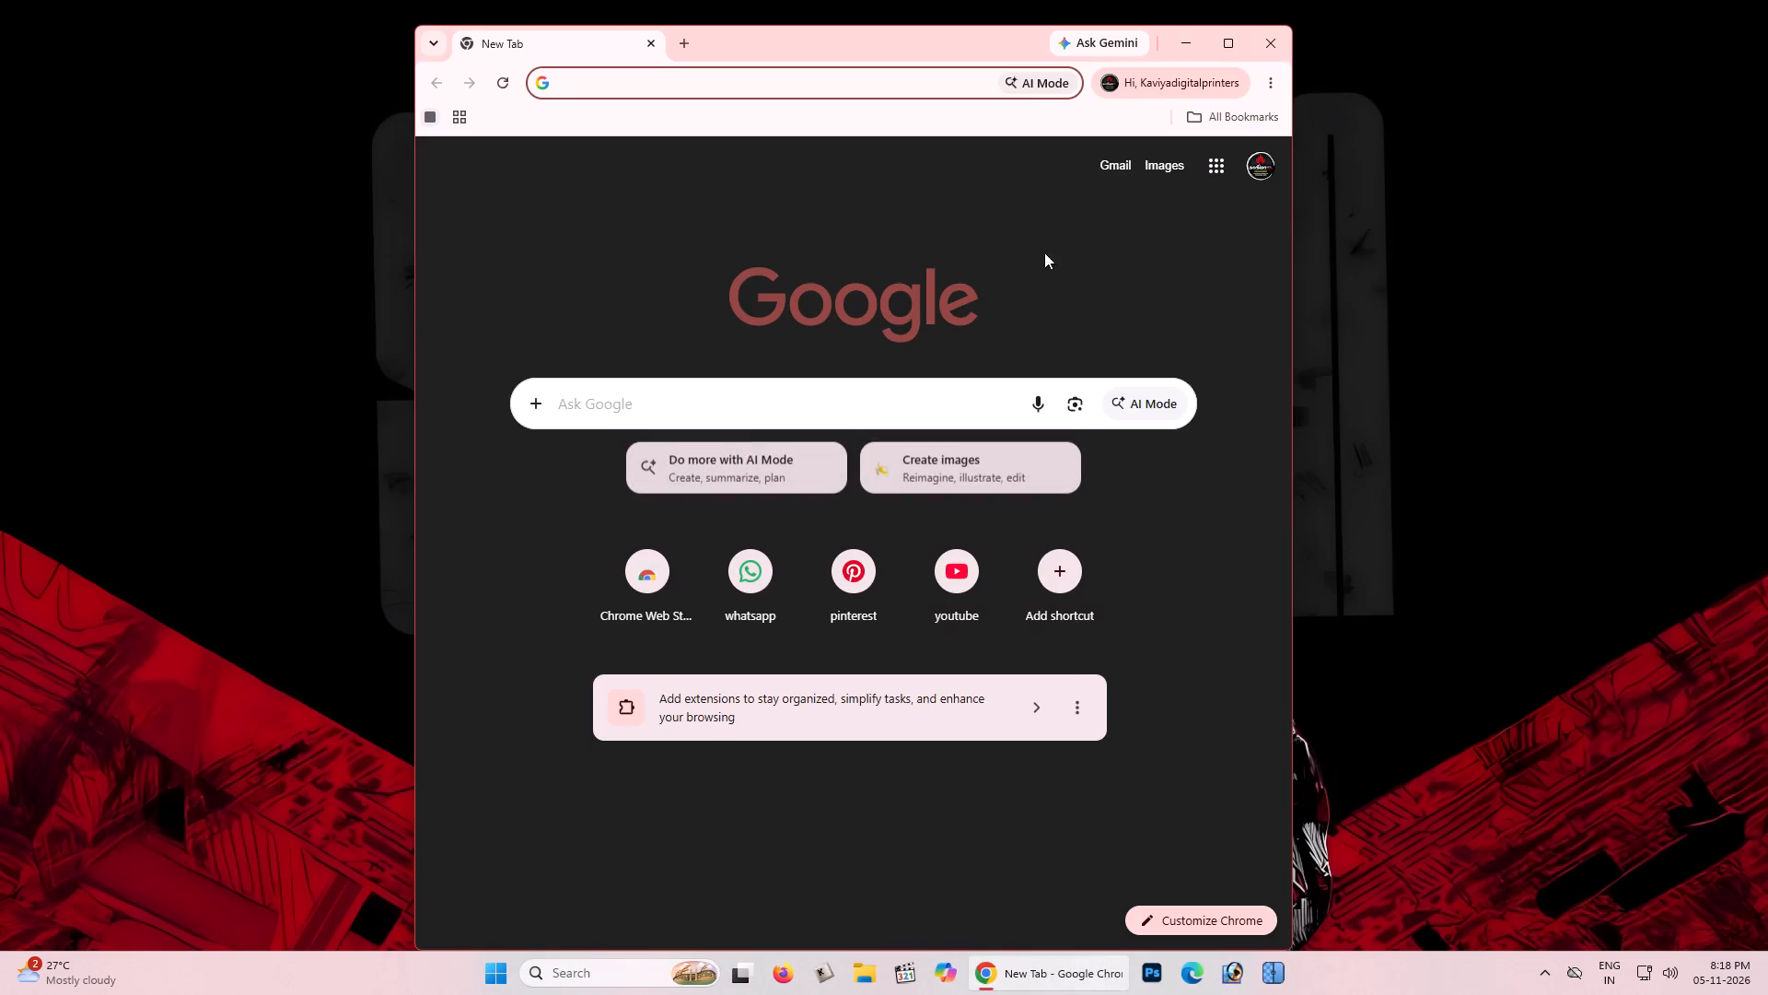
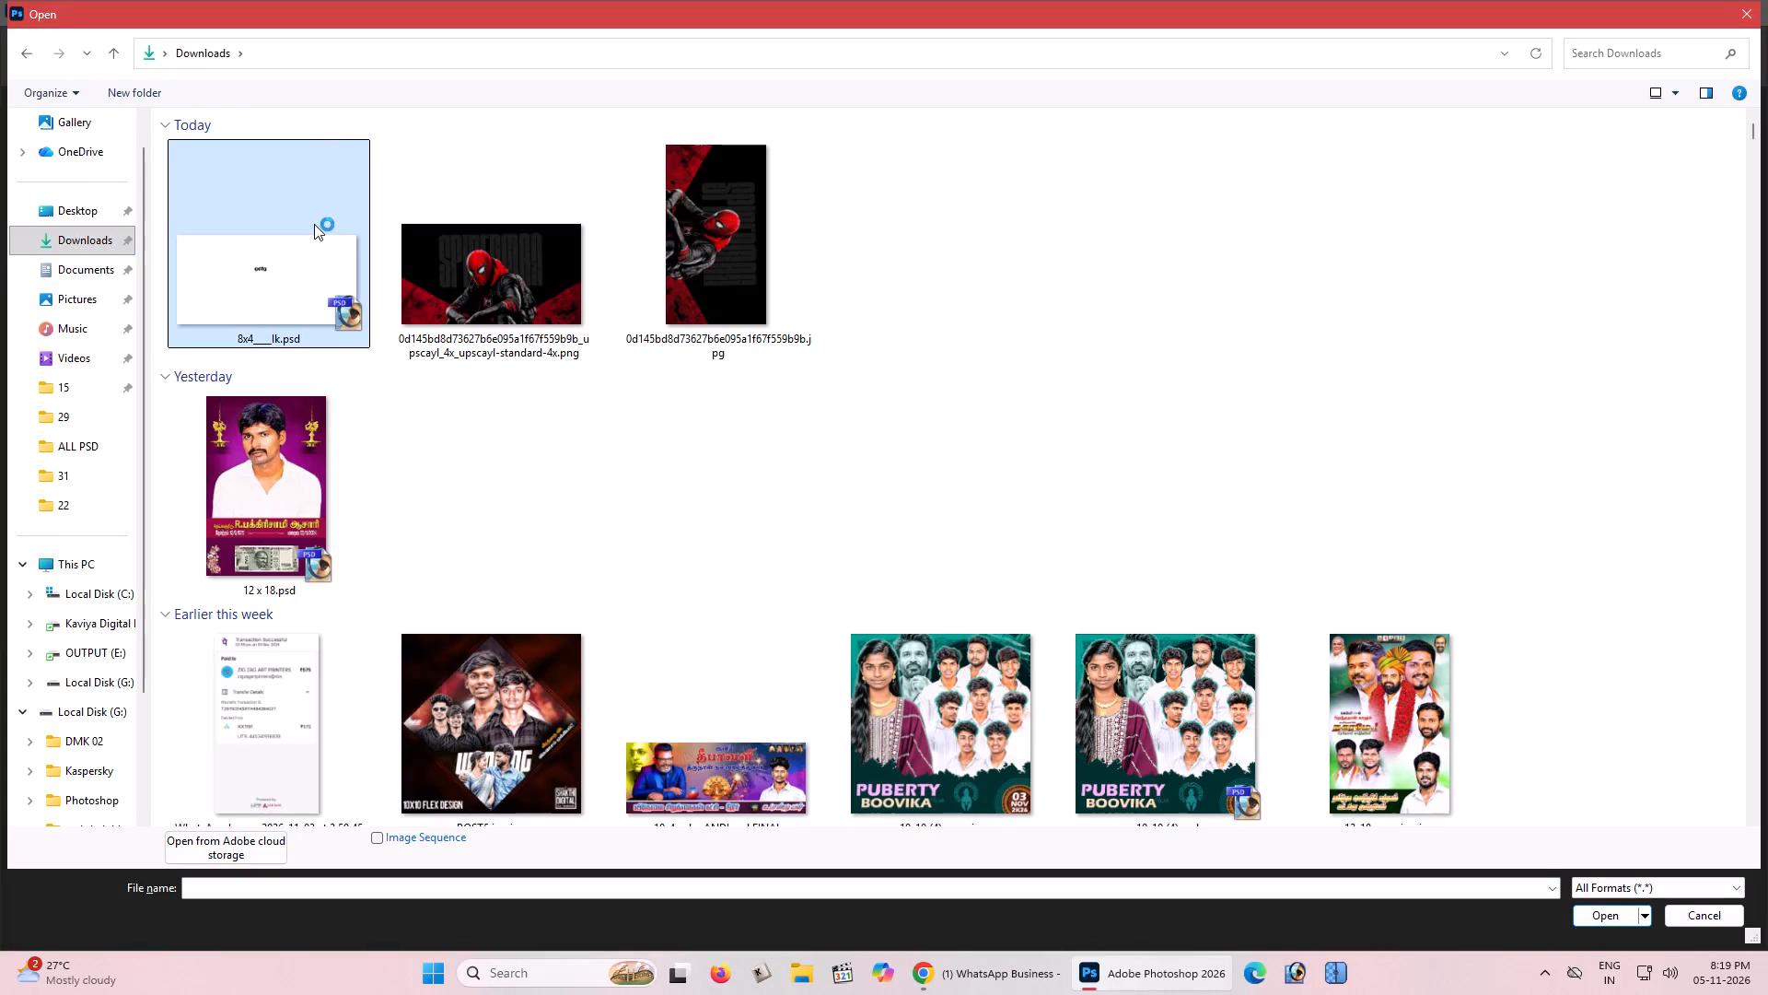
Open the 8x4___lk.psd document from the Downloads folder.
{"action": "key", "text": "Return"}
{"action": "scroll", "coordinate": [577, 329], "scroll_direction": "up", "scroll_amount": 3}
{"action": "scroll", "coordinate": [788, 388], "scroll_direction": "down", "scroll_amount": 3}
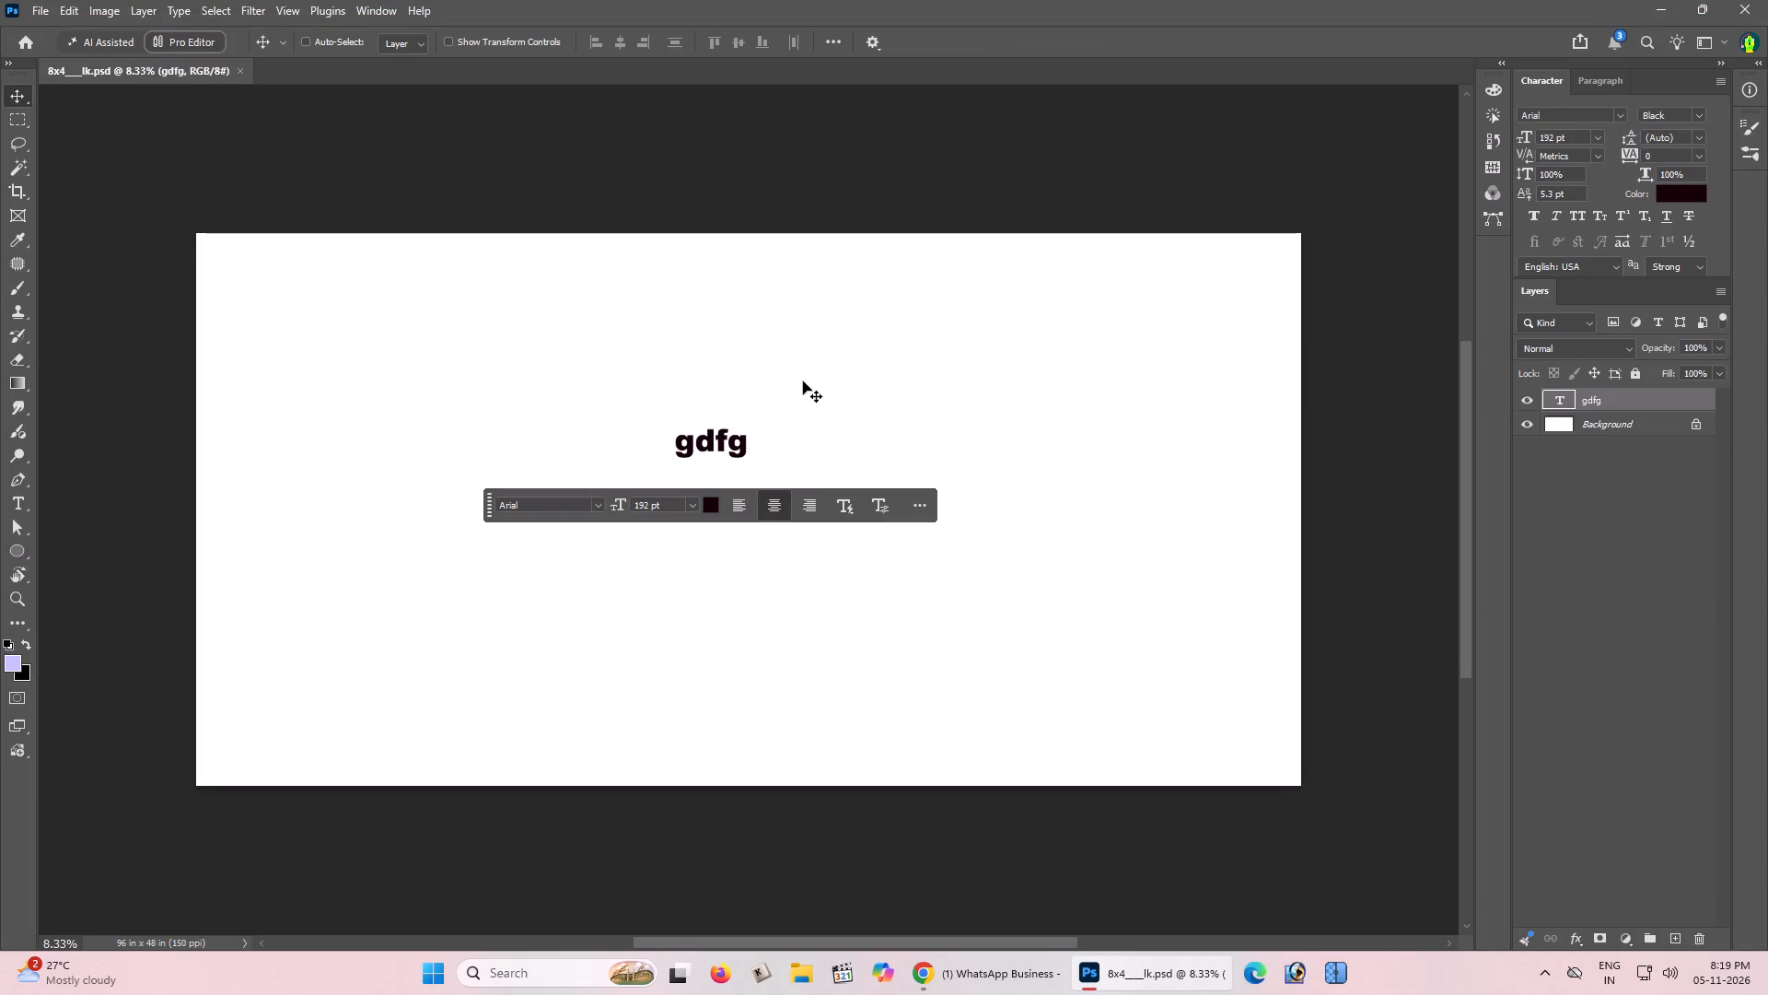
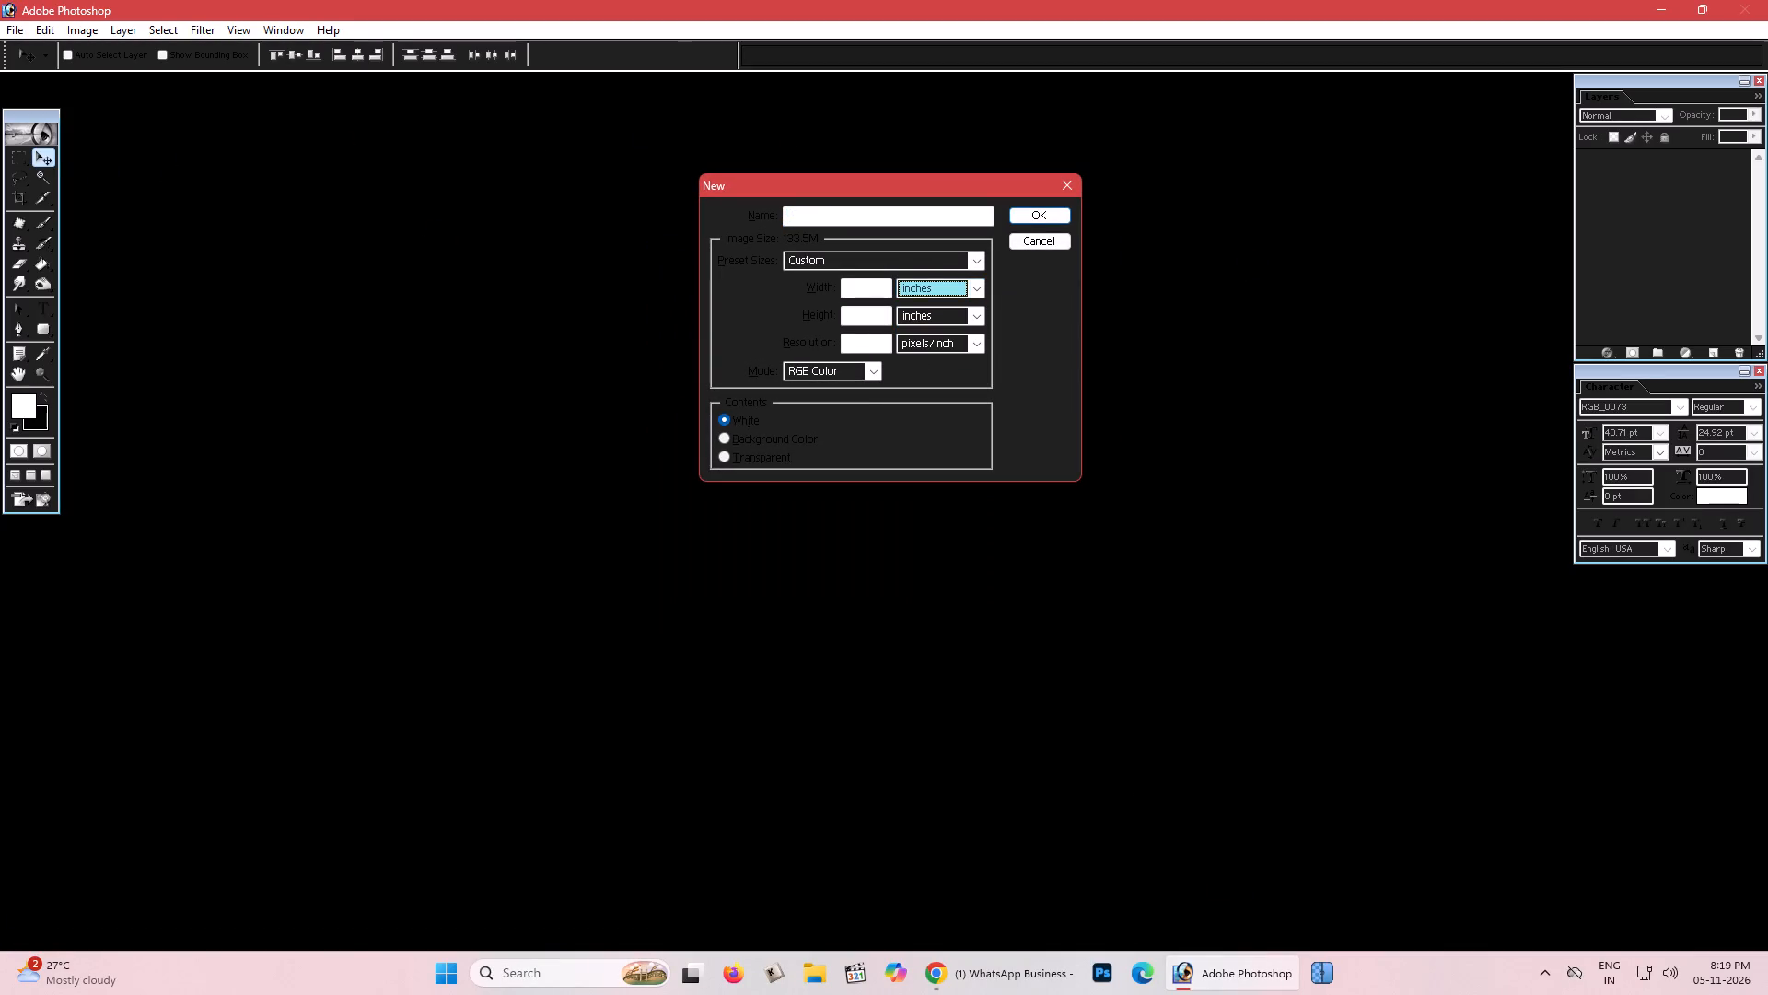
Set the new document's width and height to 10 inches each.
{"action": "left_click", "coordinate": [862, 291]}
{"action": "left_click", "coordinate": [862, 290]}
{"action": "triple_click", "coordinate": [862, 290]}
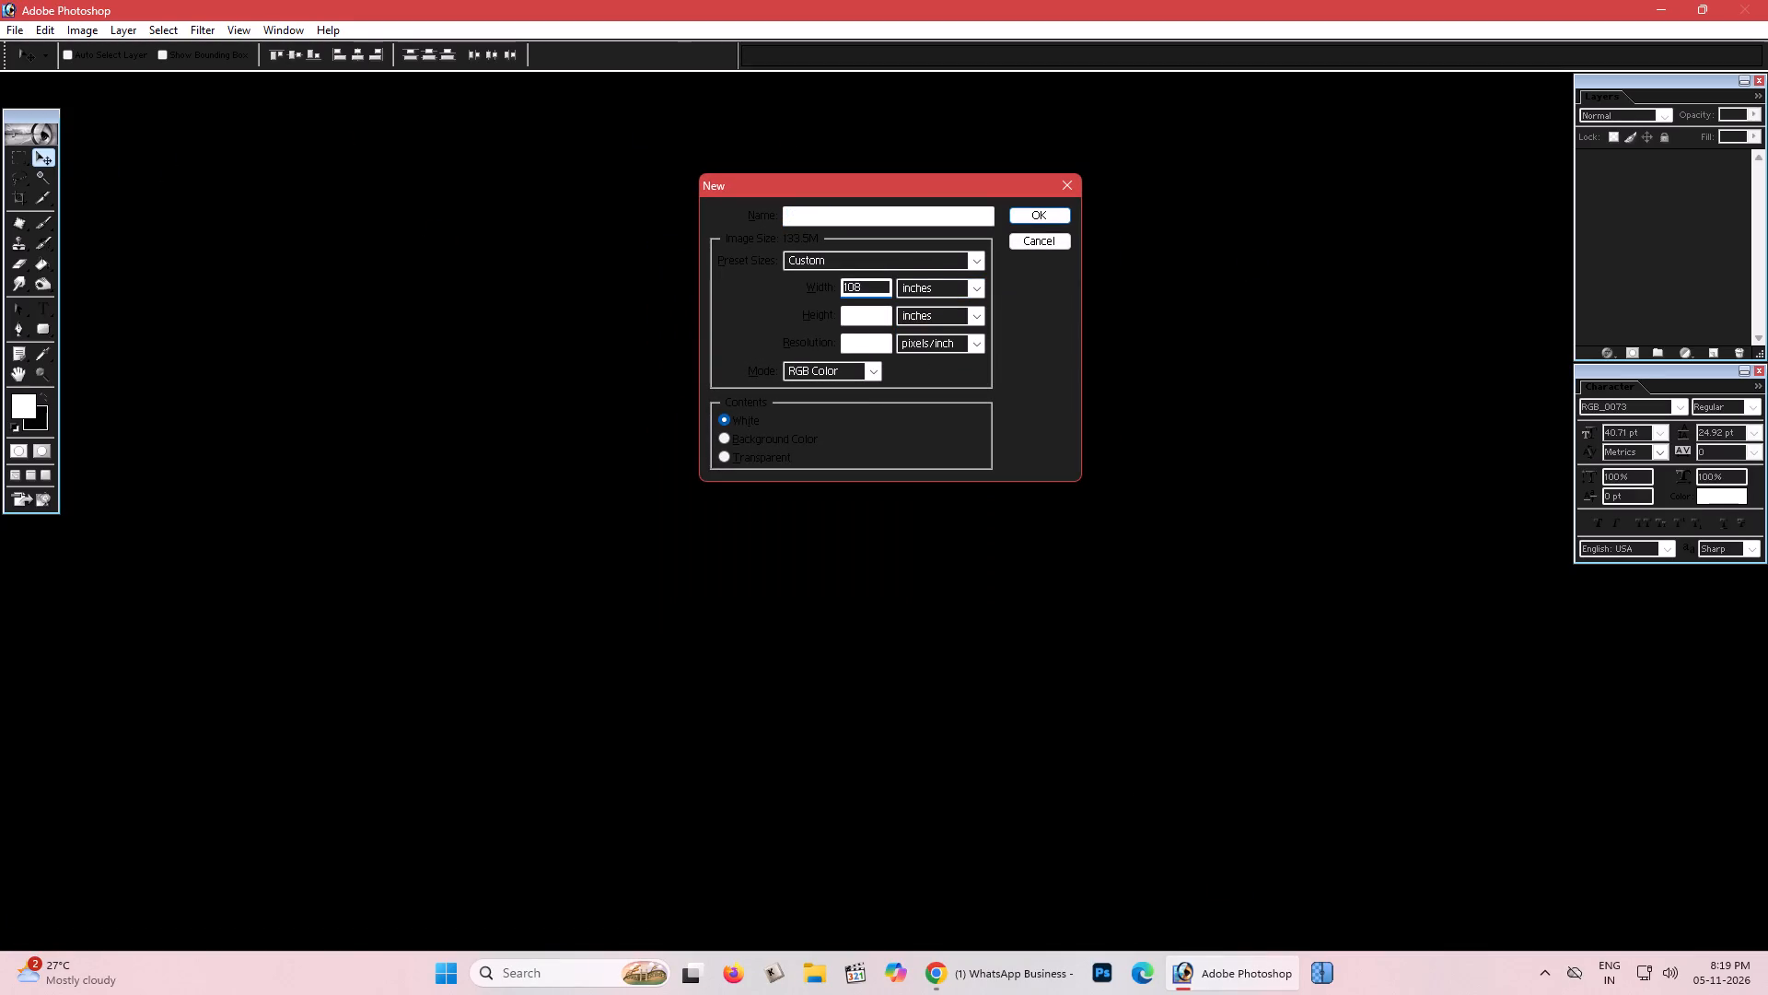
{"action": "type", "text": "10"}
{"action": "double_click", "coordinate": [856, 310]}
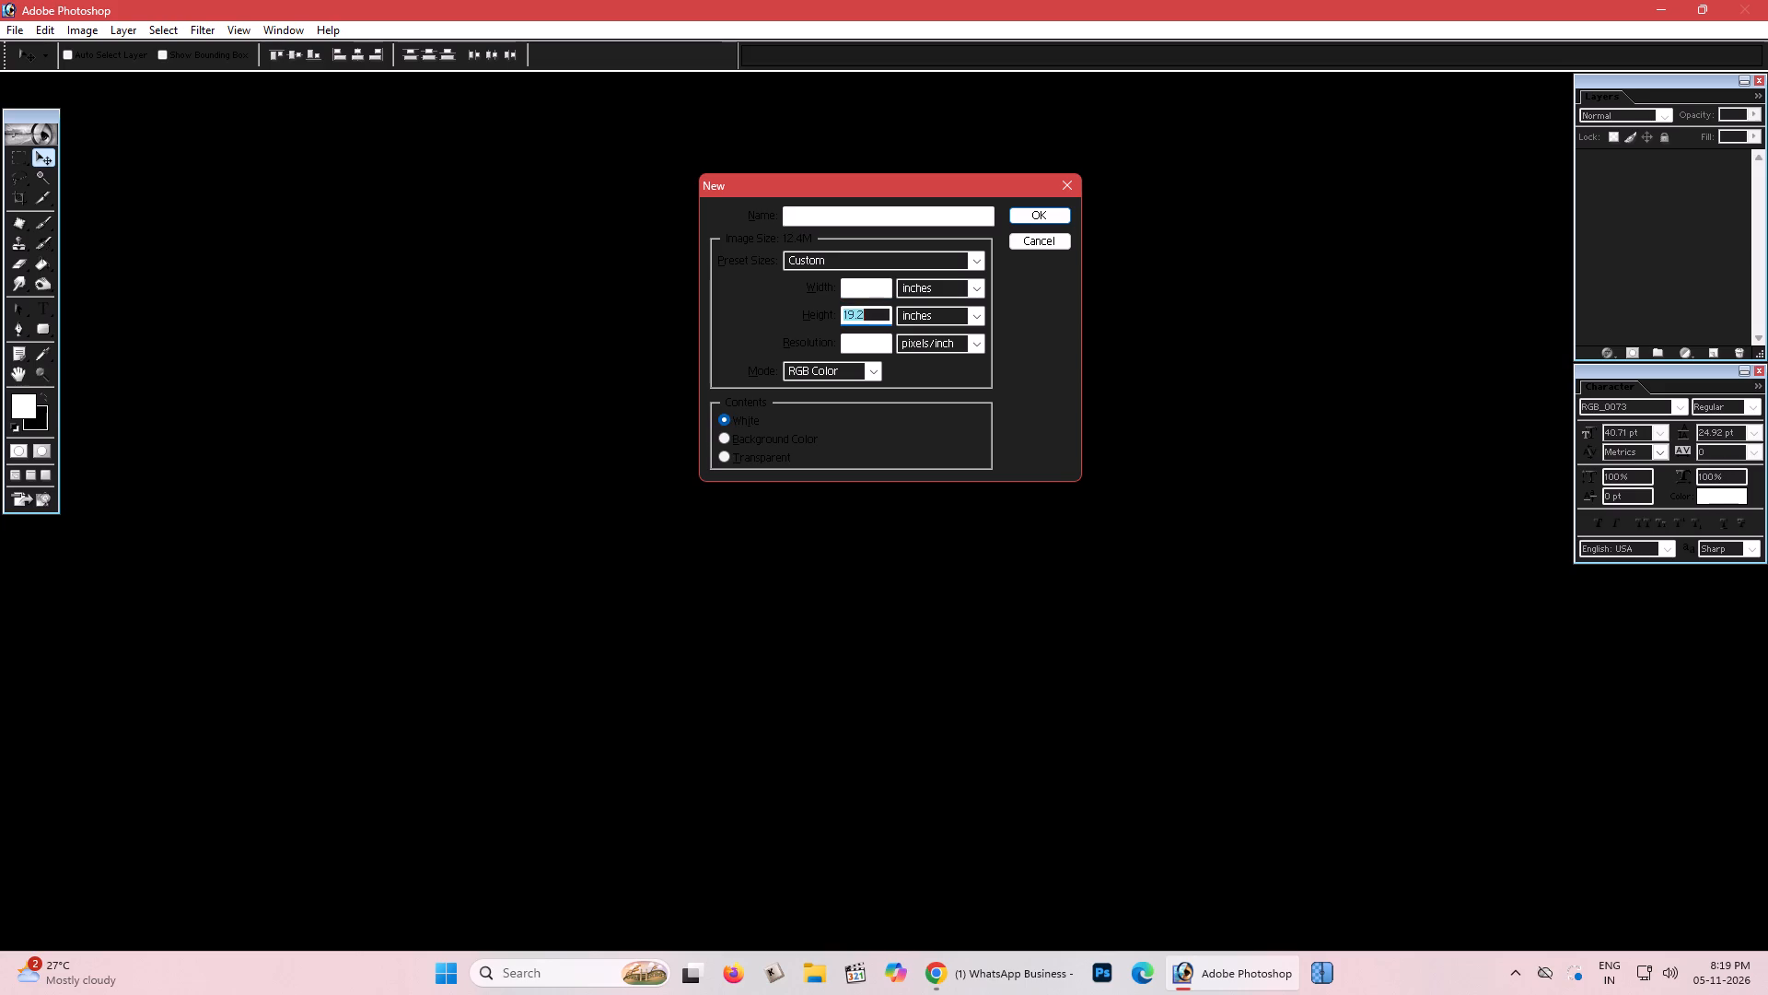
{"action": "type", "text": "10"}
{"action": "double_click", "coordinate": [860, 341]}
Create the new document 8 inches wide and 4 inches high at a resolution of 450 pixels/inch.
{"action": "double_click", "coordinate": [861, 279]}
{"action": "double_click", "coordinate": [861, 286]}
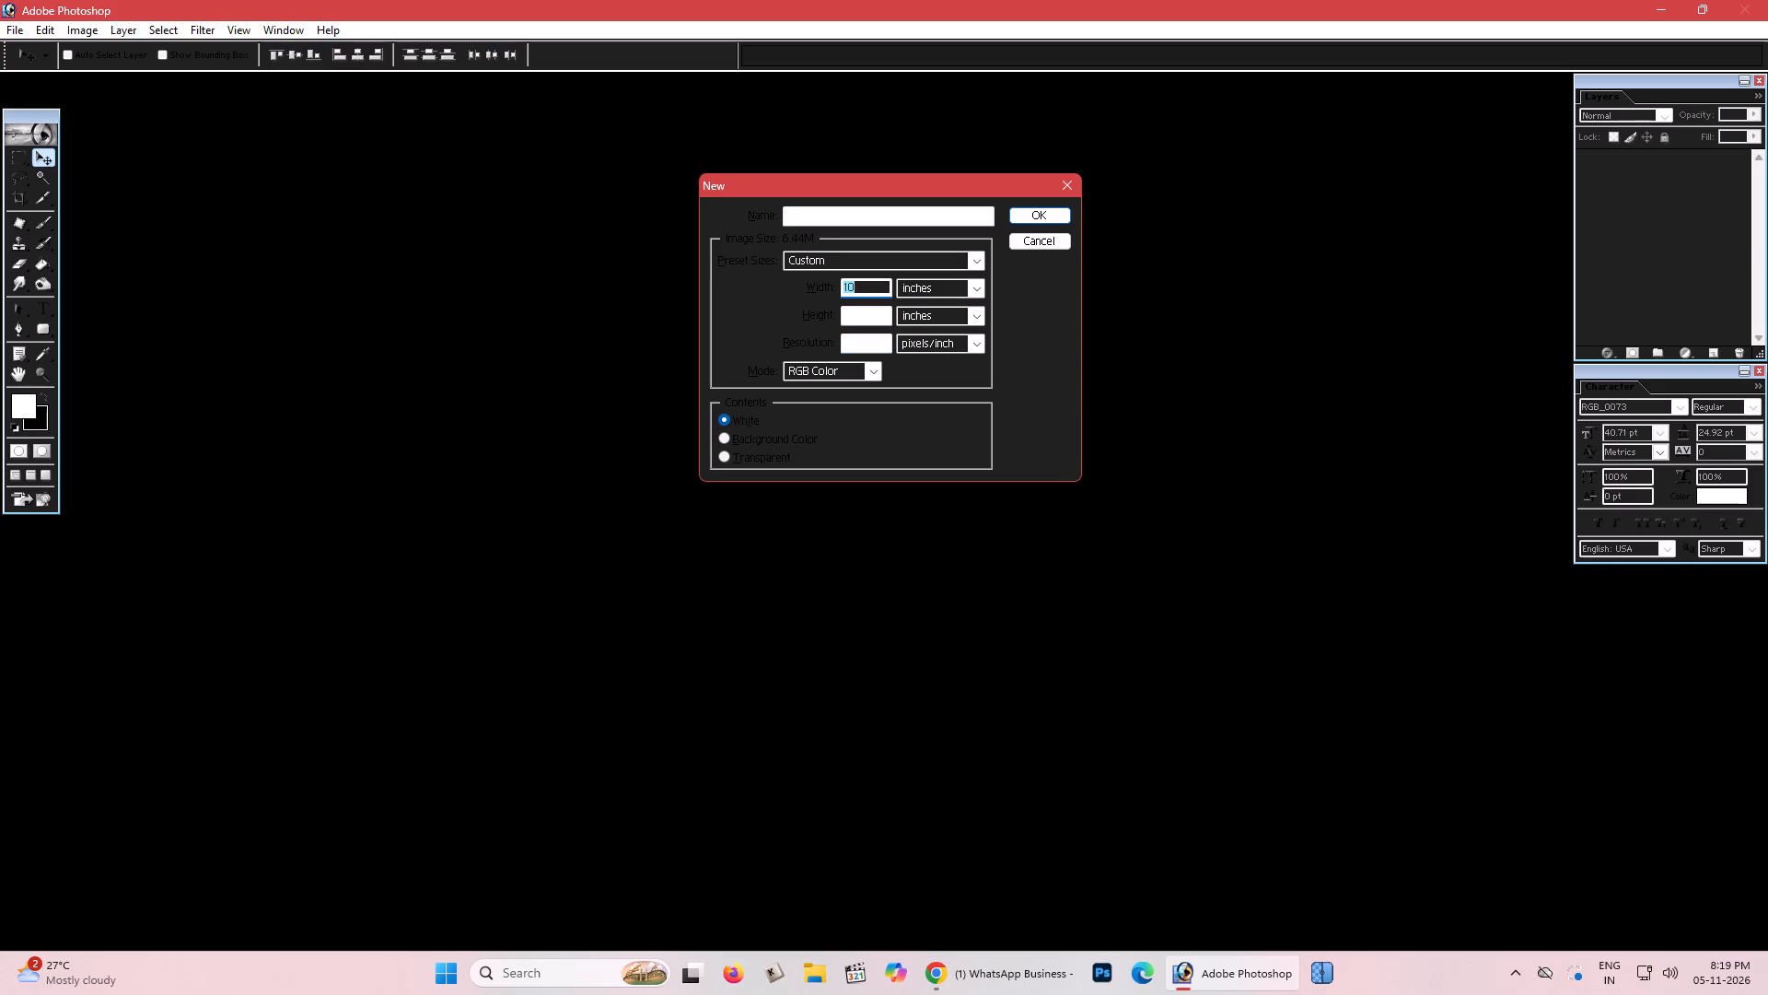
{"action": "key", "text": "8"}
{"action": "left_click", "coordinate": [861, 304]}
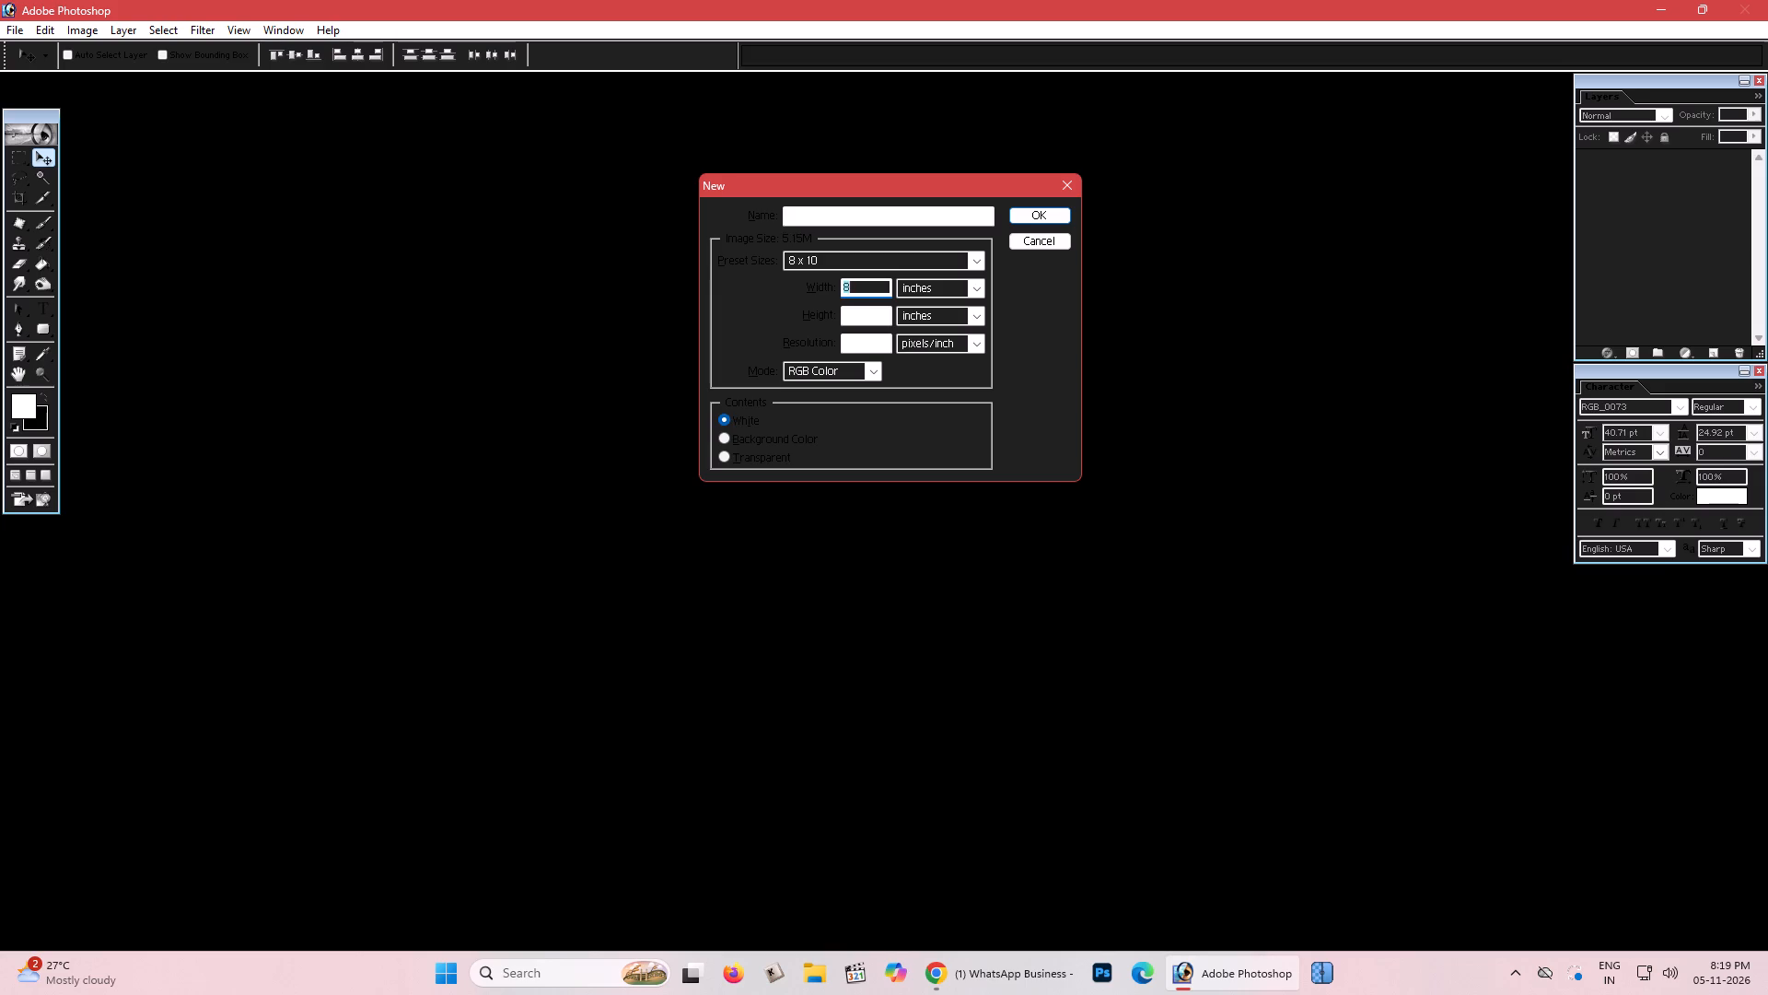
{"action": "double_click", "coordinate": [861, 310]}
{"action": "key", "text": "4"}
{"action": "double_click", "coordinate": [850, 340]}
{"action": "type", "text": "35"}
{"action": "key", "text": "BackSpace"}
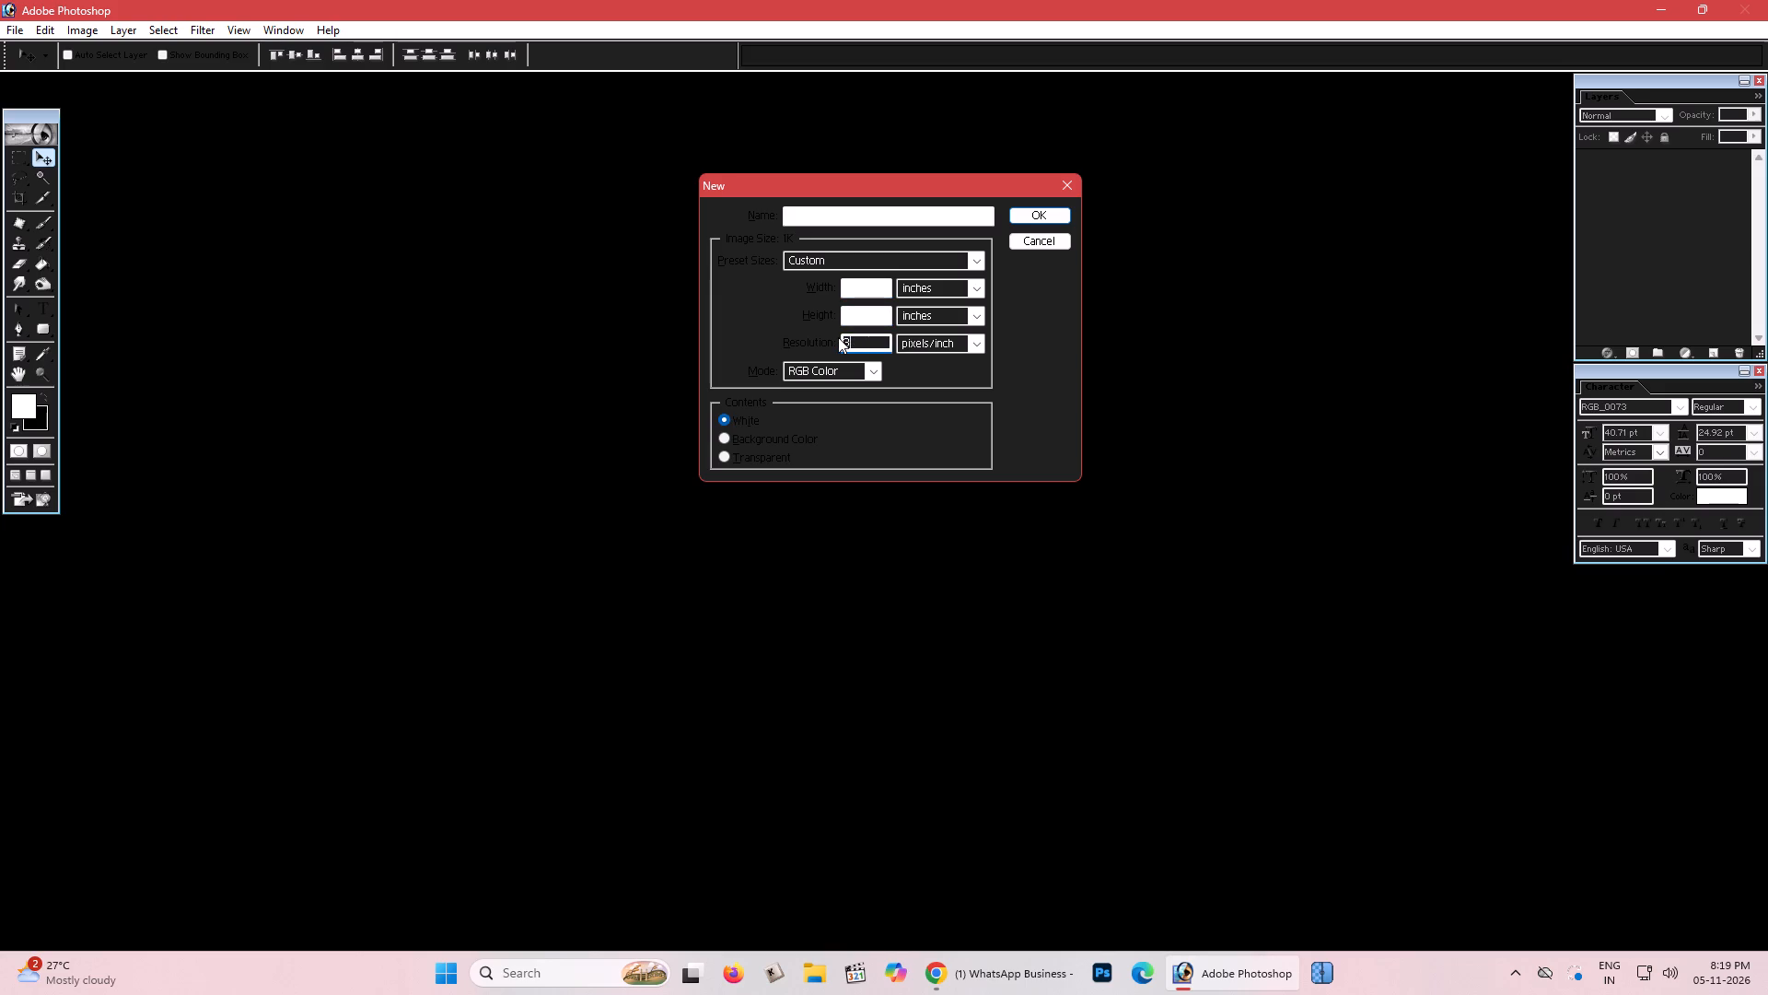
{"action": "key", "text": "BackSpace"}
{"action": "key", "text": "4"}
{"action": "key", "text": "5"}
{"action": "key", "text": "0"}
{"action": "key", "text": "Return"}
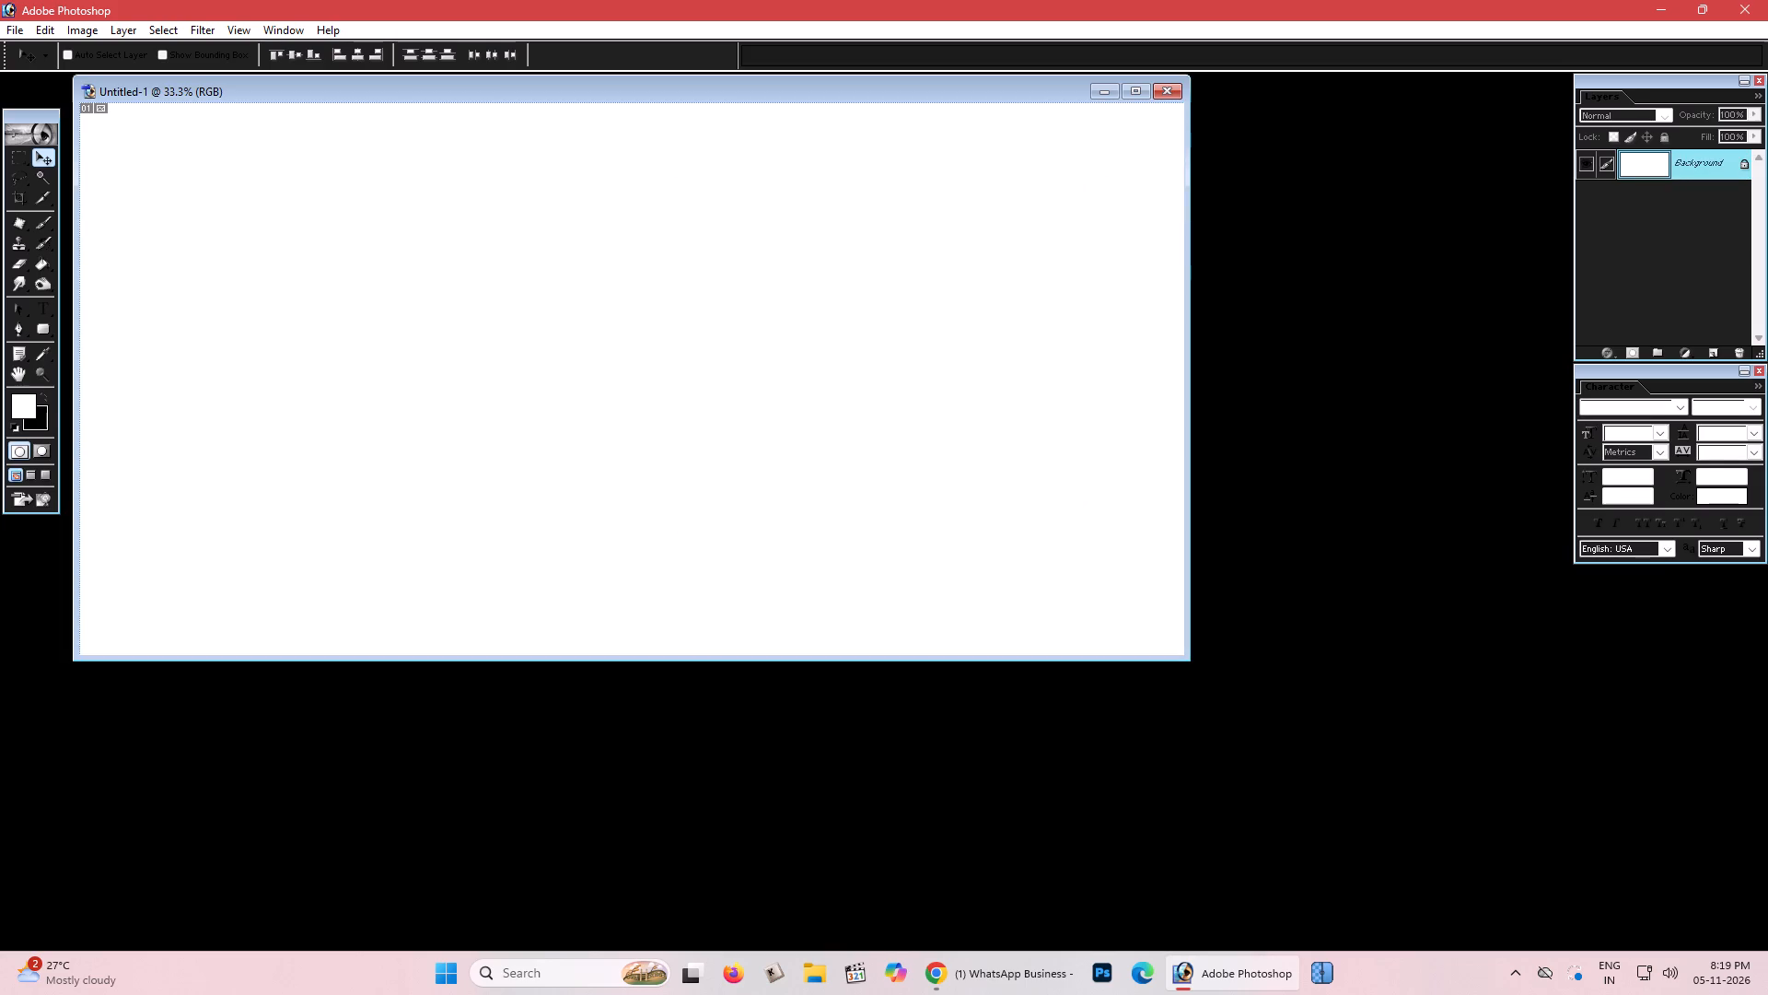
Check the blank document's image size in full-screen view and return to the normal window view.
{"action": "key", "text": "f"}
{"action": "key", "text": "alt+i"}
{"action": "key", "text": "alt+i"}
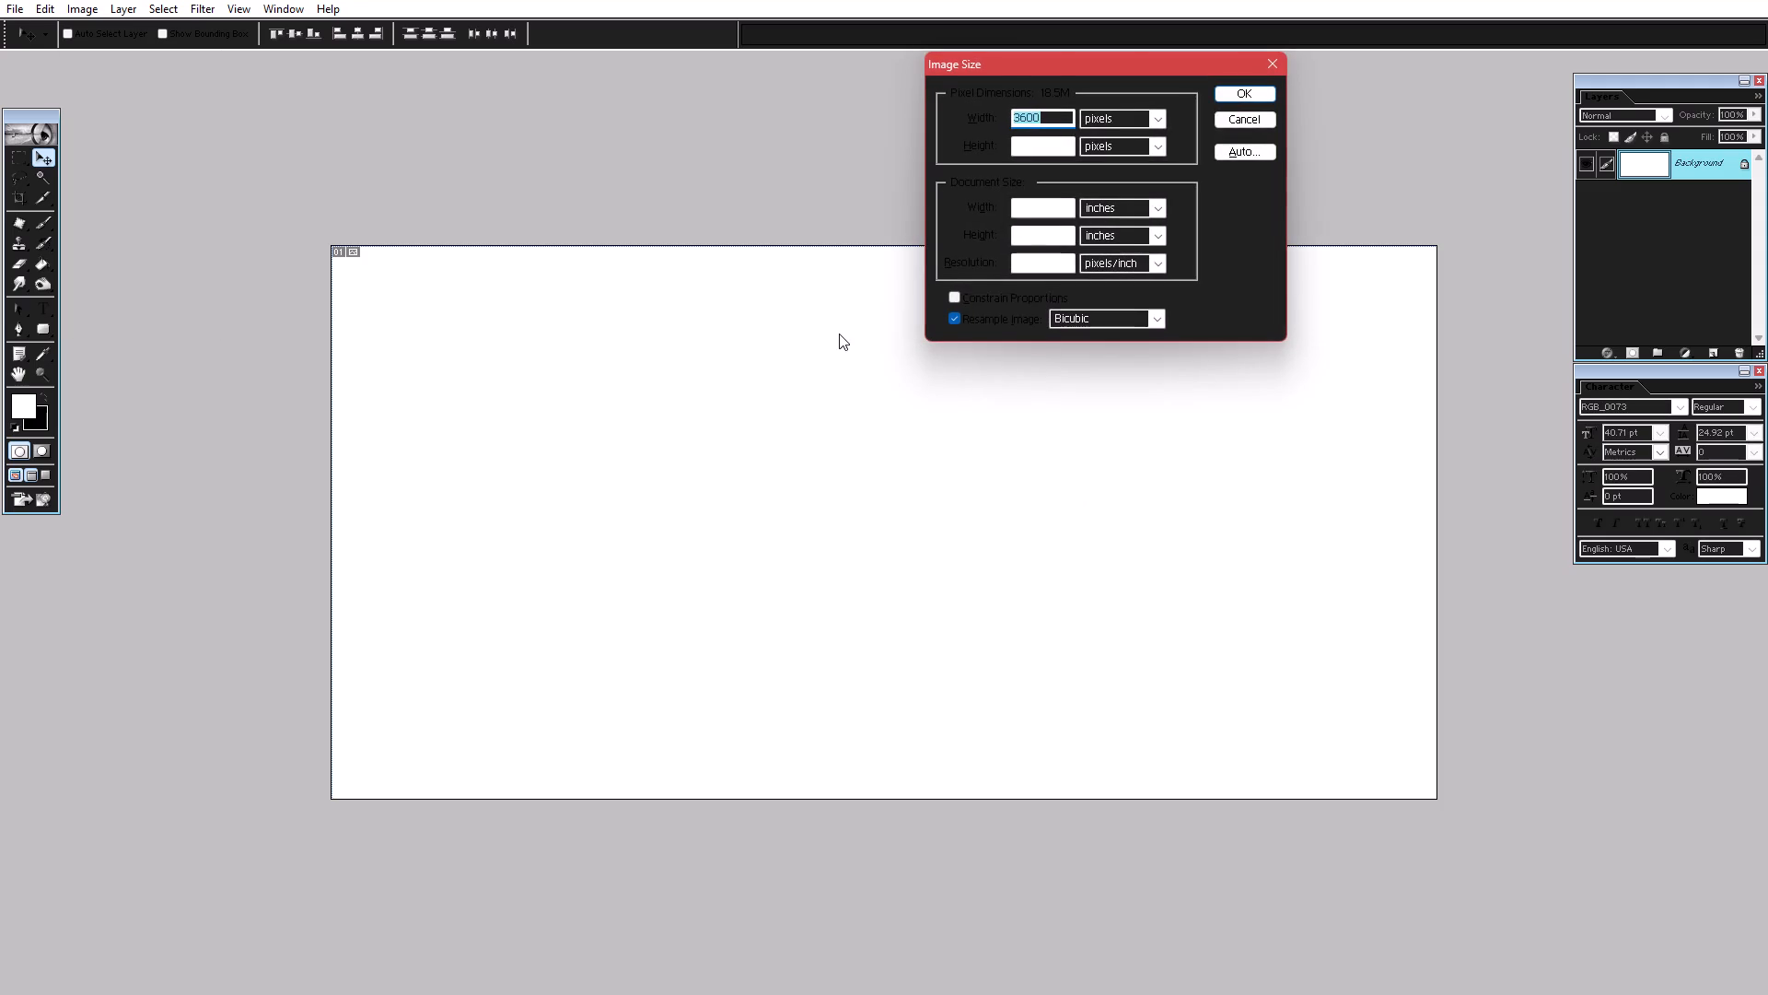
{"action": "key", "text": "Return"}
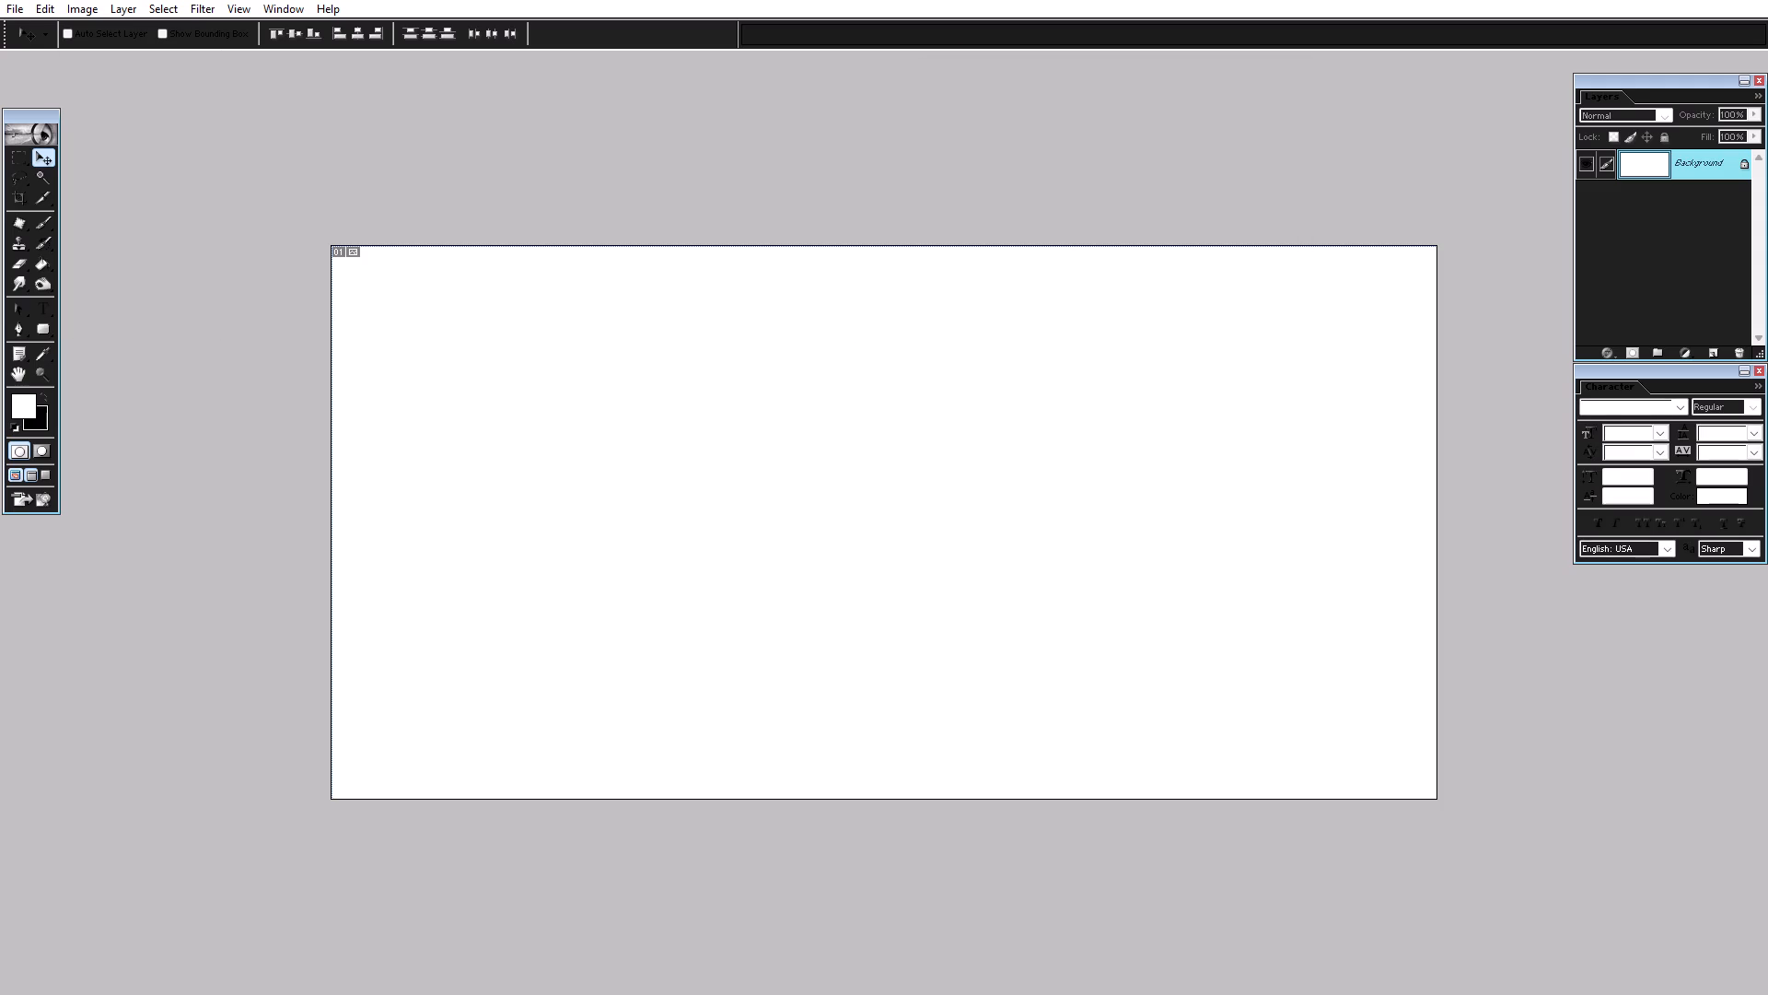
{"action": "key", "text": "f"}
{"action": "key", "text": "f"}
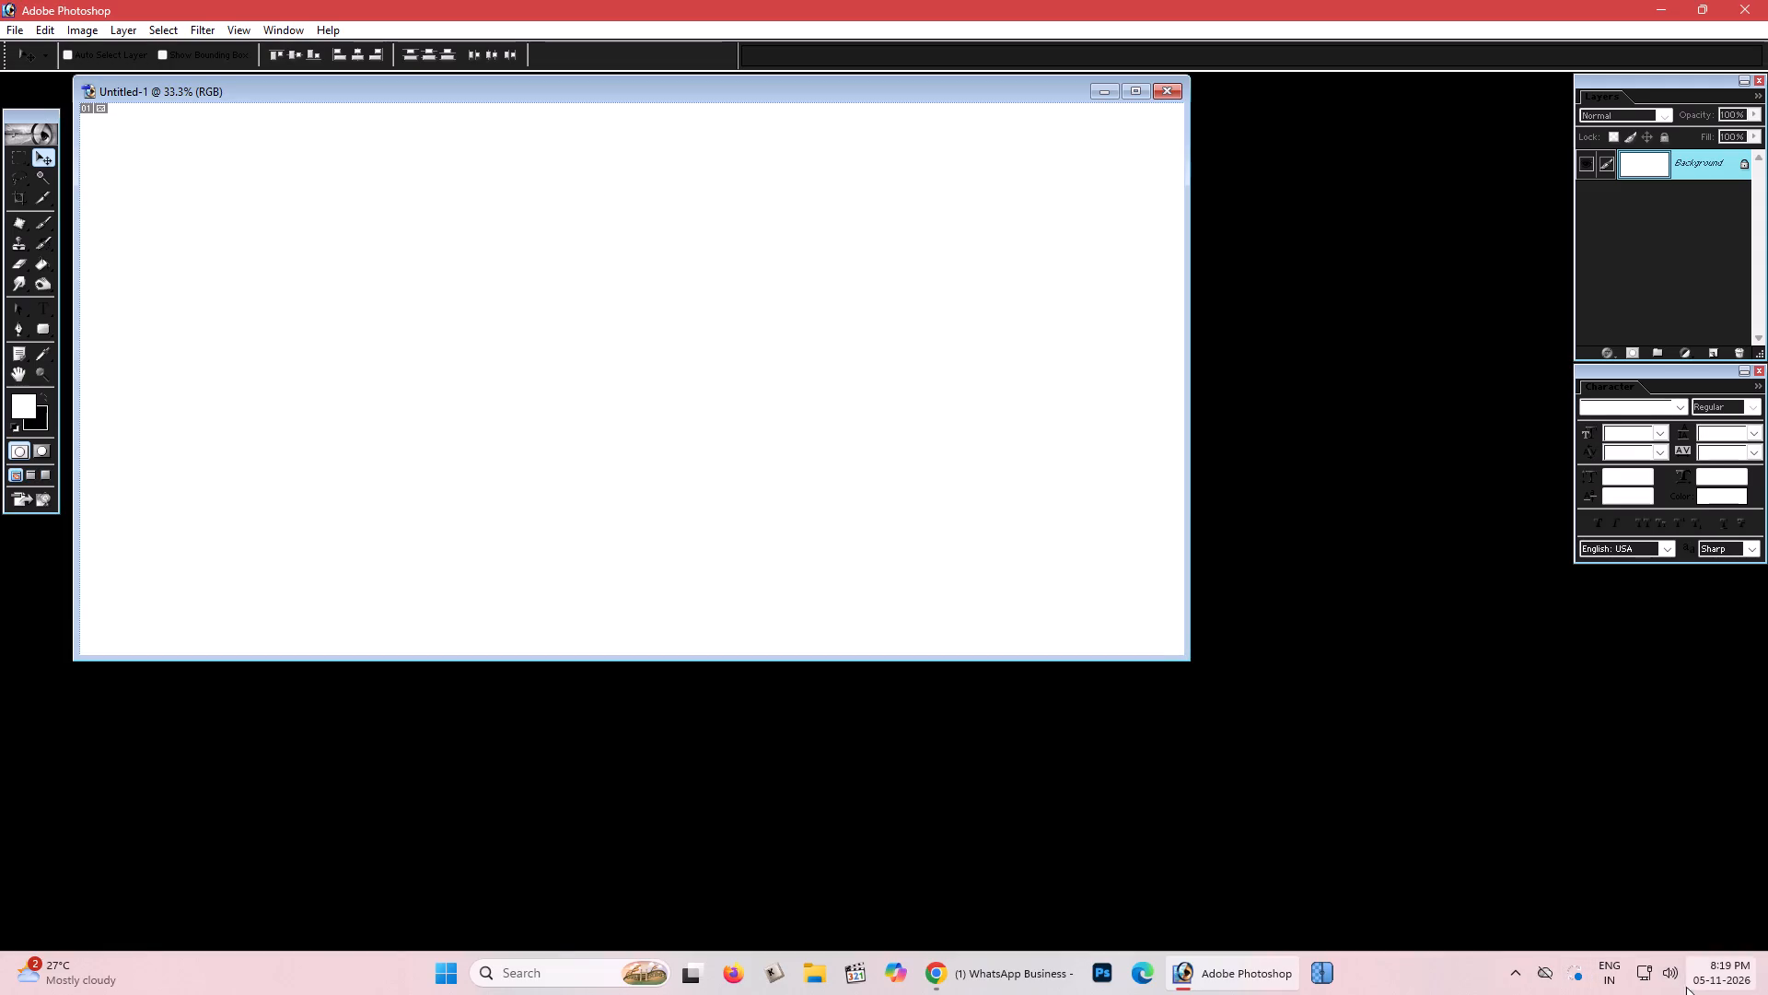
Look through the accessibility options in the Windows quick settings.
{"action": "left_click", "coordinate": [1663, 984]}
{"action": "left_click", "coordinate": [1518, 761]}
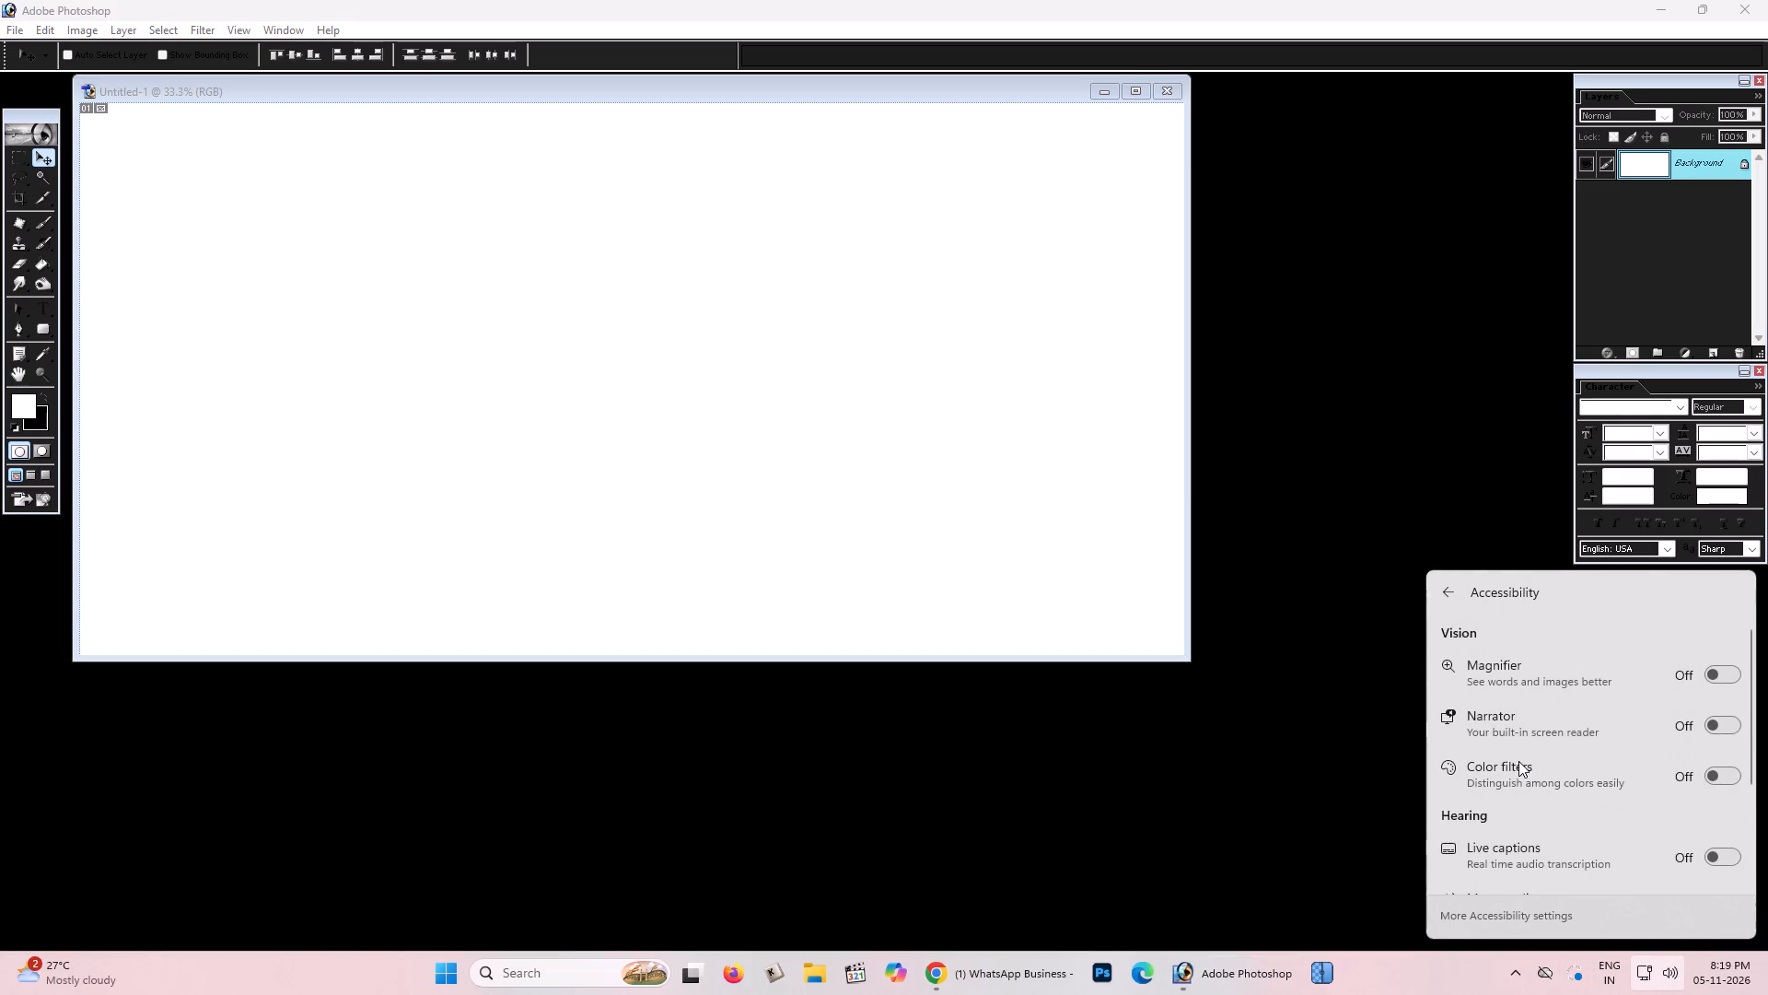
{"action": "scroll", "coordinate": [1502, 881], "scroll_direction": "down", "scroll_amount": 4}
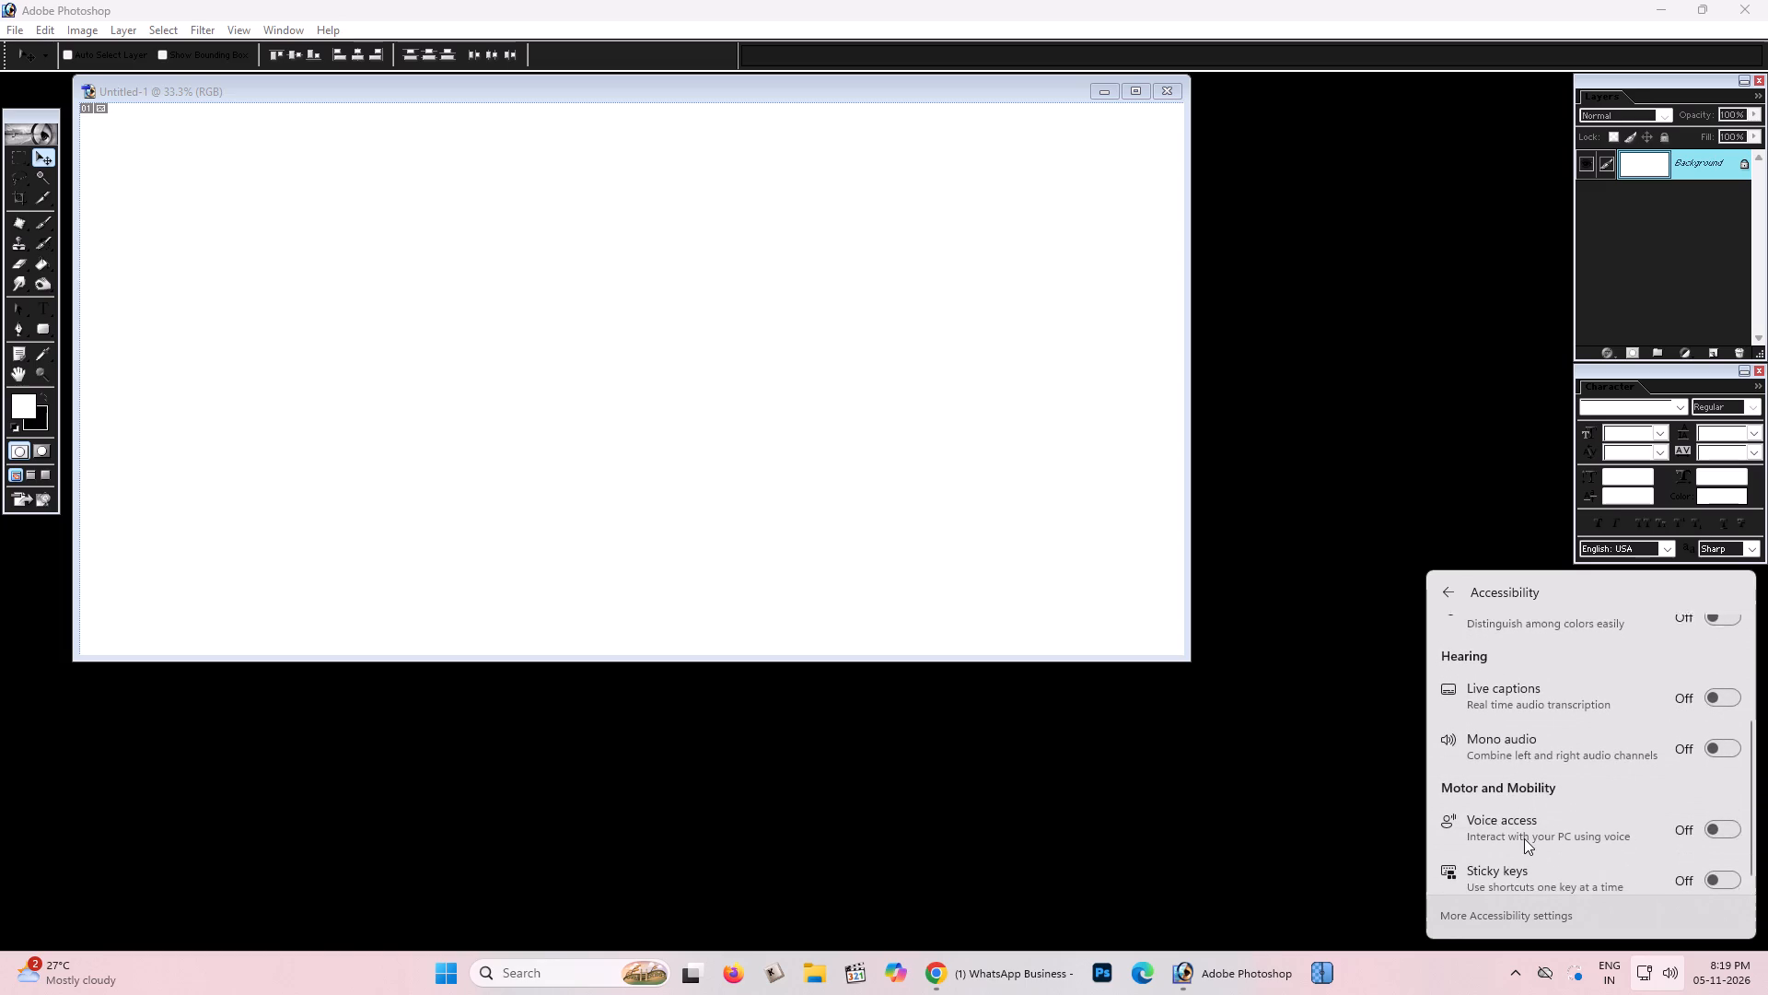
{"action": "scroll", "coordinate": [1524, 838], "scroll_direction": "down", "scroll_amount": 7}
{"action": "scroll", "coordinate": [1527, 839], "scroll_direction": "up", "scroll_amount": 5}
{"action": "scroll", "coordinate": [1519, 745], "scroll_direction": "up", "scroll_amount": 5}
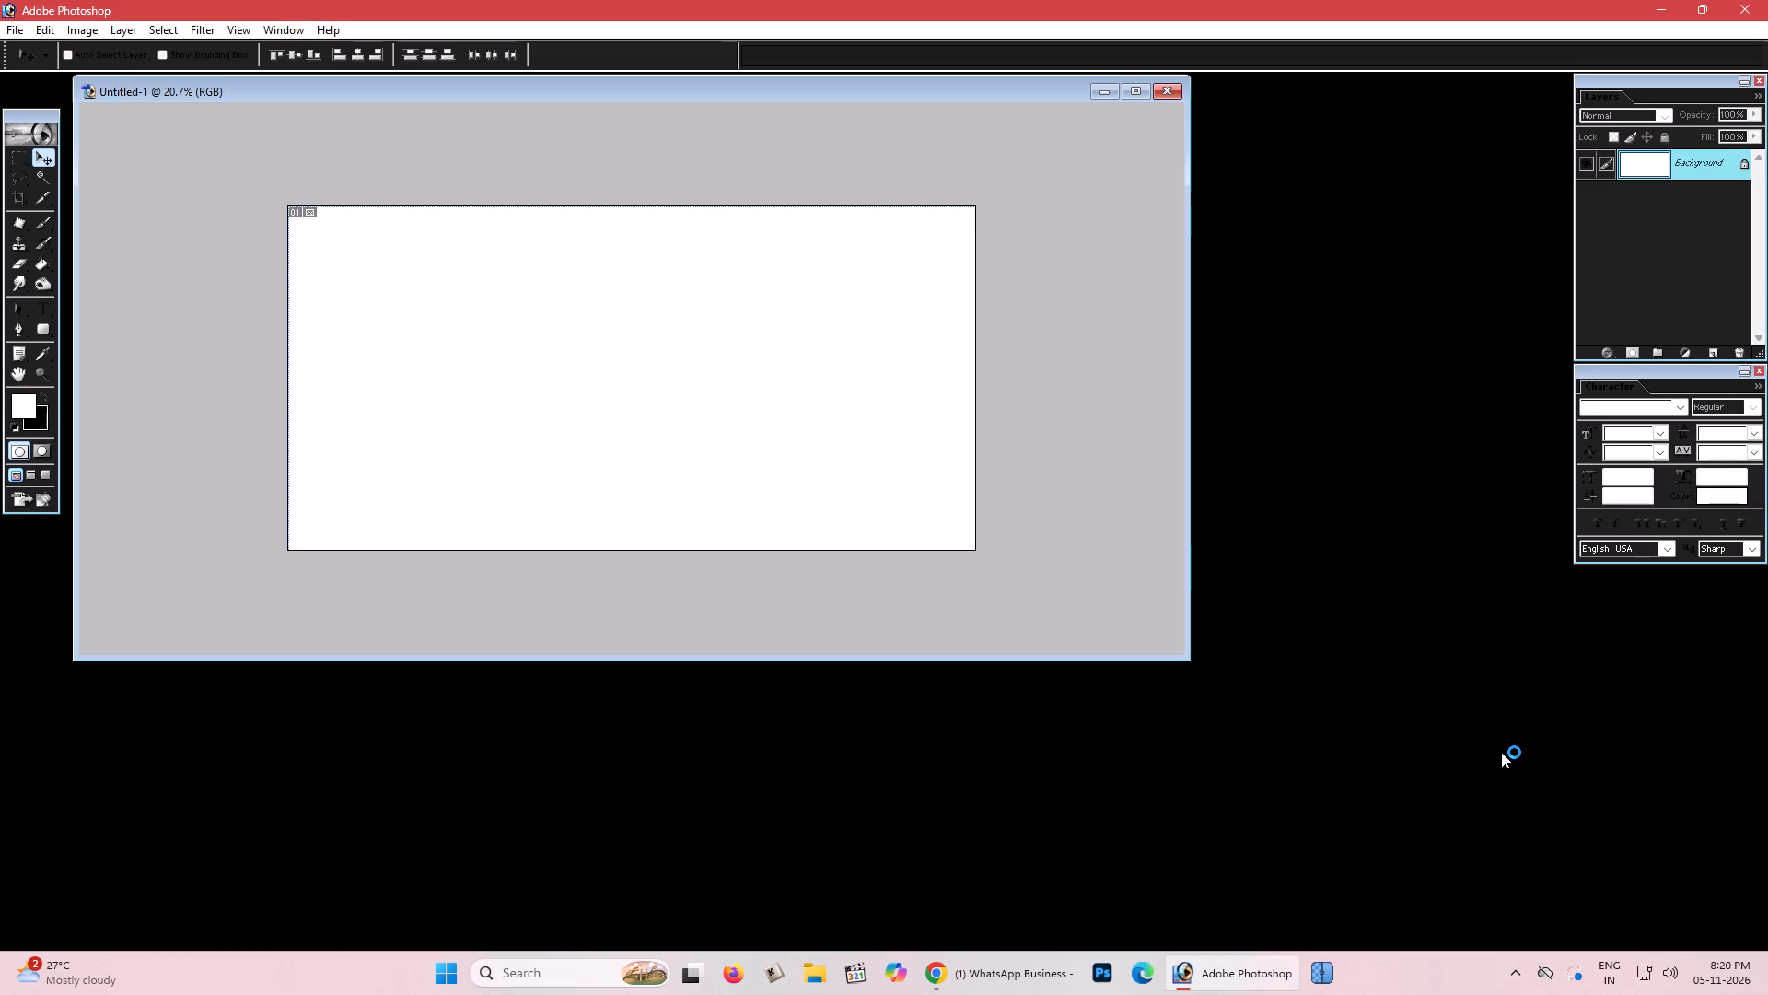
{"action": "scroll", "coordinate": [1501, 752], "scroll_direction": "down", "scroll_amount": 4}
{"action": "key", "text": "f"}
{"action": "key", "text": "f"}
{"action": "key", "text": "f"}
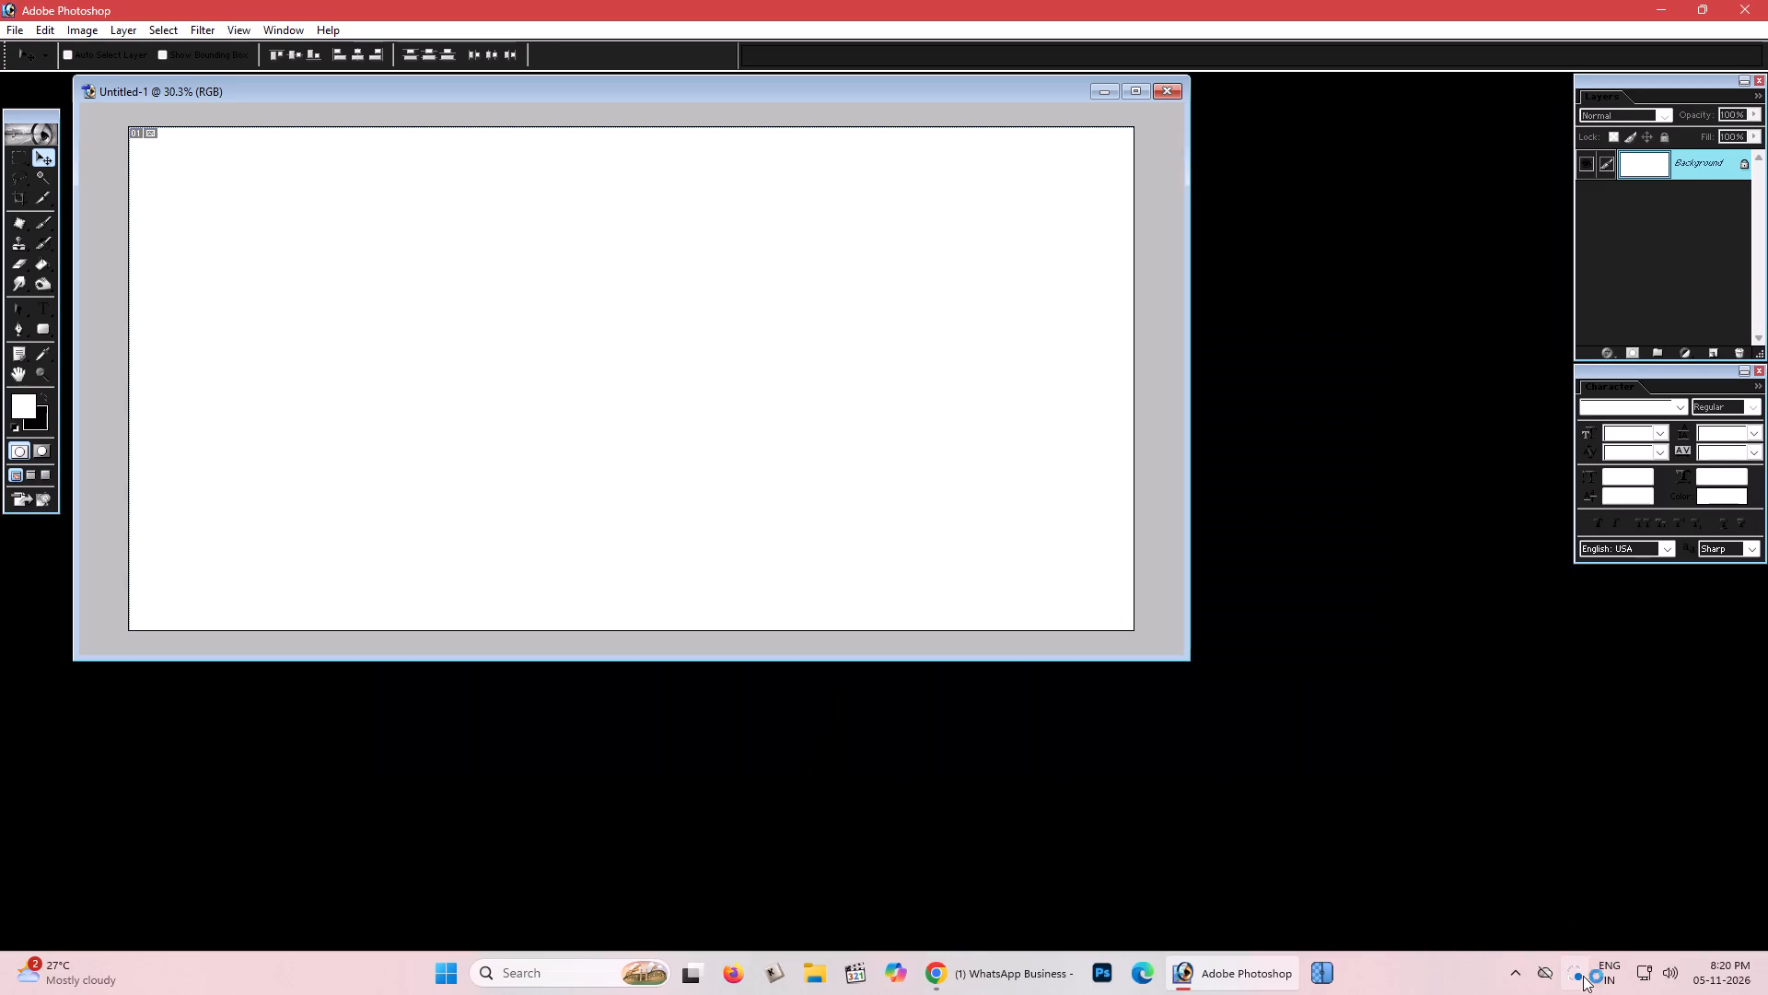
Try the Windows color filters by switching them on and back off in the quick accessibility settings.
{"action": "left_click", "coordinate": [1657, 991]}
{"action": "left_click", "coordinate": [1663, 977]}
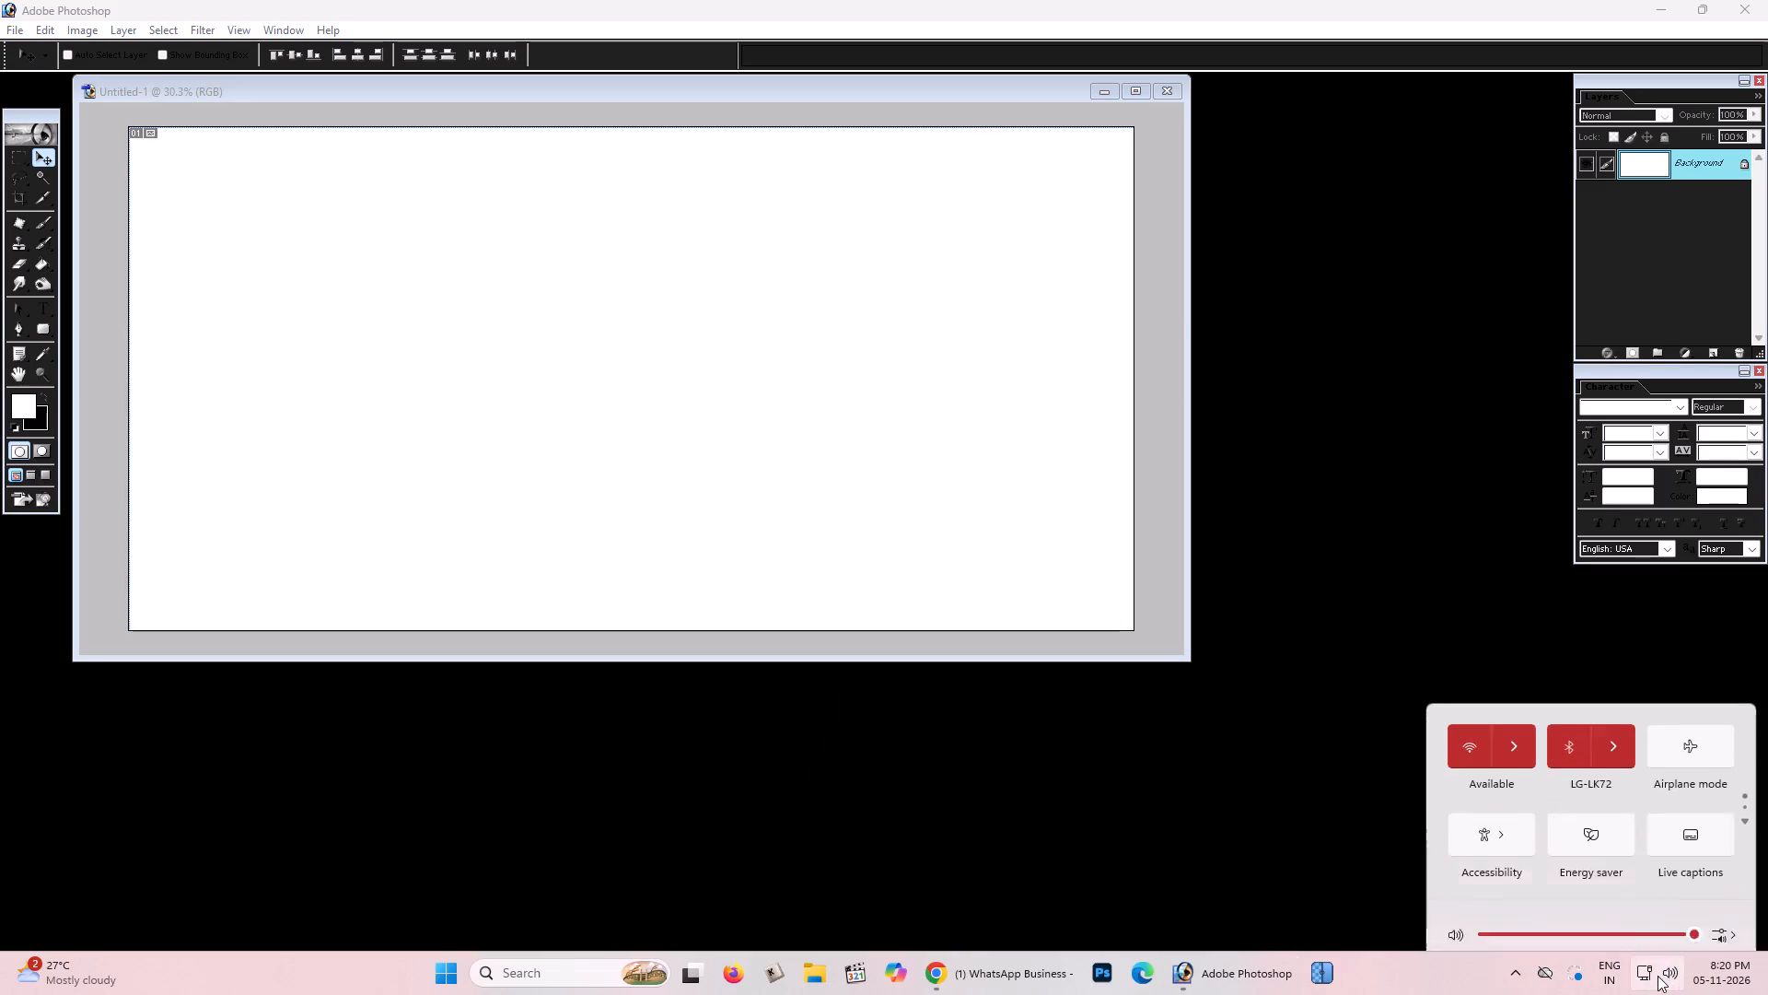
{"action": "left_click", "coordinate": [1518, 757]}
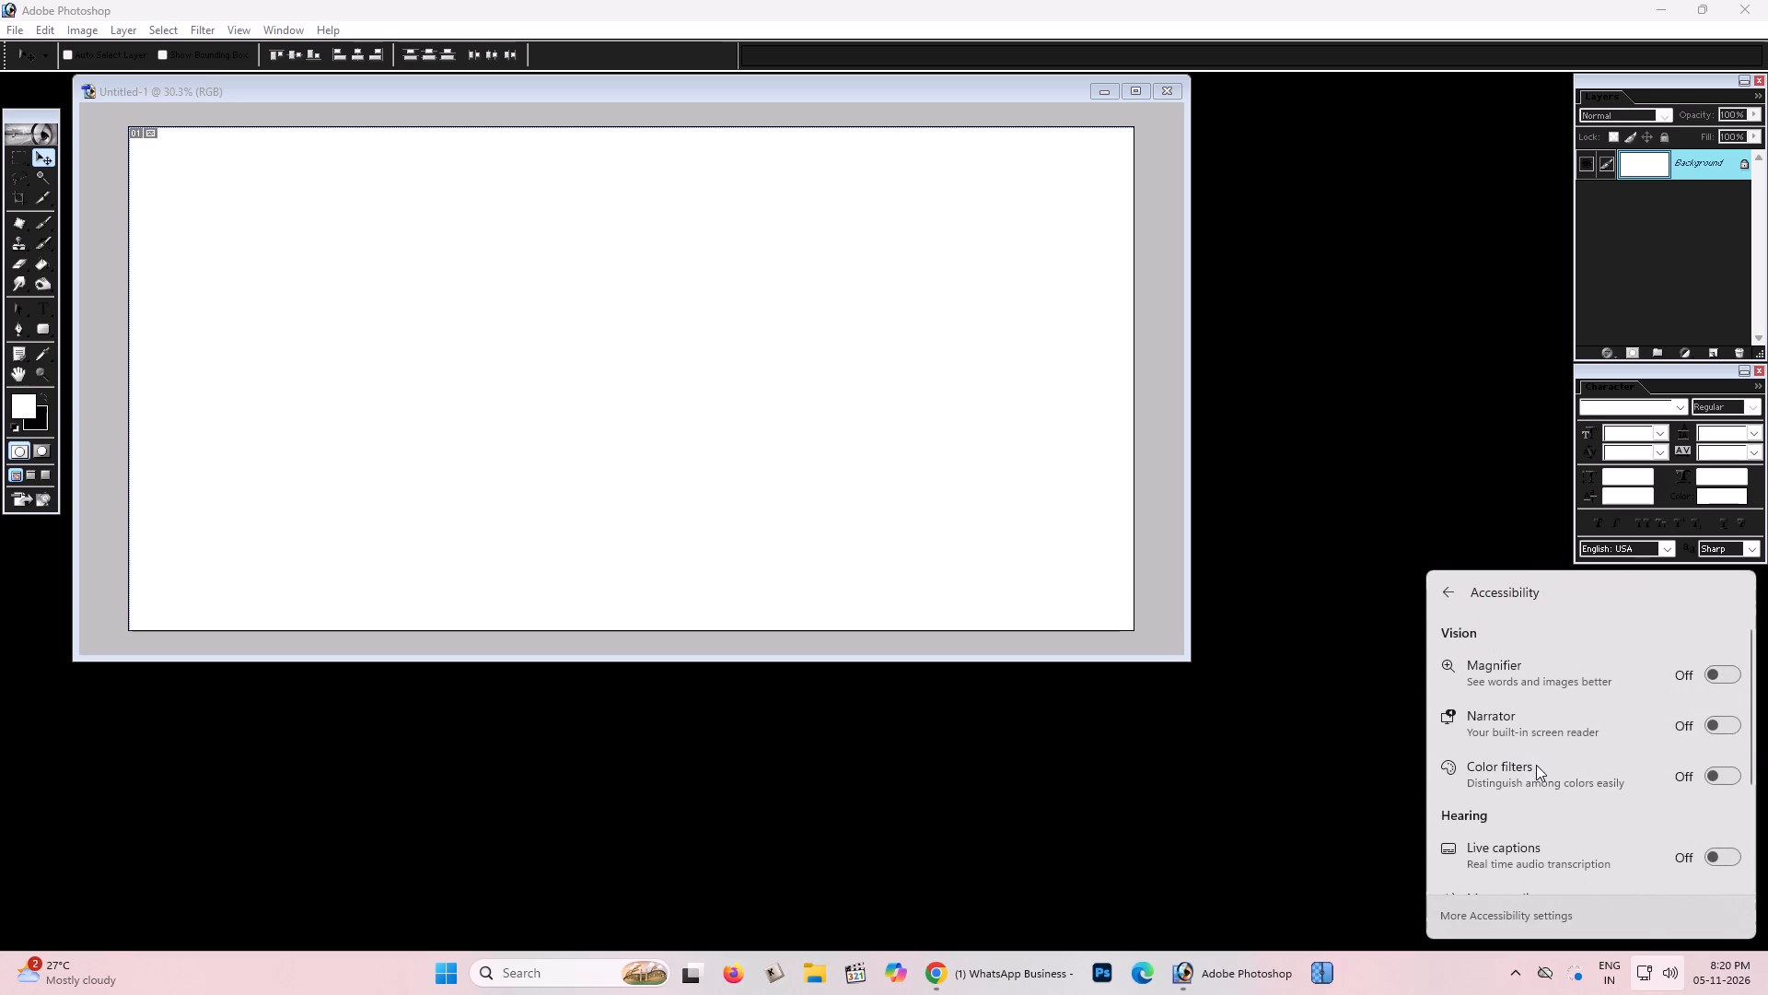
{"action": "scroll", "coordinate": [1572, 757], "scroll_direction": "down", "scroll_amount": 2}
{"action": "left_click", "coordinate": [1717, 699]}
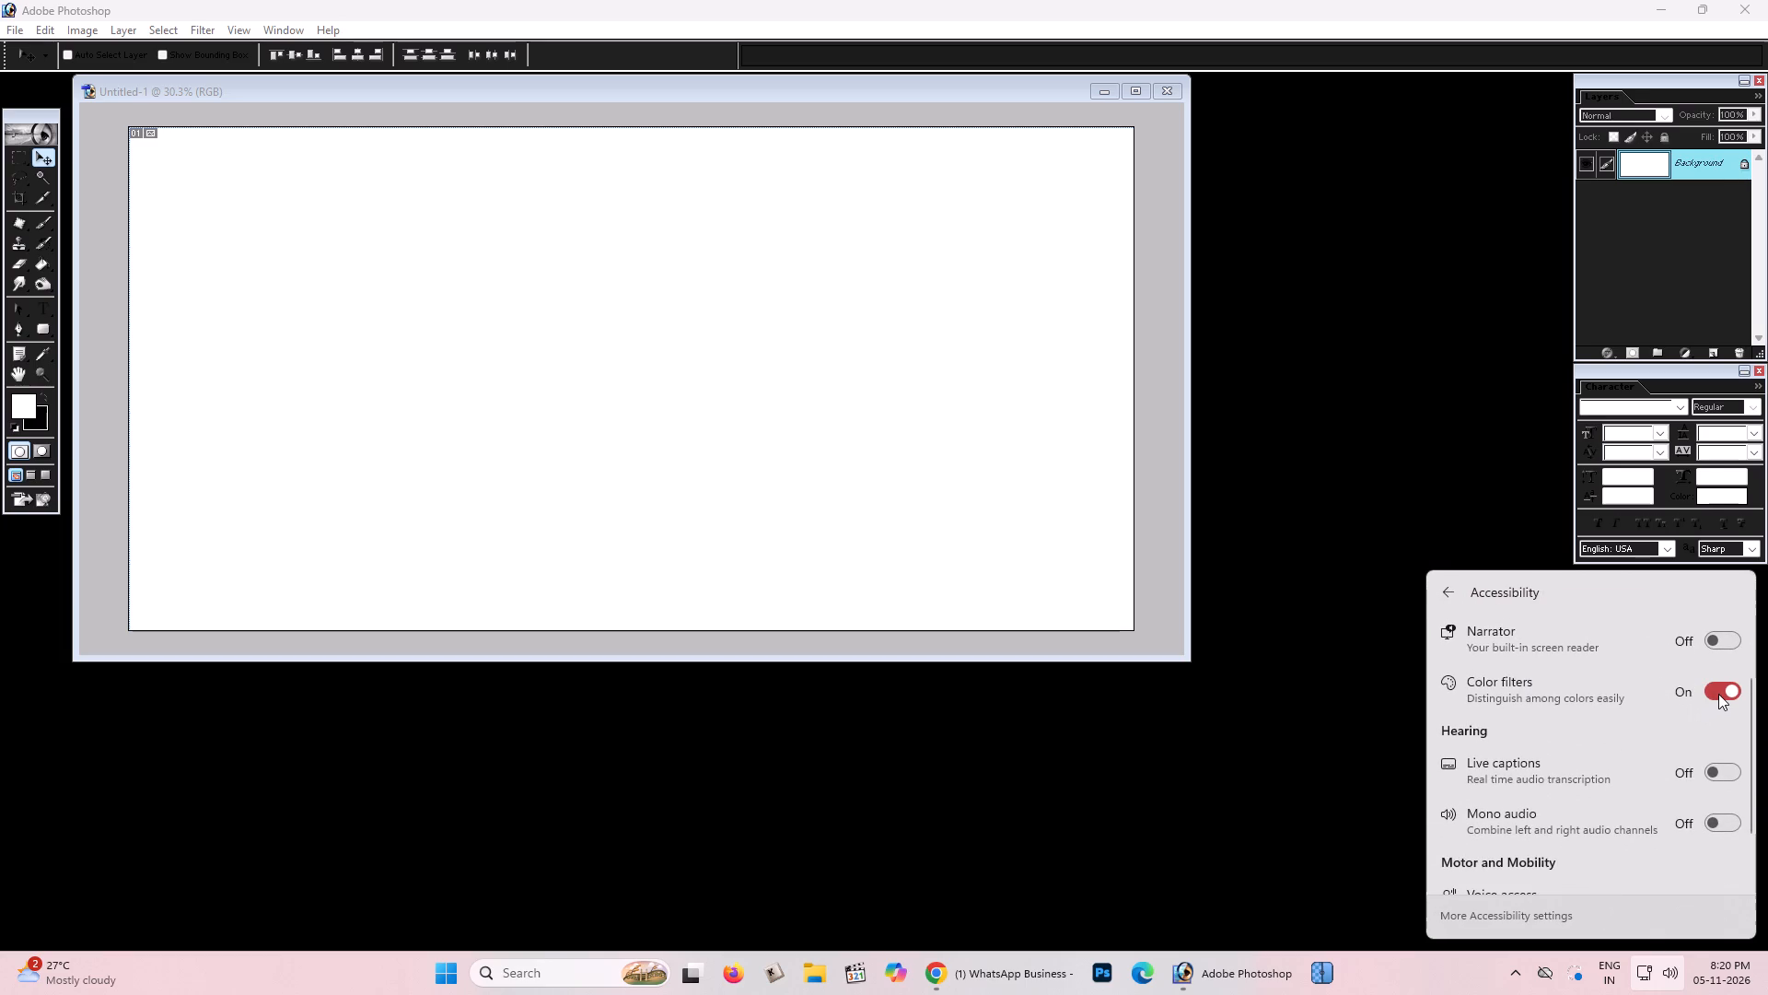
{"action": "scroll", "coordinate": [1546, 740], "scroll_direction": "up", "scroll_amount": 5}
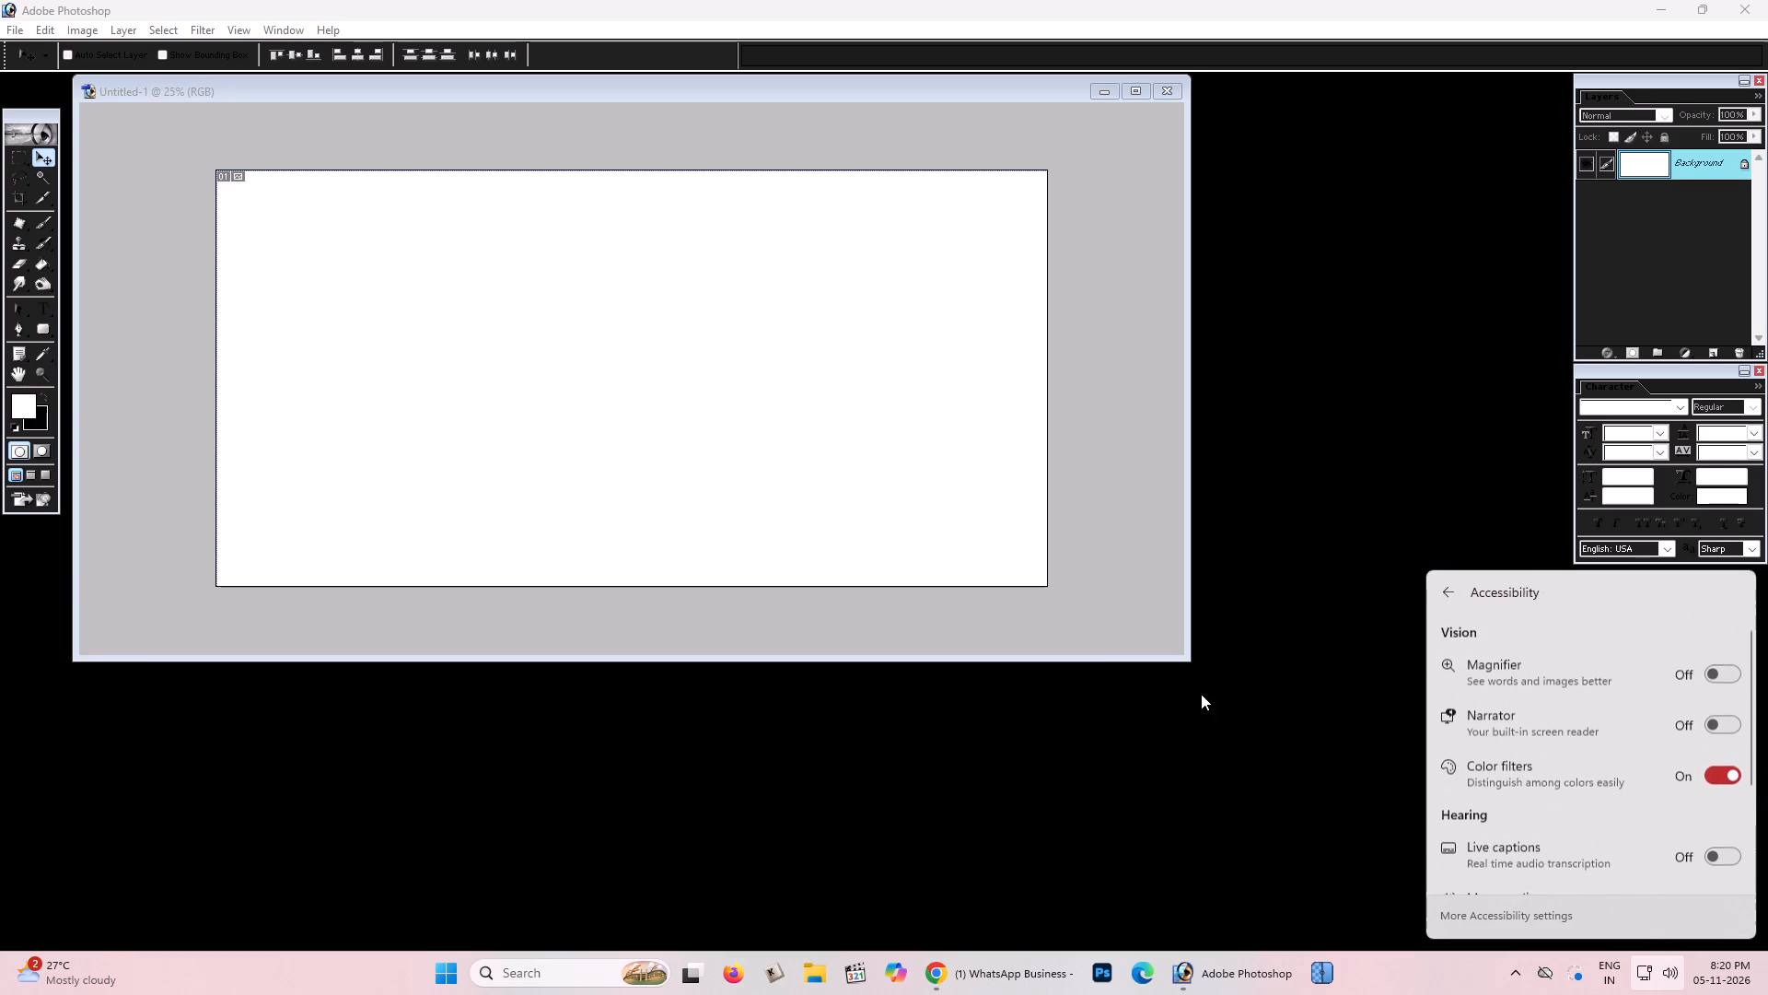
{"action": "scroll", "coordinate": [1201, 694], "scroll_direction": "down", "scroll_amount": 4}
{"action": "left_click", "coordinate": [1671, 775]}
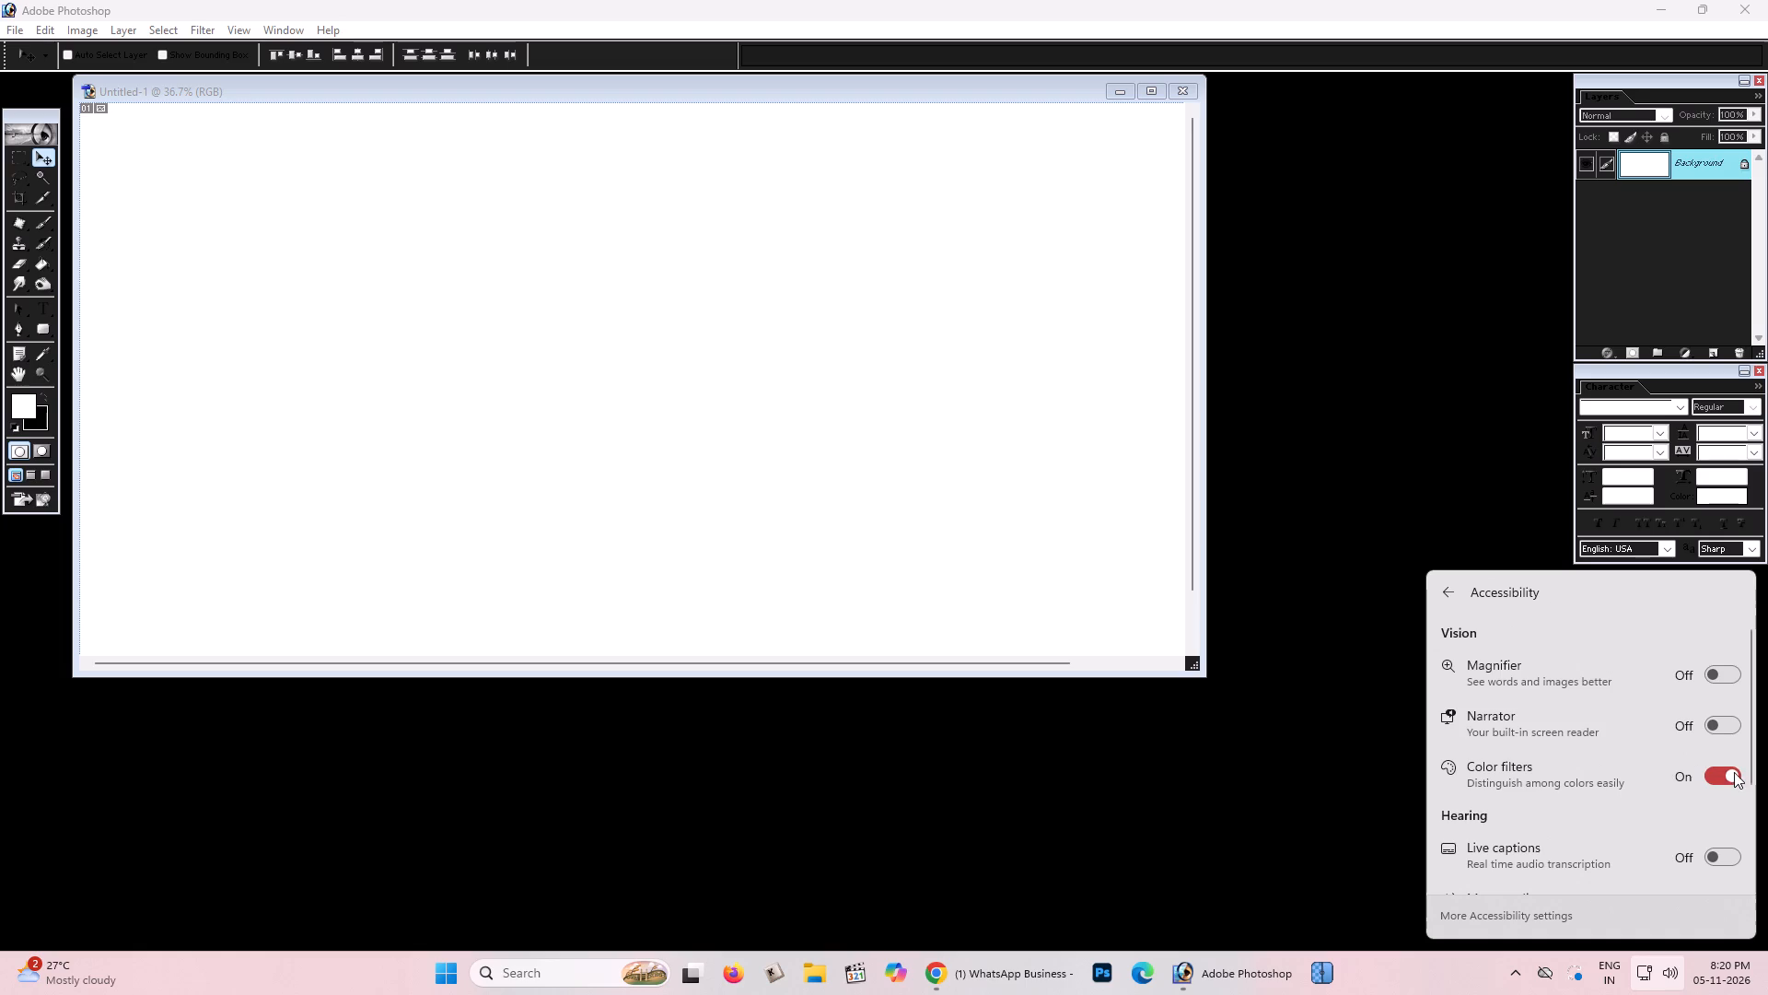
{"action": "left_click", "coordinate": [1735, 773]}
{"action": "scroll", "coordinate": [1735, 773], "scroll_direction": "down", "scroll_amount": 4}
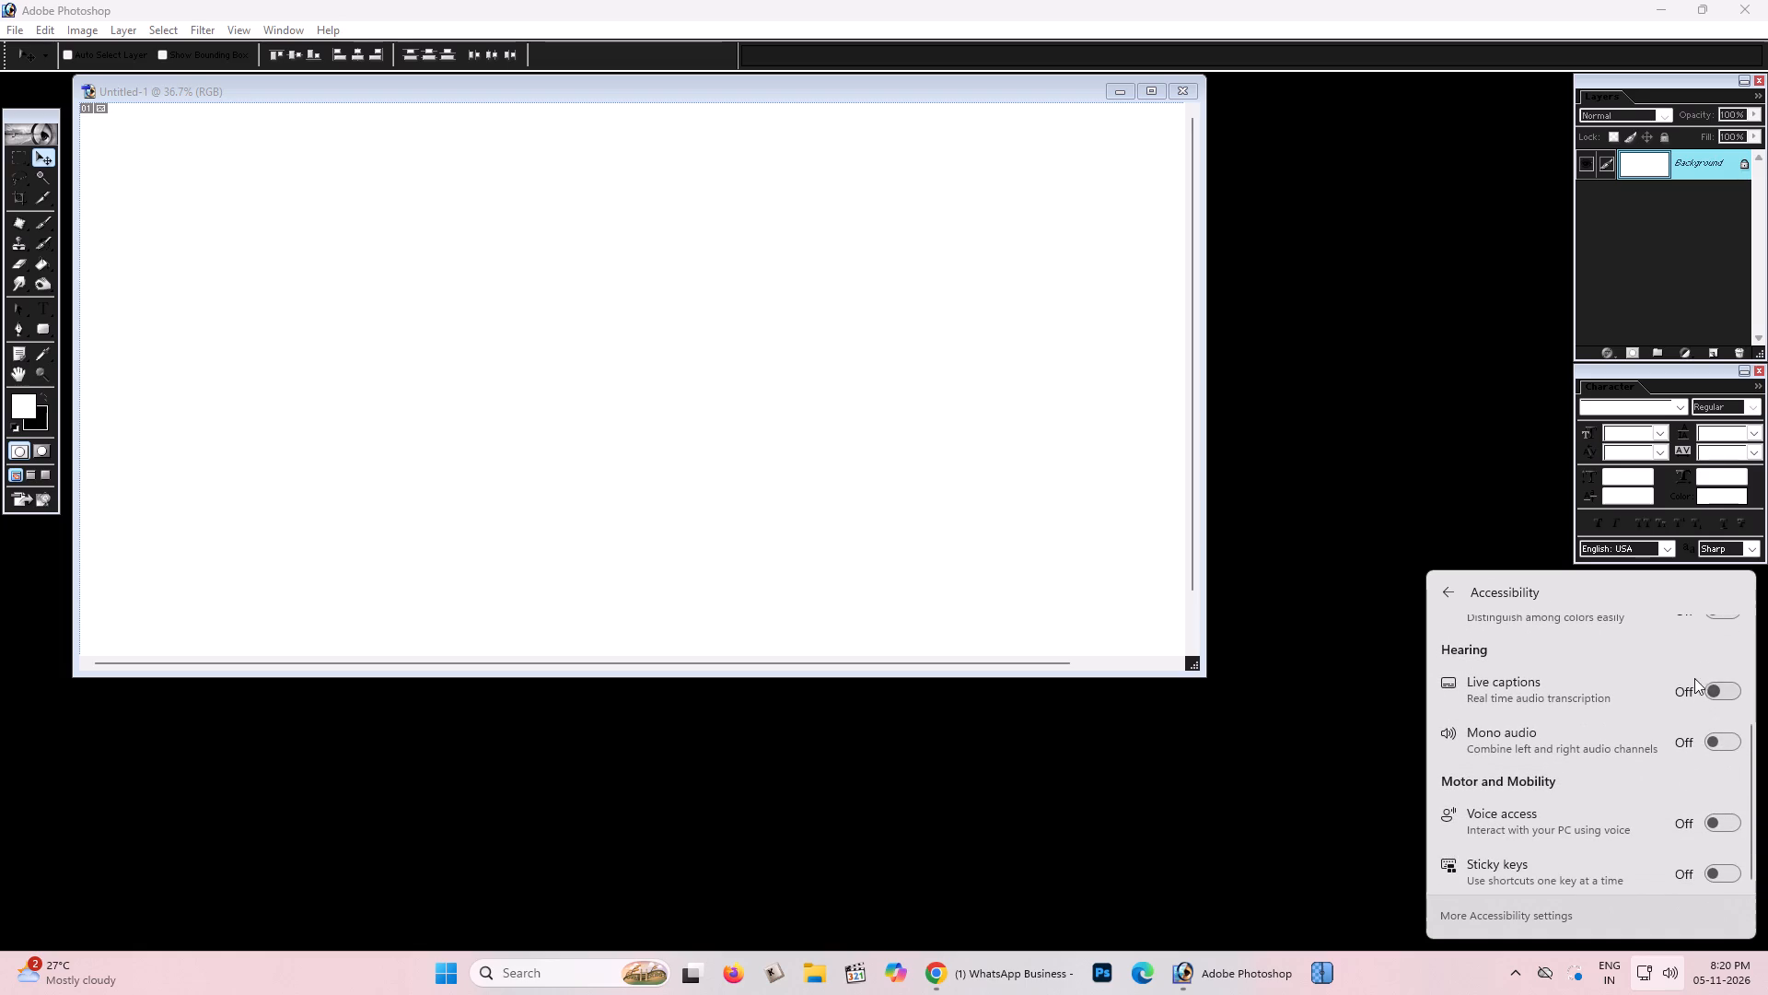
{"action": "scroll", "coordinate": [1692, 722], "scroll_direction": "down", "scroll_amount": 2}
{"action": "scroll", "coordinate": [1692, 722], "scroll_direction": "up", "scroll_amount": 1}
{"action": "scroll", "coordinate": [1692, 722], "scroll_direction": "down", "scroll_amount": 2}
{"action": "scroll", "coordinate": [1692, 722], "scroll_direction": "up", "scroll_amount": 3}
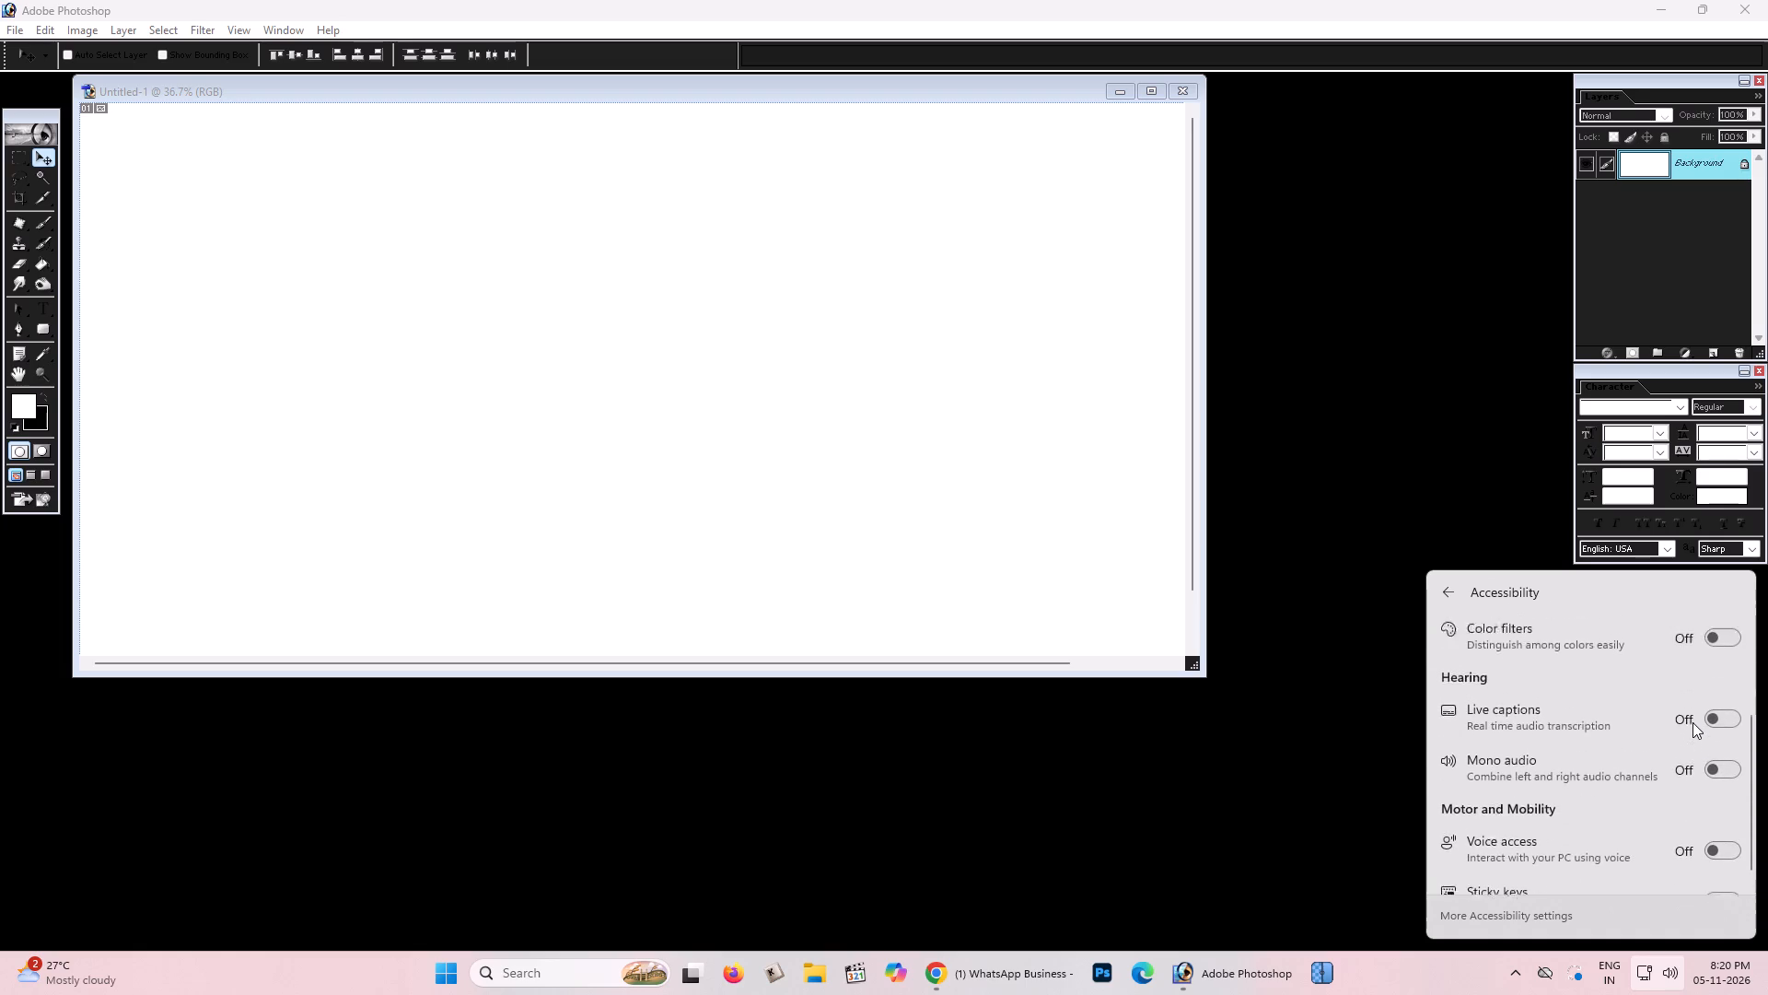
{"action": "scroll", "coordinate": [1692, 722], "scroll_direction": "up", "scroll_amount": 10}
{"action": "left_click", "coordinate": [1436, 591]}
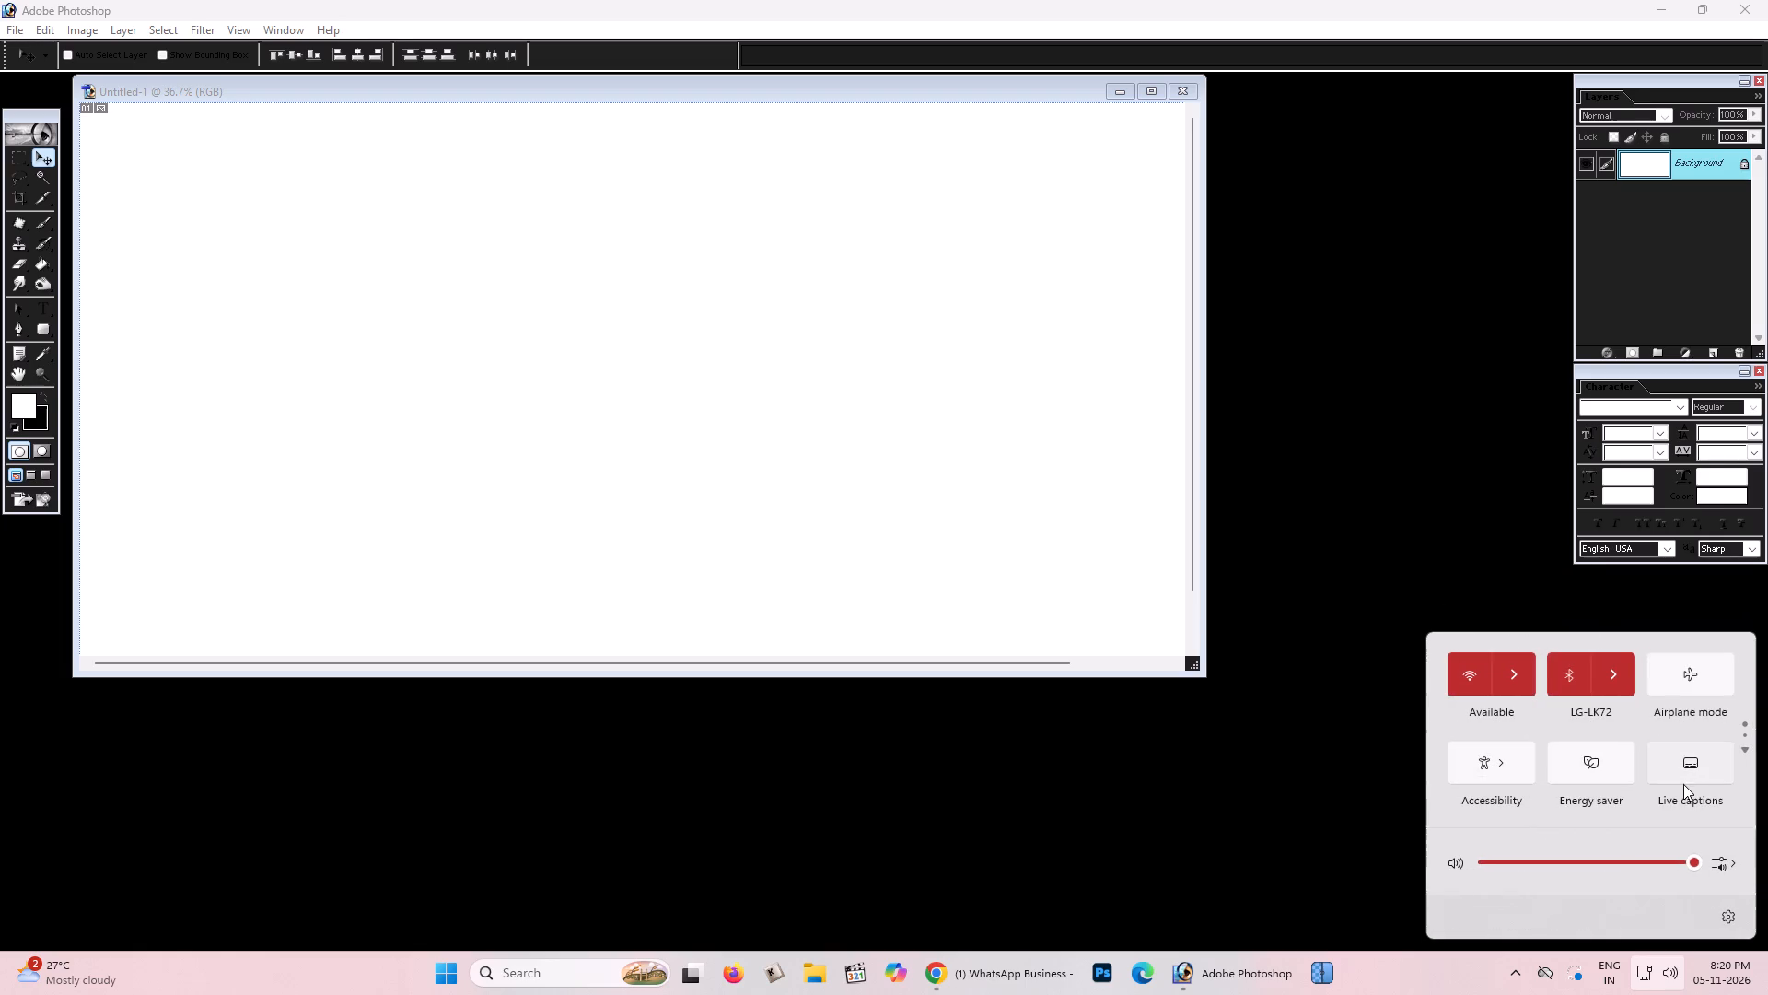
Open the full Windows Settings app and try to go to its Personalization page.
{"action": "left_click", "coordinate": [1726, 918]}
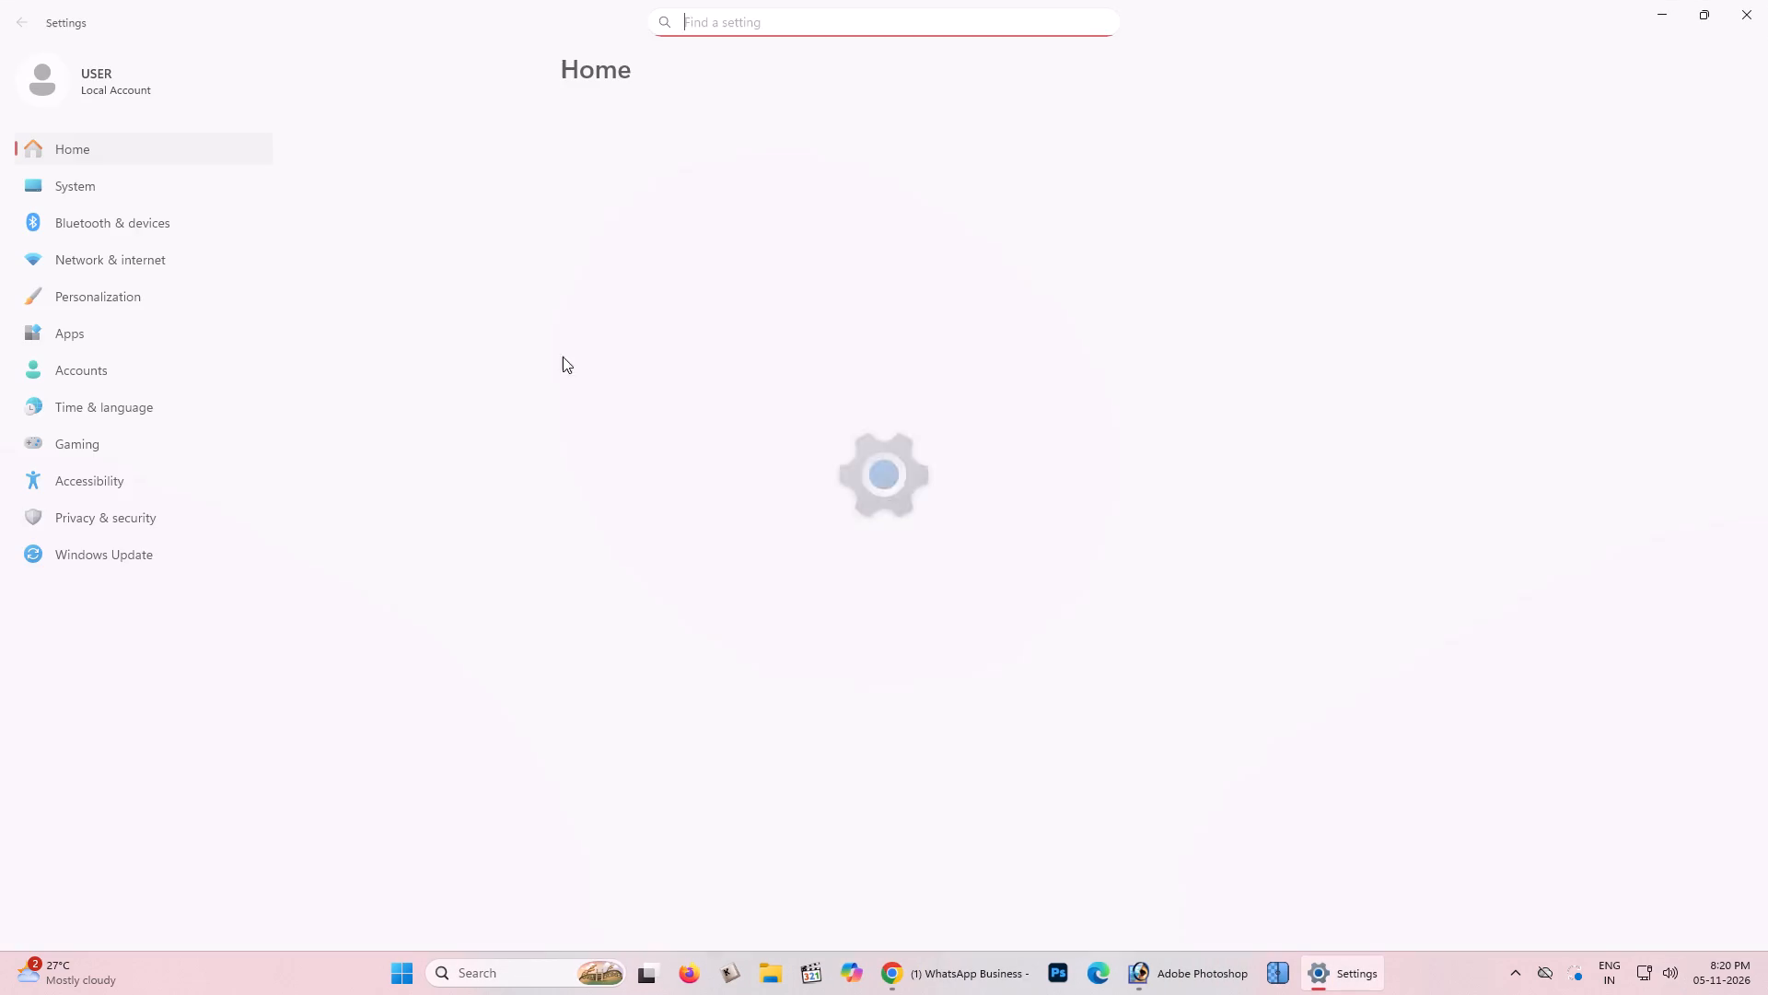
{"action": "left_click", "coordinate": [110, 322]}
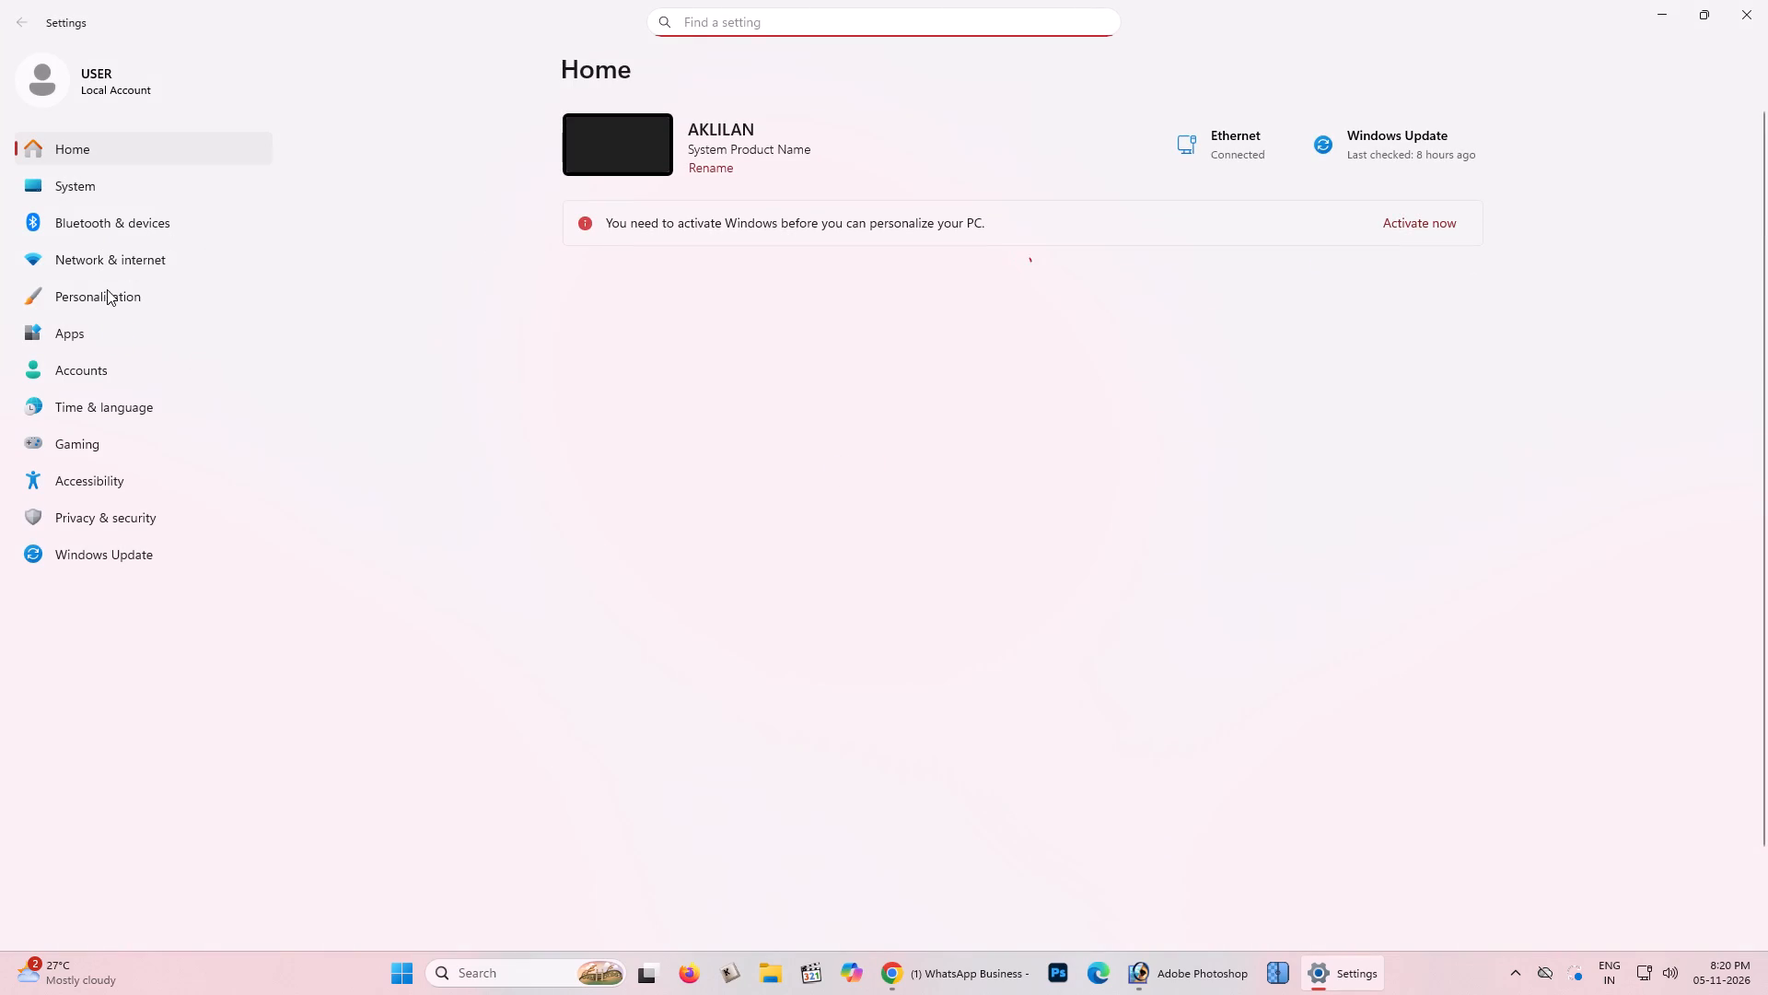
{"action": "left_click", "coordinate": [107, 289]}
{"action": "left_click", "coordinate": [129, 260]}
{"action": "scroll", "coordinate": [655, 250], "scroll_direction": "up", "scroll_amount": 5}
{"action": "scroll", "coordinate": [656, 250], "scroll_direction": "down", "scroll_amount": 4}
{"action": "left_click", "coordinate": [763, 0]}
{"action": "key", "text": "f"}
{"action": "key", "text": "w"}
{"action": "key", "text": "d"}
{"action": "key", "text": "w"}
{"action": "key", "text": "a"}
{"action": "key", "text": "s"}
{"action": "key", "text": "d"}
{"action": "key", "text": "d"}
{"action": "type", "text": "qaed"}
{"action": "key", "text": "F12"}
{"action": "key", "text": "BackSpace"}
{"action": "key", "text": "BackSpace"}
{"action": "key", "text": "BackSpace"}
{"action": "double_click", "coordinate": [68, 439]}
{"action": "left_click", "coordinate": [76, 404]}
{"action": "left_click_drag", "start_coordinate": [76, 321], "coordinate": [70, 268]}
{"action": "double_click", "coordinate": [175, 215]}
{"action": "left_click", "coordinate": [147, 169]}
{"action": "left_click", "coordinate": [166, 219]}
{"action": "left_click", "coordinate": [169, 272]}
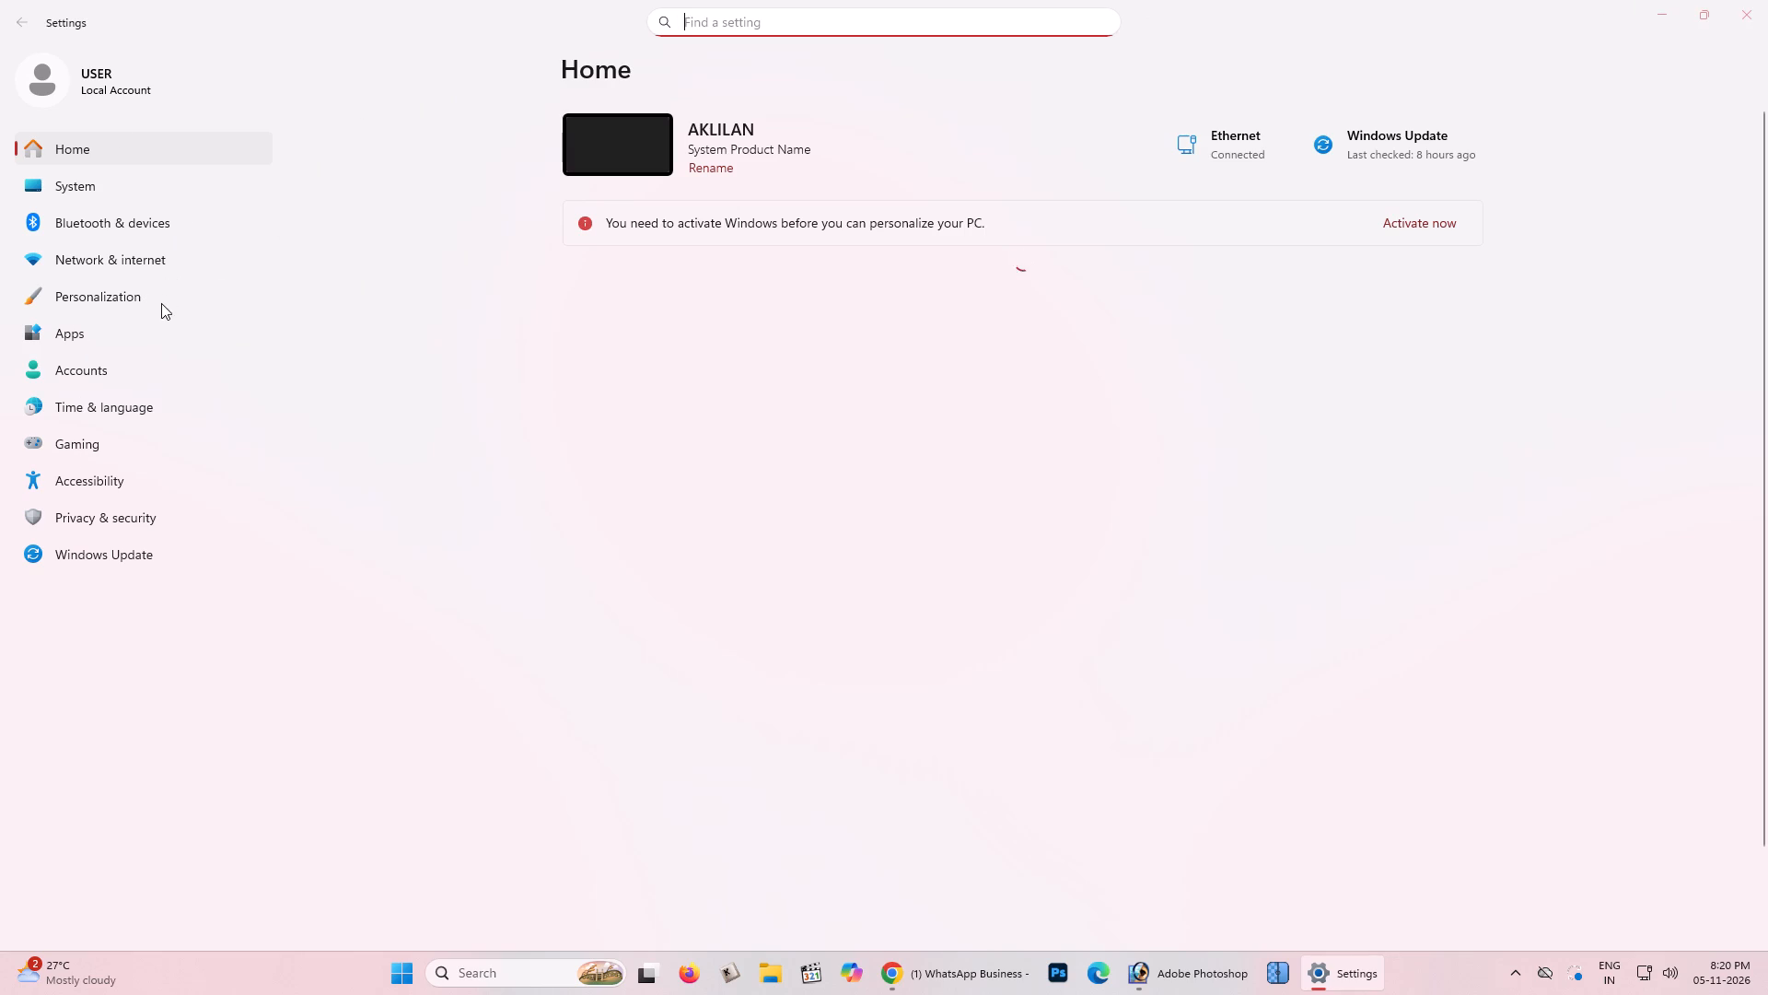
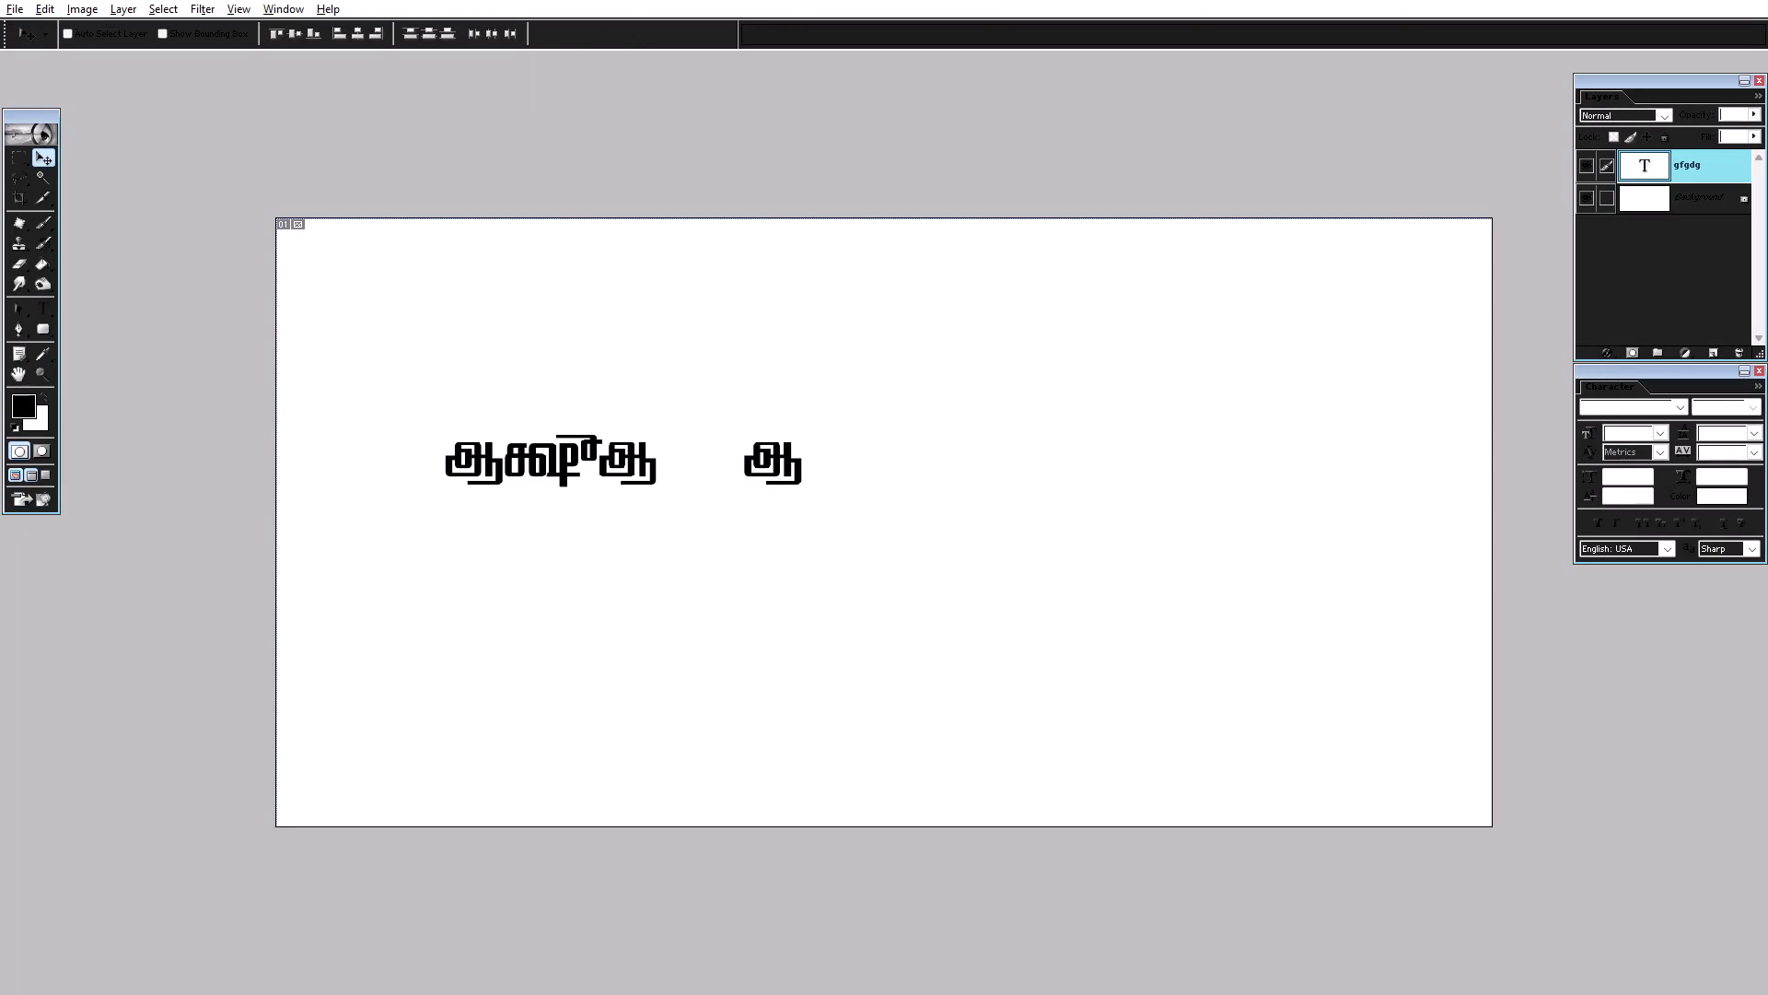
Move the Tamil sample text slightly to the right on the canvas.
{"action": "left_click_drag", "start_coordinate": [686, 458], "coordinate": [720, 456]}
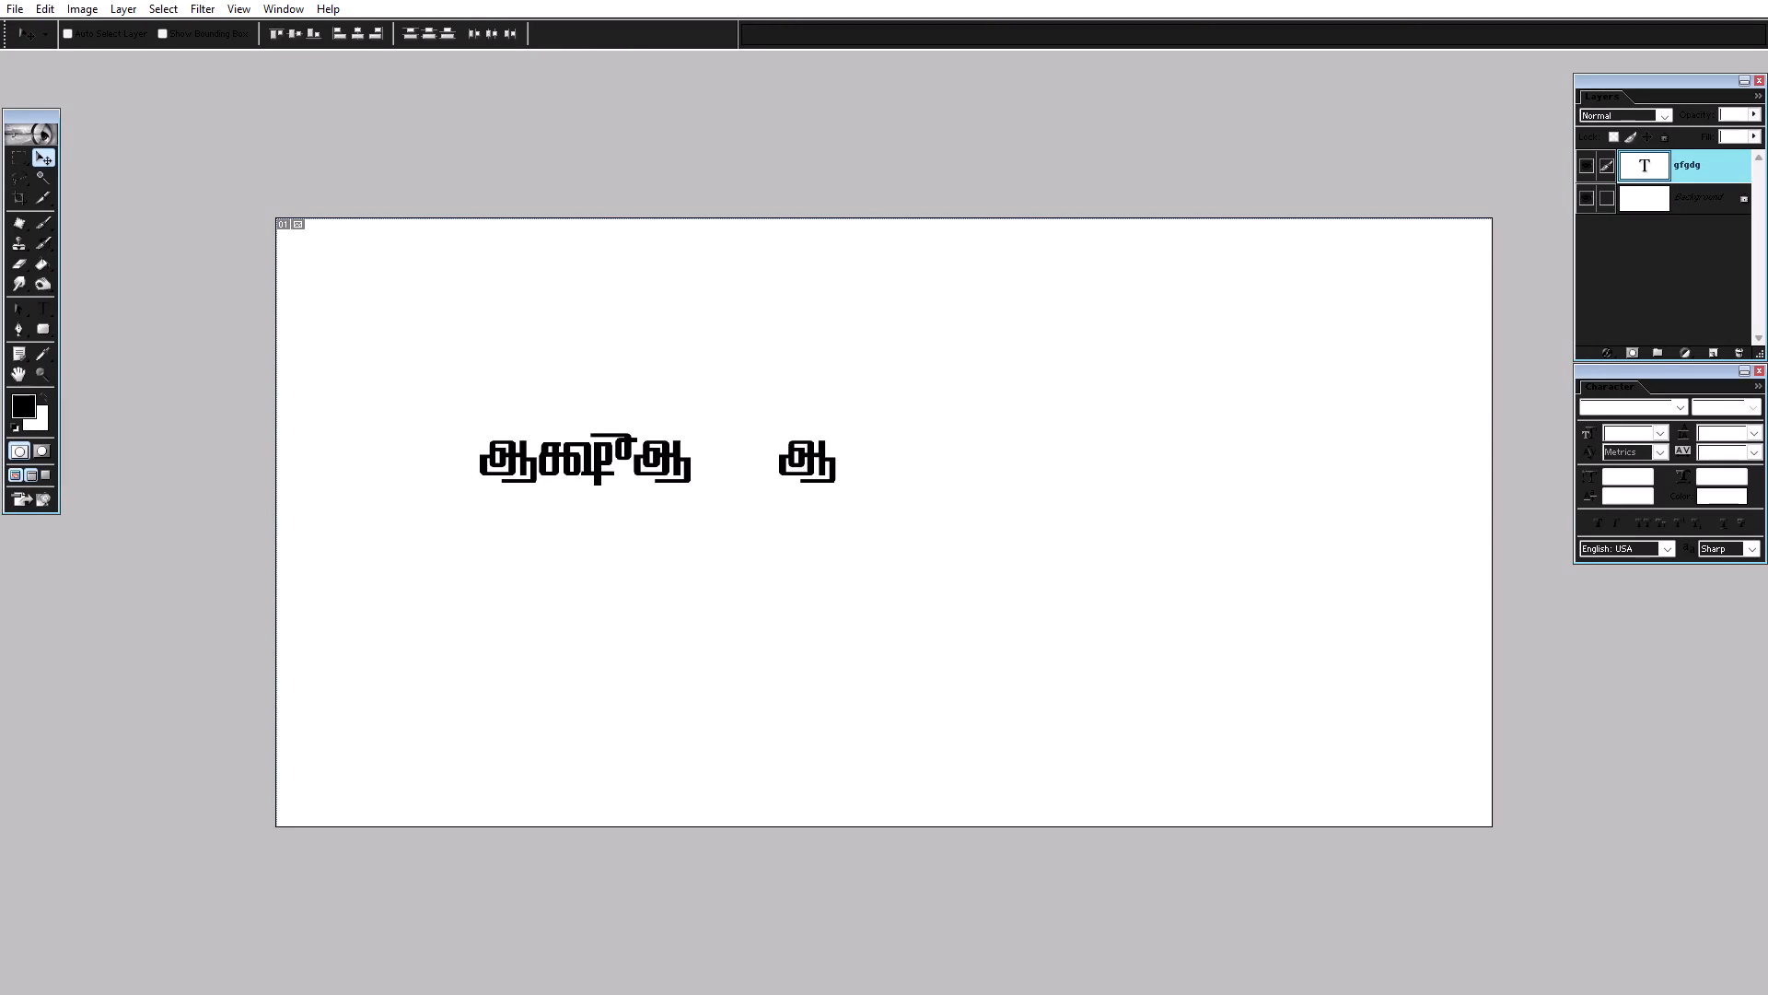
Return to the standard window view, launch the Keyman Tamil software and activate its Tamil keyboard, with the document window maximized.
{"action": "type", "text": "ff"}
{"action": "left_click", "coordinate": [802, 994]}
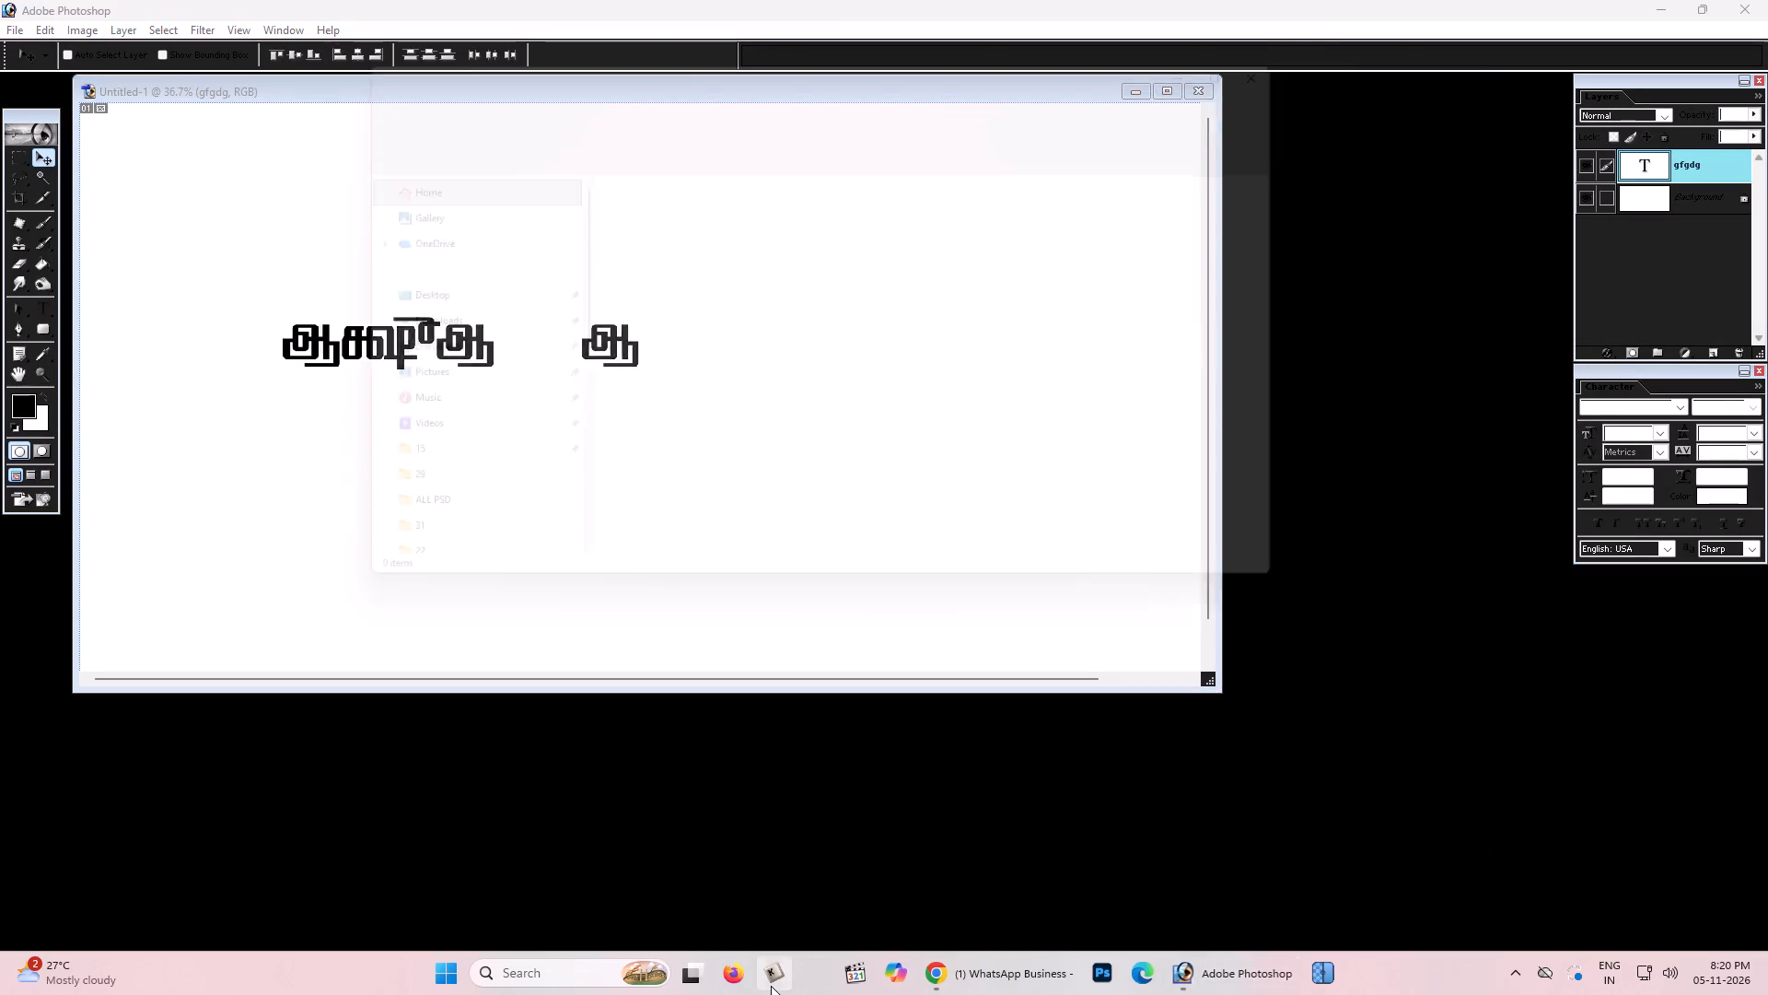
{"action": "left_click", "coordinate": [771, 986]}
{"action": "left_click", "coordinate": [1329, 49]}
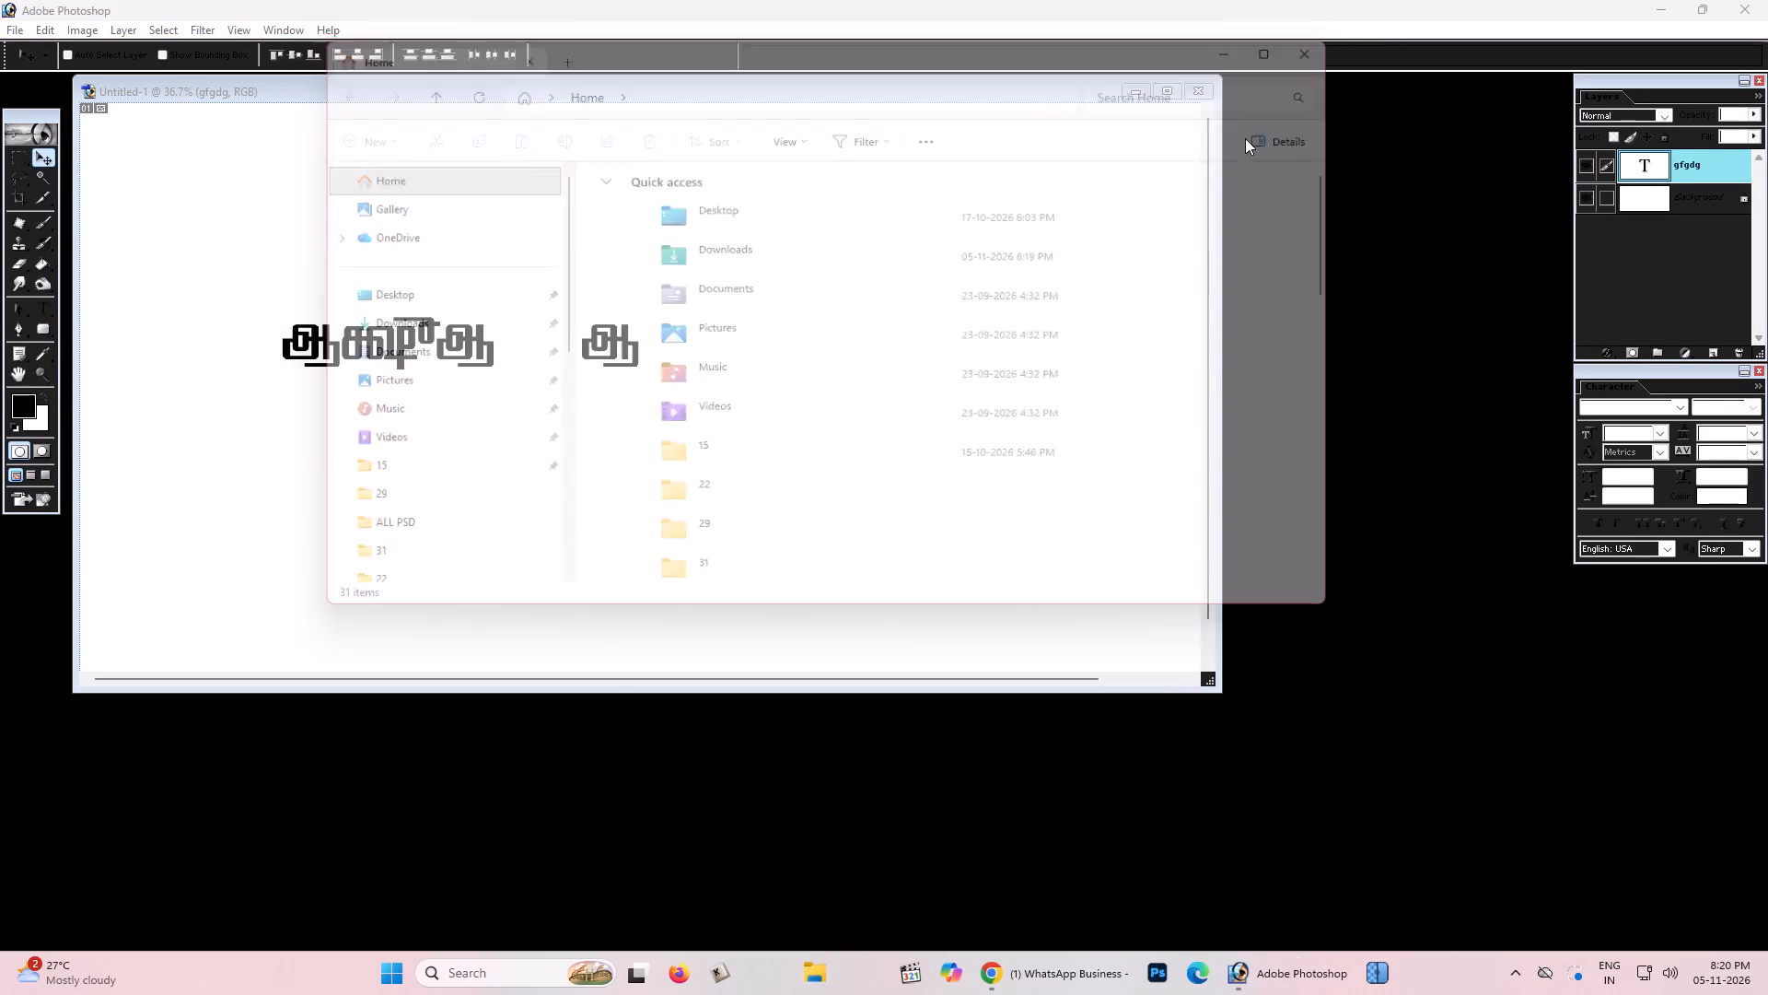
{"action": "left_click", "coordinate": [767, 984]}
{"action": "left_click", "coordinate": [937, 359]}
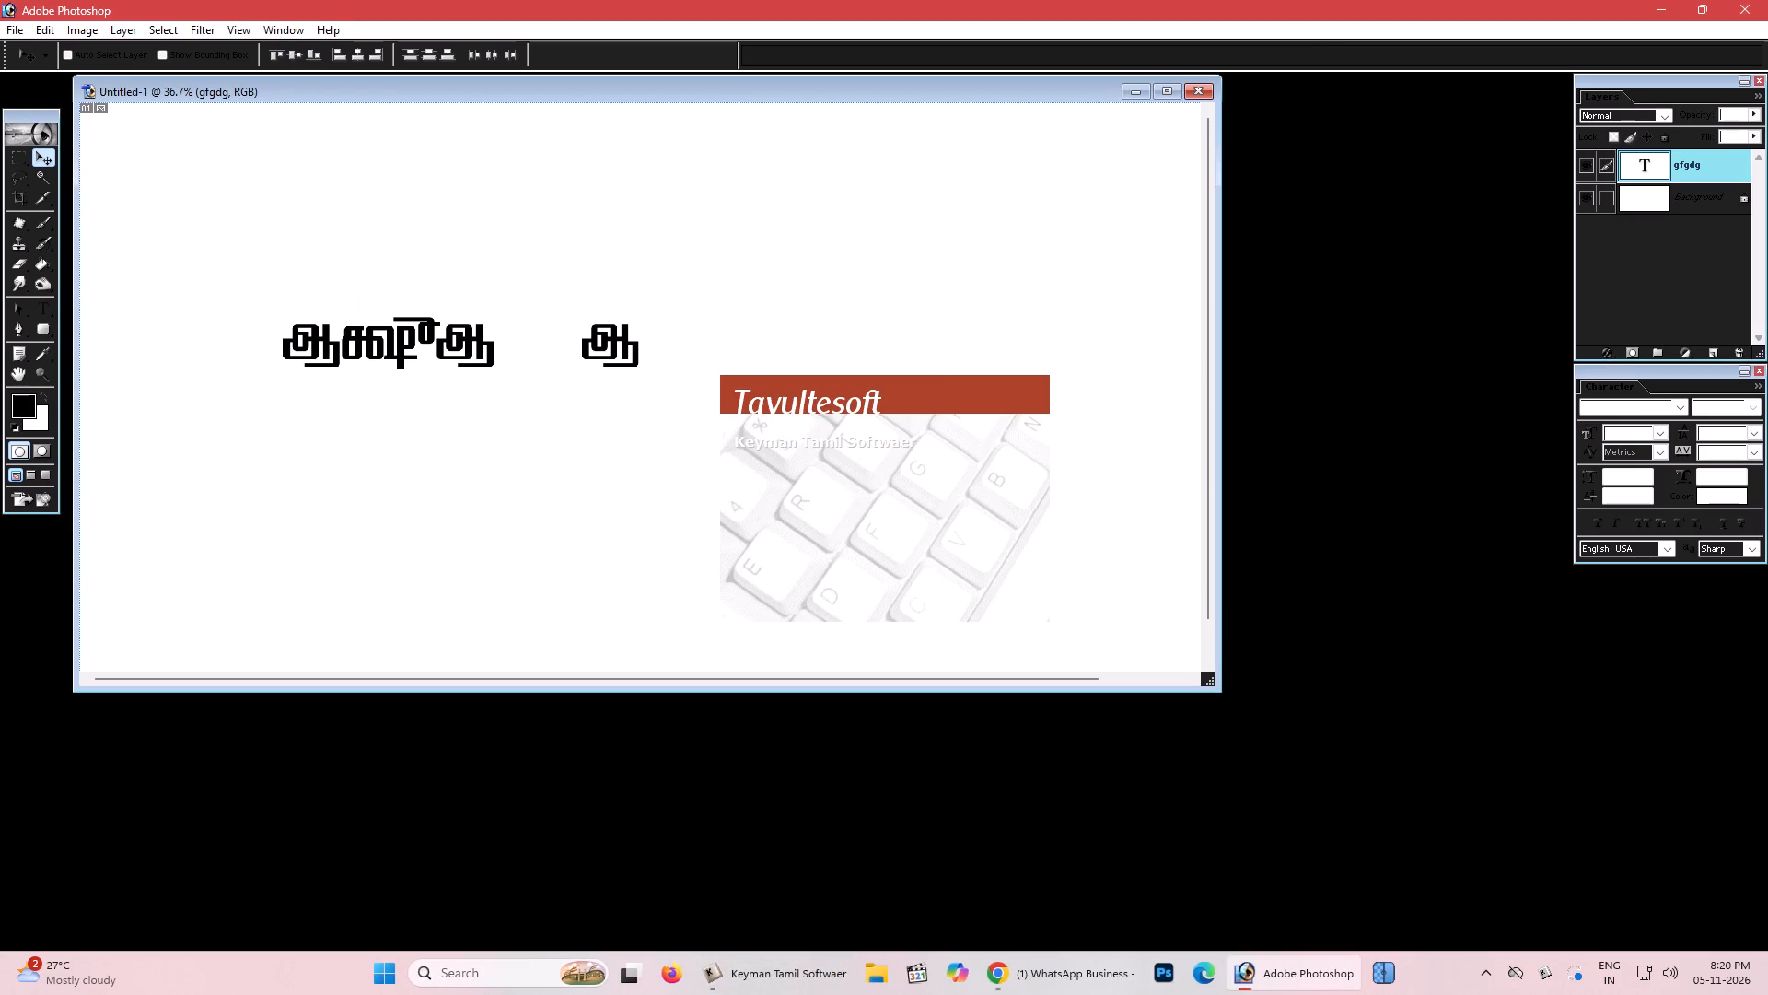
{"action": "left_click", "coordinate": [939, 471]}
{"action": "left_click", "coordinate": [1169, 85]}
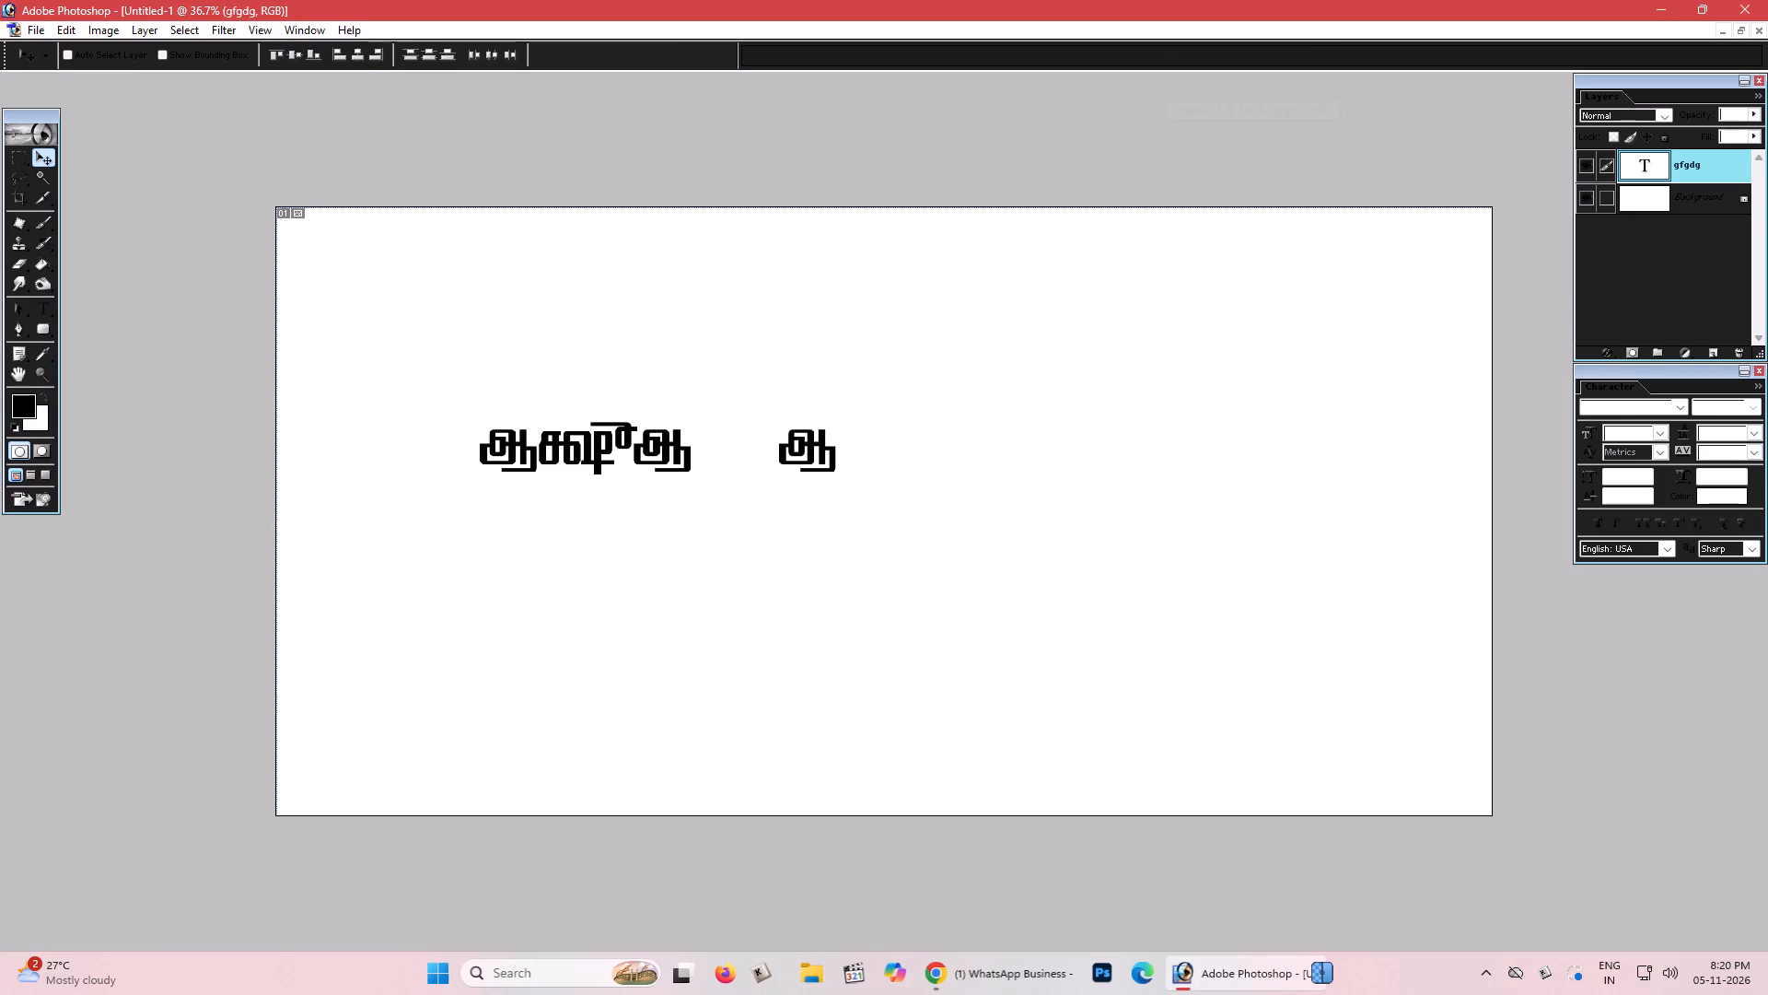
{"action": "left_click", "coordinate": [1545, 987]}
{"action": "left_click", "coordinate": [1540, 976]}
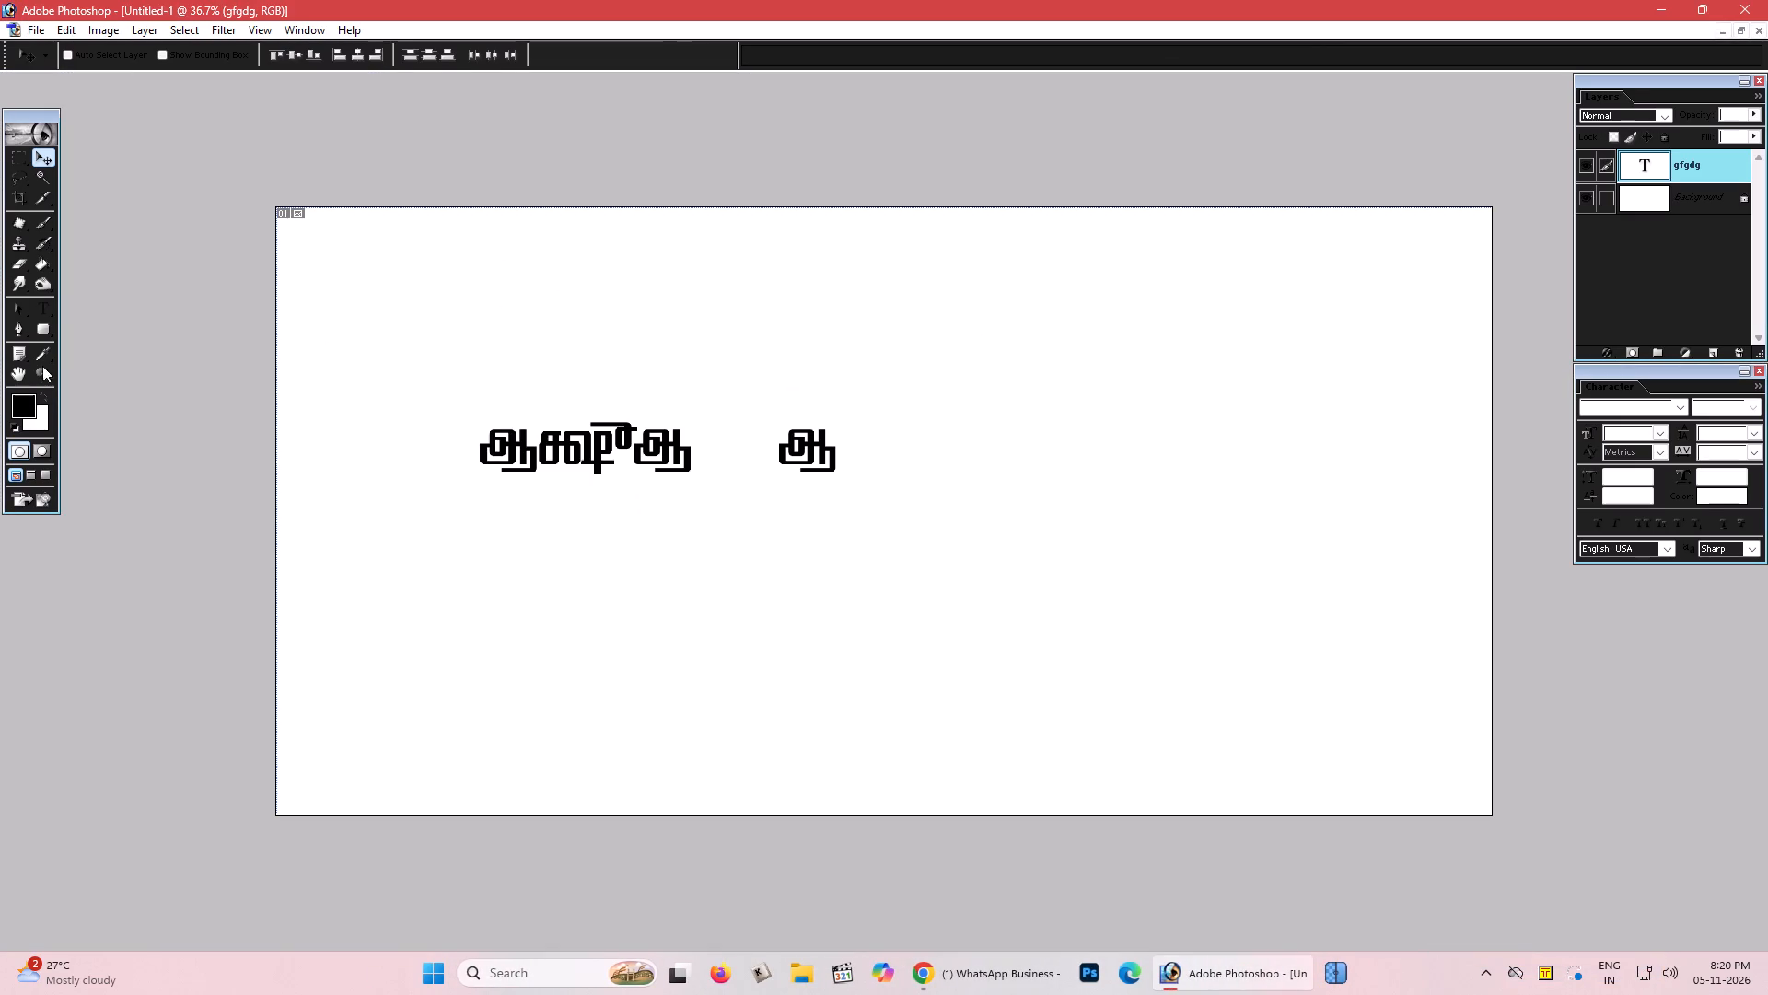
Replace the sample text on the canvas with the Tamil word பிஸ்மில்லாஹ்.
{"action": "left_click", "coordinate": [51, 314]}
{"action": "triple_click", "coordinate": [655, 462]}
{"action": "left_click", "coordinate": [655, 462]}
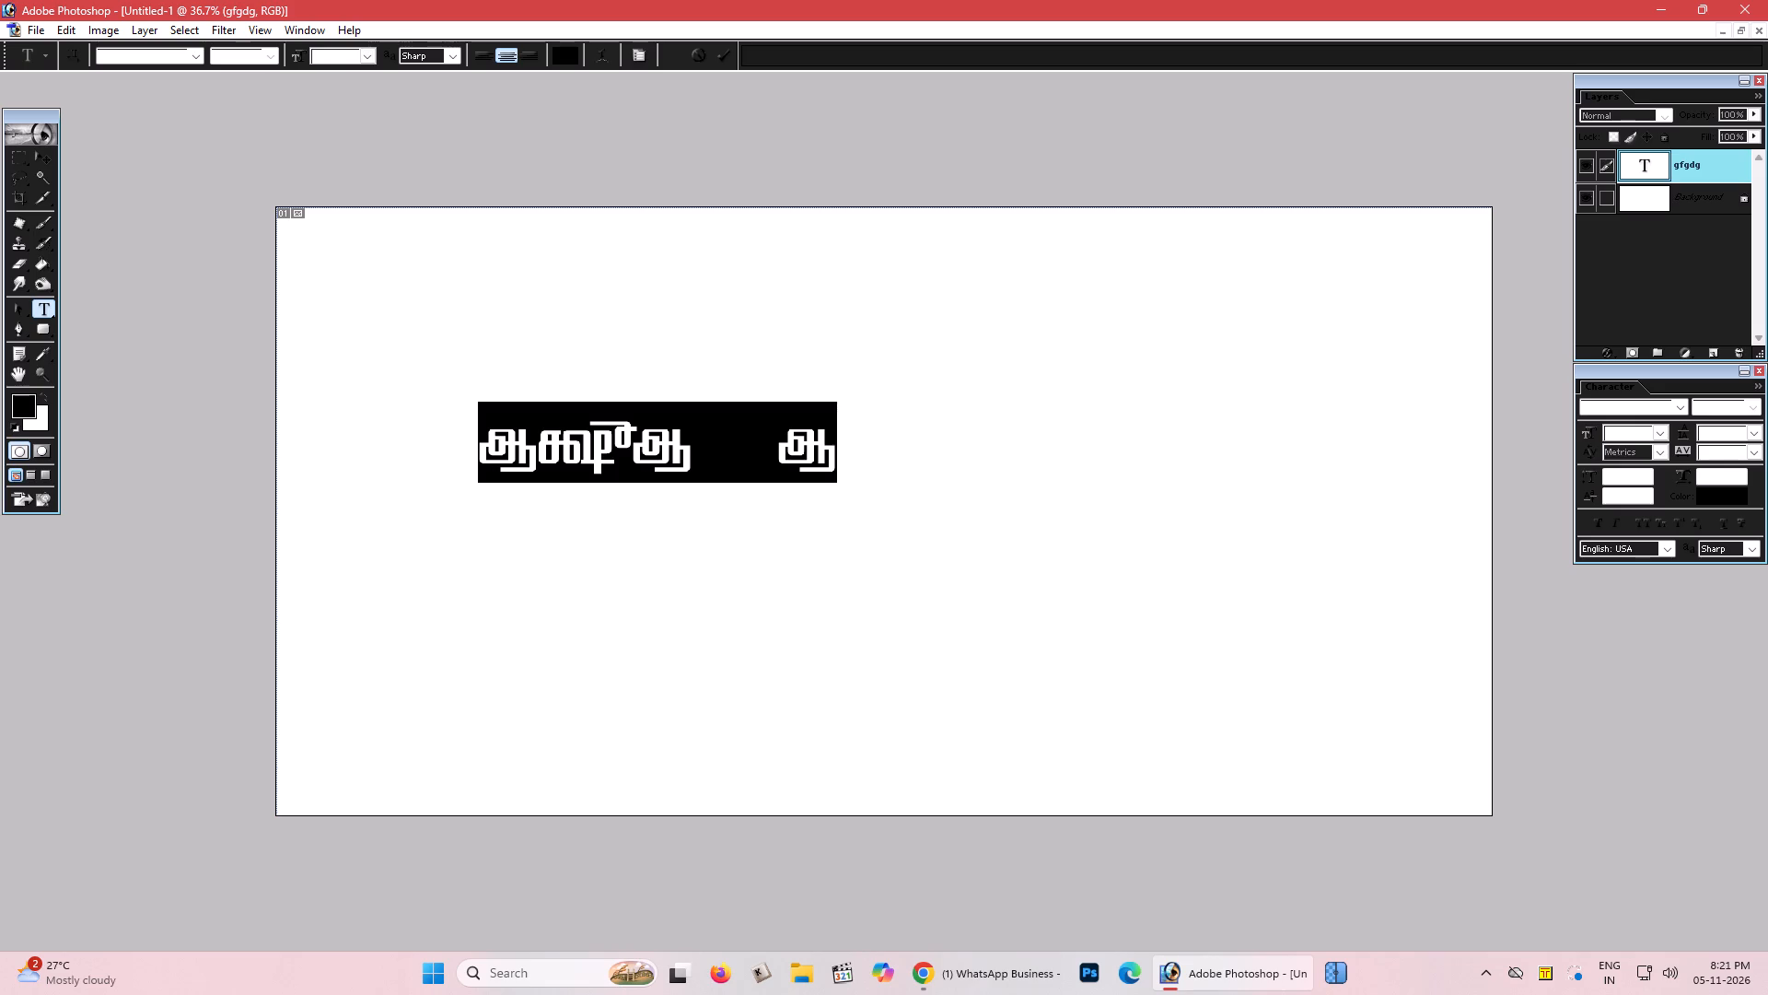
{"action": "type", "text": "fo"}
{"action": "key", "text": "BackSpace"}
{"action": "key", "text": "BackSpace"}
{"action": "type", "text": "go"}
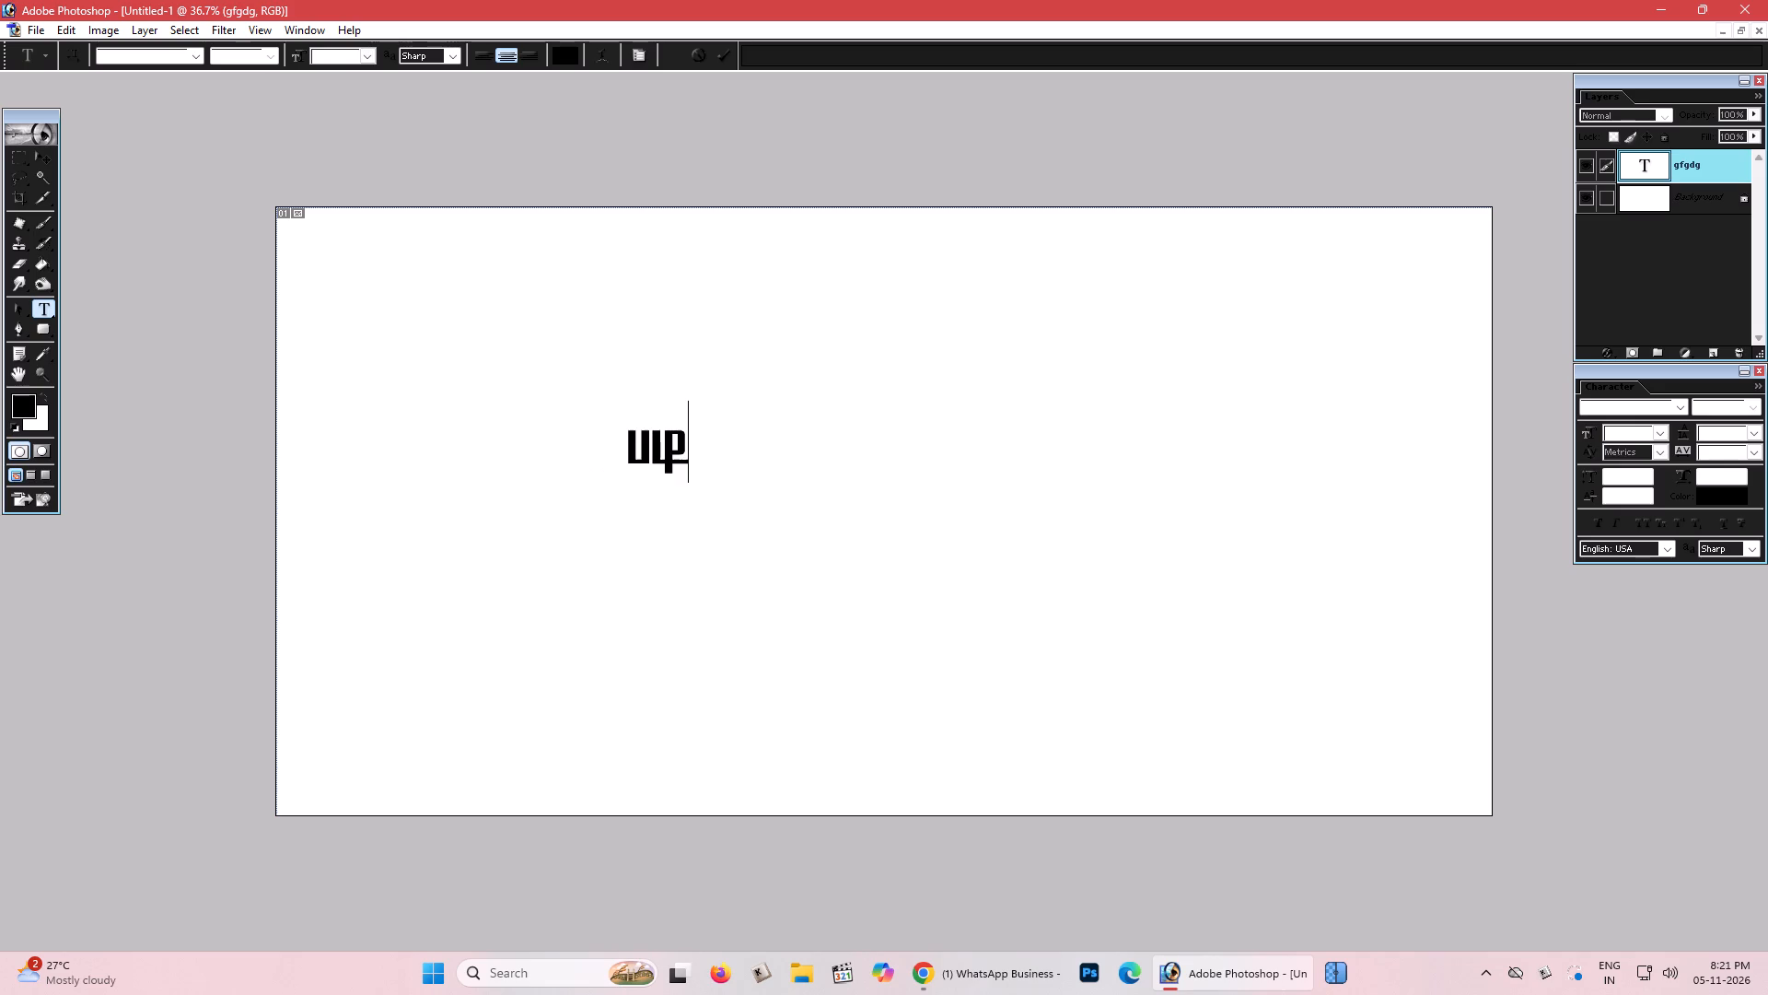
{"action": "key", "text": "BackSpace"}
{"action": "key", "text": "p"}
{"action": "type", "text": "!l"}
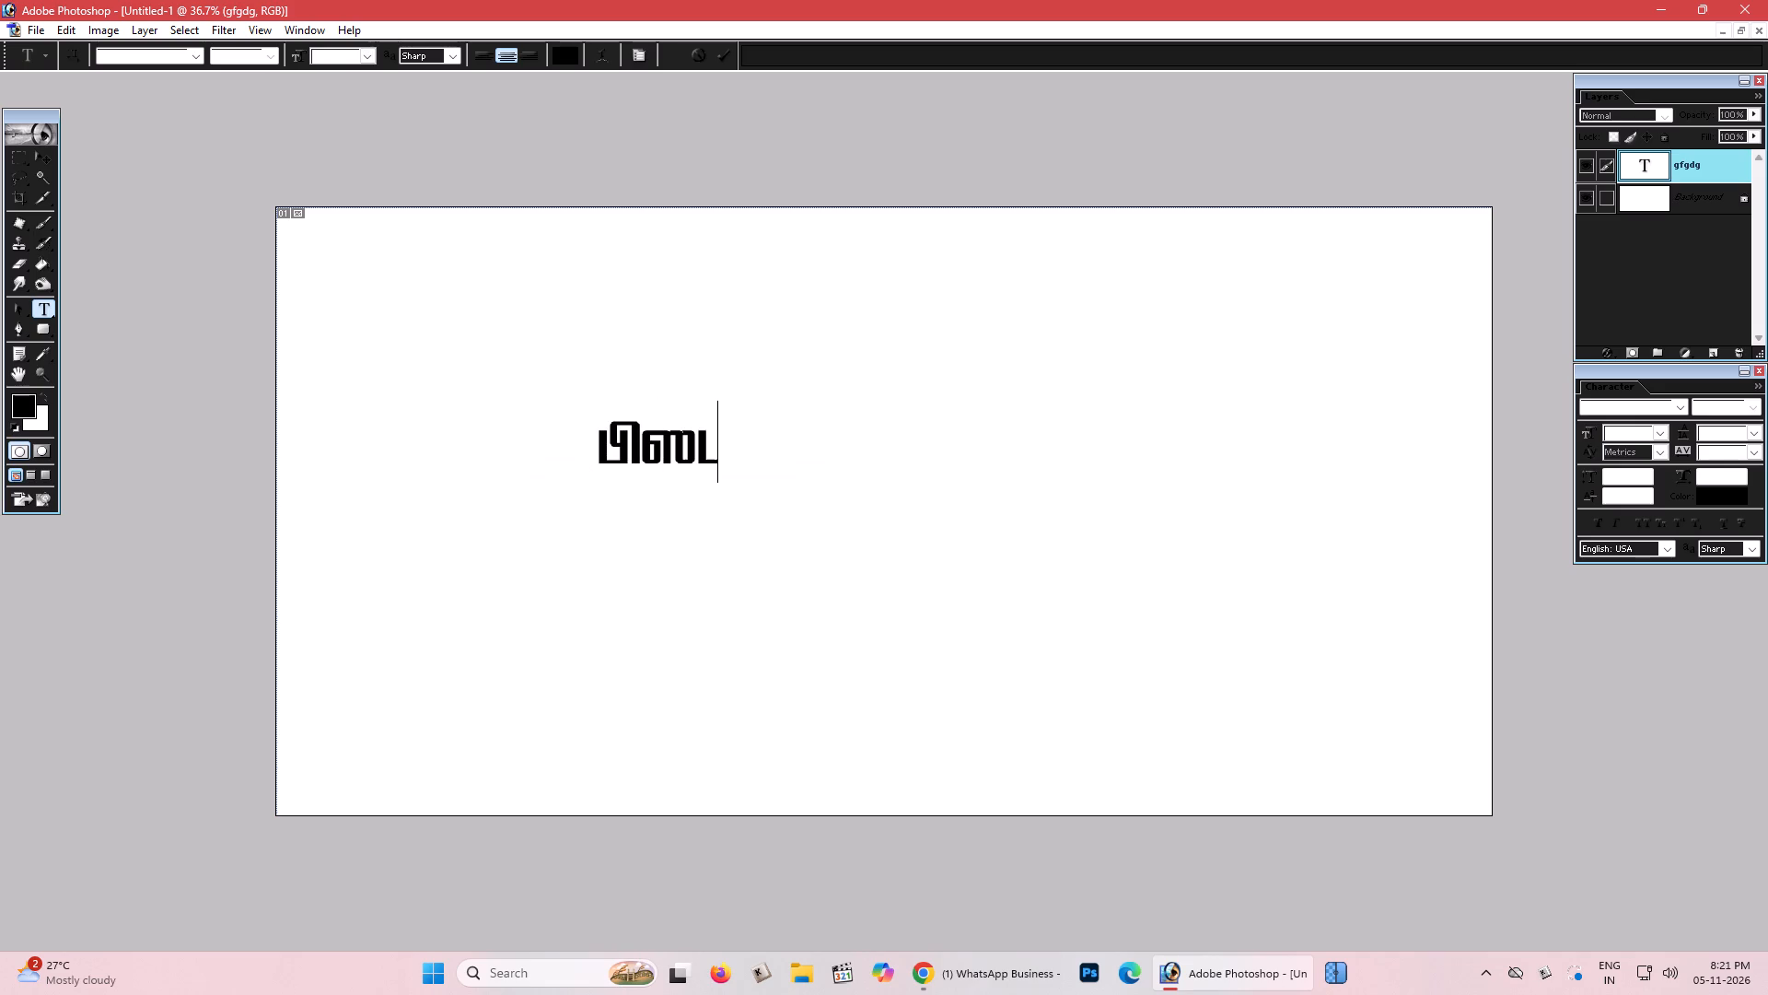
{"action": "key", "text": "BackSpace"}
{"action": "type", "text": ";kp"}
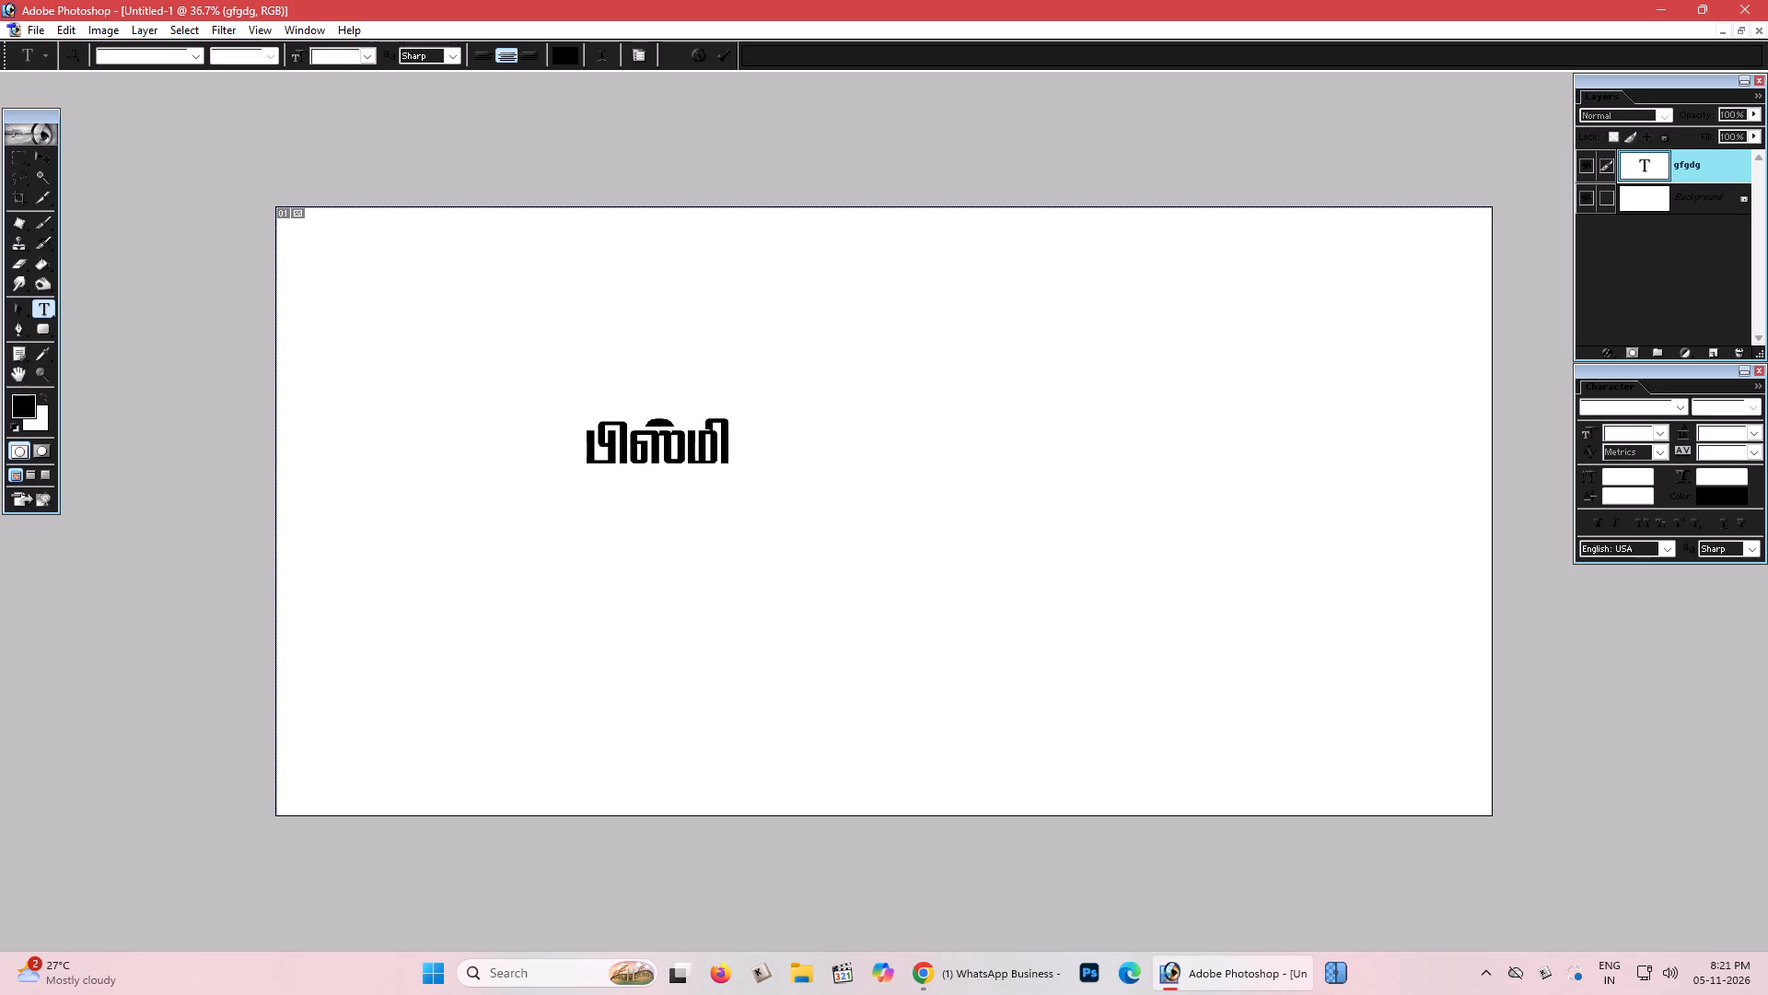
{"action": "type", "text": "y;yh"}
{"action": "key", "text": "a"}
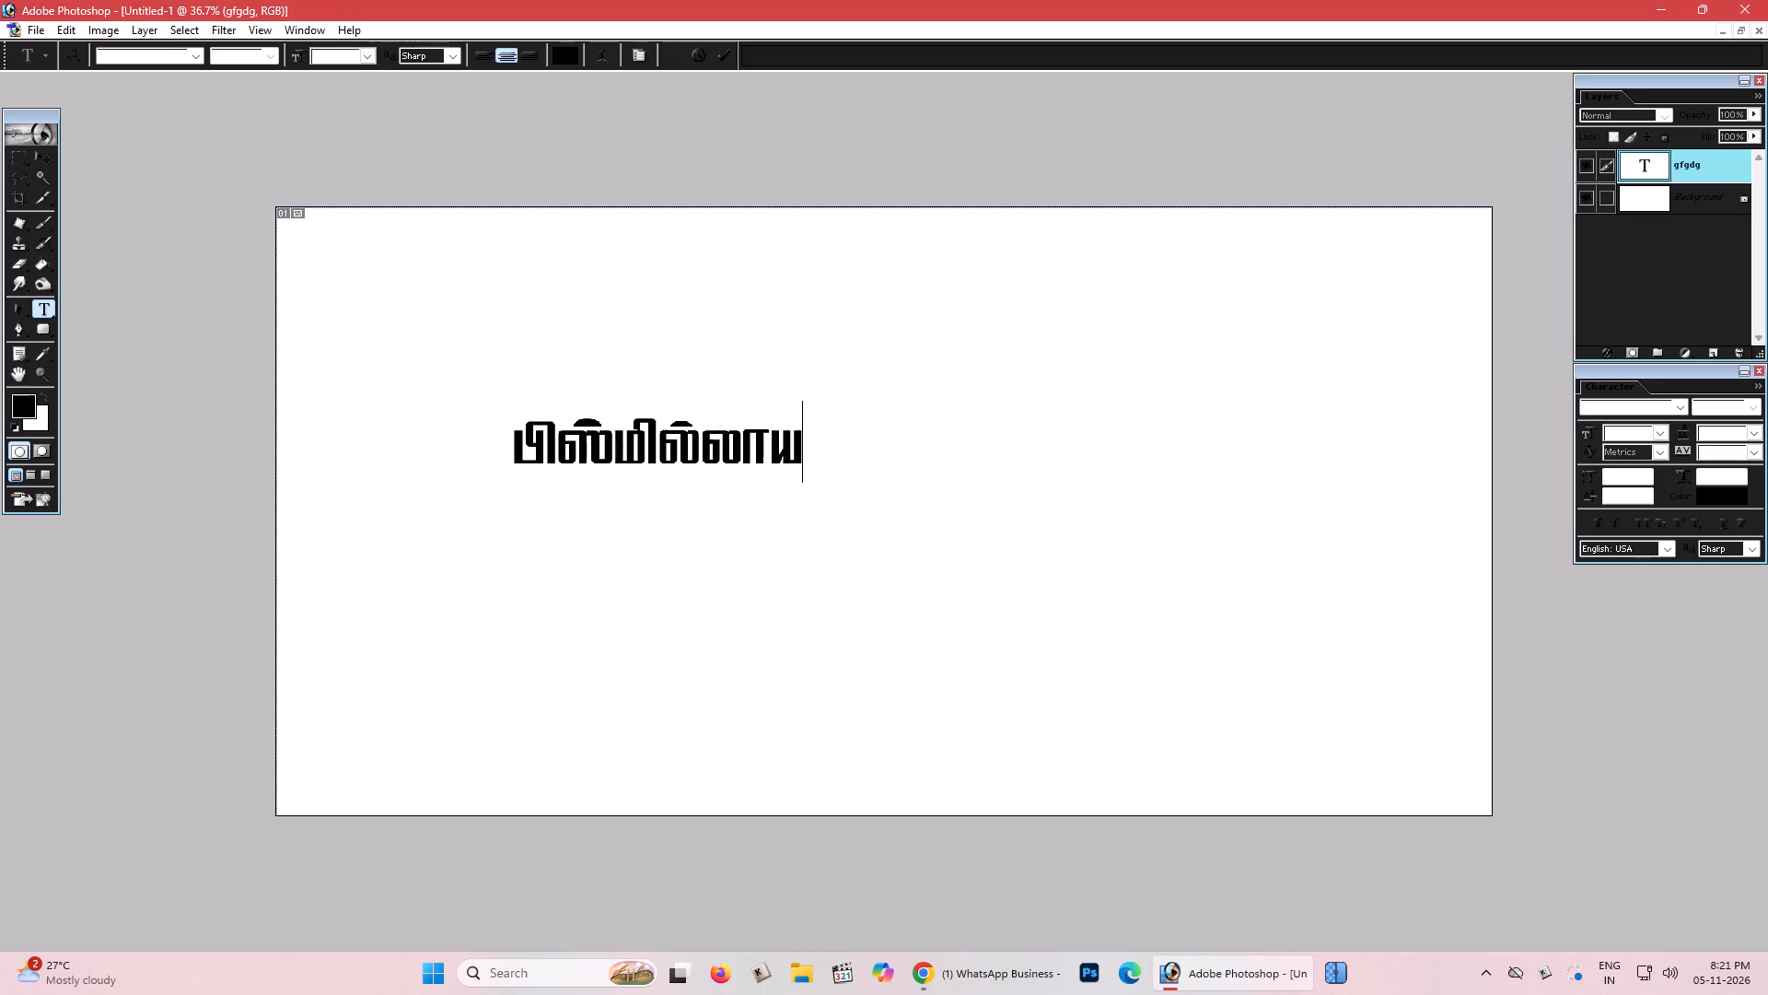
{"action": "key", "text": "BackSpace"}
{"action": "key", "text": "shift+a"}
{"action": "type", "text": ";"}
Add the word பிரதர்ஸ் after பிஸ்மில்லாஹ் and commit the text.
{"action": "key", "text": "space"}
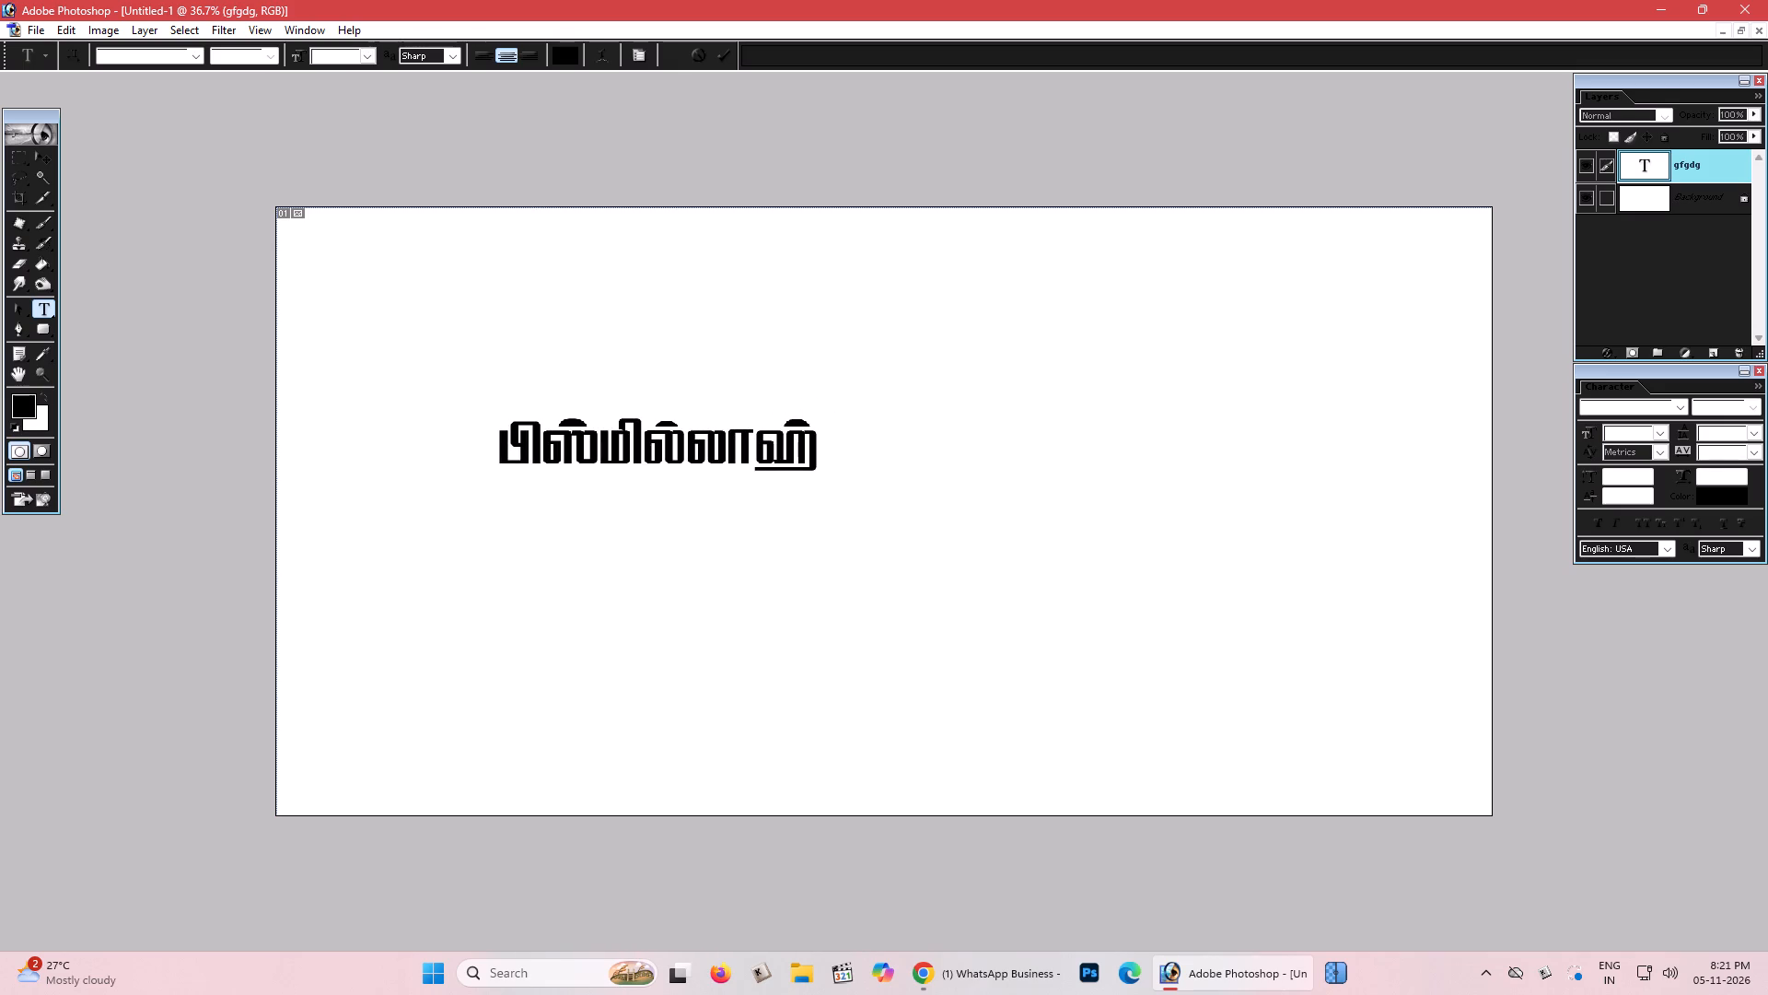
{"action": "key", "text": "f"}
{"action": "key", "text": "BackSpace"}
{"action": "type", "text": "gp"}
{"action": "type", "text": "uju;!;"}
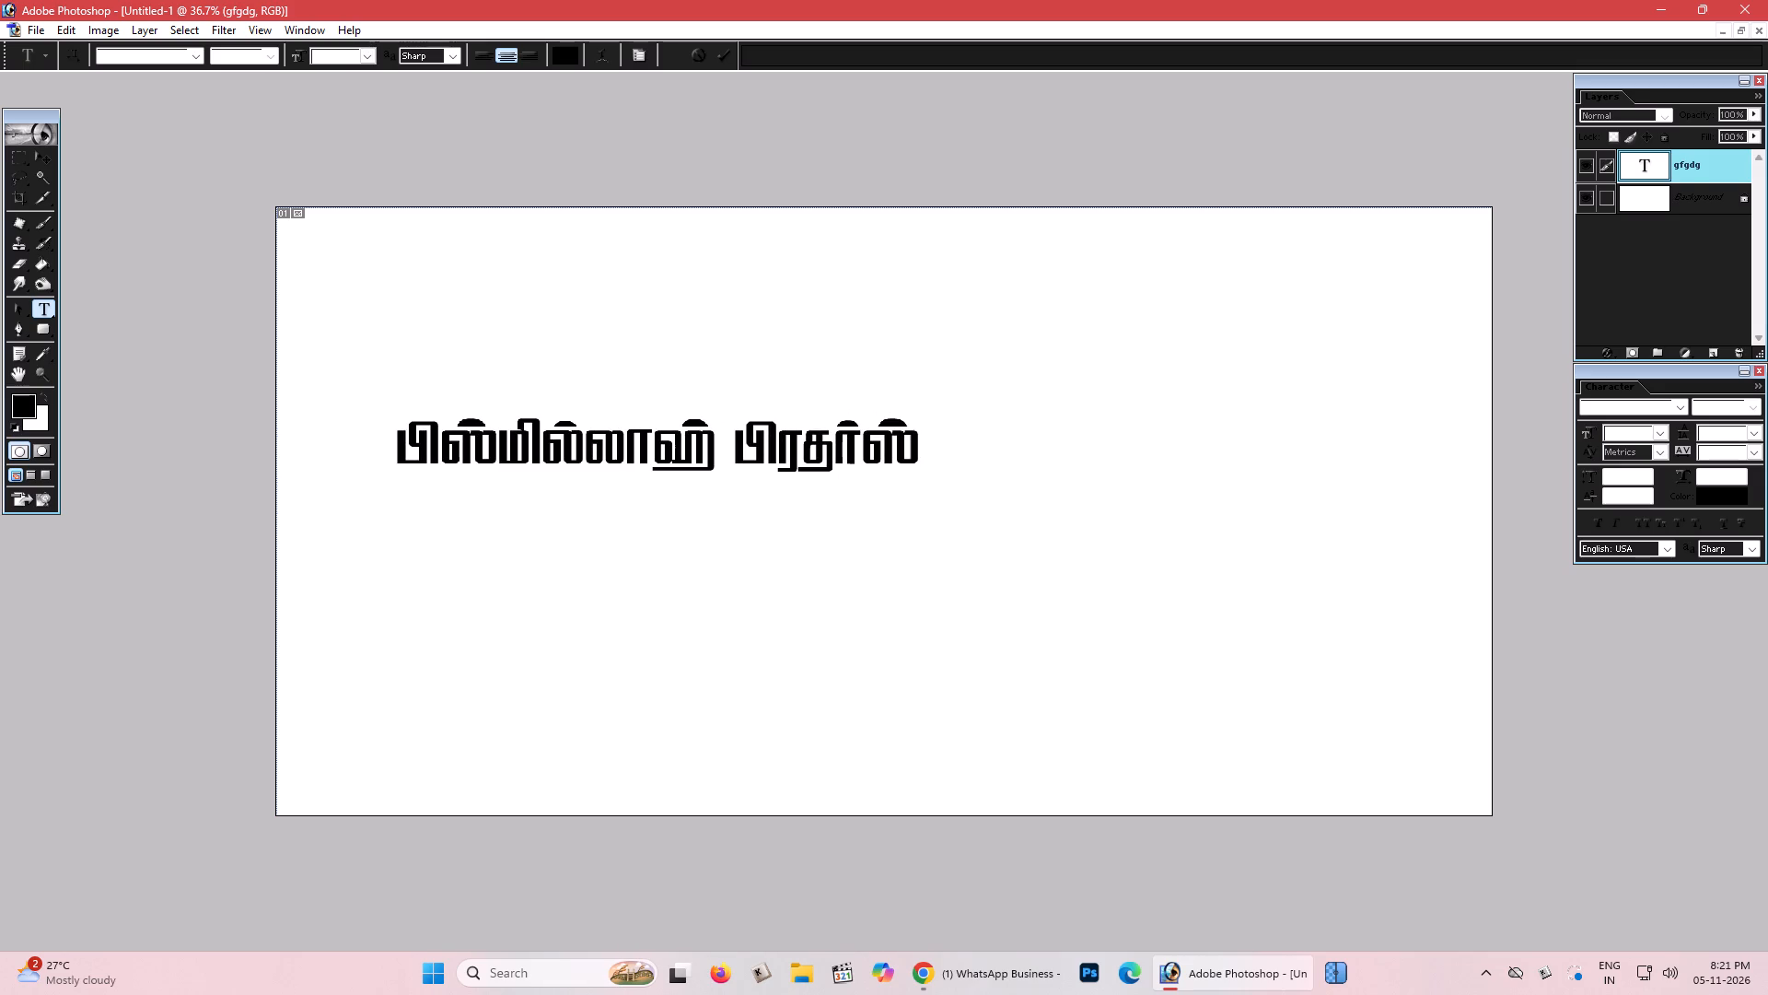
{"action": "key", "text": "ctrl+Return"}
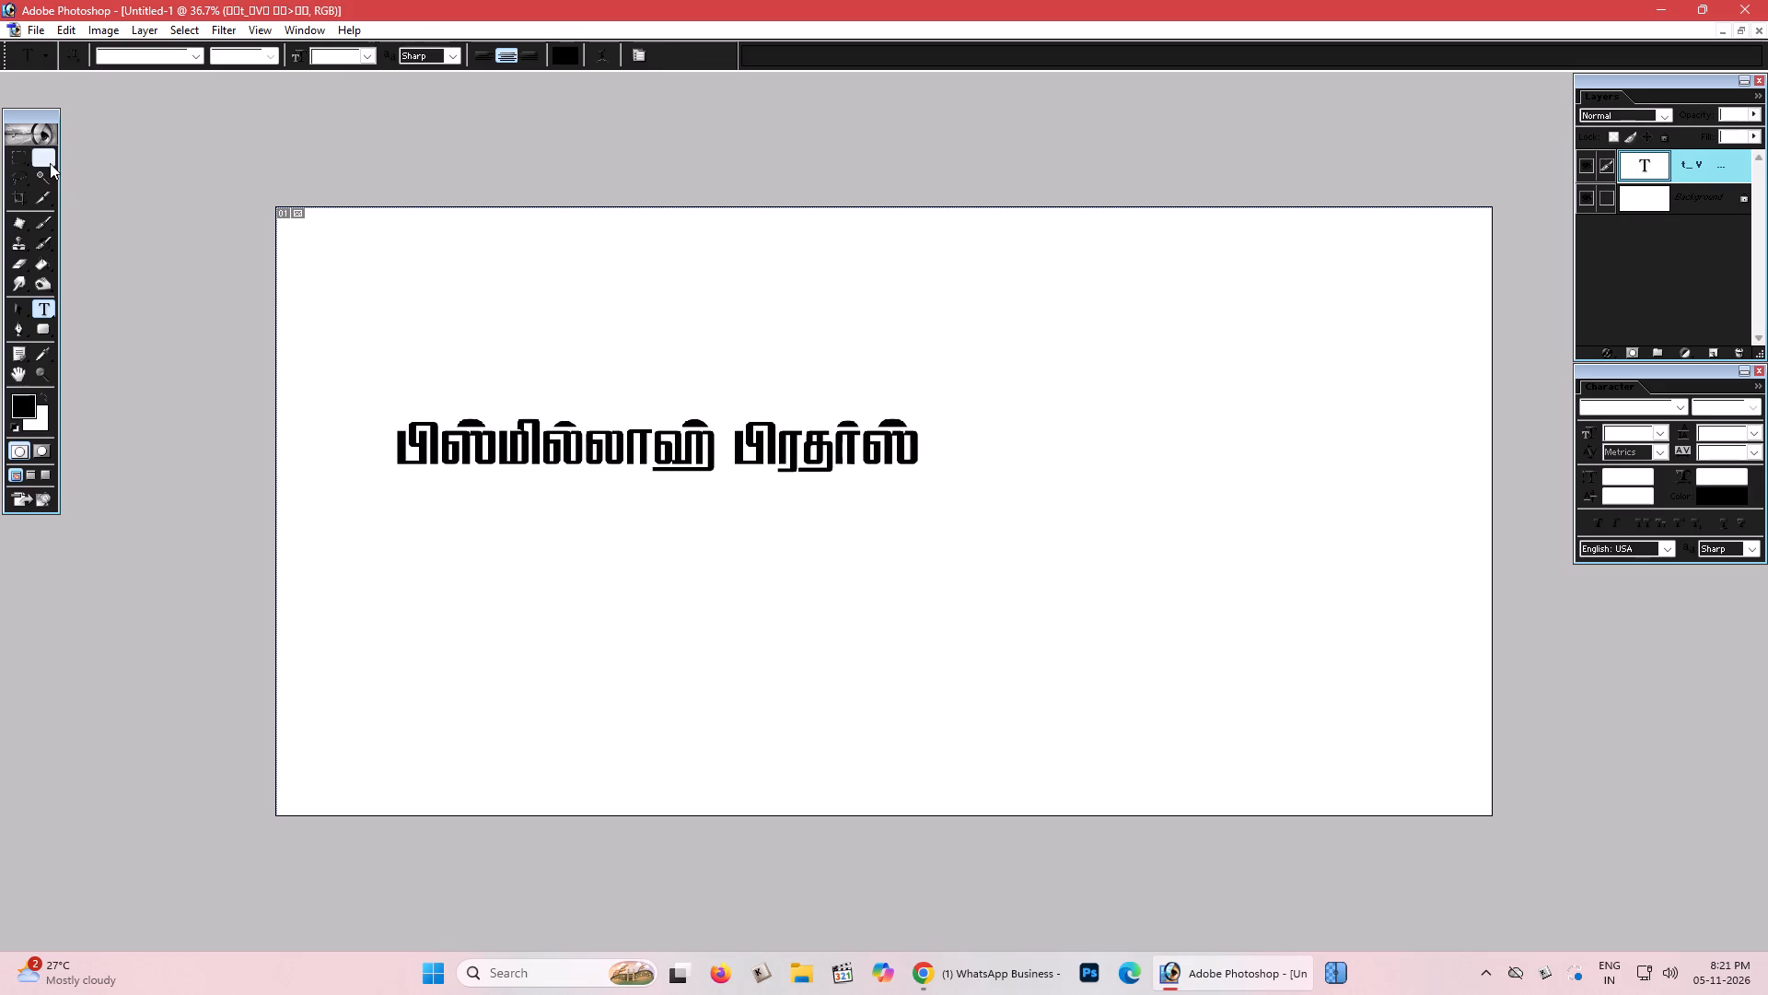
Move the Tamil heading higher on the canvas and scale it up with Free Transform to nearly the banner's full width.
{"action": "left_click", "coordinate": [48, 162]}
{"action": "key", "text": "v"}
{"action": "left_click_drag", "start_coordinate": [686, 391], "coordinate": [851, 331]}
{"action": "key", "text": "ctrl+t"}
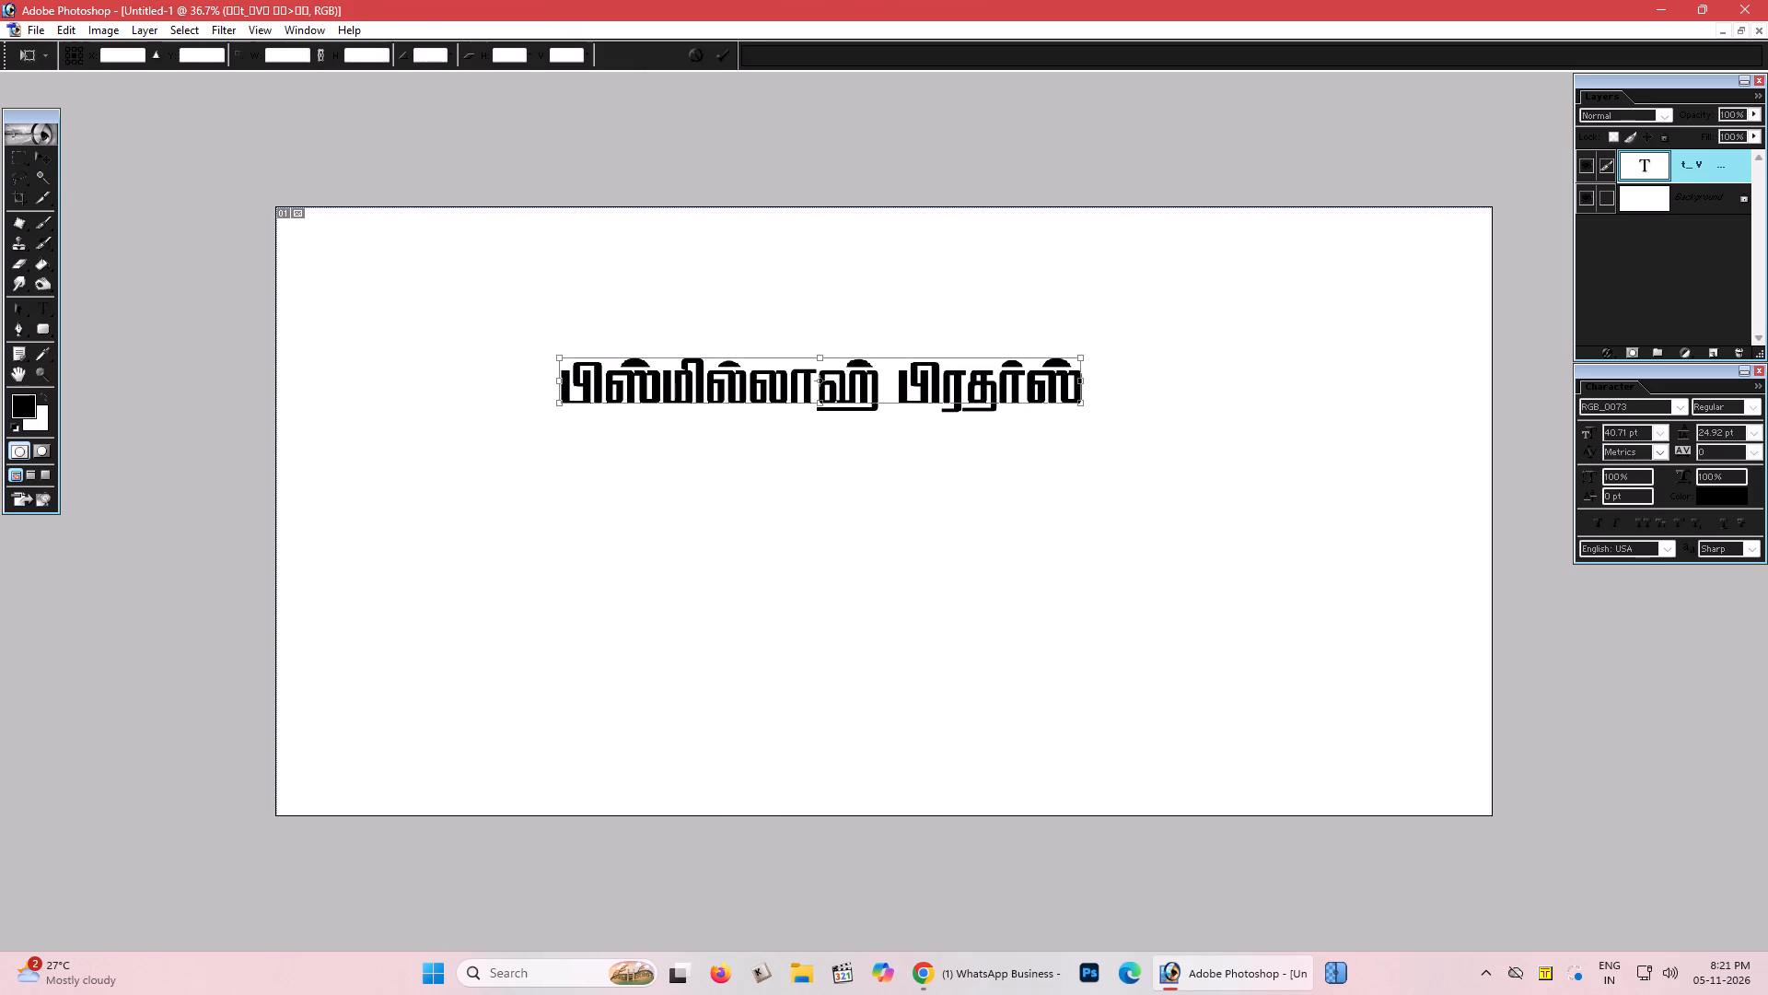
{"action": "left_click_drag", "start_coordinate": [1084, 358], "coordinate": [1384, 301], "text": "alt+shift"}
{"action": "key", "text": "Return"}
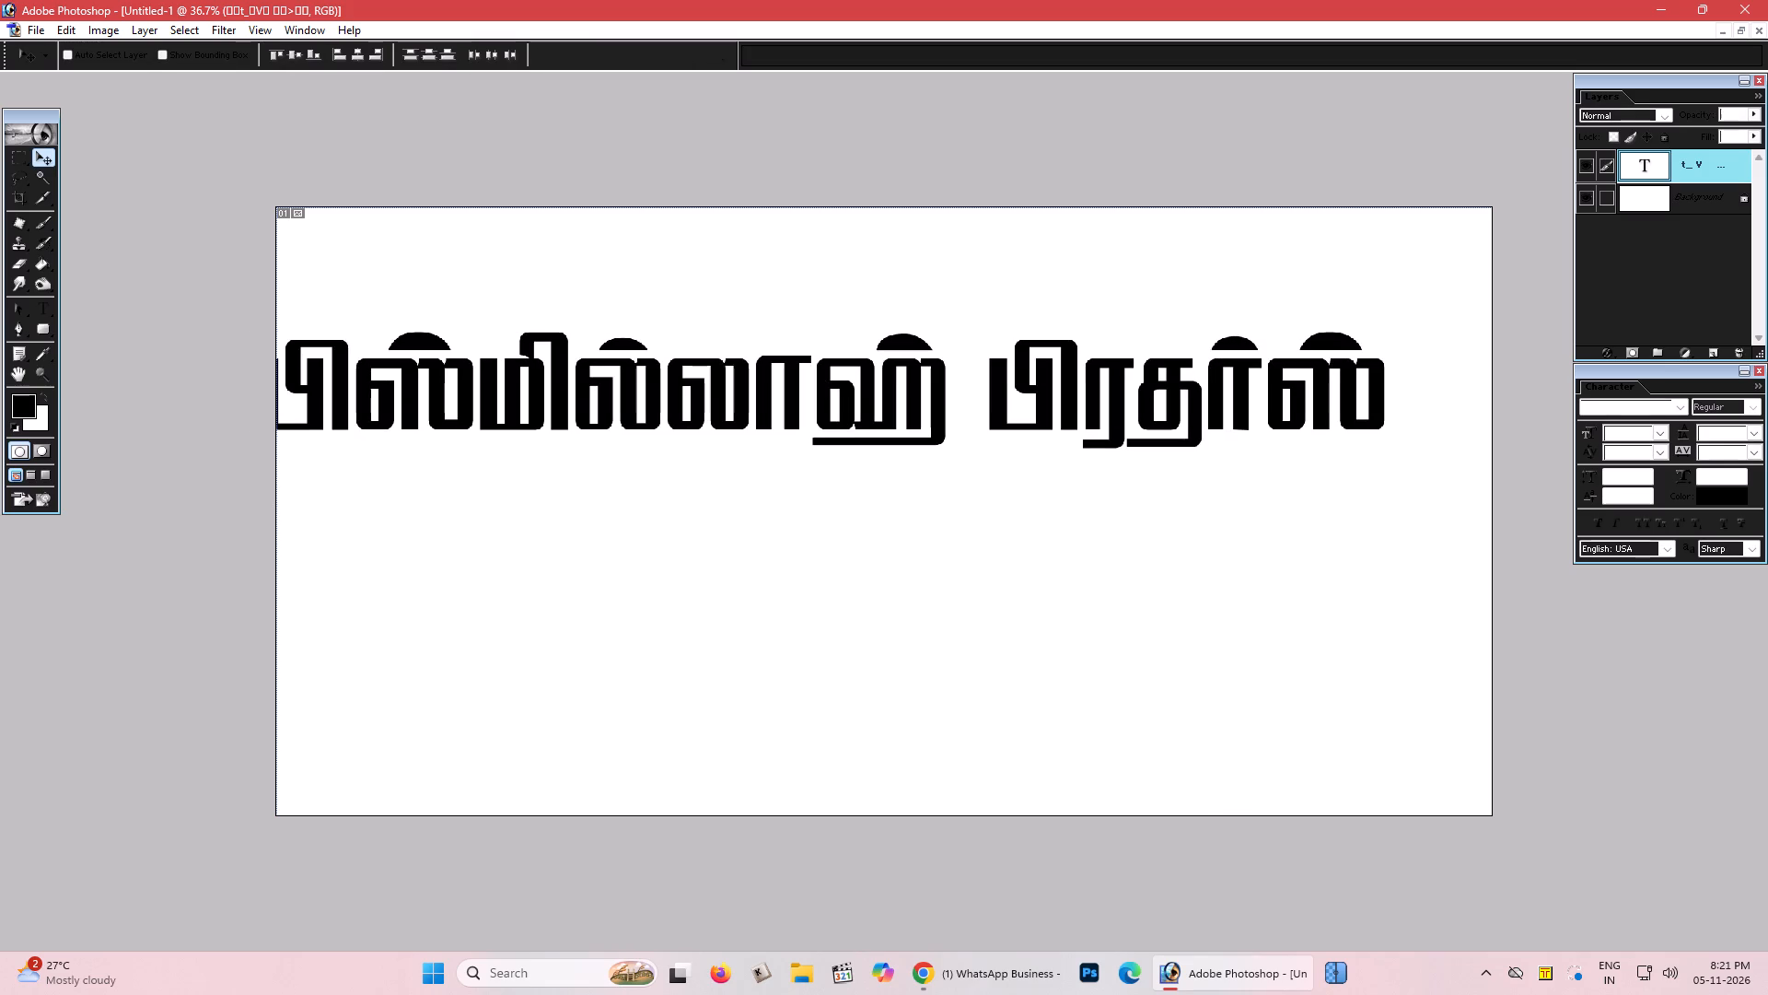
Centre the heading horizontally against the whole canvas and clear the selection.
{"action": "key", "text": "ctrl+a"}
{"action": "key", "text": "Tab"}
{"action": "key", "text": "Tab"}
{"action": "left_click", "coordinate": [426, 47]}
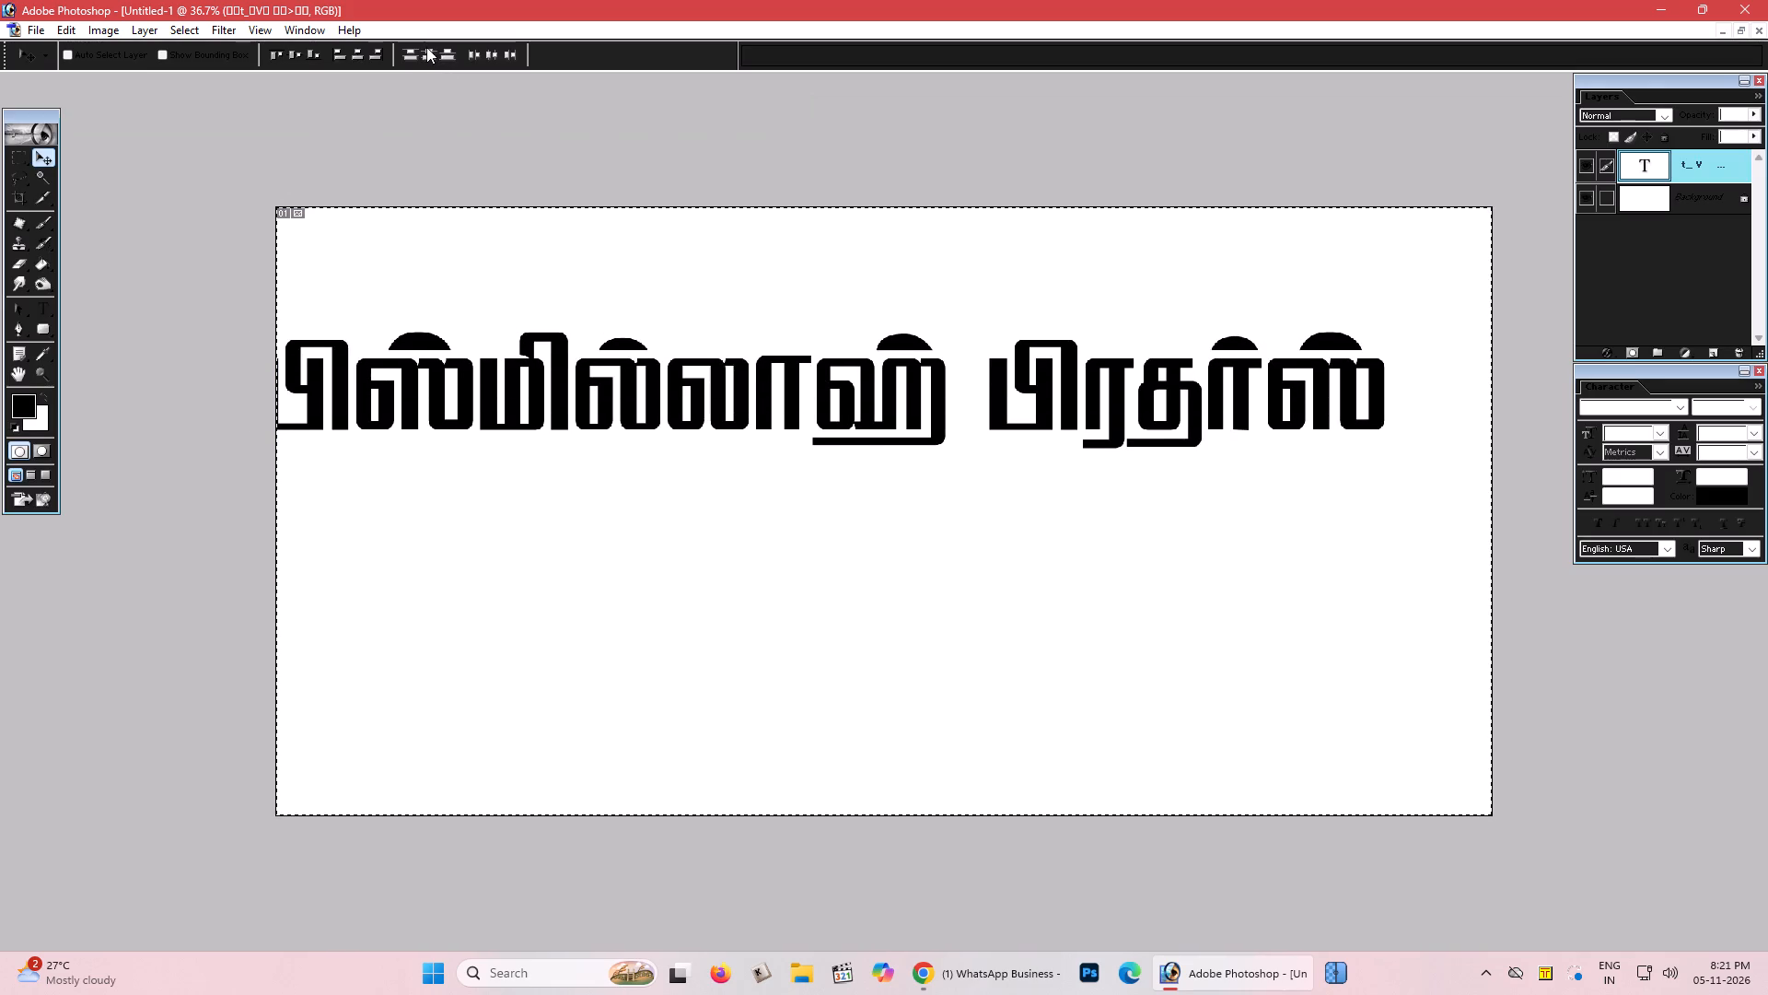
{"action": "left_click", "coordinate": [429, 61]}
{"action": "left_click", "coordinate": [423, 41]}
{"action": "left_click", "coordinate": [348, 53]}
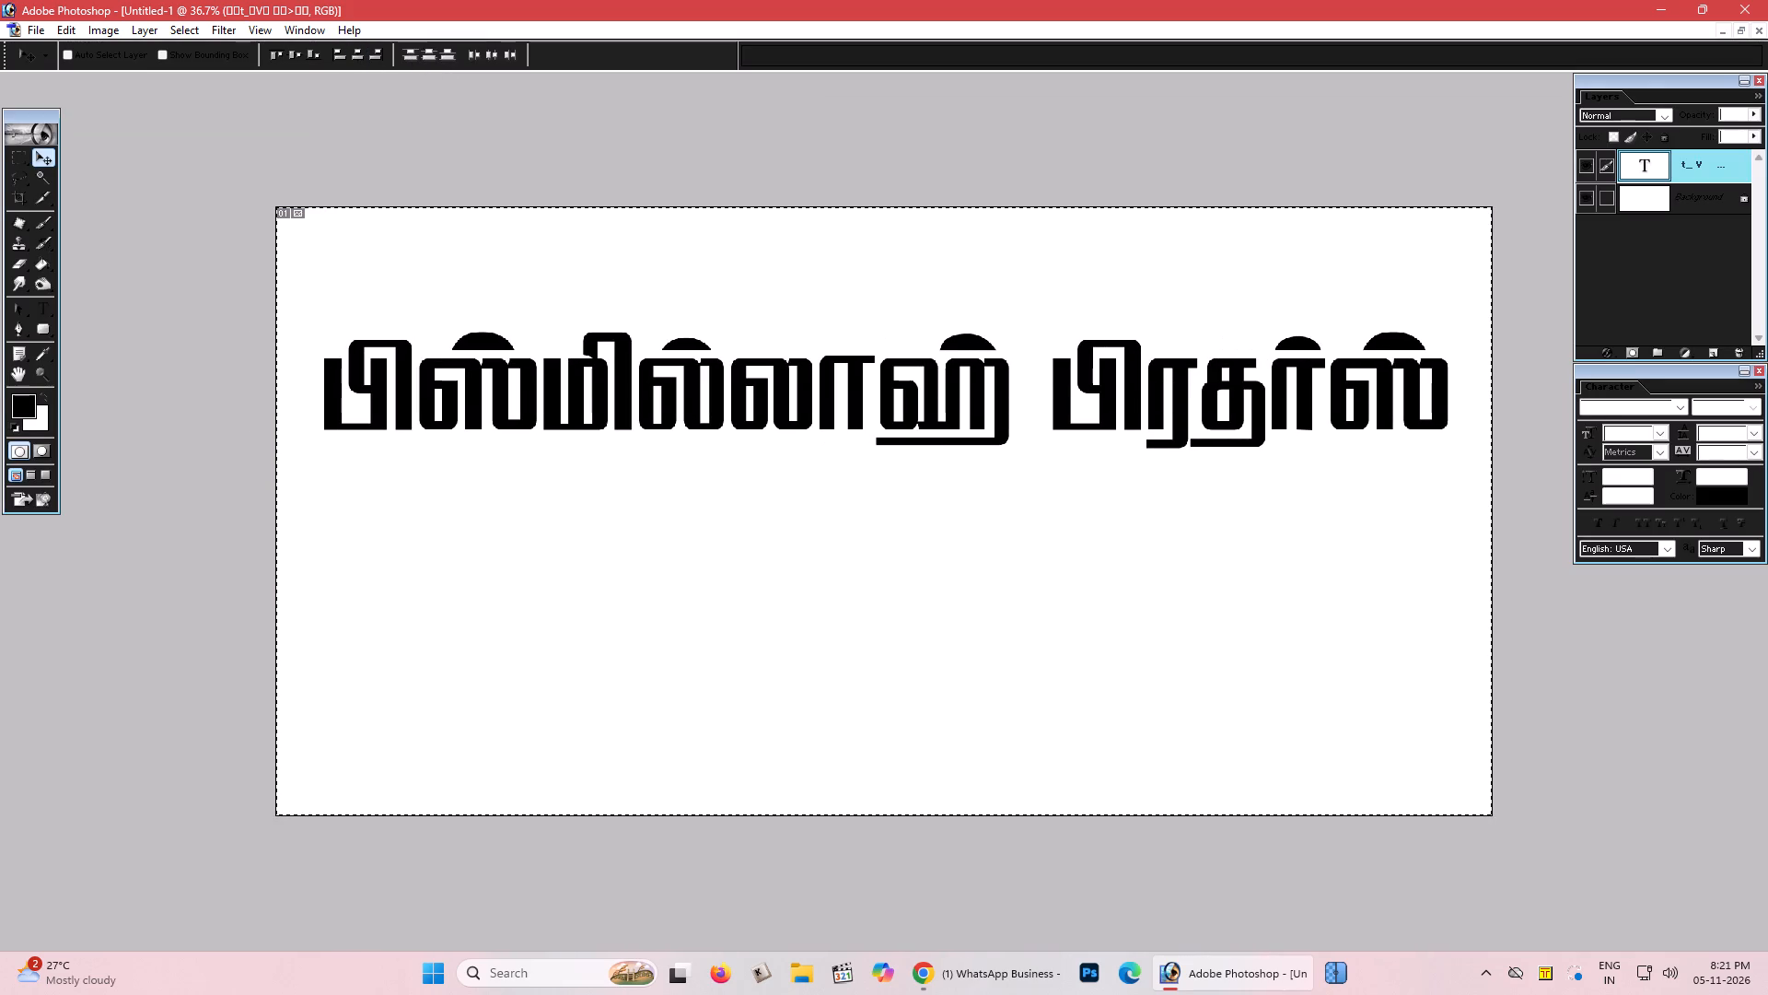
{"action": "key", "text": "m"}
{"action": "left_click", "coordinate": [939, 329]}
{"action": "triple_click", "coordinate": [932, 287]}
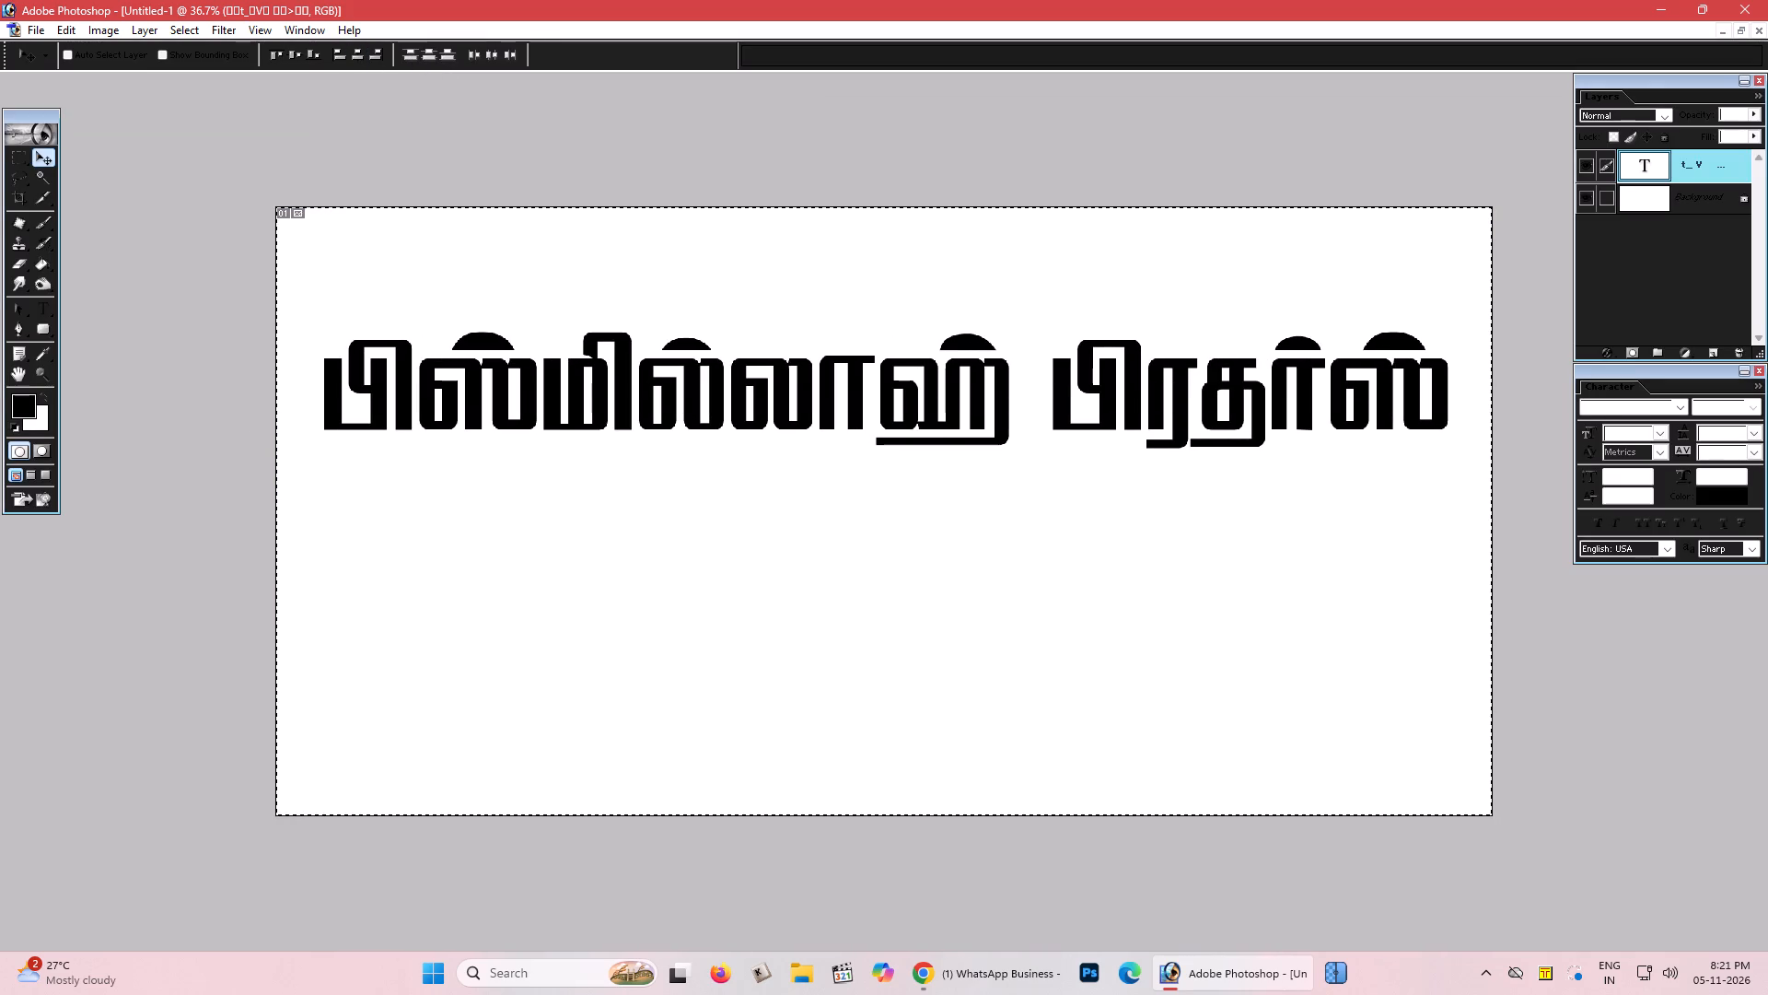
{"action": "left_click", "coordinate": [932, 287]}
{"action": "left_click", "coordinate": [14, 160]}
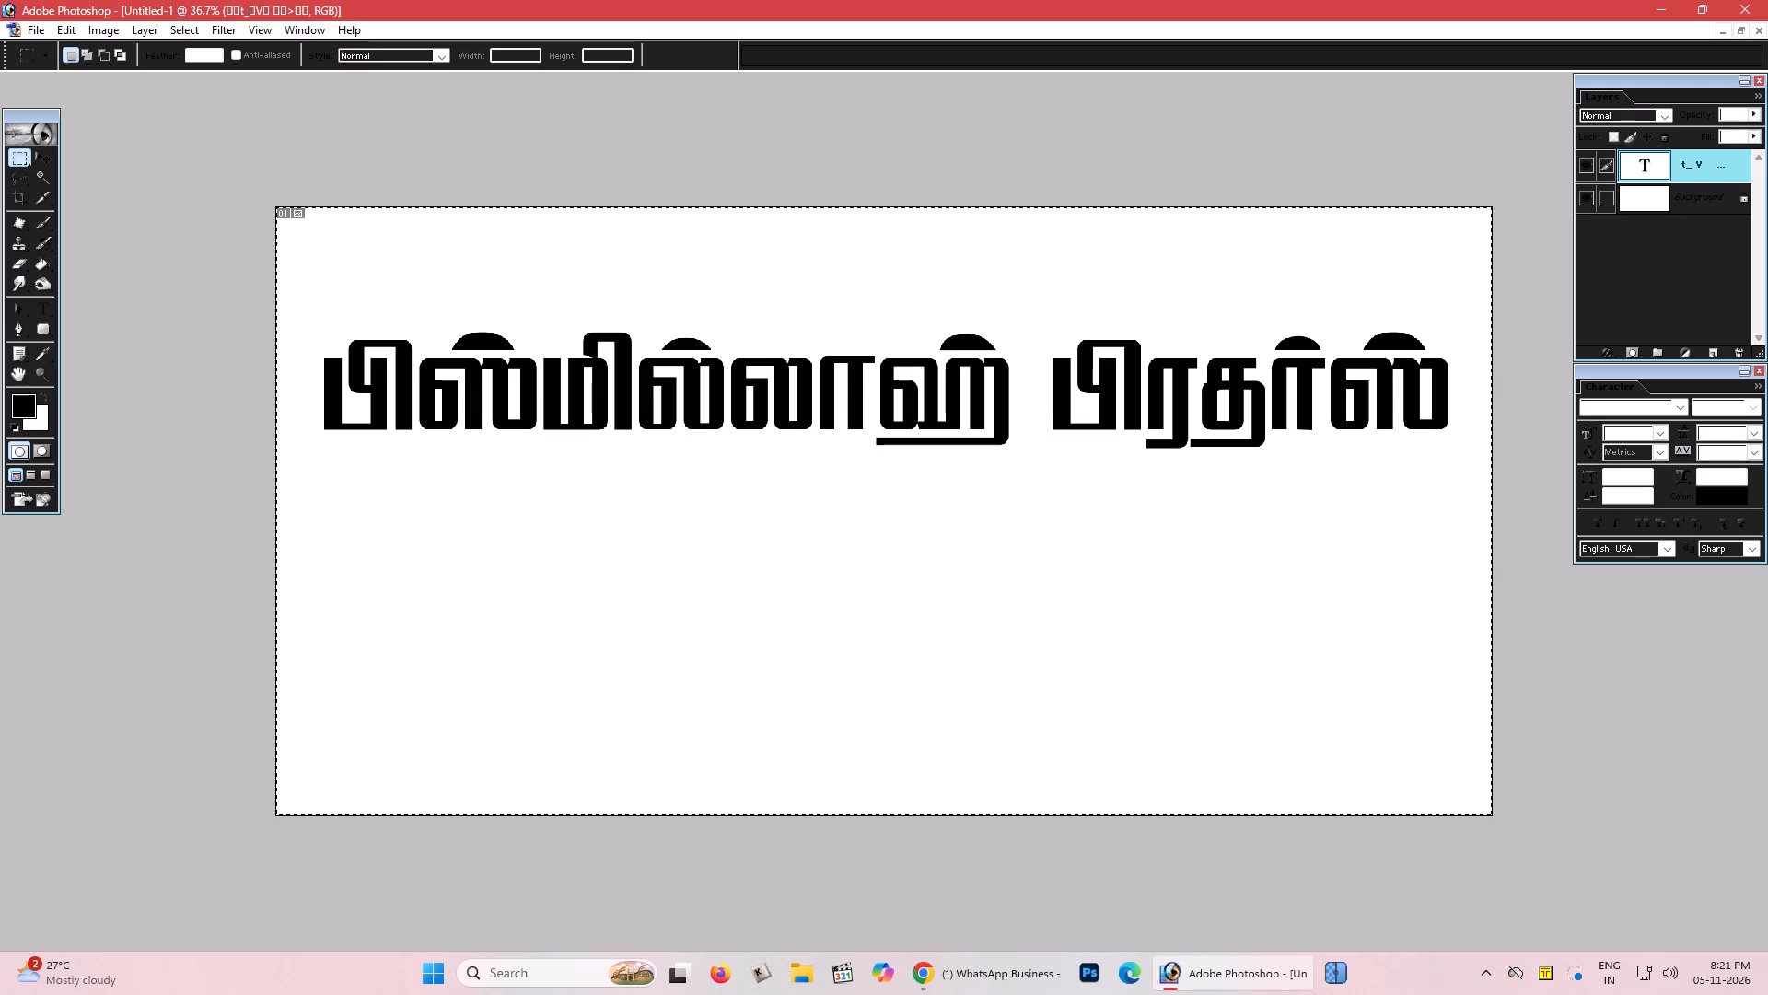
{"action": "left_click", "coordinate": [531, 336]}
{"action": "key", "text": "v"}
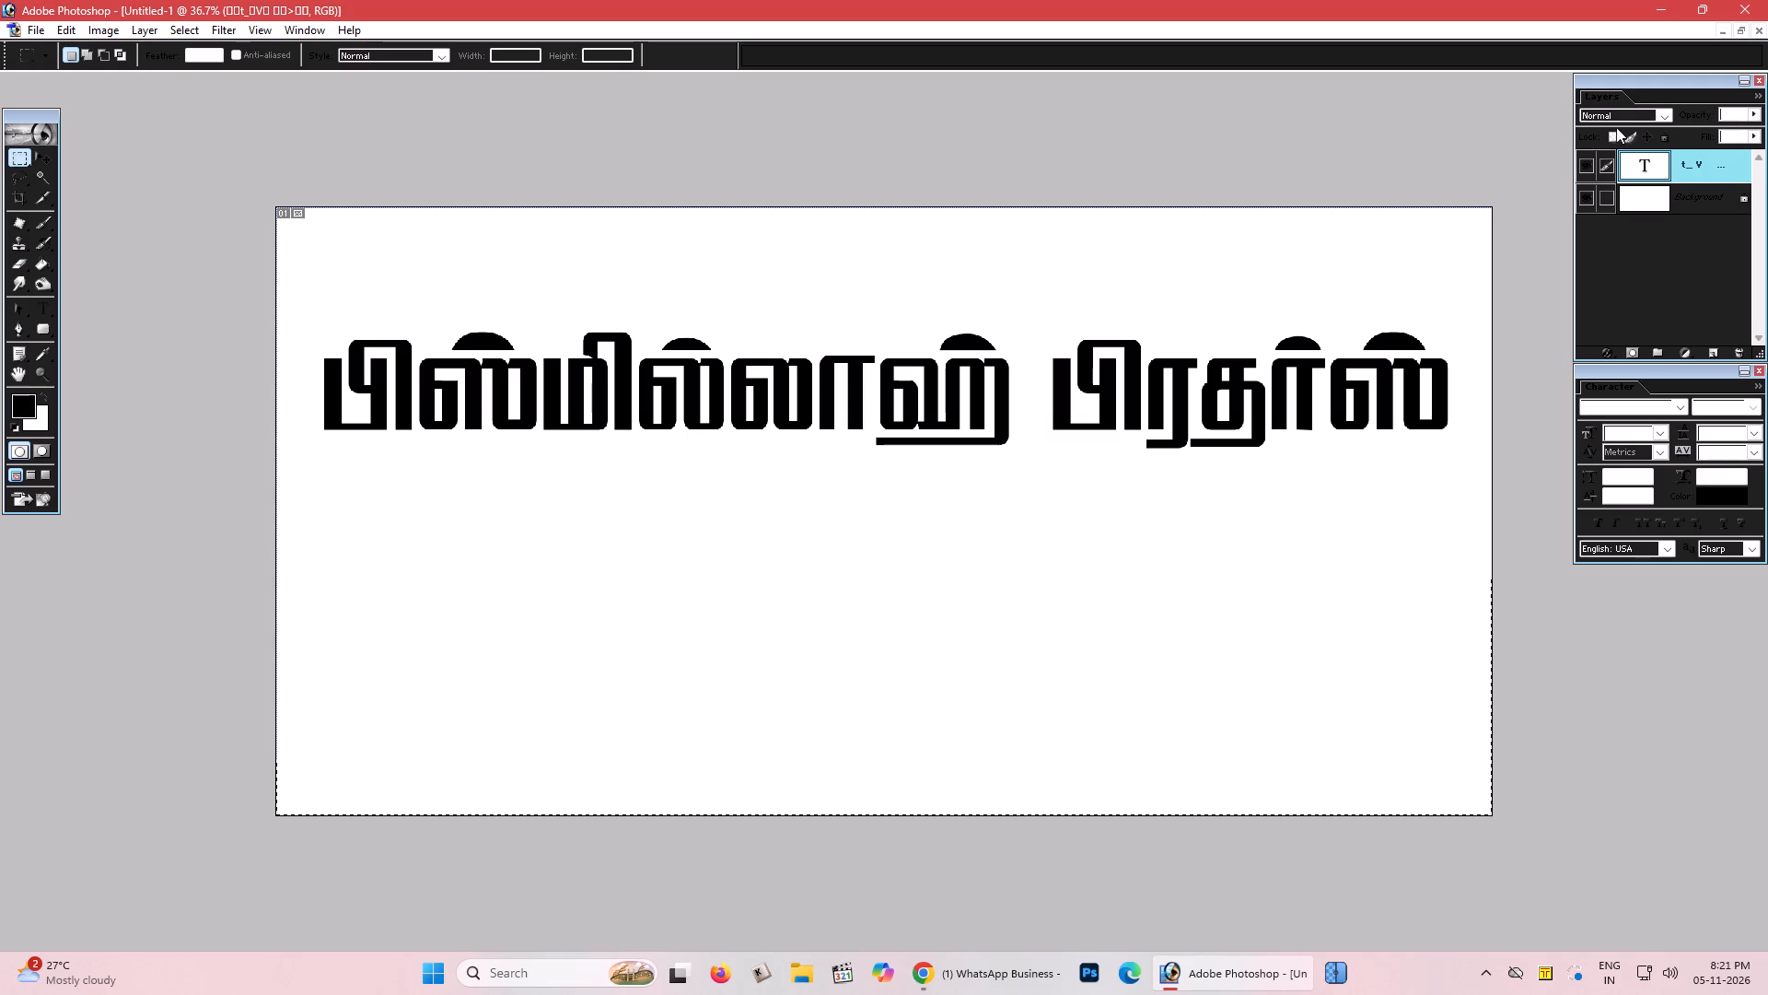
Try the RGB-series Tamil fonts one after another on the heading and settle on RGB_0032.
{"action": "left_click", "coordinate": [1626, 408]}
{"action": "key", "text": "Up"}
{"action": "key", "text": "Up"}
{"action": "key", "text": "Up"}
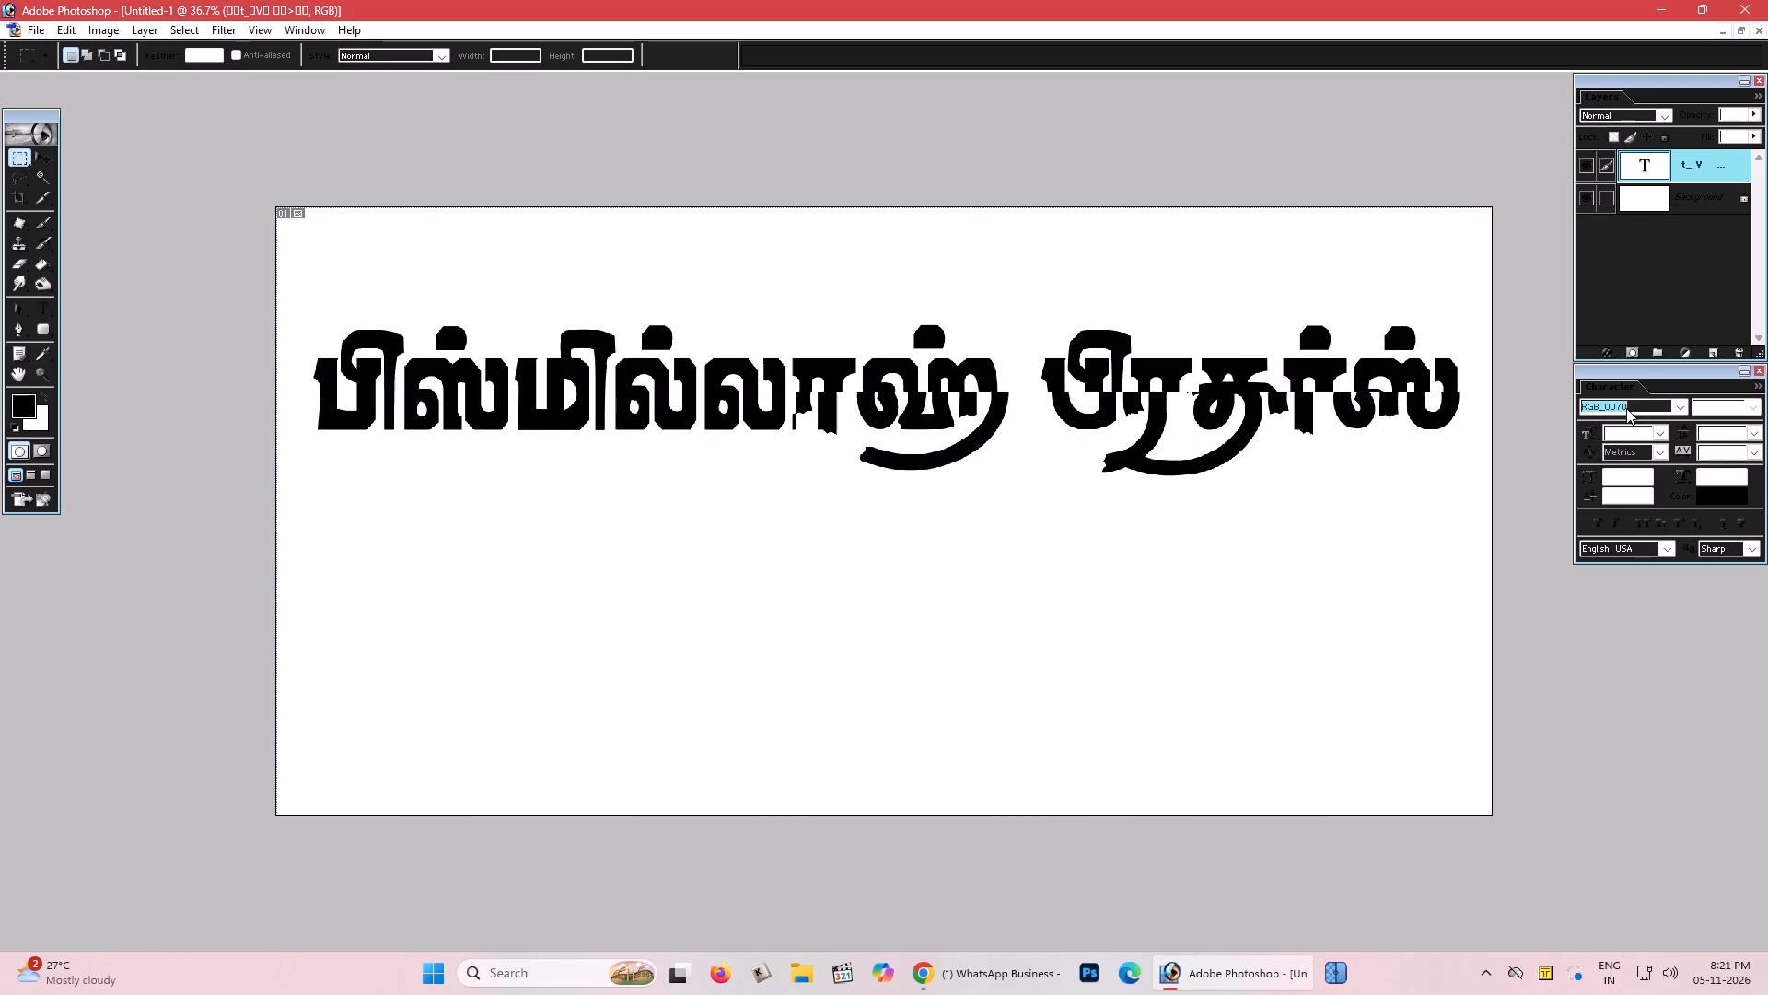
{"action": "key", "text": "Up"}
{"action": "key", "text": "Up"}
{"action": "key", "text": "Up"}
{"action": "key", "text": "Up"}
{"action": "key", "text": "Up"}
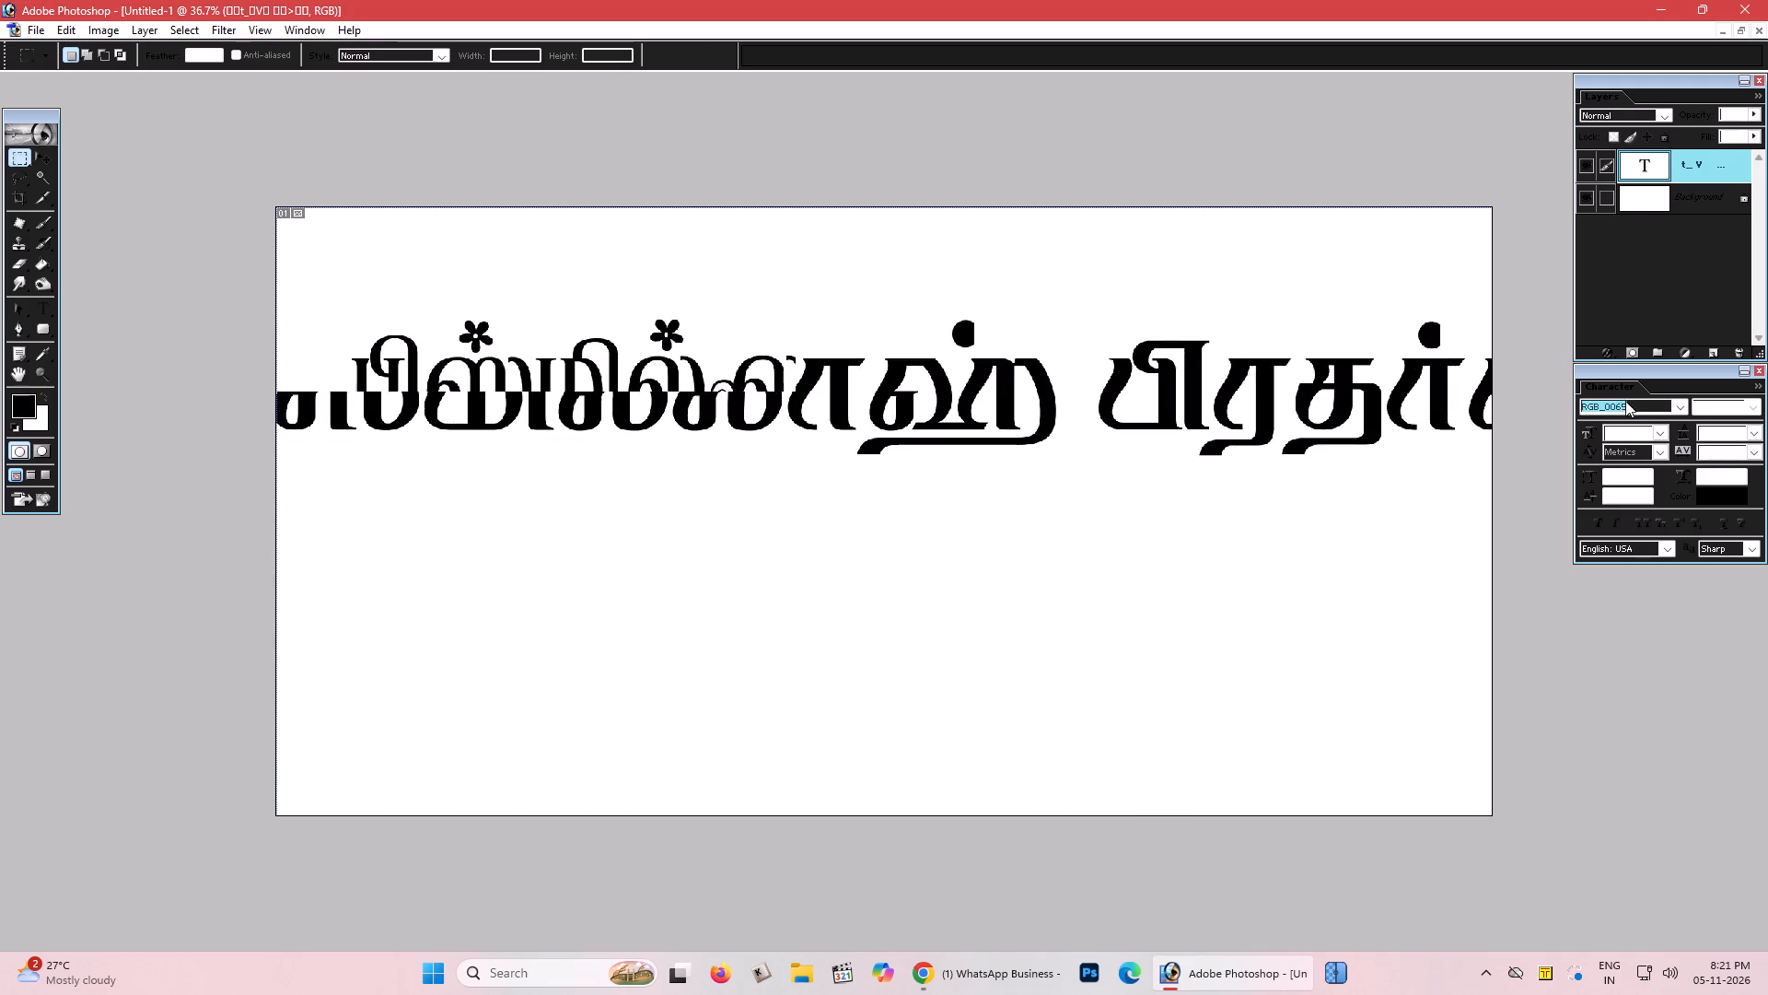
{"action": "key", "text": "Up"}
{"action": "key", "text": "Up"}
{"action": "key", "text": "Up"}
{"action": "key", "text": "Up"}
{"action": "key", "text": "Up"}
{"action": "key", "text": "Up"}
{"action": "key", "text": "Up"}
{"action": "key", "text": "Up"}
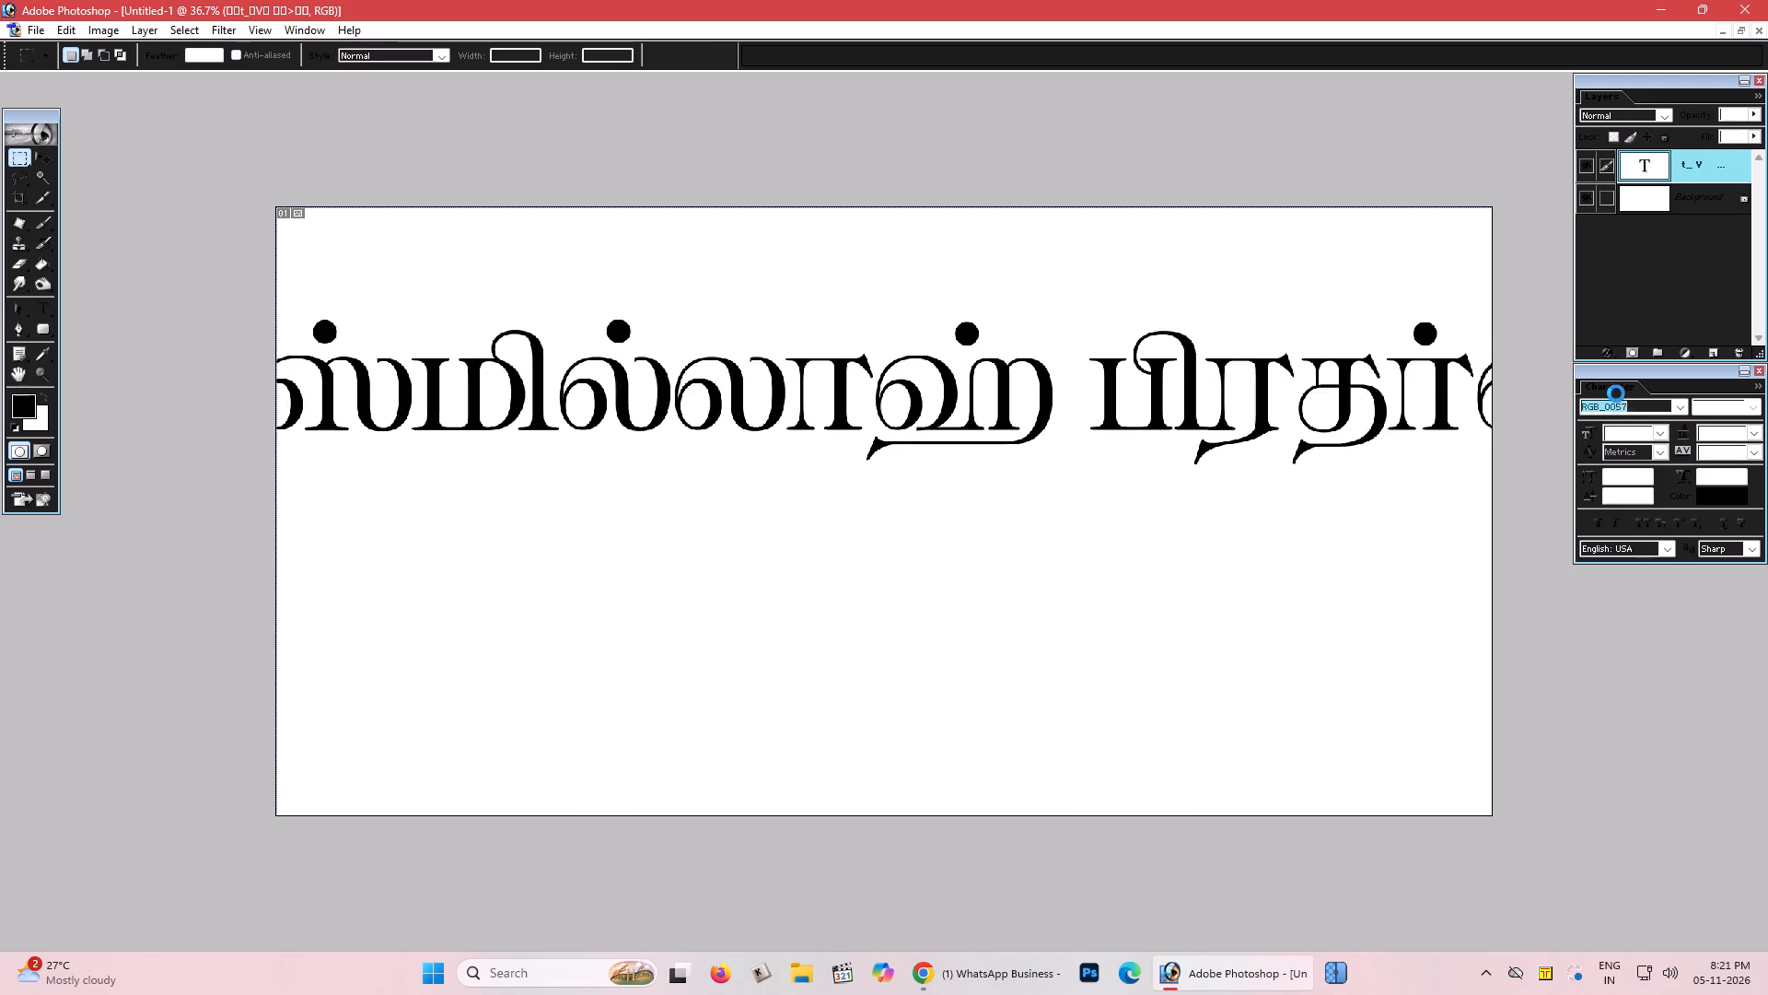
{"action": "key", "text": "Up"}
{"action": "key", "text": "Up"}
{"action": "key", "text": "Up"}
{"action": "key", "text": "Up"}
{"action": "key", "text": "Up"}
{"action": "key", "text": "Up"}
{"action": "key", "text": "Up"}
{"action": "key", "text": "Up"}
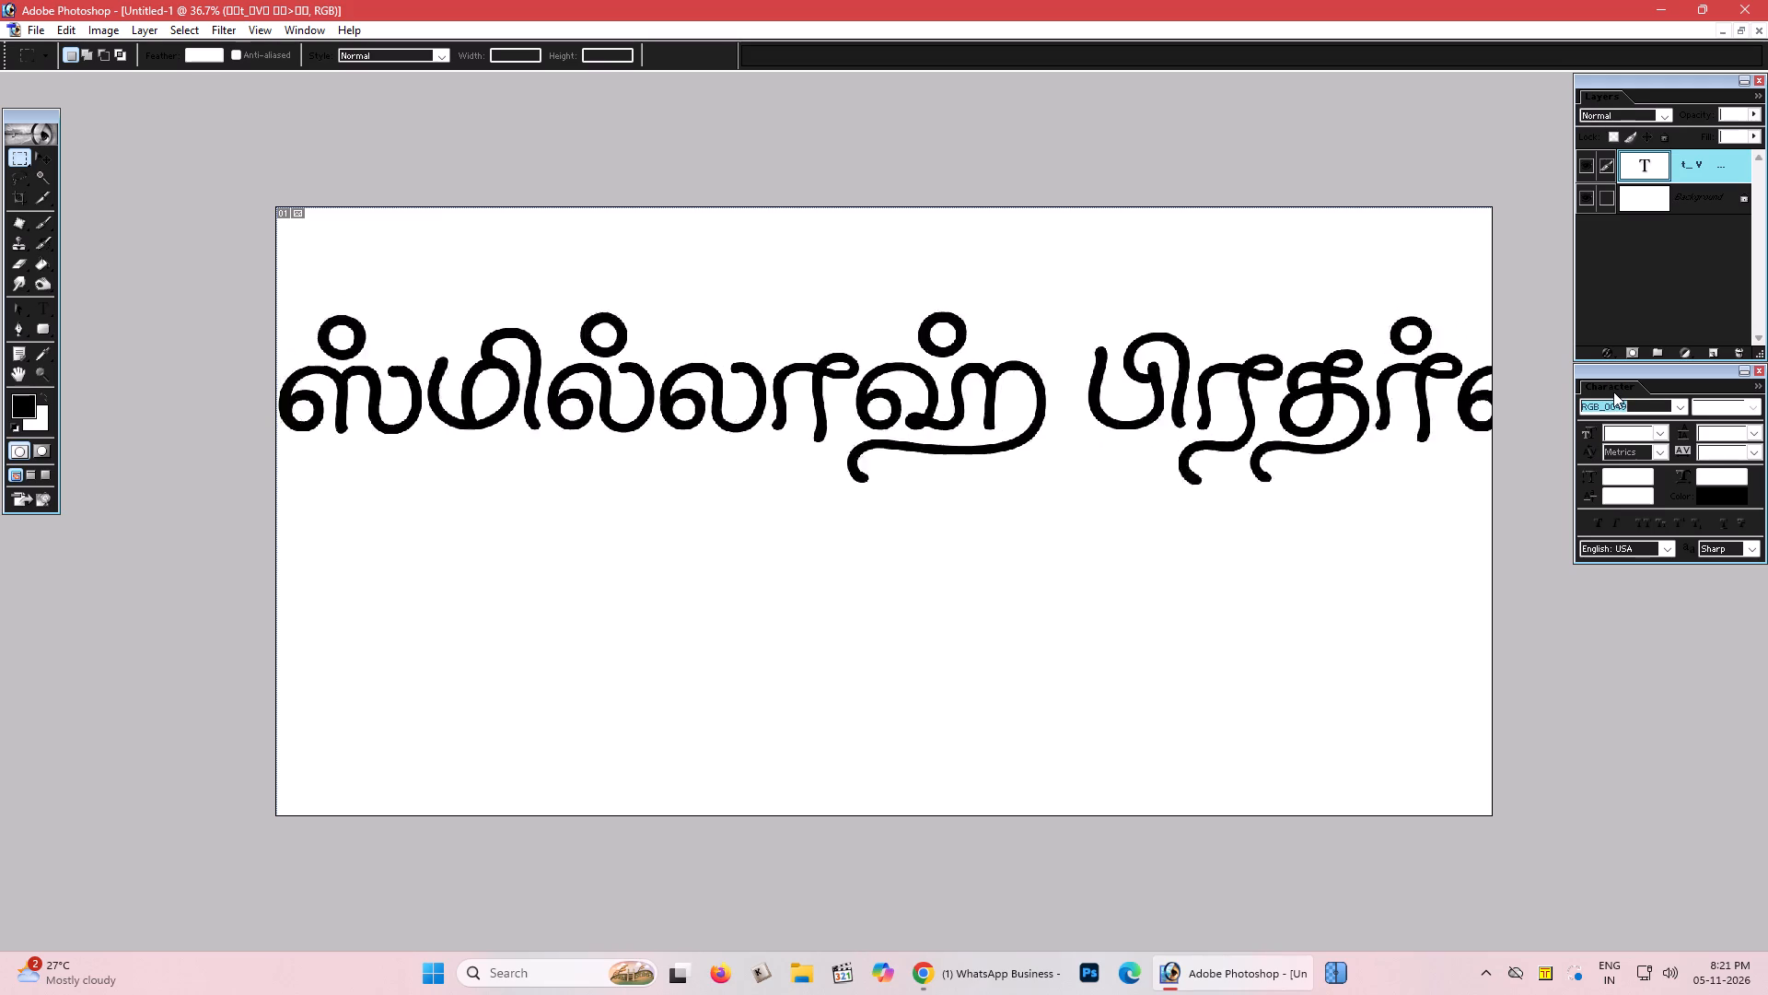
{"action": "key", "text": "Up"}
{"action": "key", "text": "Up"}
{"action": "key", "text": "Up"}
{"action": "key", "text": "Up"}
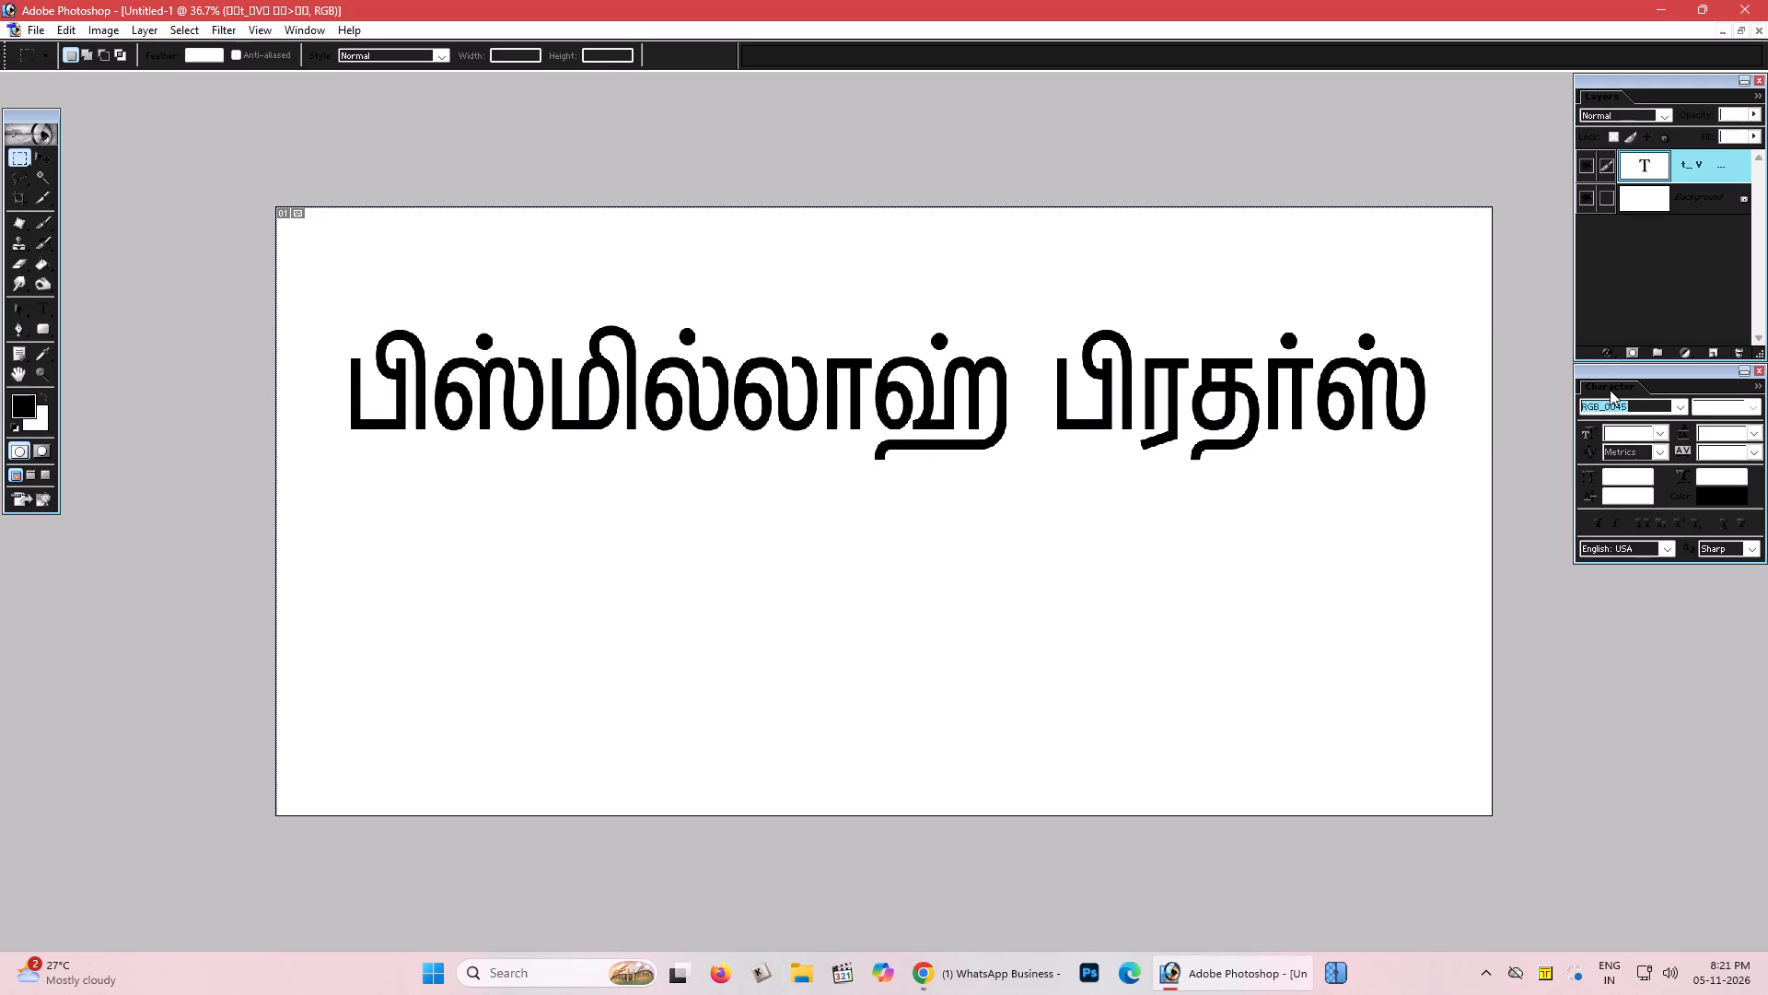
{"action": "key", "text": "Down"}
{"action": "key", "text": "Up"}
{"action": "key", "text": "Up"}
{"action": "key", "text": "Up"}
{"action": "key", "text": "Up"}
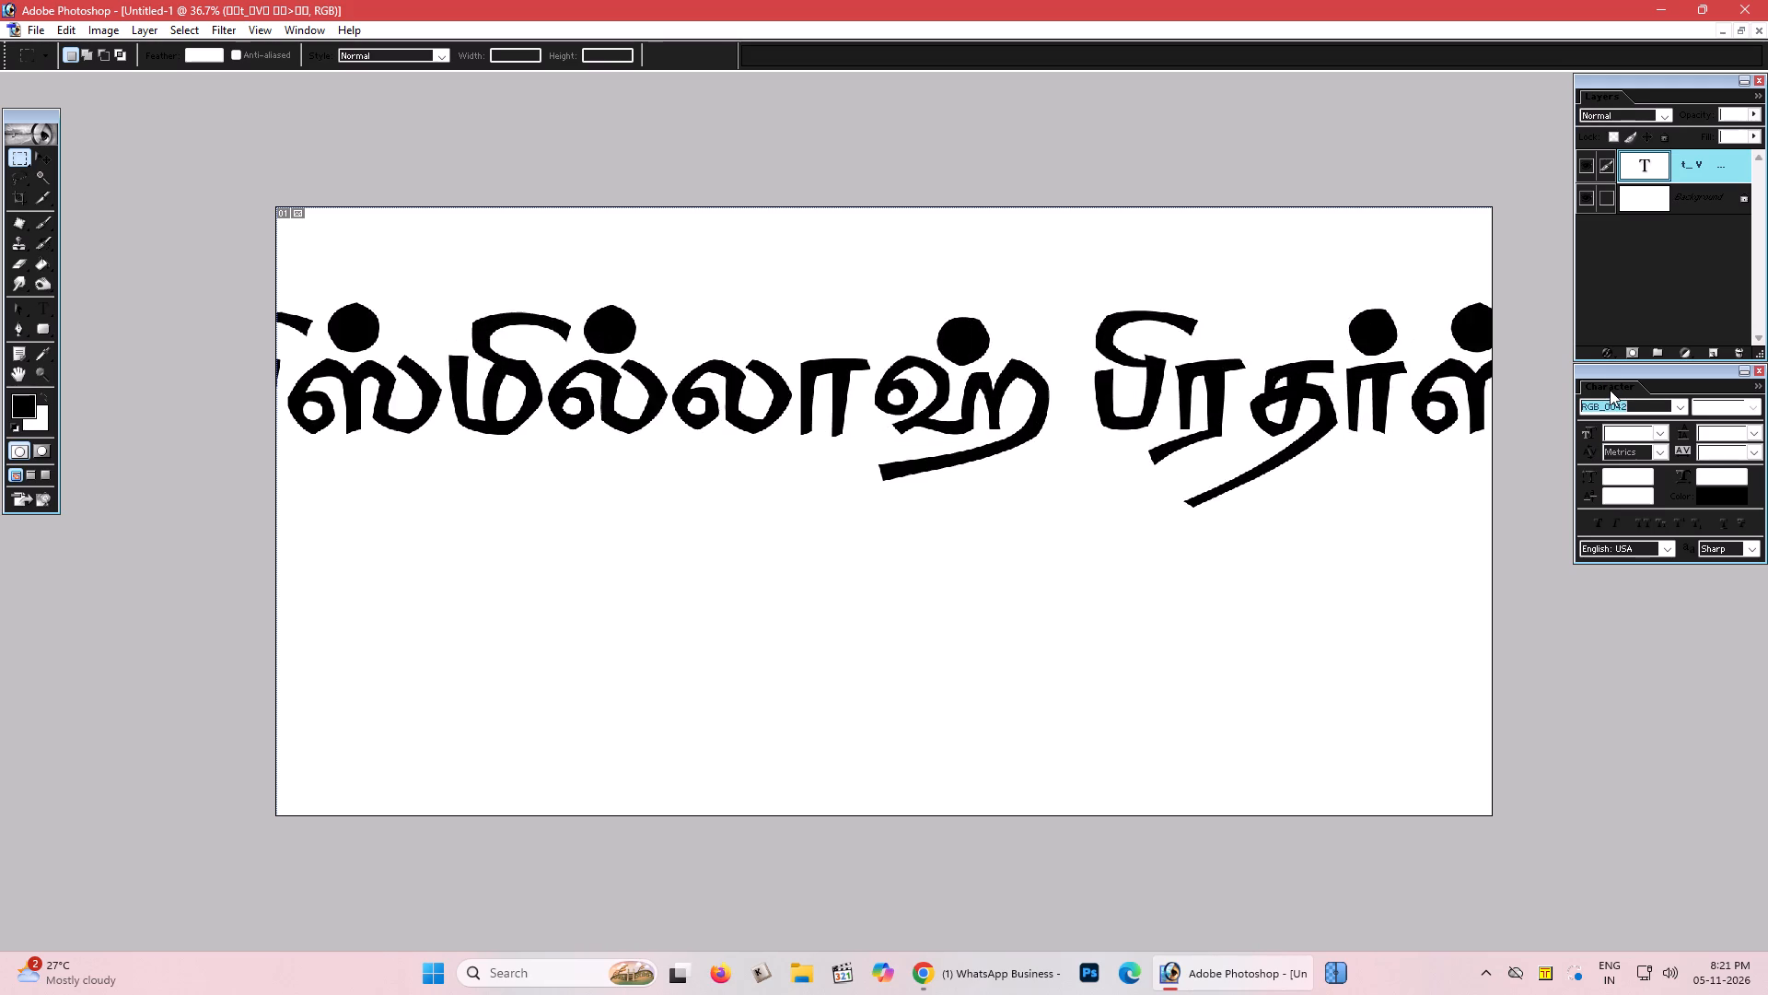
{"action": "key", "text": "Up"}
{"action": "key", "text": "Up"}
{"action": "key", "text": "Up"}
{"action": "key", "text": "Down"}
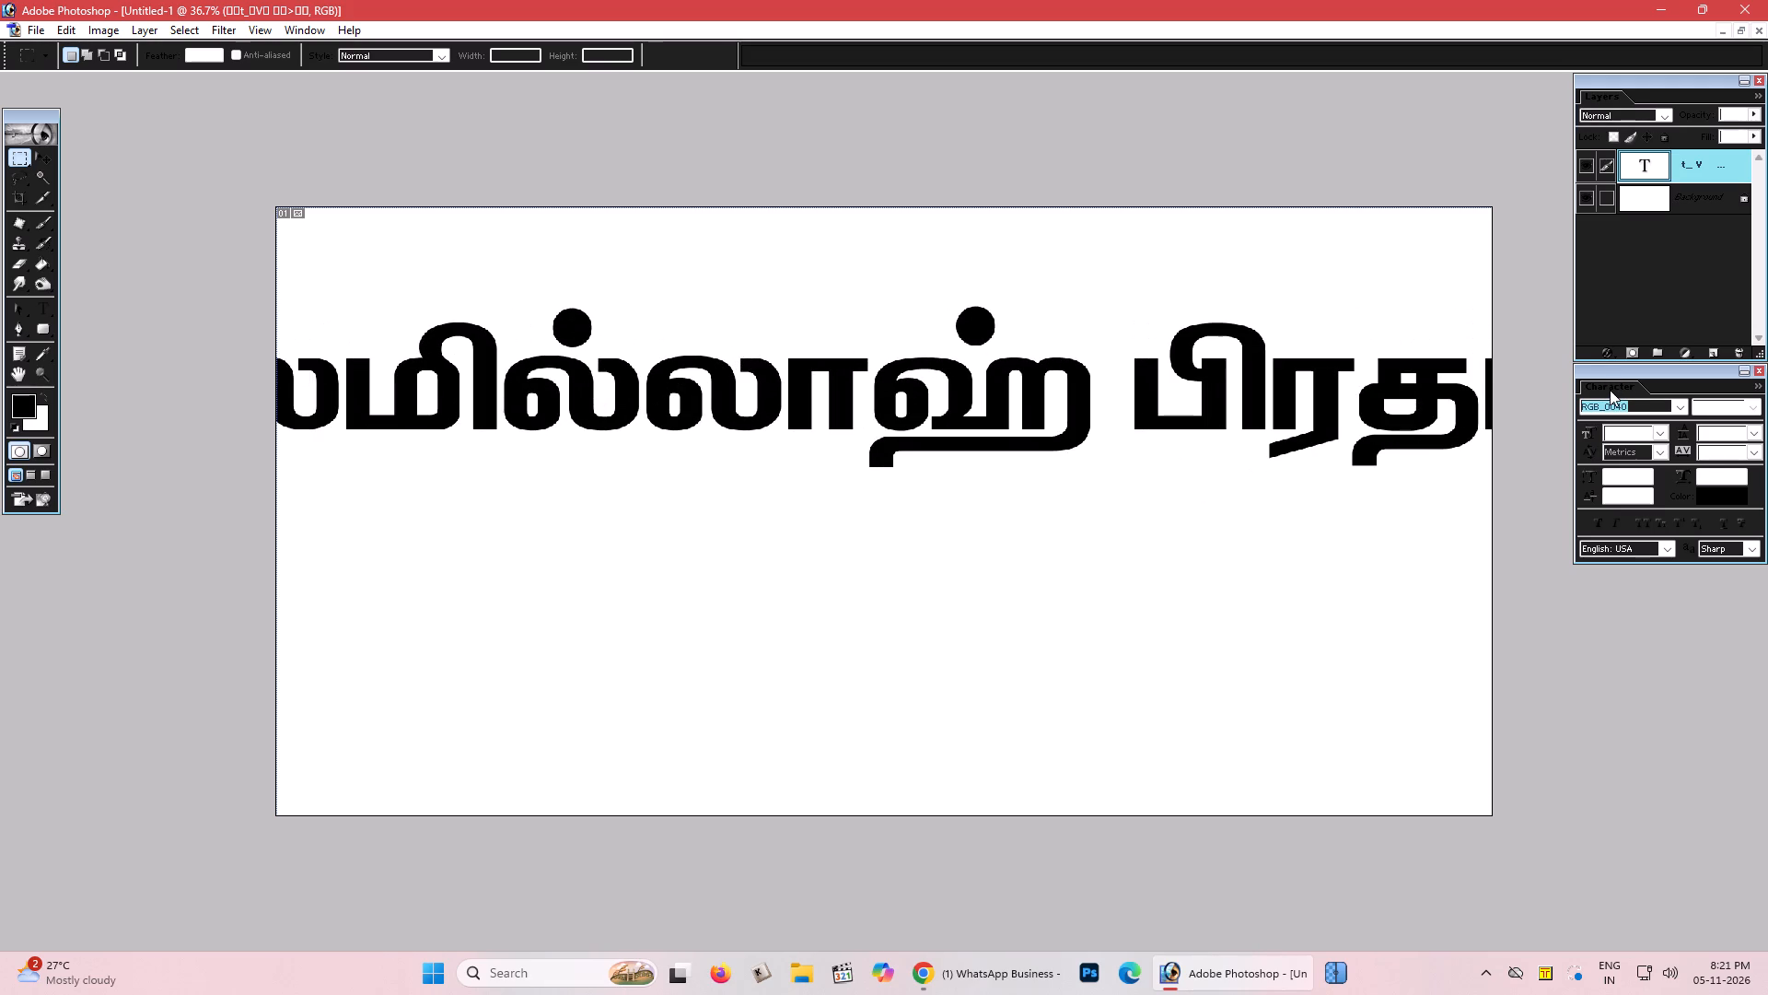
{"action": "key", "text": "Up"}
{"action": "key", "text": "Up"}
{"action": "key", "text": "Up"}
{"action": "key", "text": "Up"}
{"action": "key", "text": "Up"}
{"action": "key", "text": "Up"}
{"action": "key", "text": "Up"}
{"action": "key", "text": "Up"}
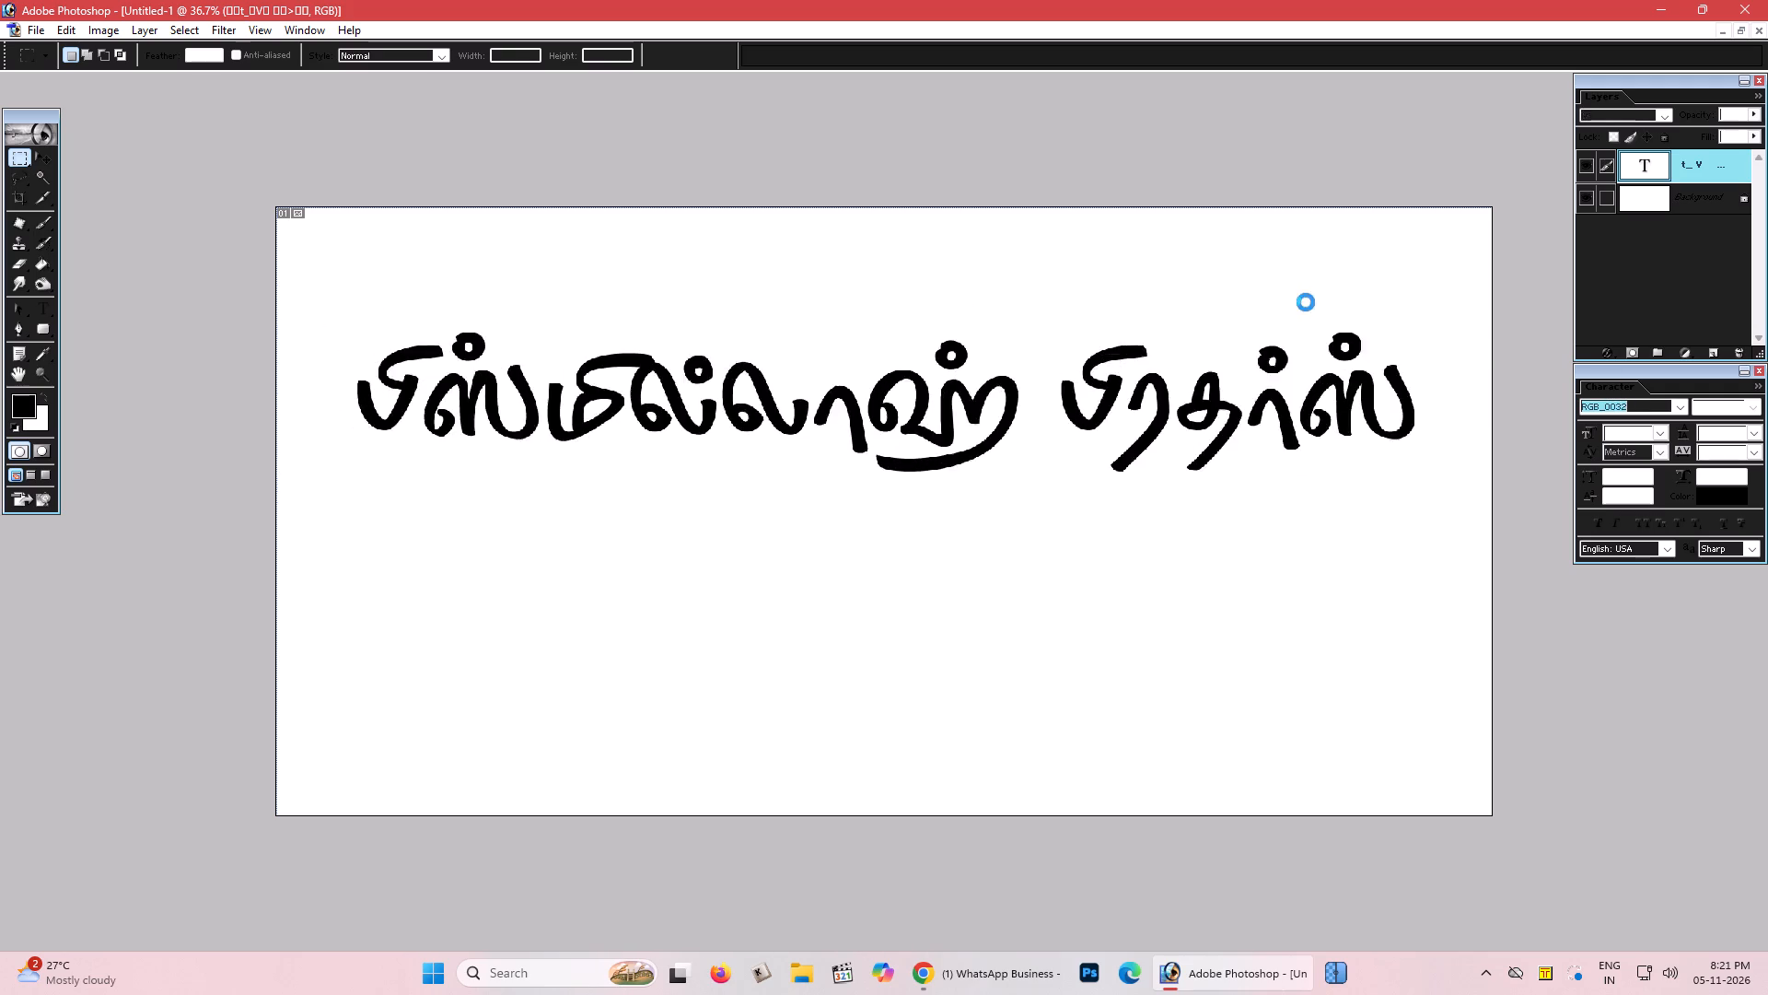
{"action": "key", "text": "Up"}
{"action": "key", "text": "Up"}
{"action": "key", "text": "Up"}
{"action": "key", "text": "Up"}
{"action": "key", "text": "Up"}
{"action": "key", "text": "Up"}
{"action": "key", "text": "Up"}
{"action": "key", "text": "Up"}
{"action": "key", "text": "Up"}
{"action": "key", "text": "Up"}
{"action": "key", "text": "Up"}
{"action": "key", "text": "Up"}
{"action": "key", "text": "Up"}
{"action": "key", "text": "Down"}
{"action": "key", "text": "Down"}
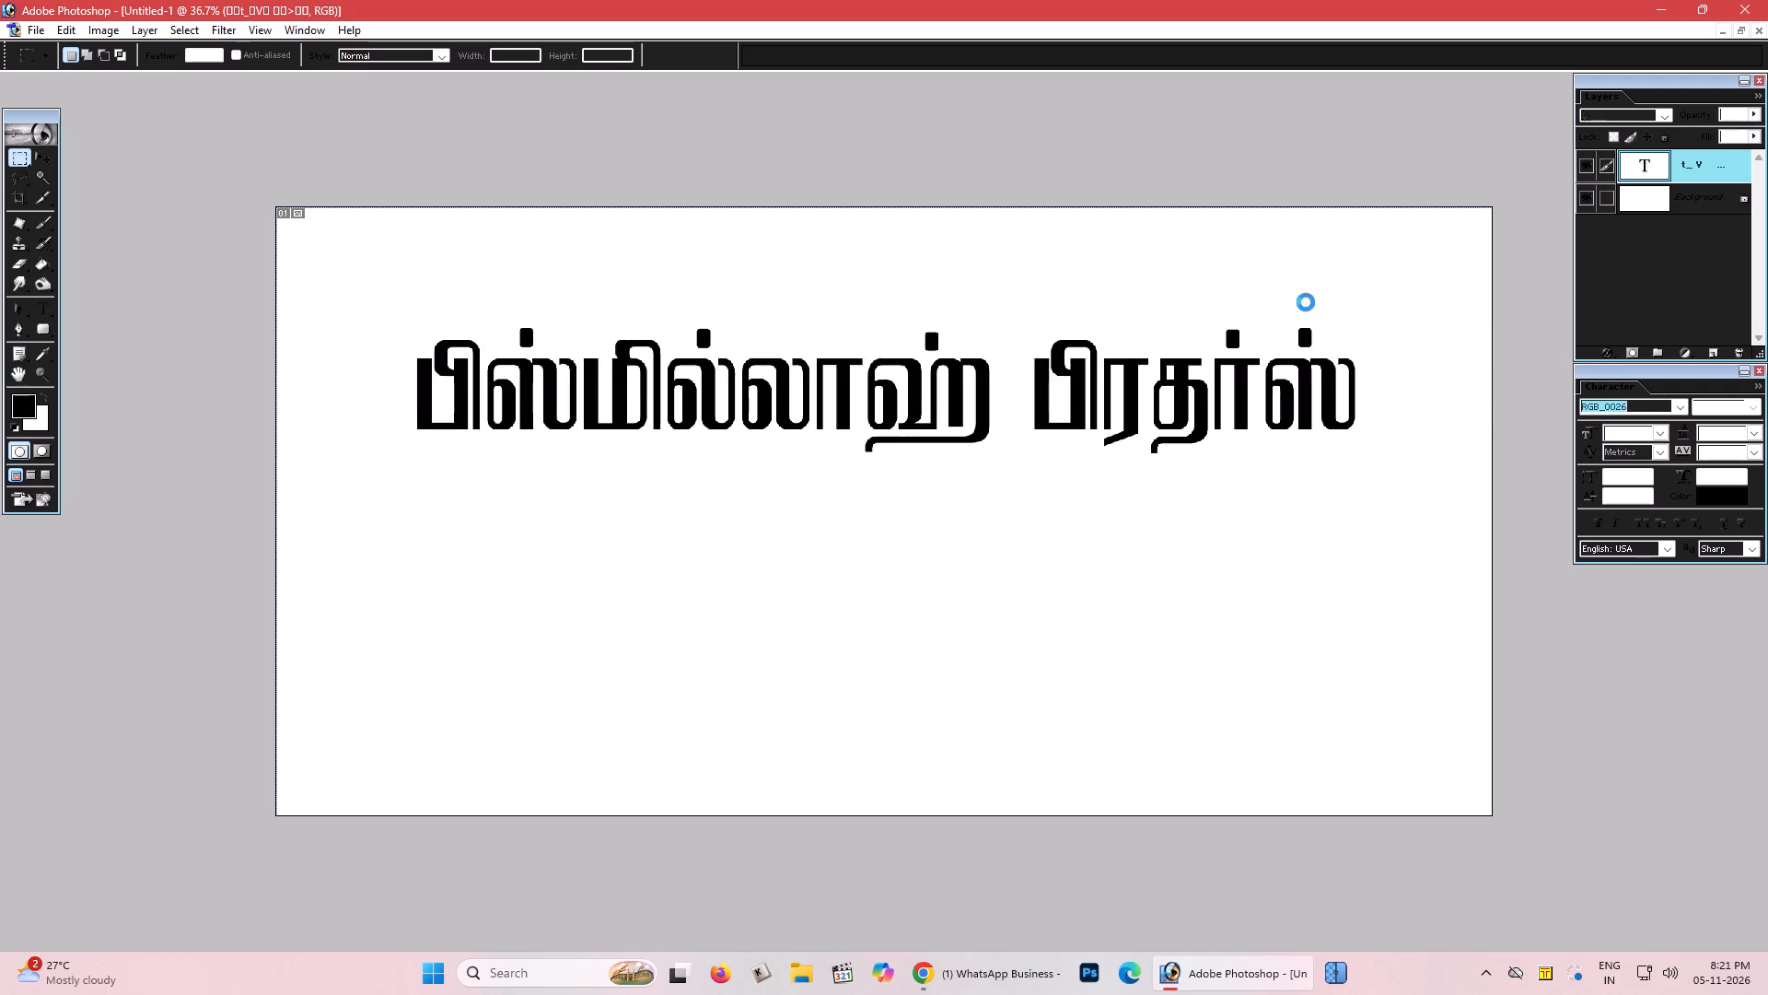
{"action": "key", "text": "Down"}
{"action": "key", "text": "Down"}
{"action": "key", "text": "Down"}
{"action": "key", "text": "Down"}
{"action": "key", "text": "Down"}
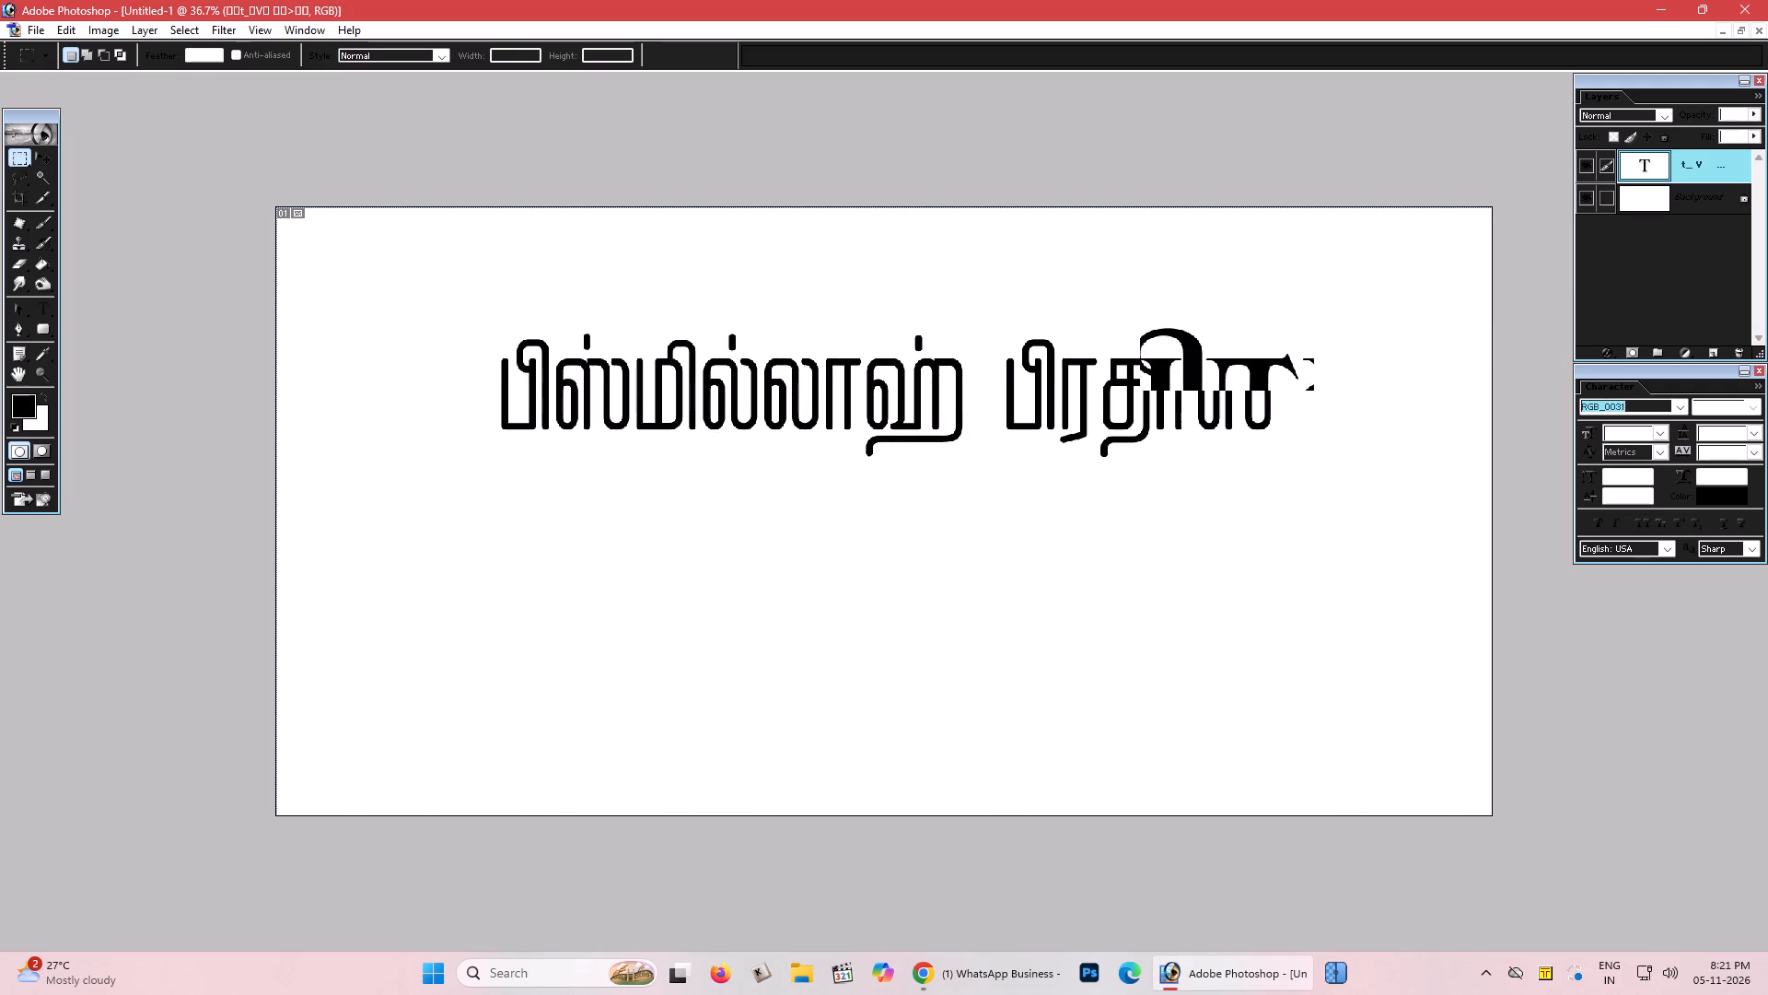
{"action": "key", "text": "Down"}
{"action": "key", "text": "v"}
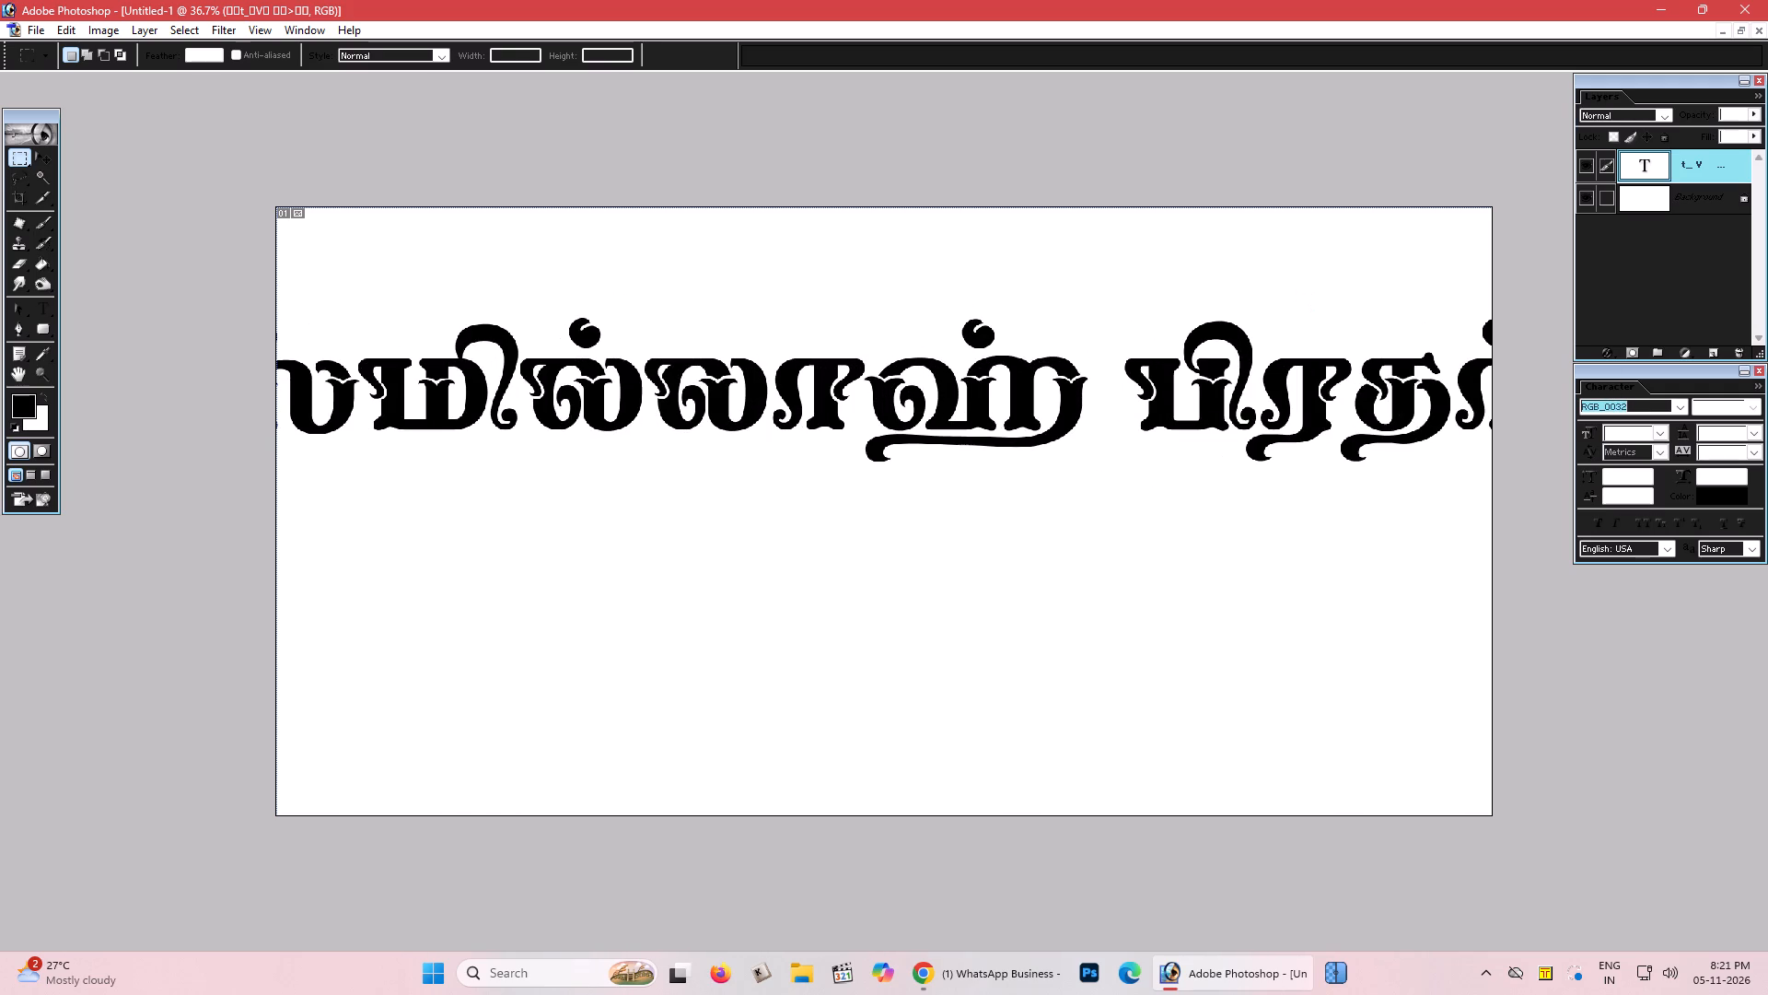
Scale the Tamil heading down proportionally to fit inside the canvas, at about three-quarters of its width, and nudge it up.
{"action": "key", "text": "ctrl+t"}
{"action": "key", "text": "ctrl+minus"}
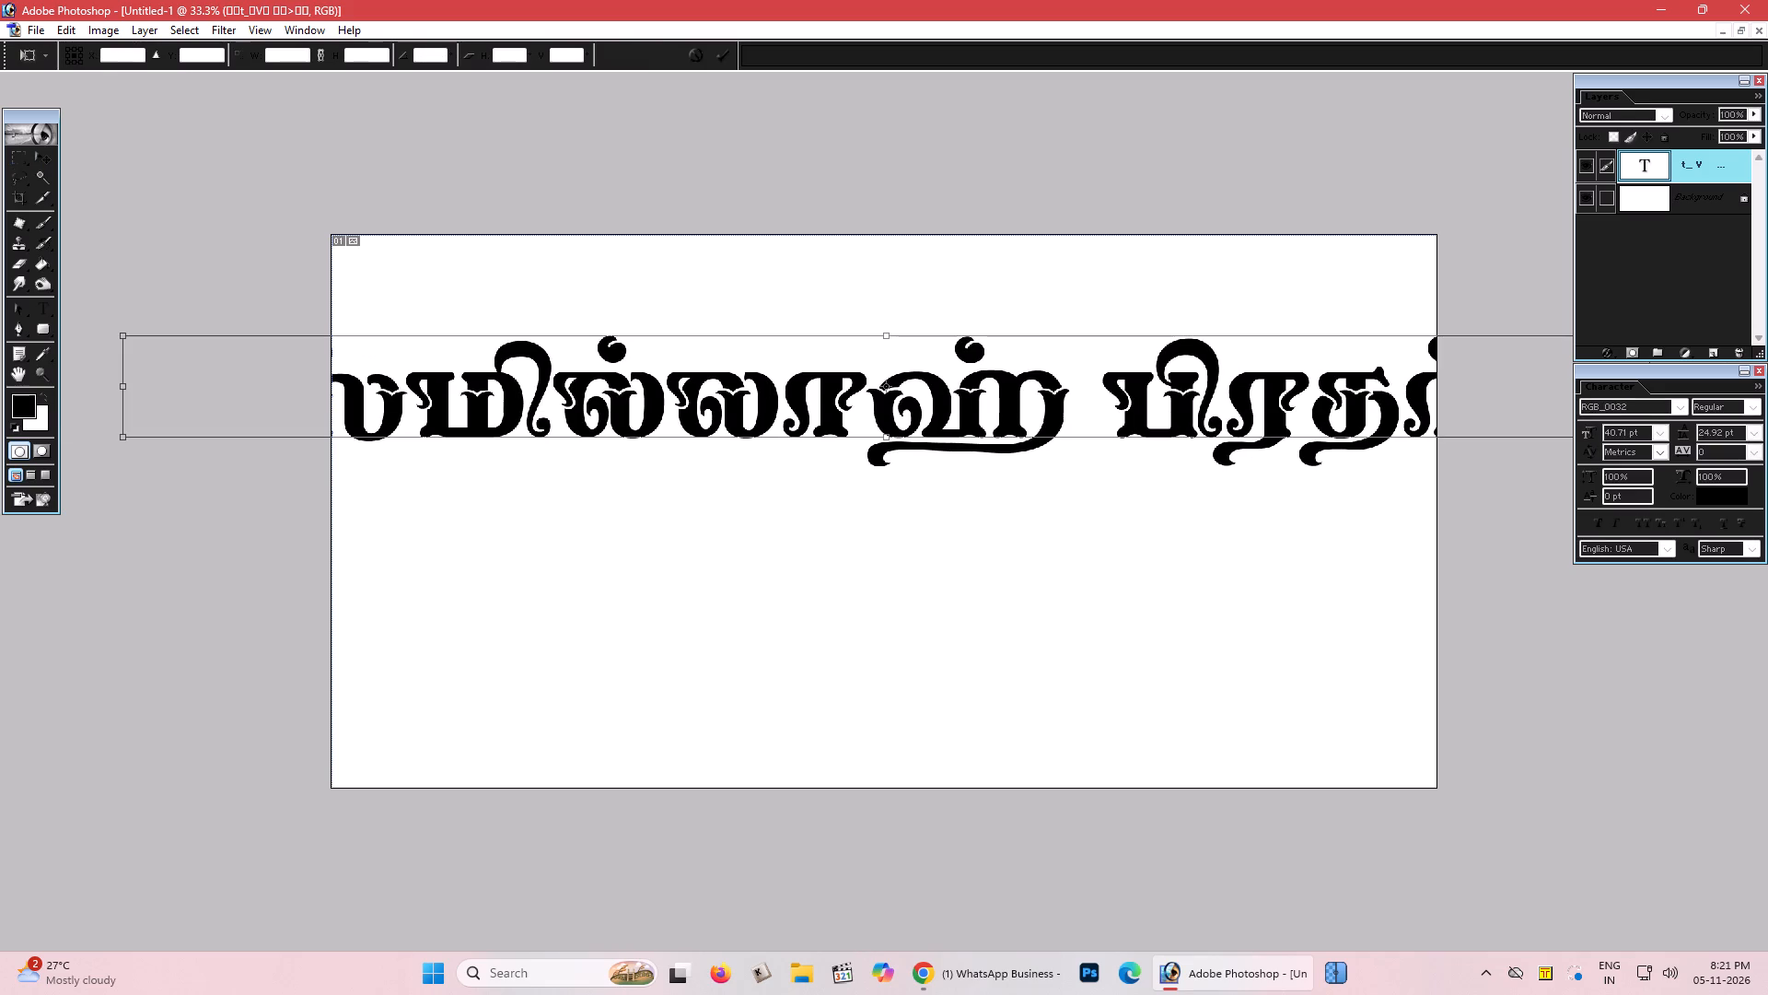
{"action": "key", "text": "ctrl+minus"}
{"action": "left_click_drag", "start_coordinate": [121, 336], "coordinate": [477, 434]}
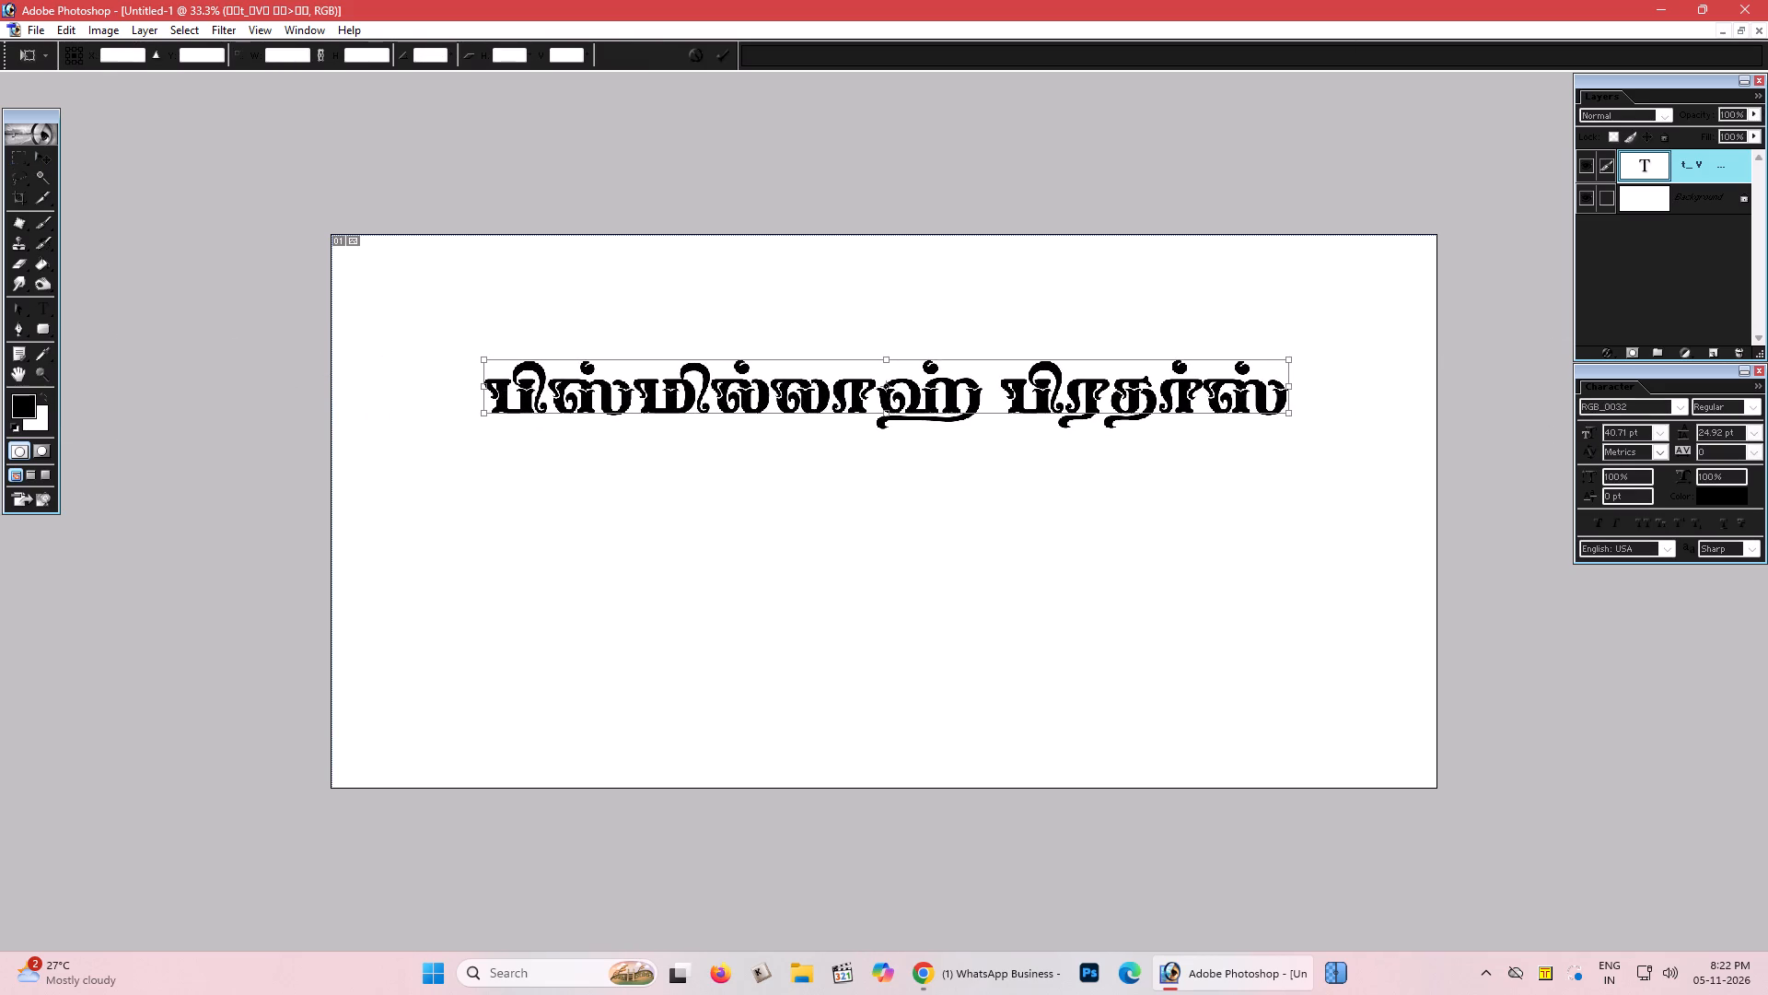
{"action": "left_click_drag", "start_coordinate": [784, 360], "coordinate": [785, 349], "text": "shift"}
{"action": "key", "text": "Return"}
{"action": "key", "text": "ctrl+plus"}
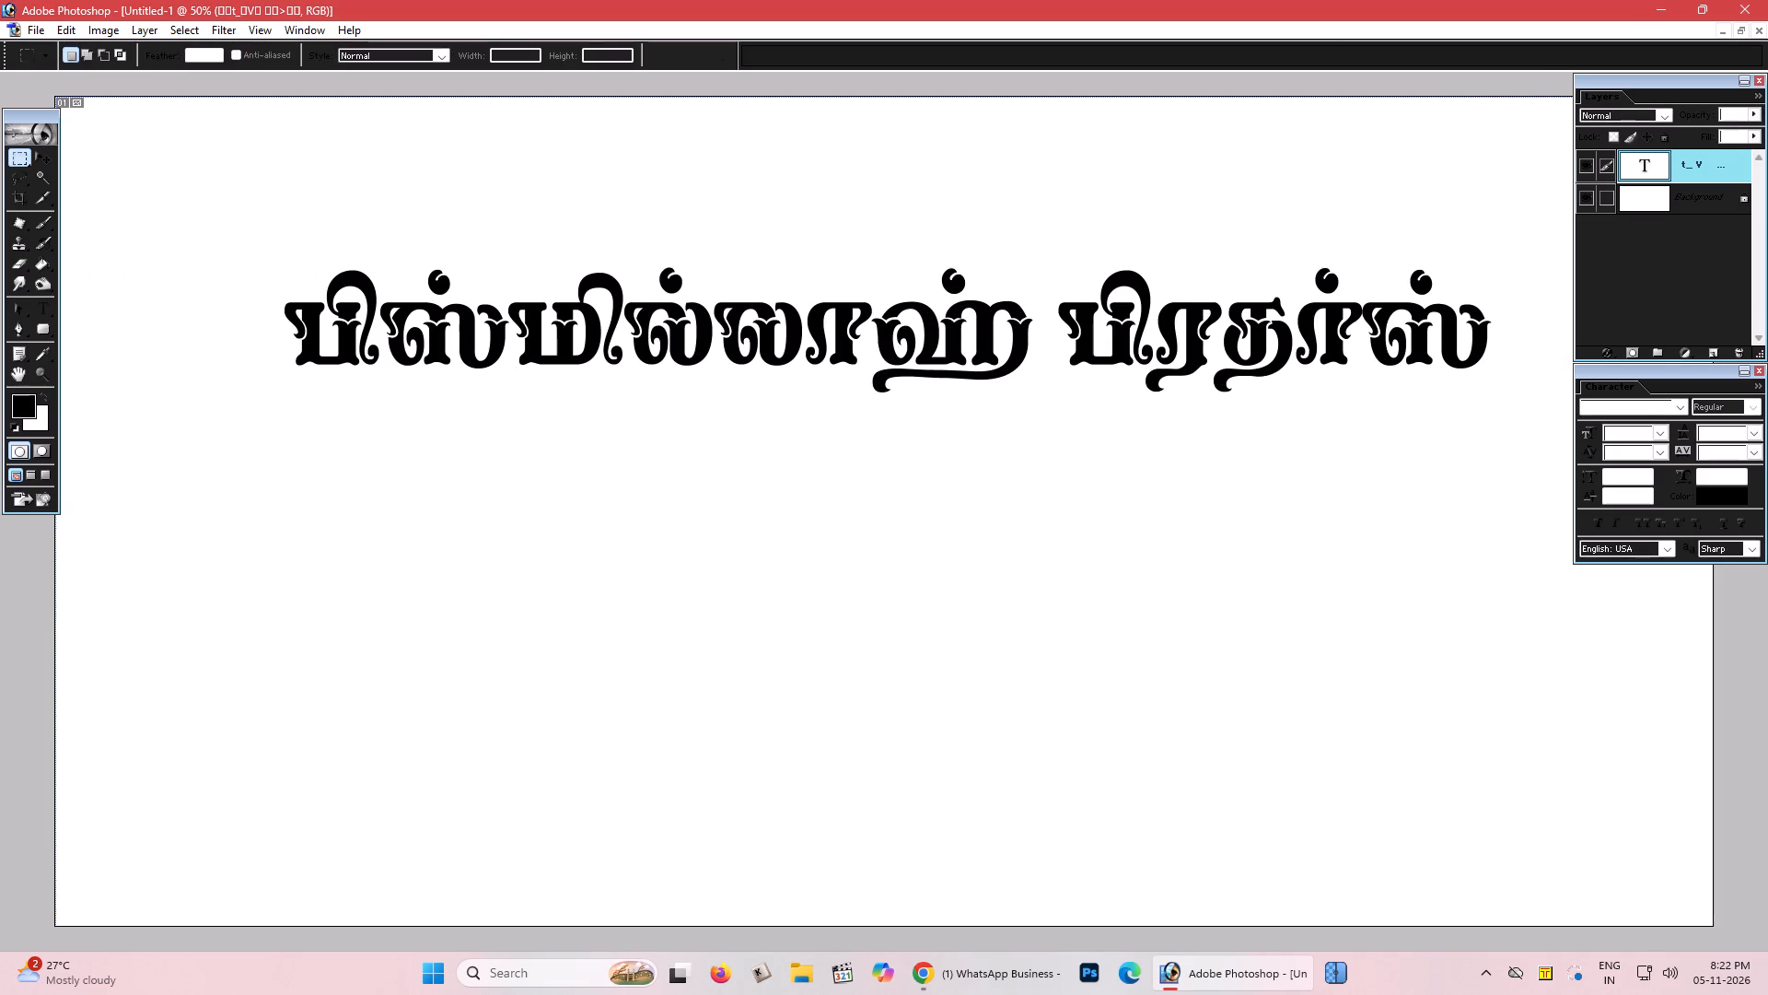
{"action": "key", "text": "Tab"}
{"action": "key", "text": "ctrl+minus"}
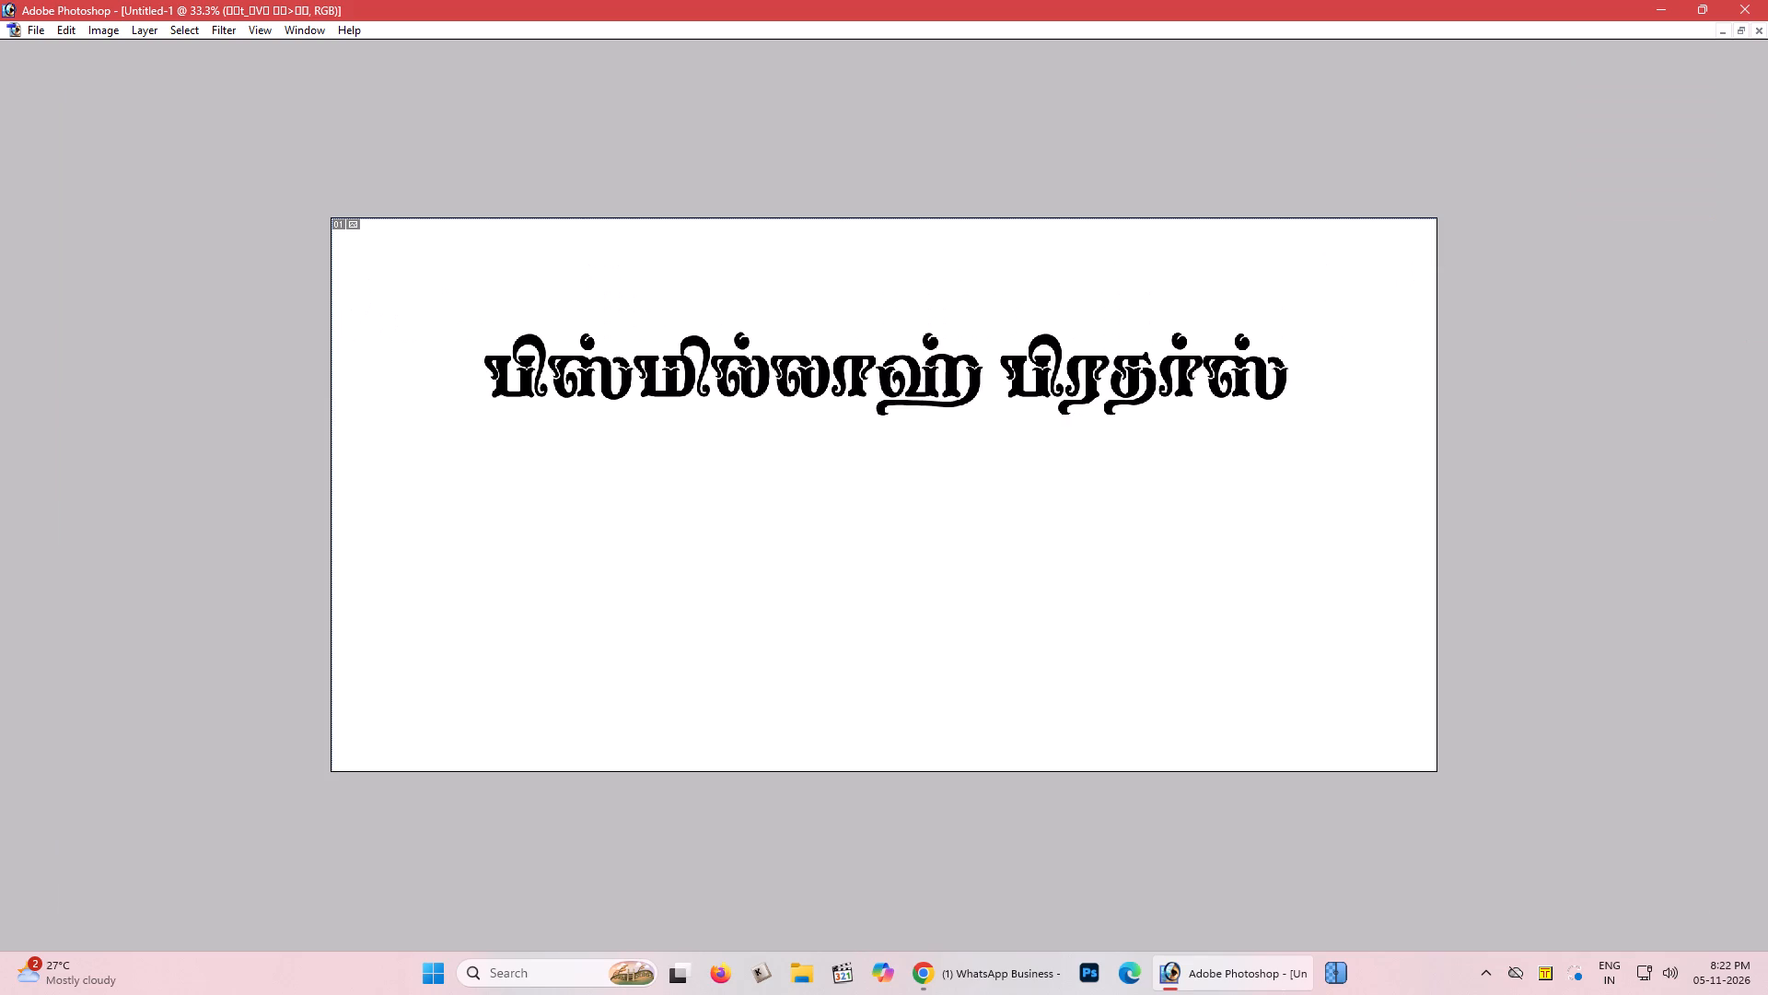
Switch off the Tamil keyboard in Keyman and return to the banner.
{"action": "key", "text": "t"}
{"action": "key", "text": "F10"}
{"action": "key", "text": "F10"}
{"action": "left_click", "coordinate": [1555, 976]}
{"action": "left_click", "coordinate": [1551, 944]}
{"action": "left_click", "coordinate": [938, 404]}
Enlarge the heading from its centre with Free Transform to about 90% of the canvas width.
{"action": "key", "text": "v"}
{"action": "key", "text": "v"}
{"action": "key", "text": "ctrl+t"}
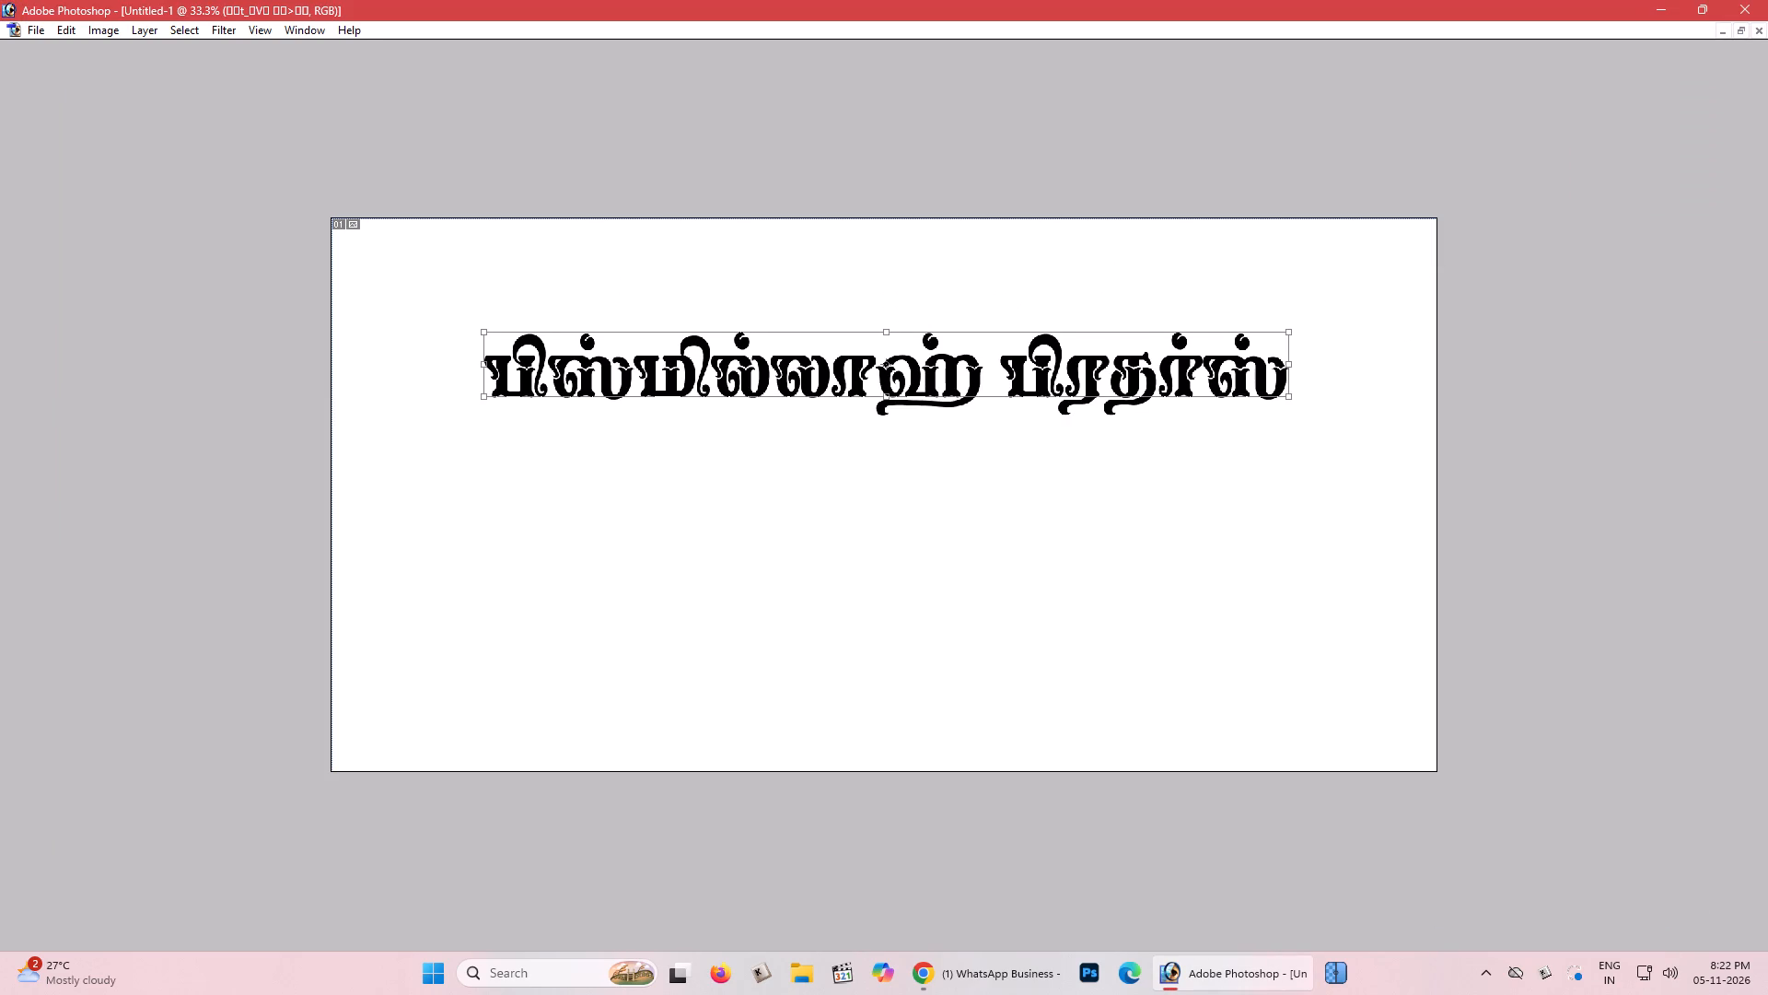
{"action": "left_click_drag", "start_coordinate": [1285, 334], "coordinate": [1382, 330], "text": "alt+shift"}
{"action": "left_click_drag", "start_coordinate": [1241, 334], "coordinate": [1233, 328]}
{"action": "key", "text": "Return"}
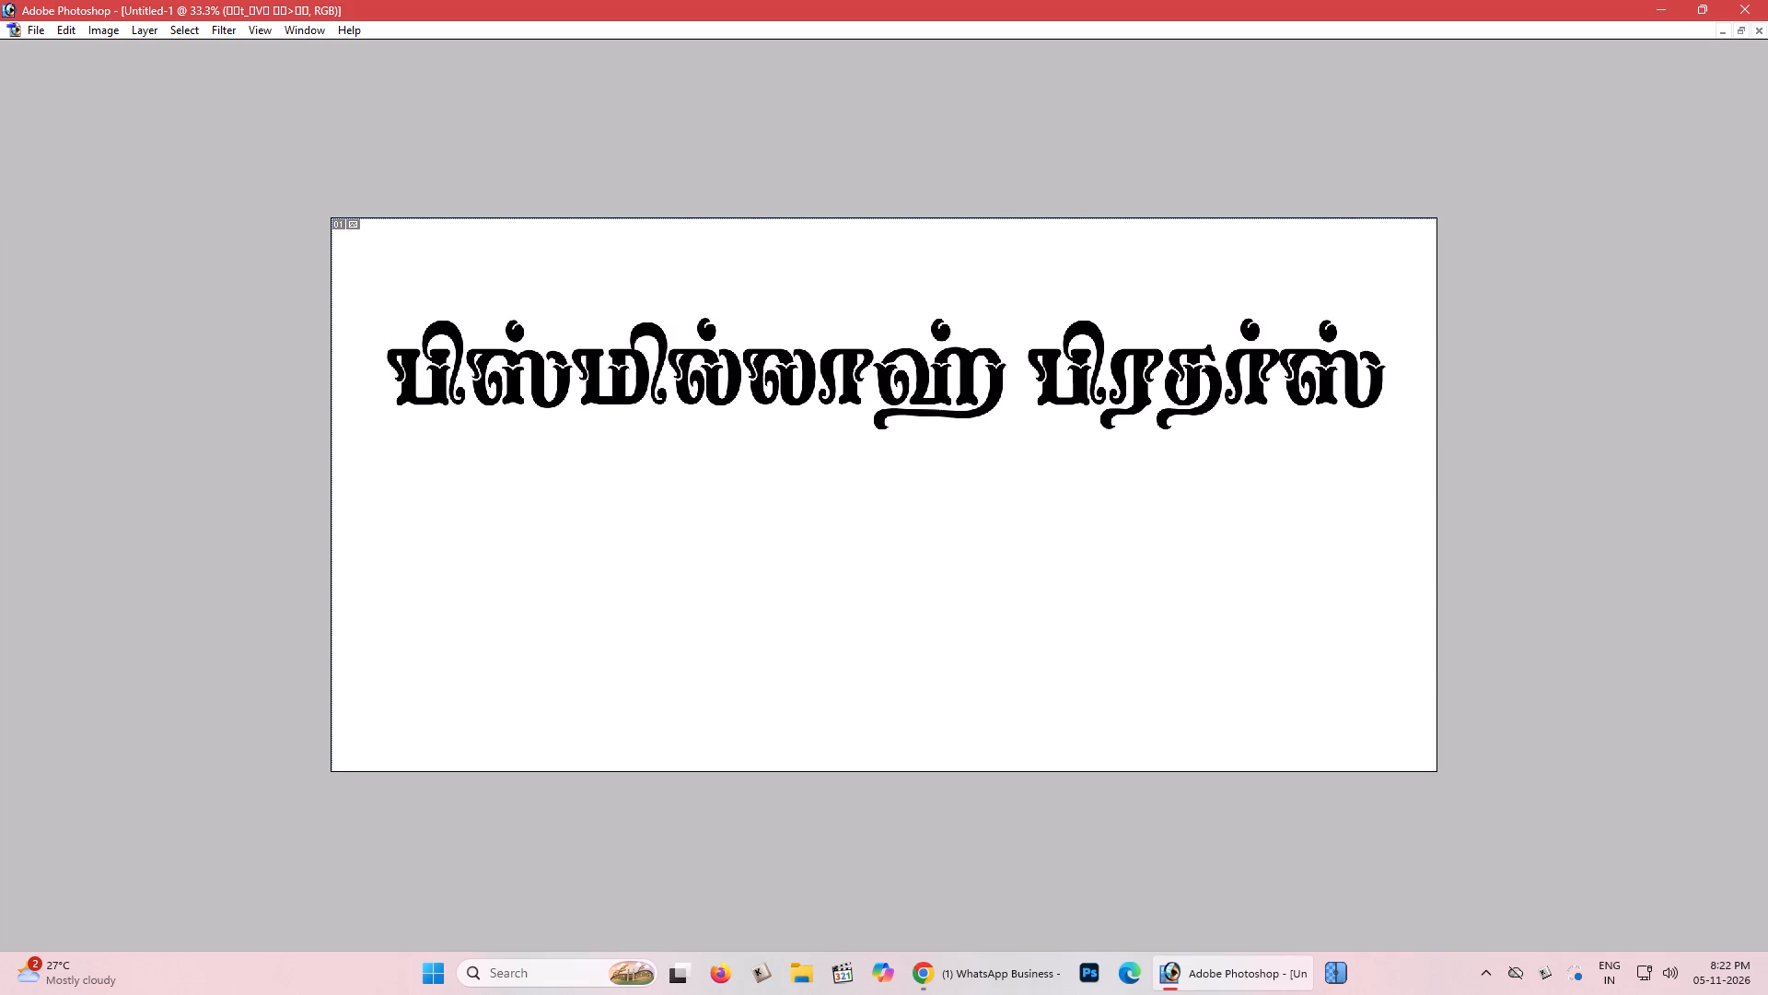
Centre the heading horizontally against the whole canvas and clear the selection.
{"action": "key", "text": "ctrl+a"}
{"action": "key", "text": "Tab"}
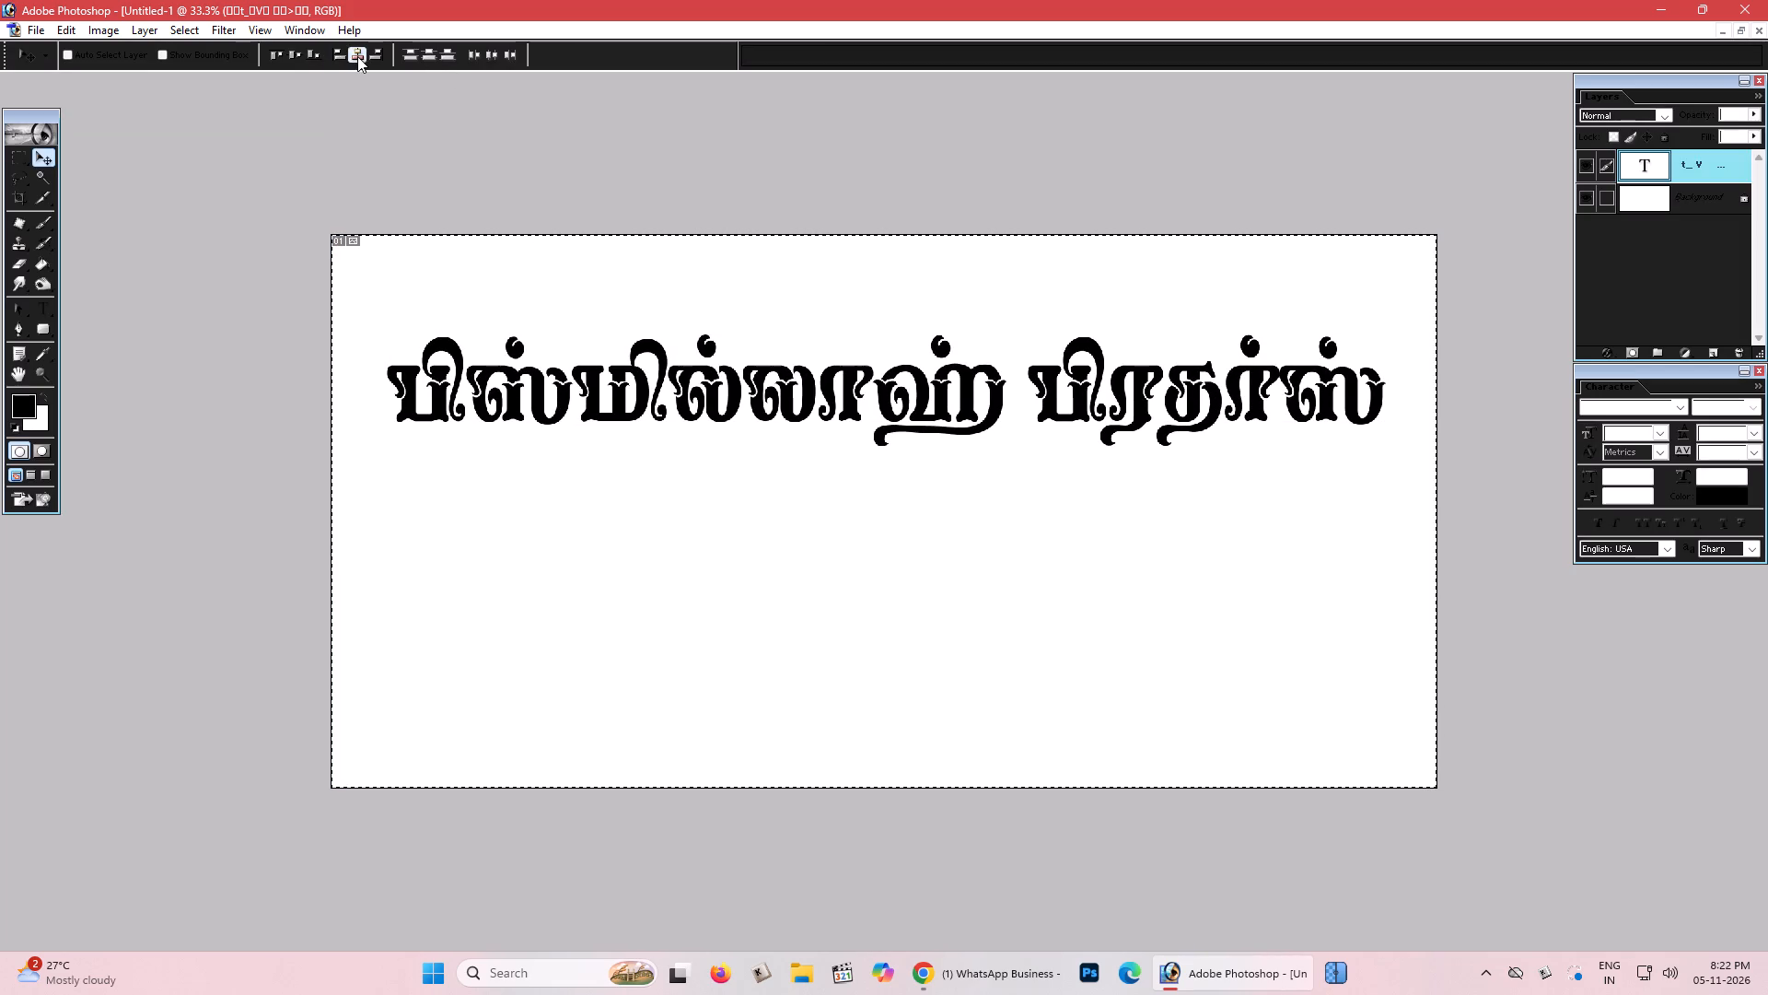
{"action": "left_click", "coordinate": [358, 56]}
{"action": "key", "text": "Tab"}
{"action": "key", "text": "m"}
{"action": "triple_click", "coordinate": [1008, 476]}
{"action": "left_click", "coordinate": [1008, 476]}
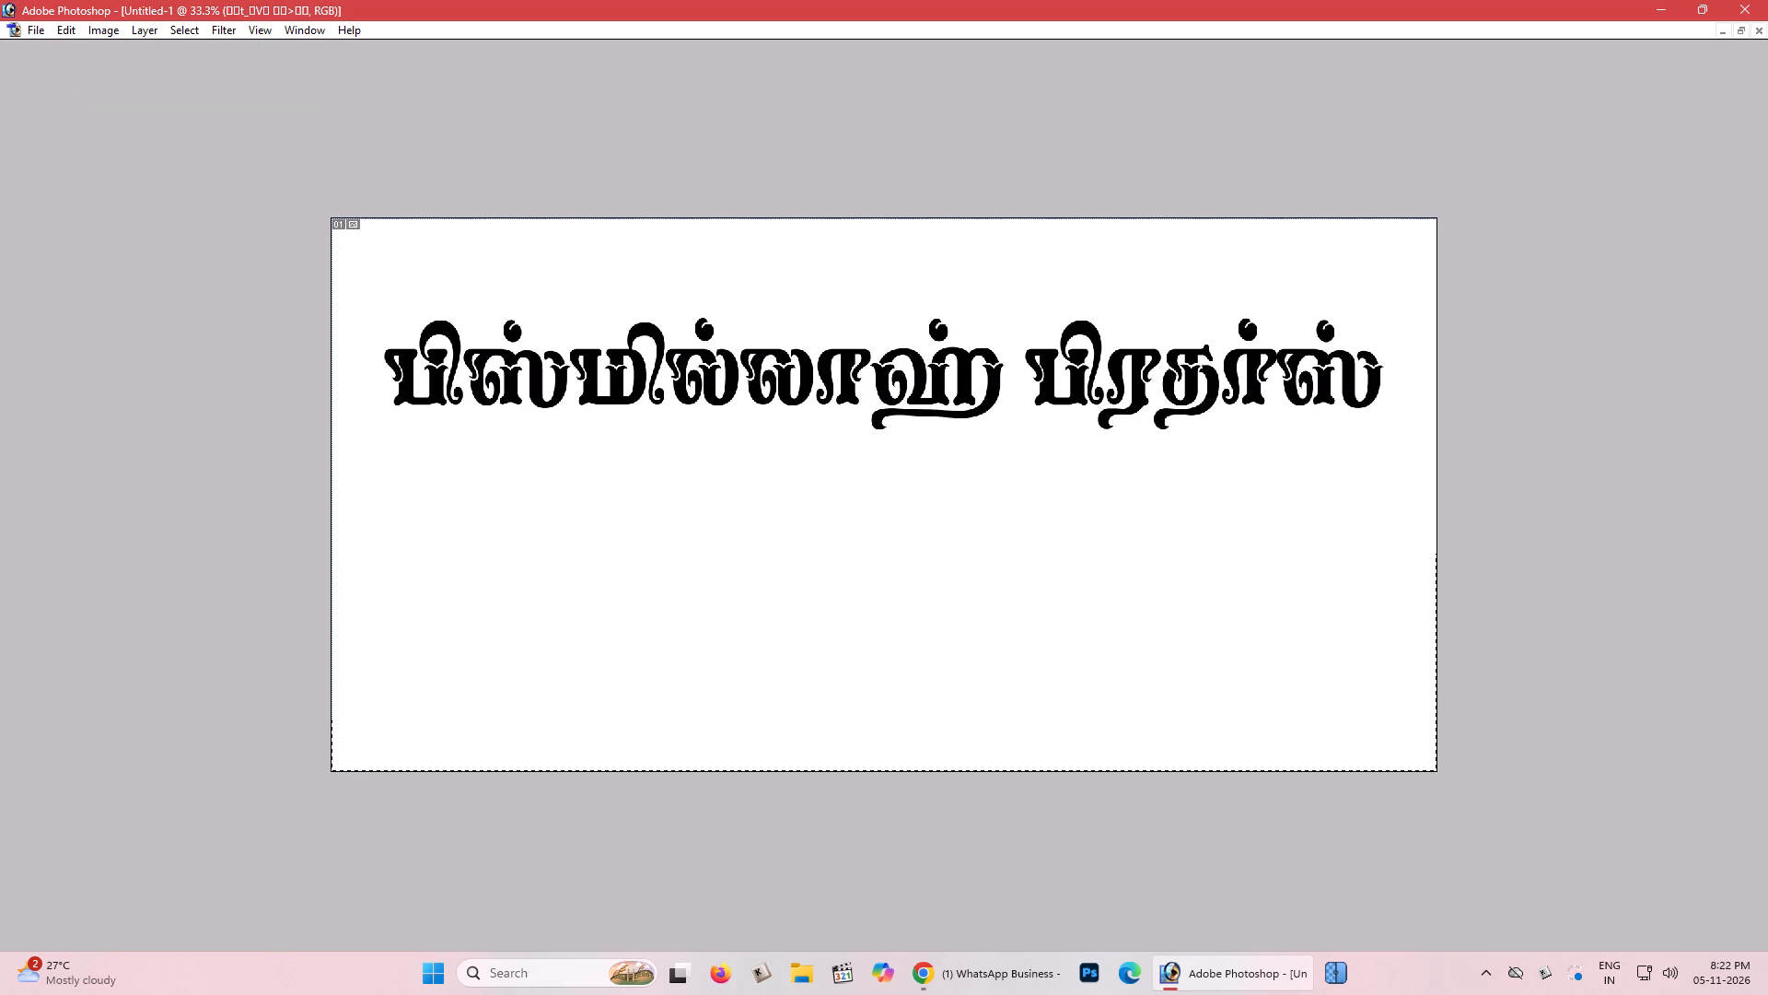
Move the heading straight up, closer to the banner's top edge.
{"action": "key", "text": "v"}
{"action": "key", "text": "ctrl+plus"}
{"action": "left_click_drag", "start_coordinate": [980, 418], "coordinate": [972, 368], "text": "shift"}
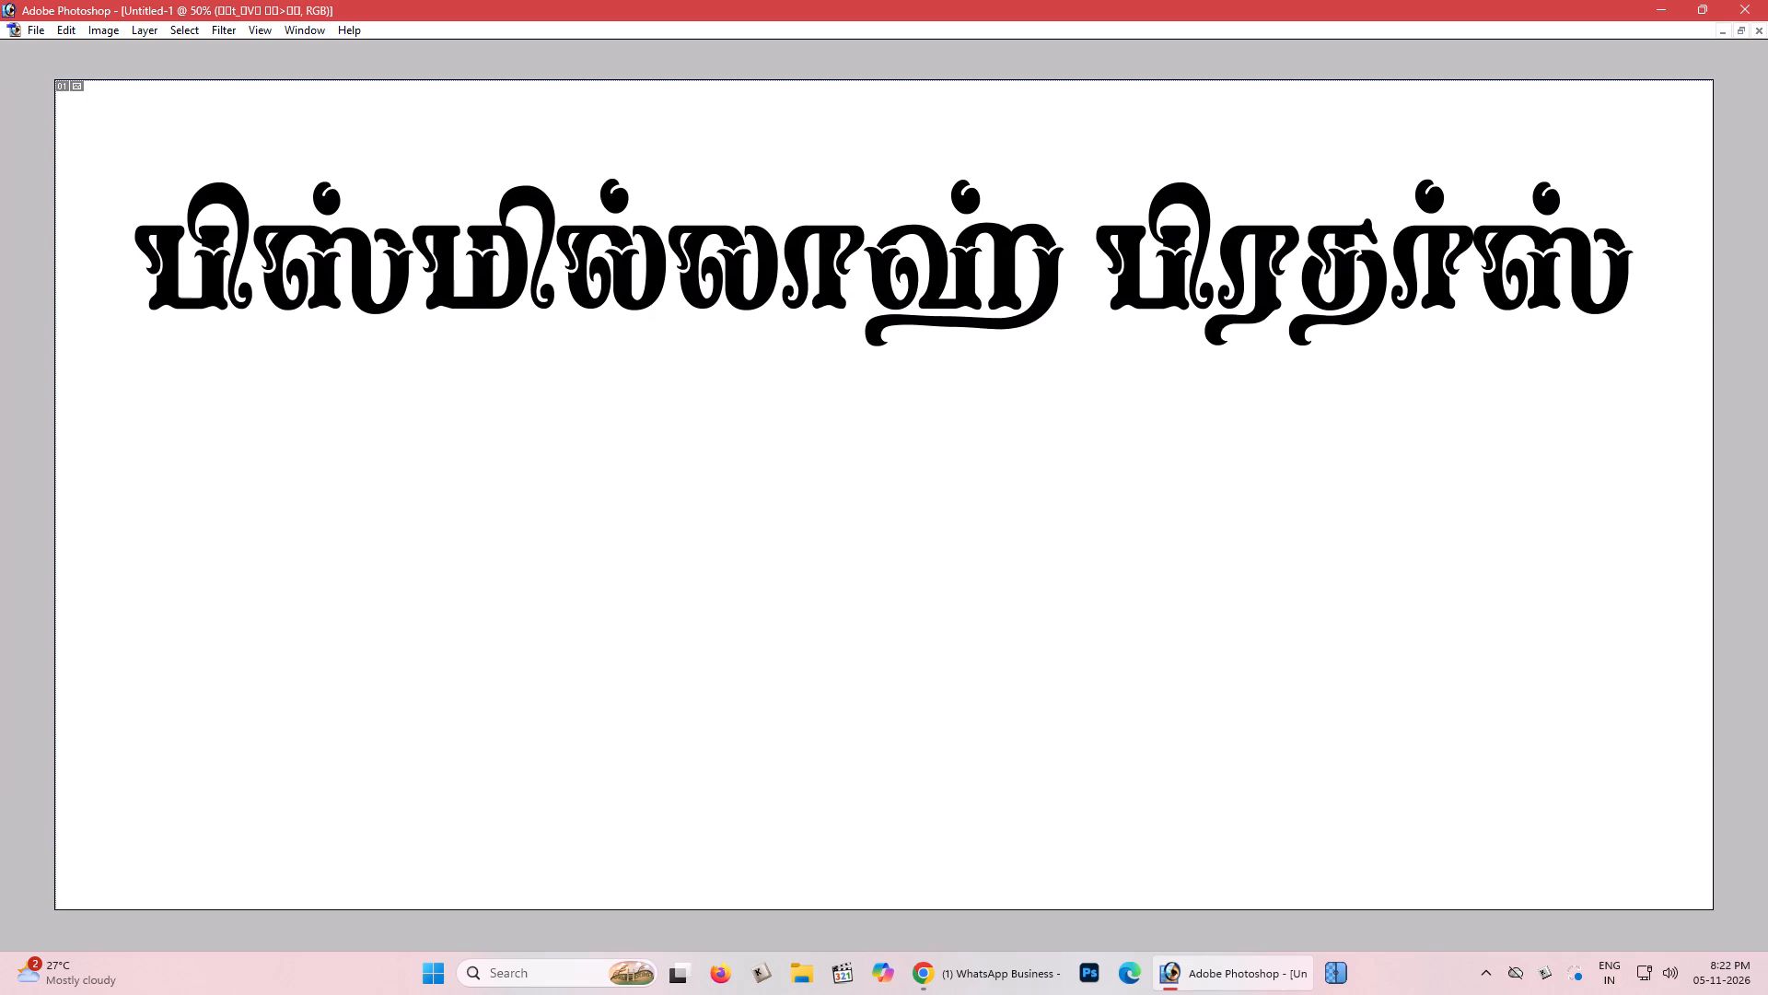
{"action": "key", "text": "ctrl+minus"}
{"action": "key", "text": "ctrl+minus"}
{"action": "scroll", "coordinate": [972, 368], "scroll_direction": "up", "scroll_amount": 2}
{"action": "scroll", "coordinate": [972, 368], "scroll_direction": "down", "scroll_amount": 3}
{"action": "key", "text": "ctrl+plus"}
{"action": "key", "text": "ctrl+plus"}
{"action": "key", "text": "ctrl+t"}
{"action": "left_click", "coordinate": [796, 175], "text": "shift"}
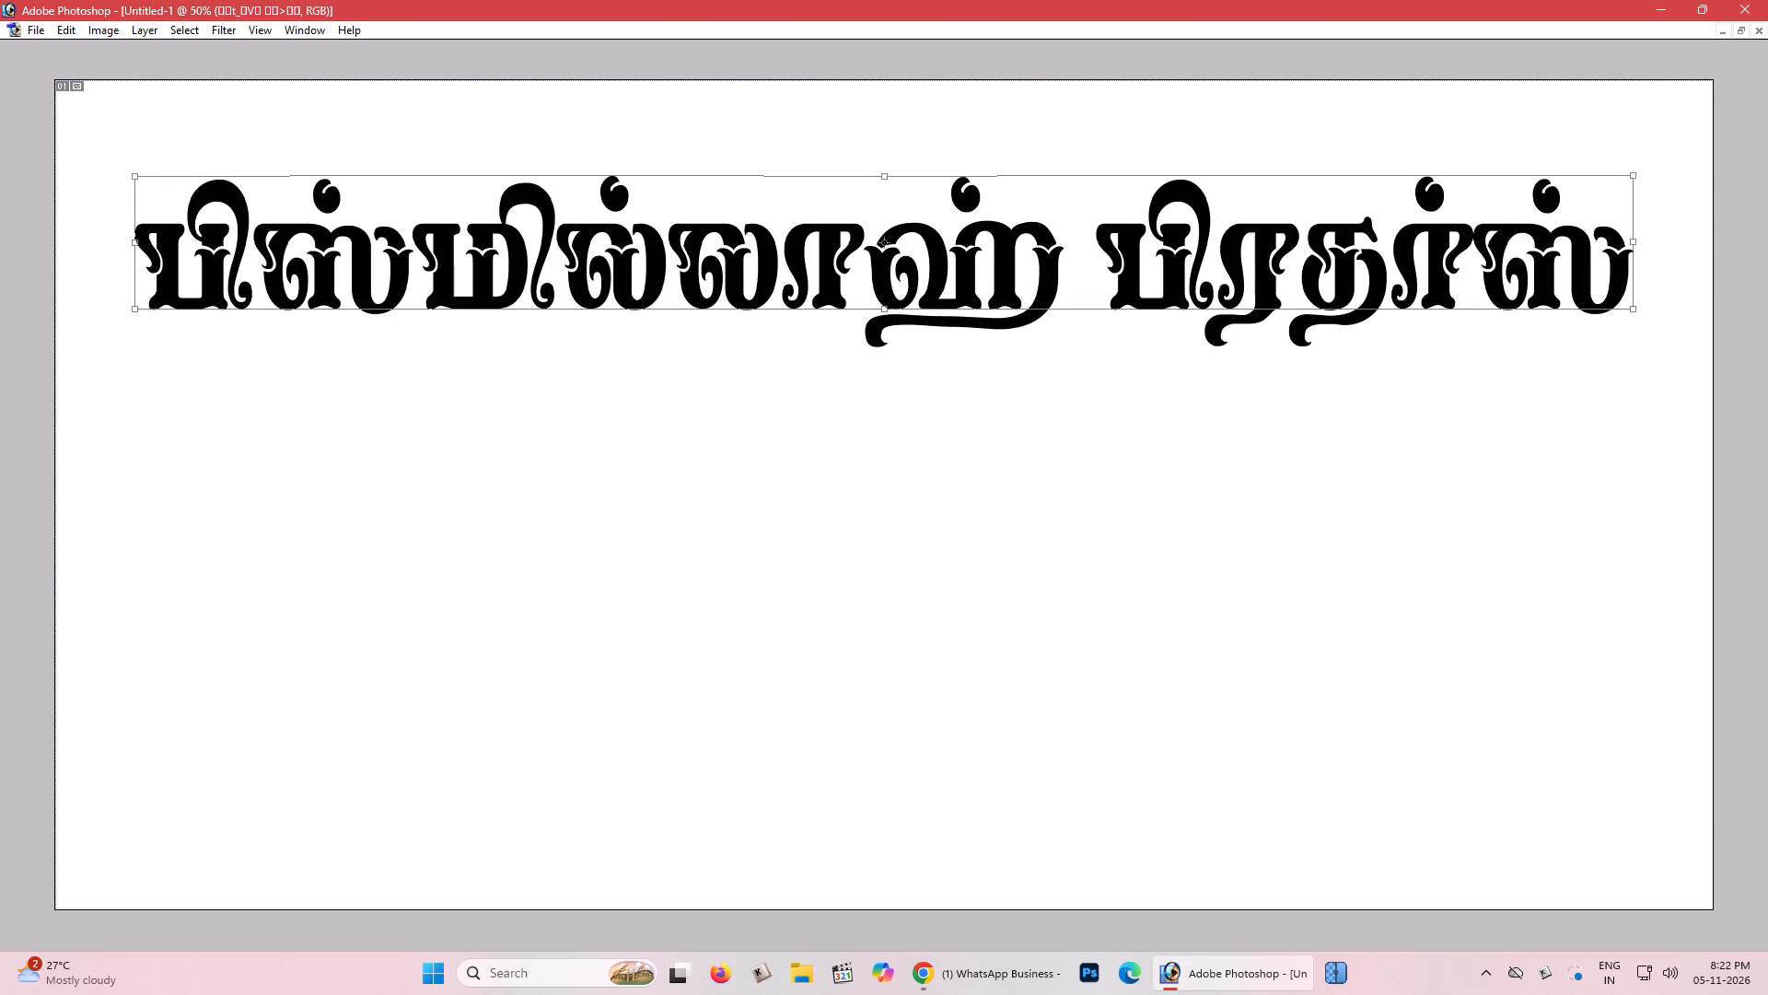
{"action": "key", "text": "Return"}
Set the foreground colour to a dark purple.
{"action": "key", "text": "Tab"}
{"action": "left_click", "coordinate": [22, 419]}
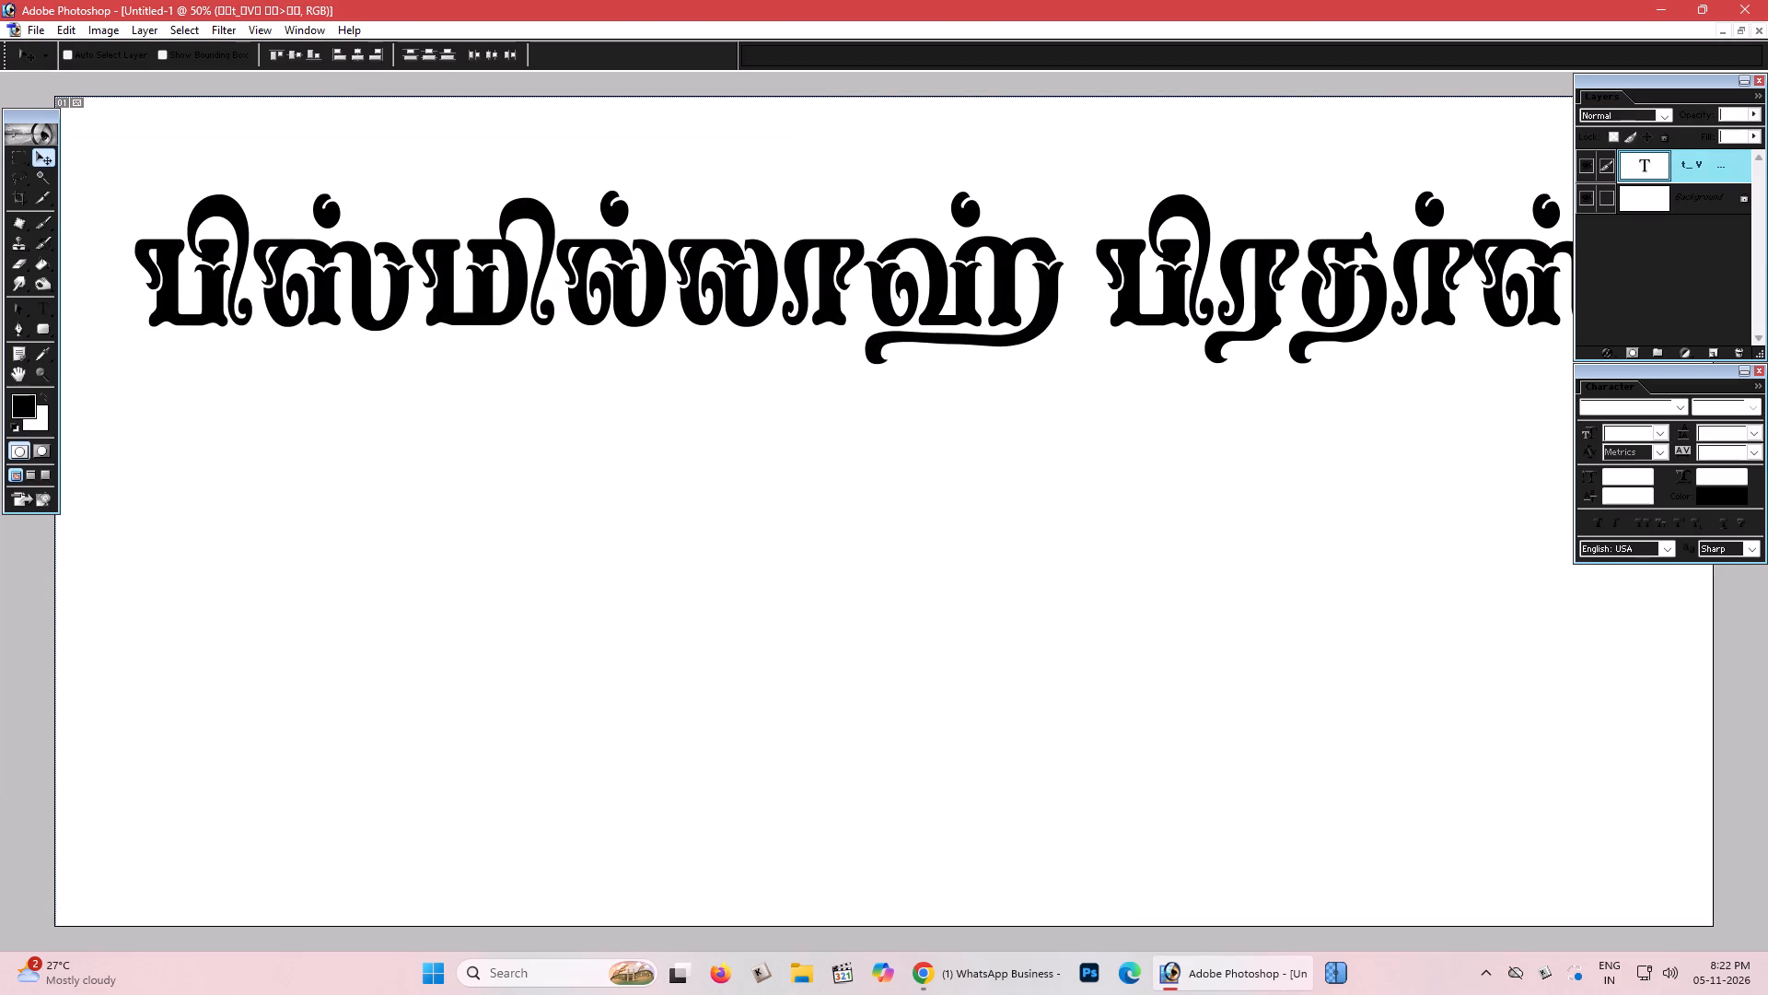
{"action": "left_click", "coordinate": [29, 410]}
{"action": "left_click", "coordinate": [534, 496]}
{"action": "left_click", "coordinate": [1220, 584]}
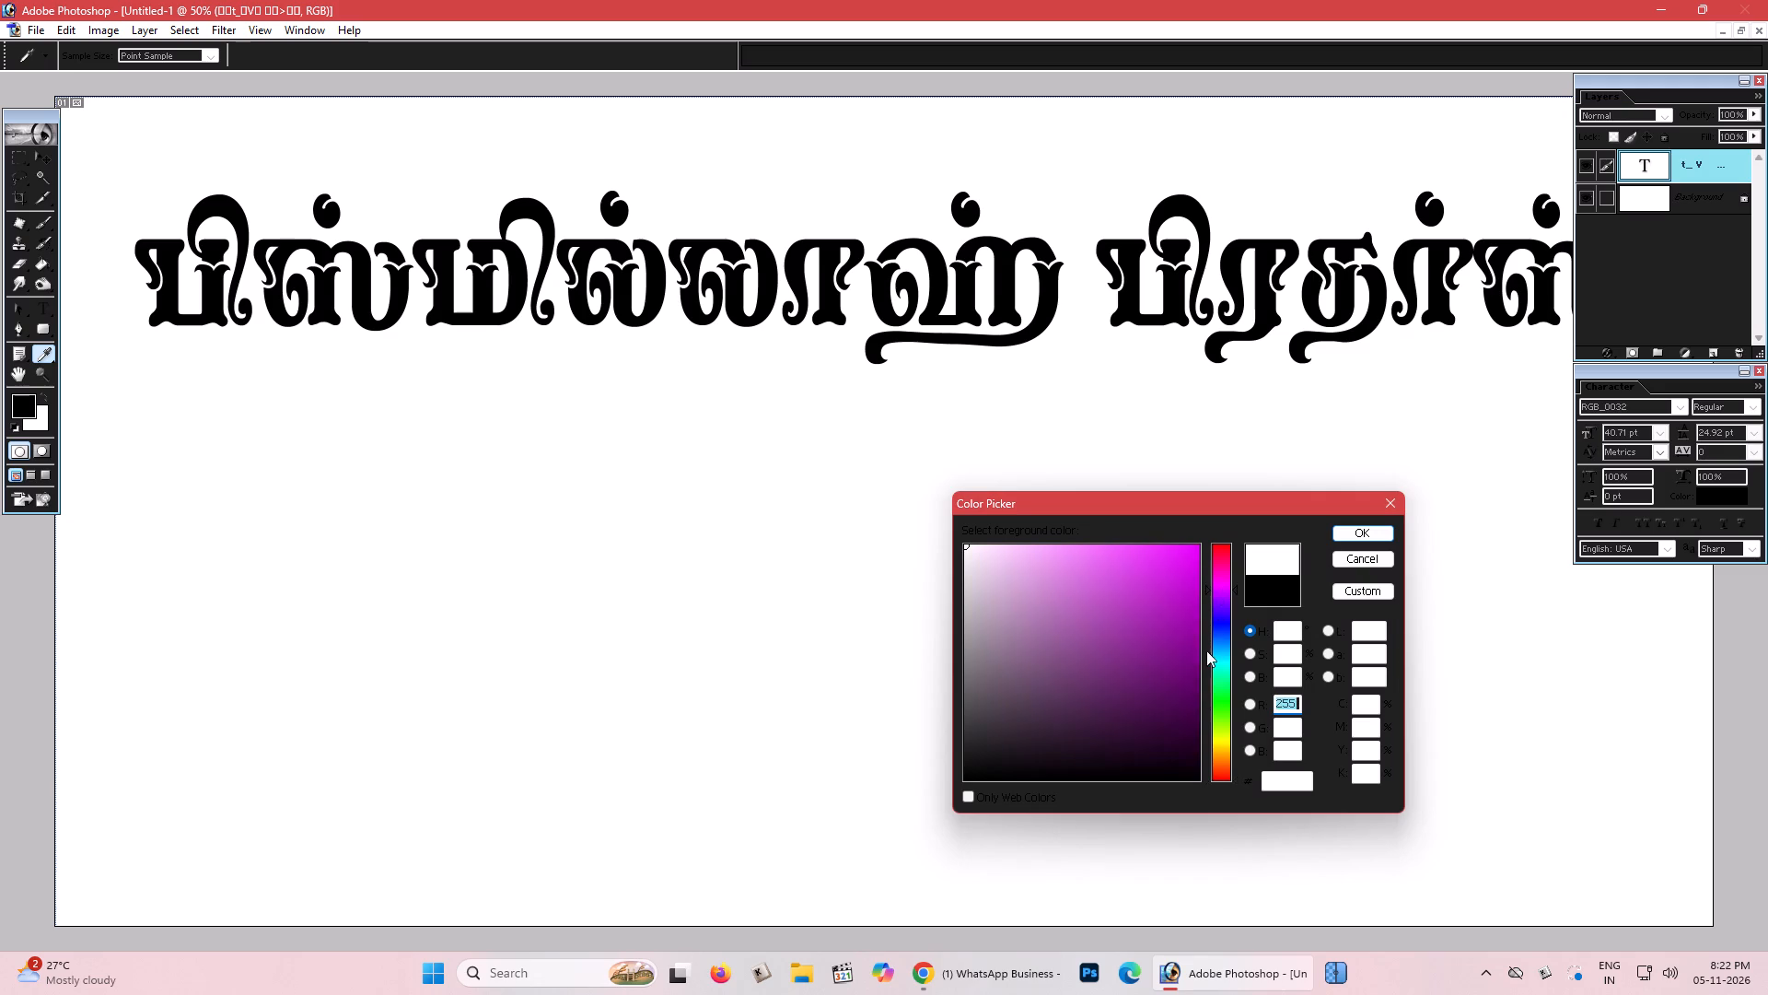
{"action": "left_click_drag", "start_coordinate": [1166, 721], "coordinate": [1221, 721]}
{"action": "key", "text": "Return"}
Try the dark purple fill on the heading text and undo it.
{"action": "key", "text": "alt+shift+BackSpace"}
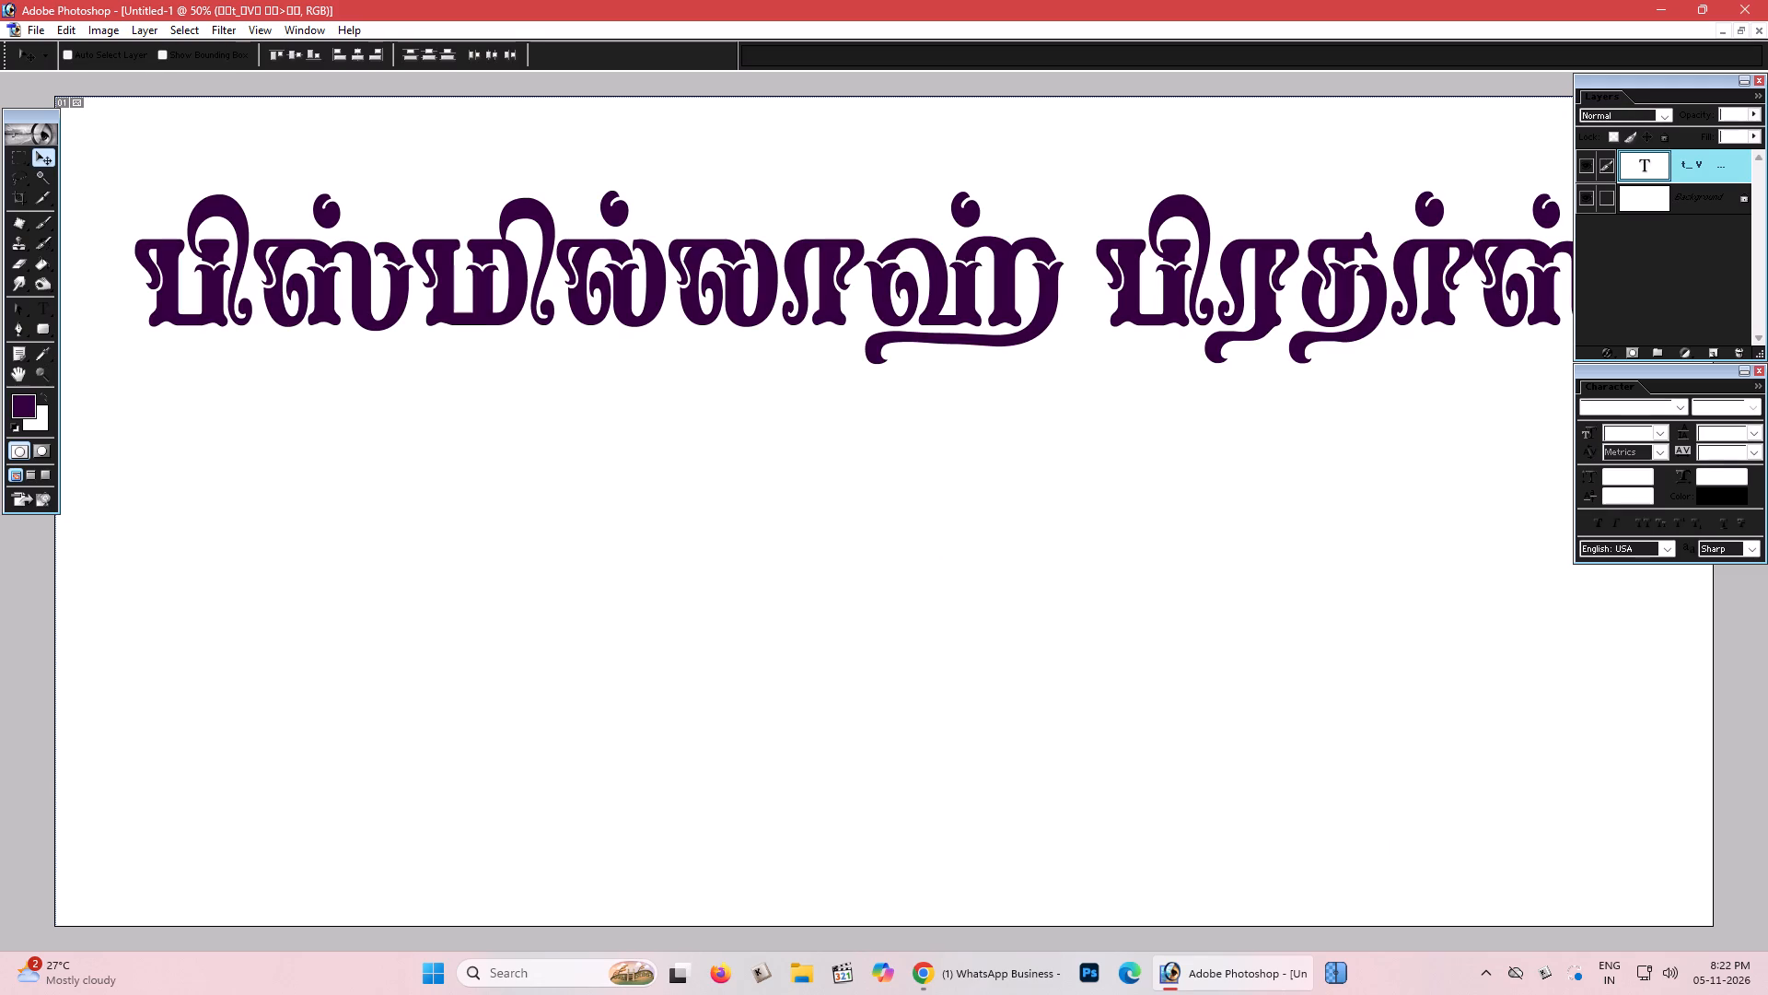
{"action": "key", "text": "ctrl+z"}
Select the Background layer and fill it with the dark purple foreground colour.
{"action": "right_click", "coordinate": [863, 580]}
{"action": "left_click", "coordinate": [902, 593]}
{"action": "key", "text": "alt+shift+BackSpace"}
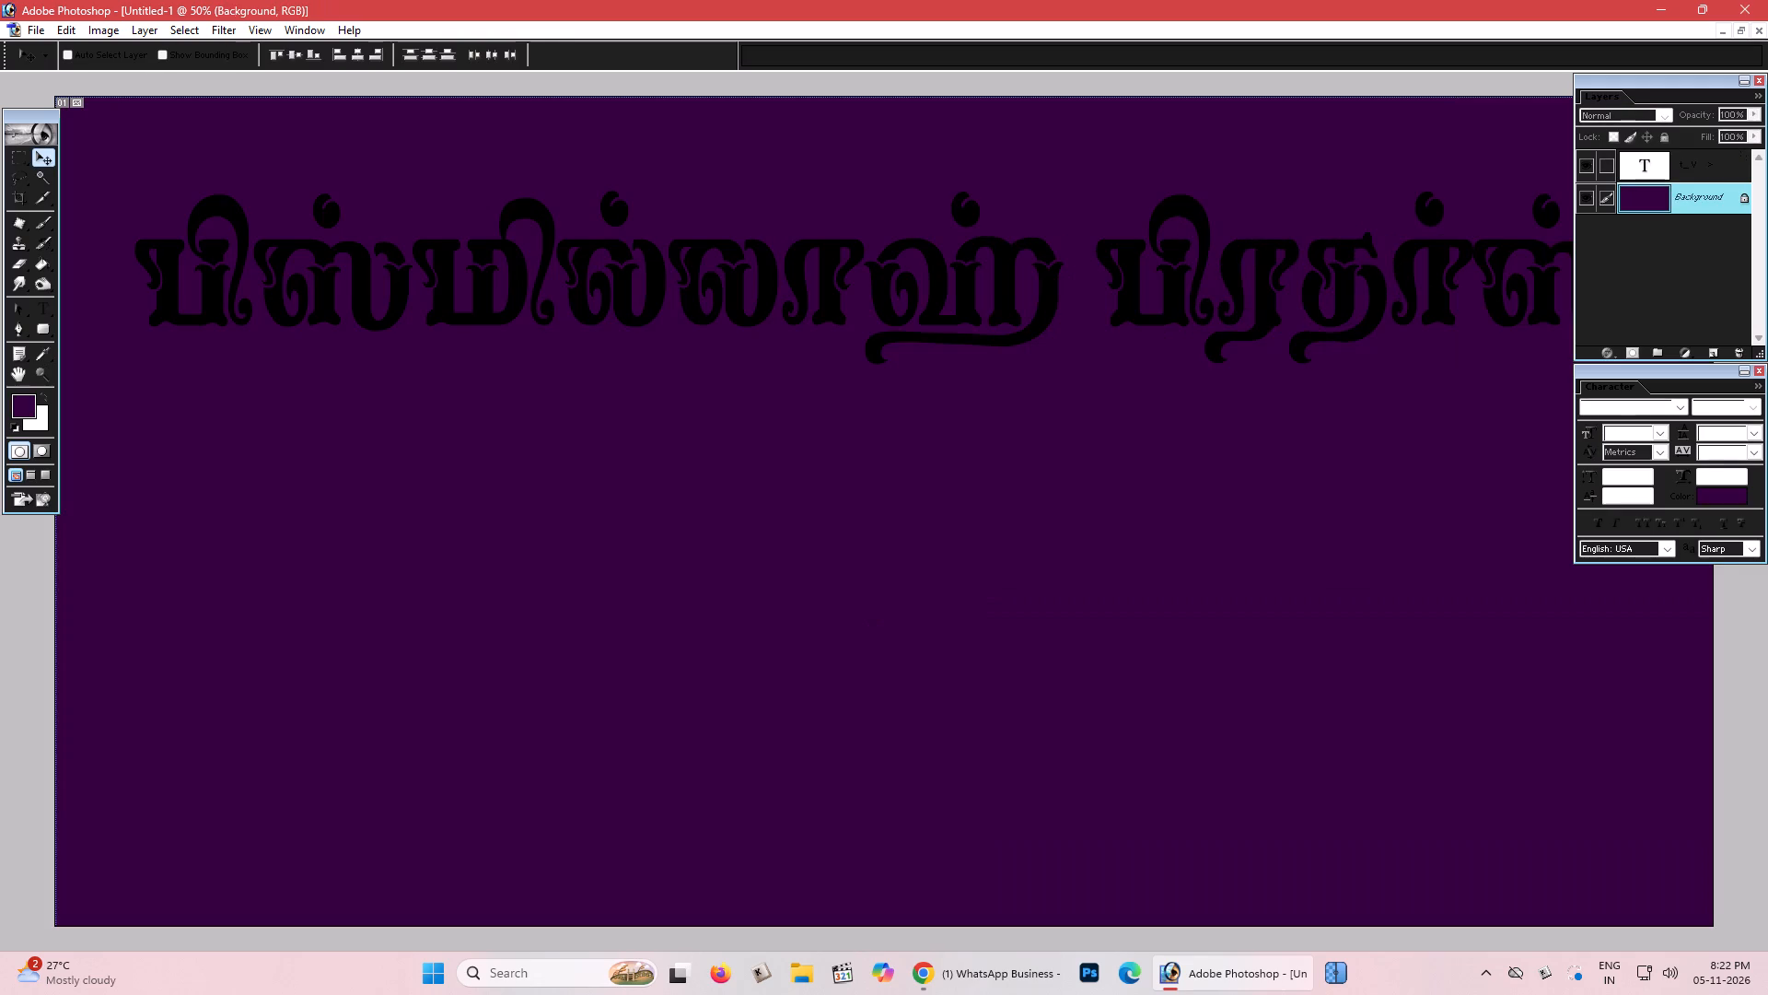
Select the heading's text layer, swap the foreground and background colours, and fill the text with white.
{"action": "right_click", "coordinate": [799, 279]}
{"action": "left_click", "coordinate": [808, 286]}
{"action": "key", "text": "x"}
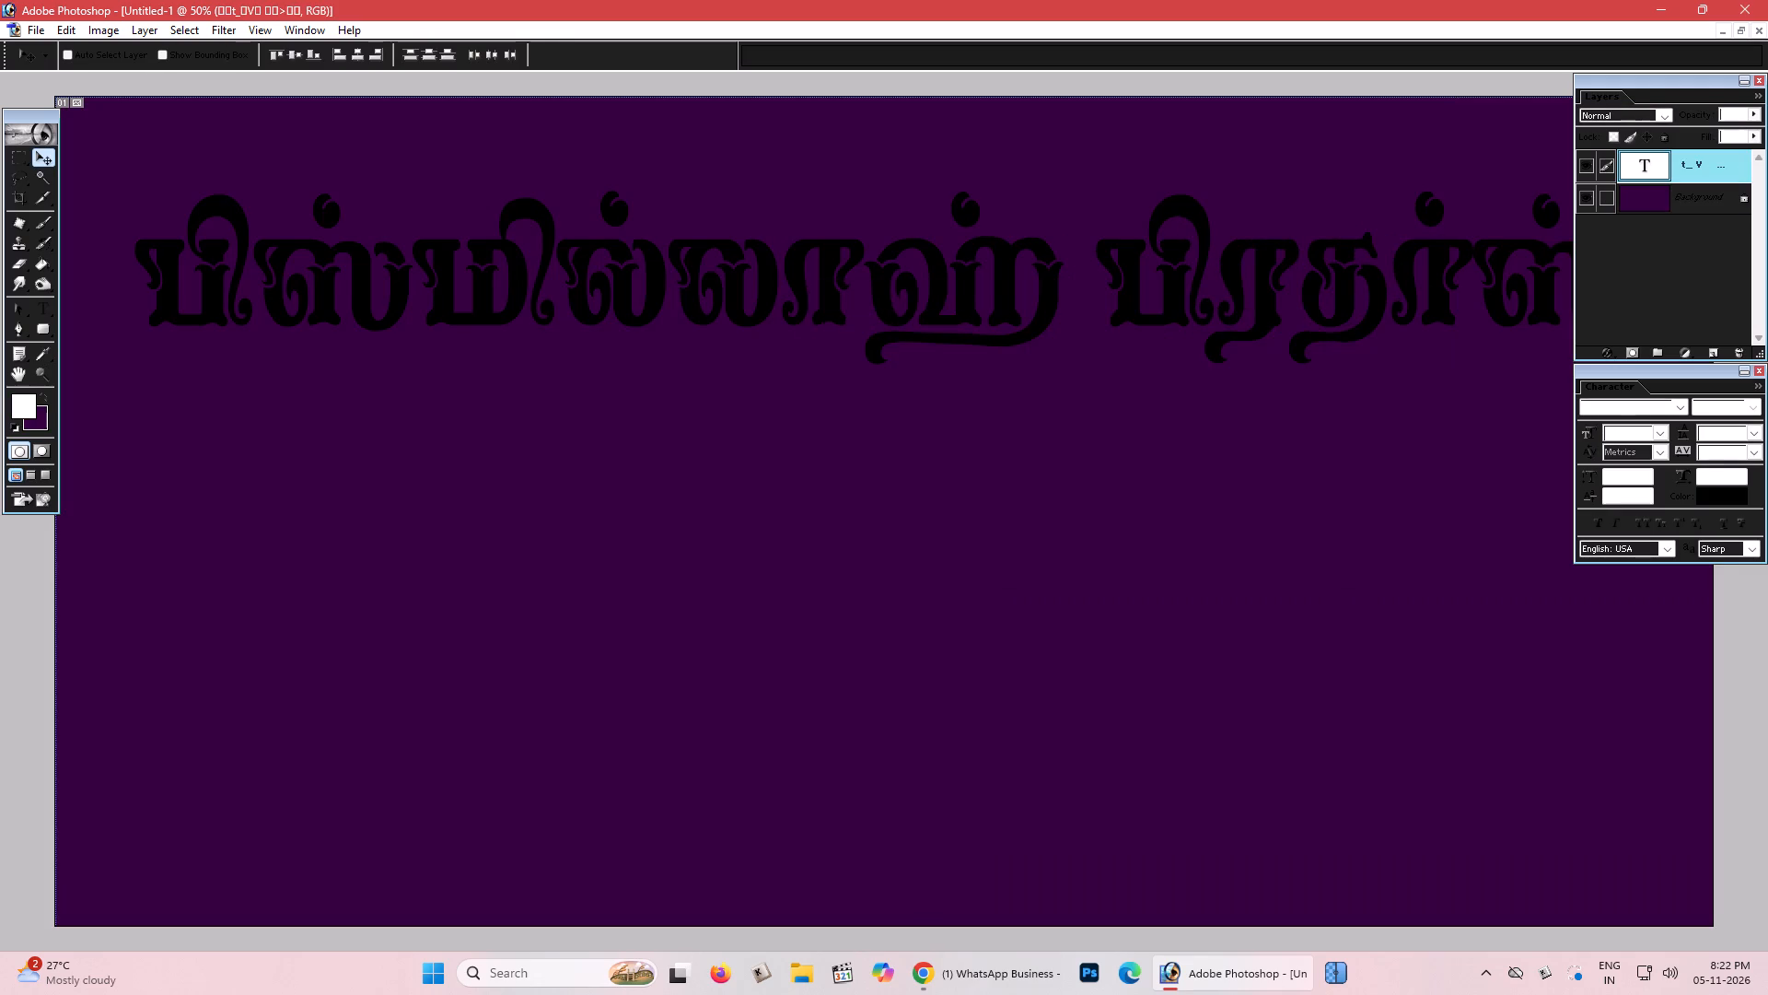
{"action": "key", "text": "alt+shift+BackSpace"}
Examine the white heading on the purple background, both close up and across the whole banner.
{"action": "key", "text": "Tab"}
{"action": "key", "text": "ctrl+minus"}
{"action": "scroll", "coordinate": [811, 287], "scroll_direction": "up", "scroll_amount": 2}
{"action": "scroll", "coordinate": [811, 287], "scroll_direction": "down", "scroll_amount": 4}
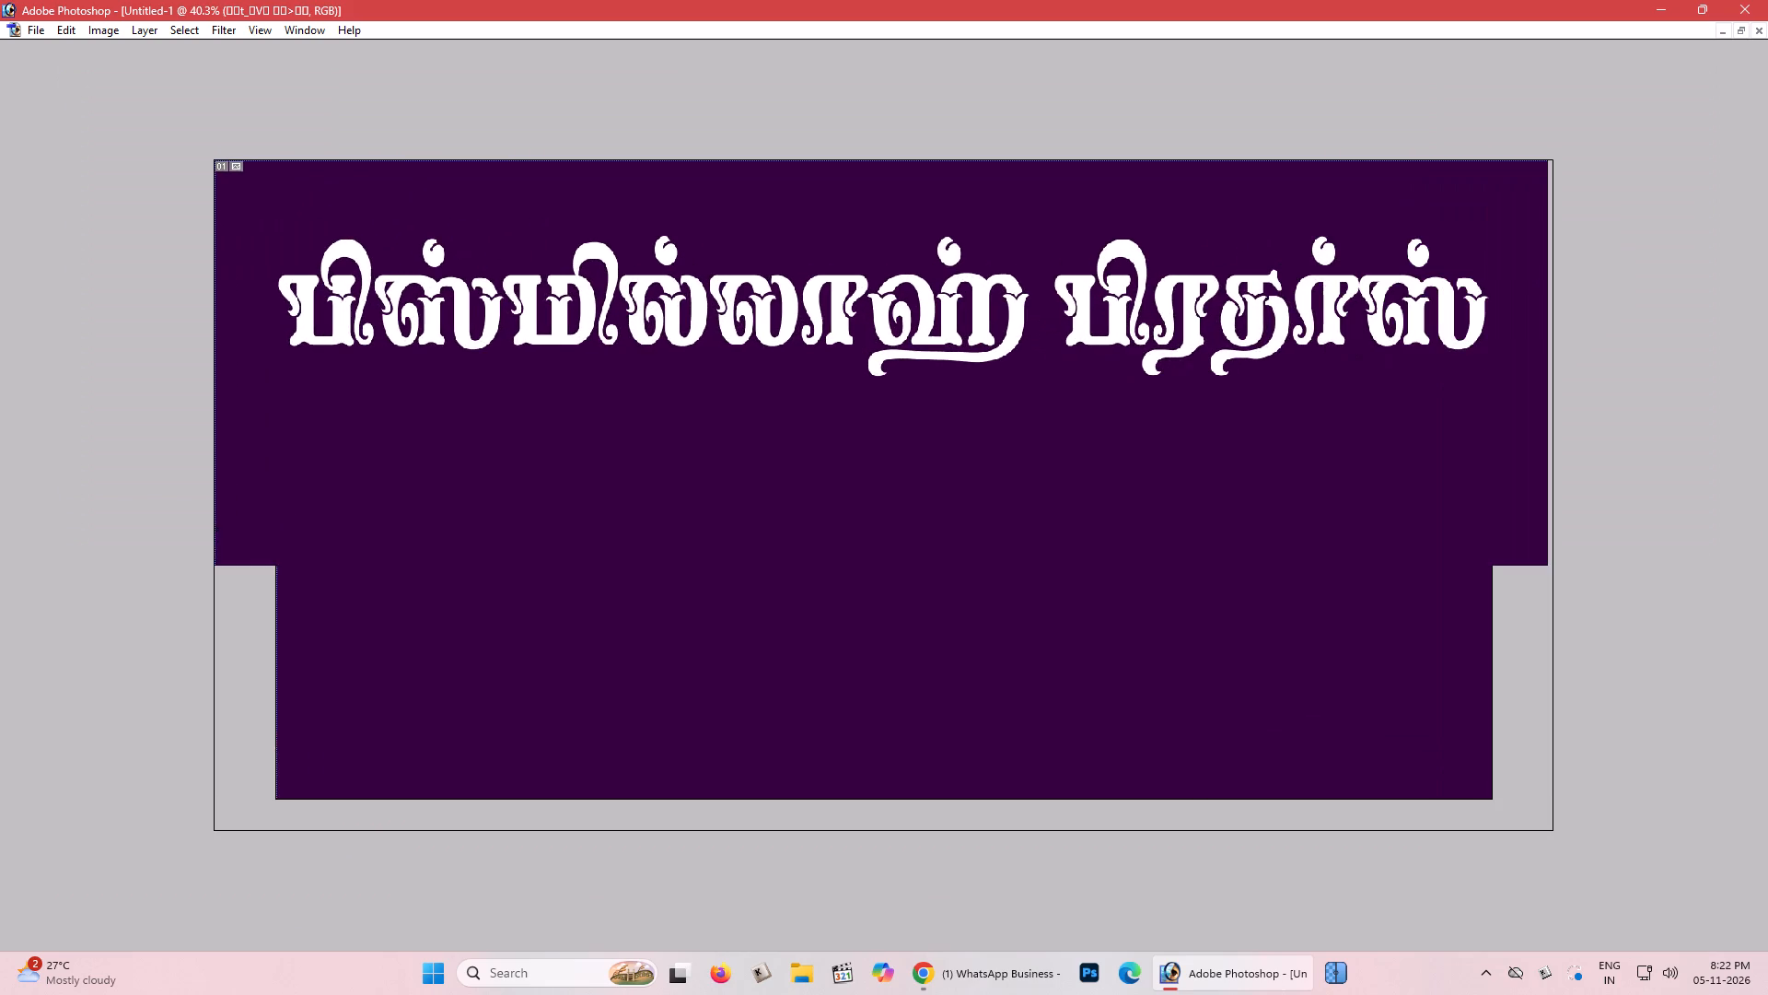
{"action": "key", "text": "z"}
{"action": "left_click", "coordinate": [776, 302]}
{"action": "key", "text": "space"}
{"action": "left_click_drag", "start_coordinate": [776, 302], "coordinate": [767, 351]}
{"action": "key", "text": "v"}
{"action": "key", "text": "ctrl+minus"}
{"action": "scroll", "coordinate": [760, 351], "scroll_direction": "up", "scroll_amount": 2}
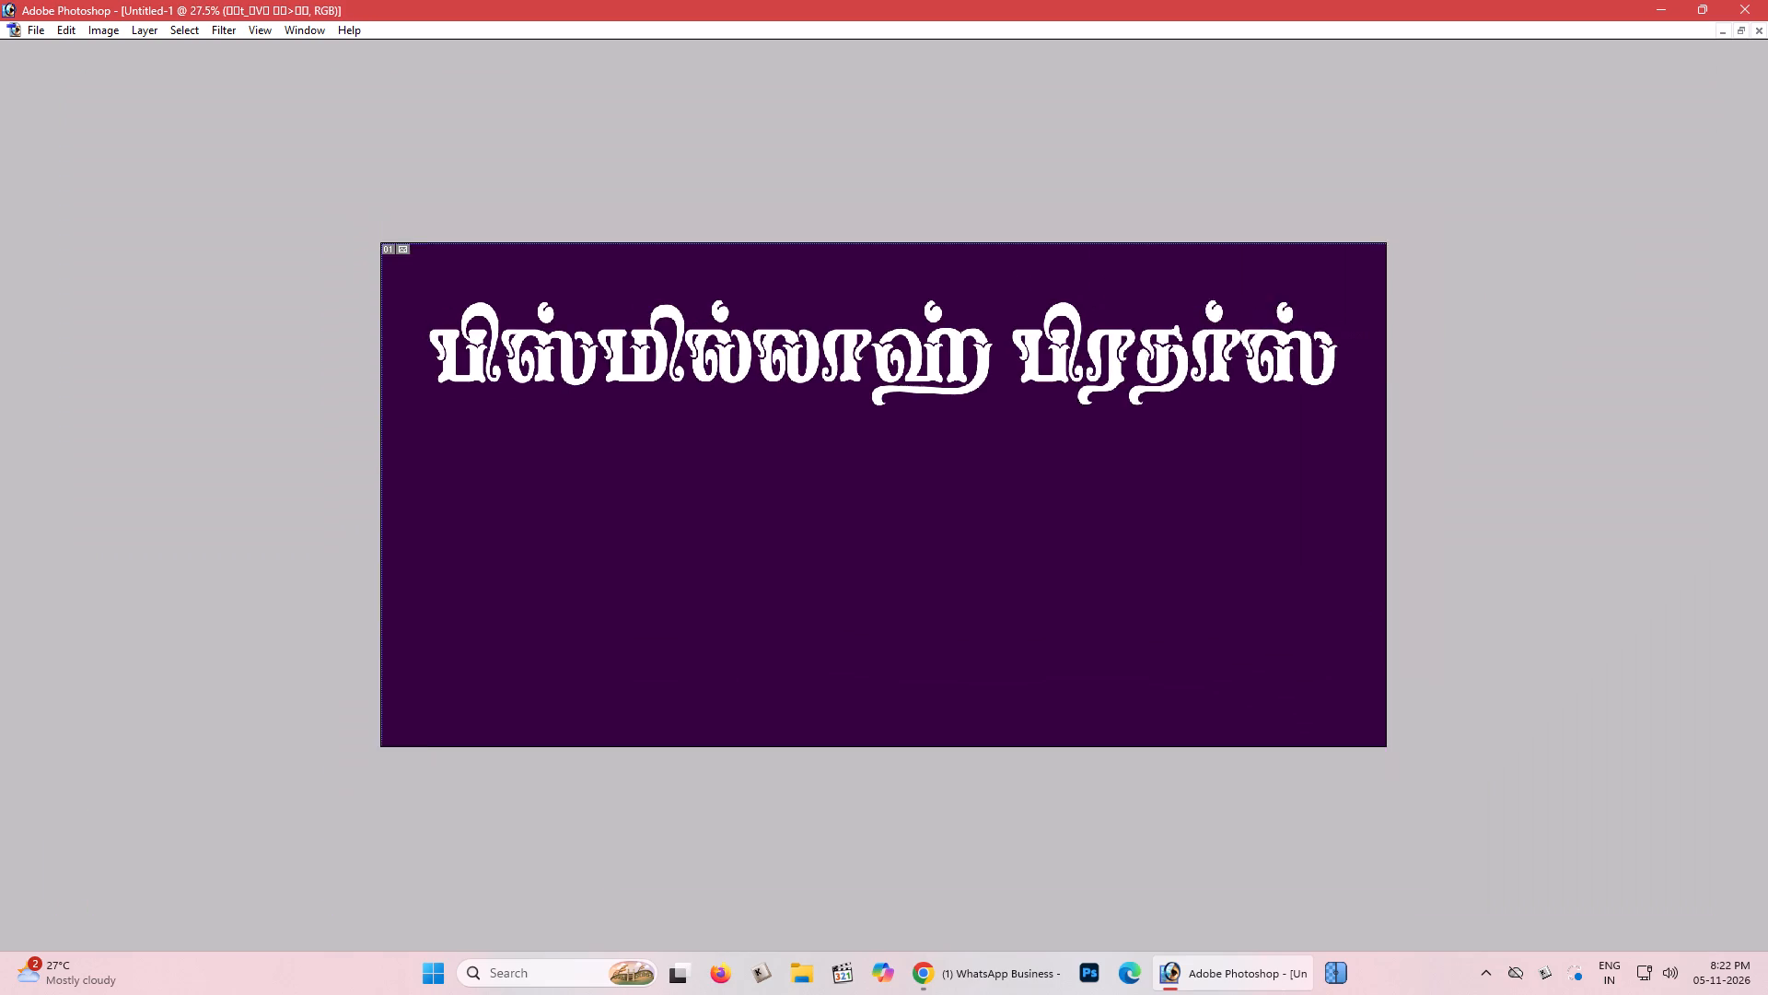
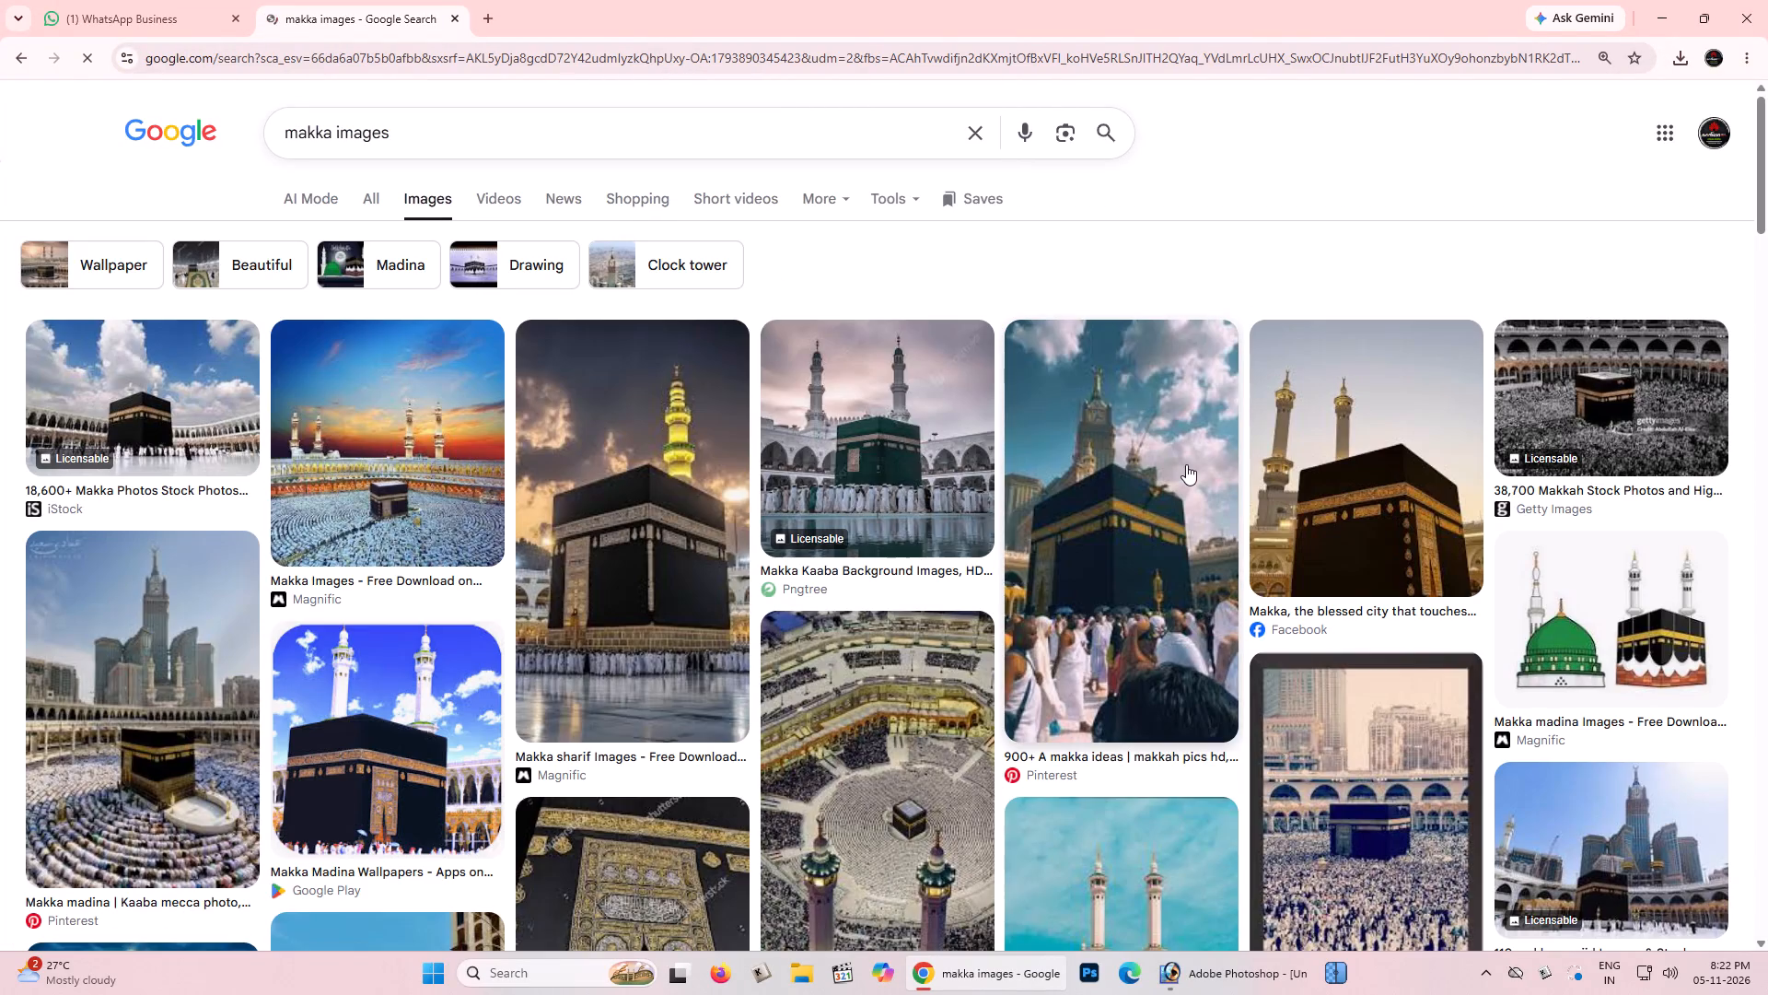
Open the illustrated Makka and Madina picture from Magnific in the image results and copy the image.
{"action": "scroll", "coordinate": [634, 501], "scroll_direction": "down", "scroll_amount": 3}
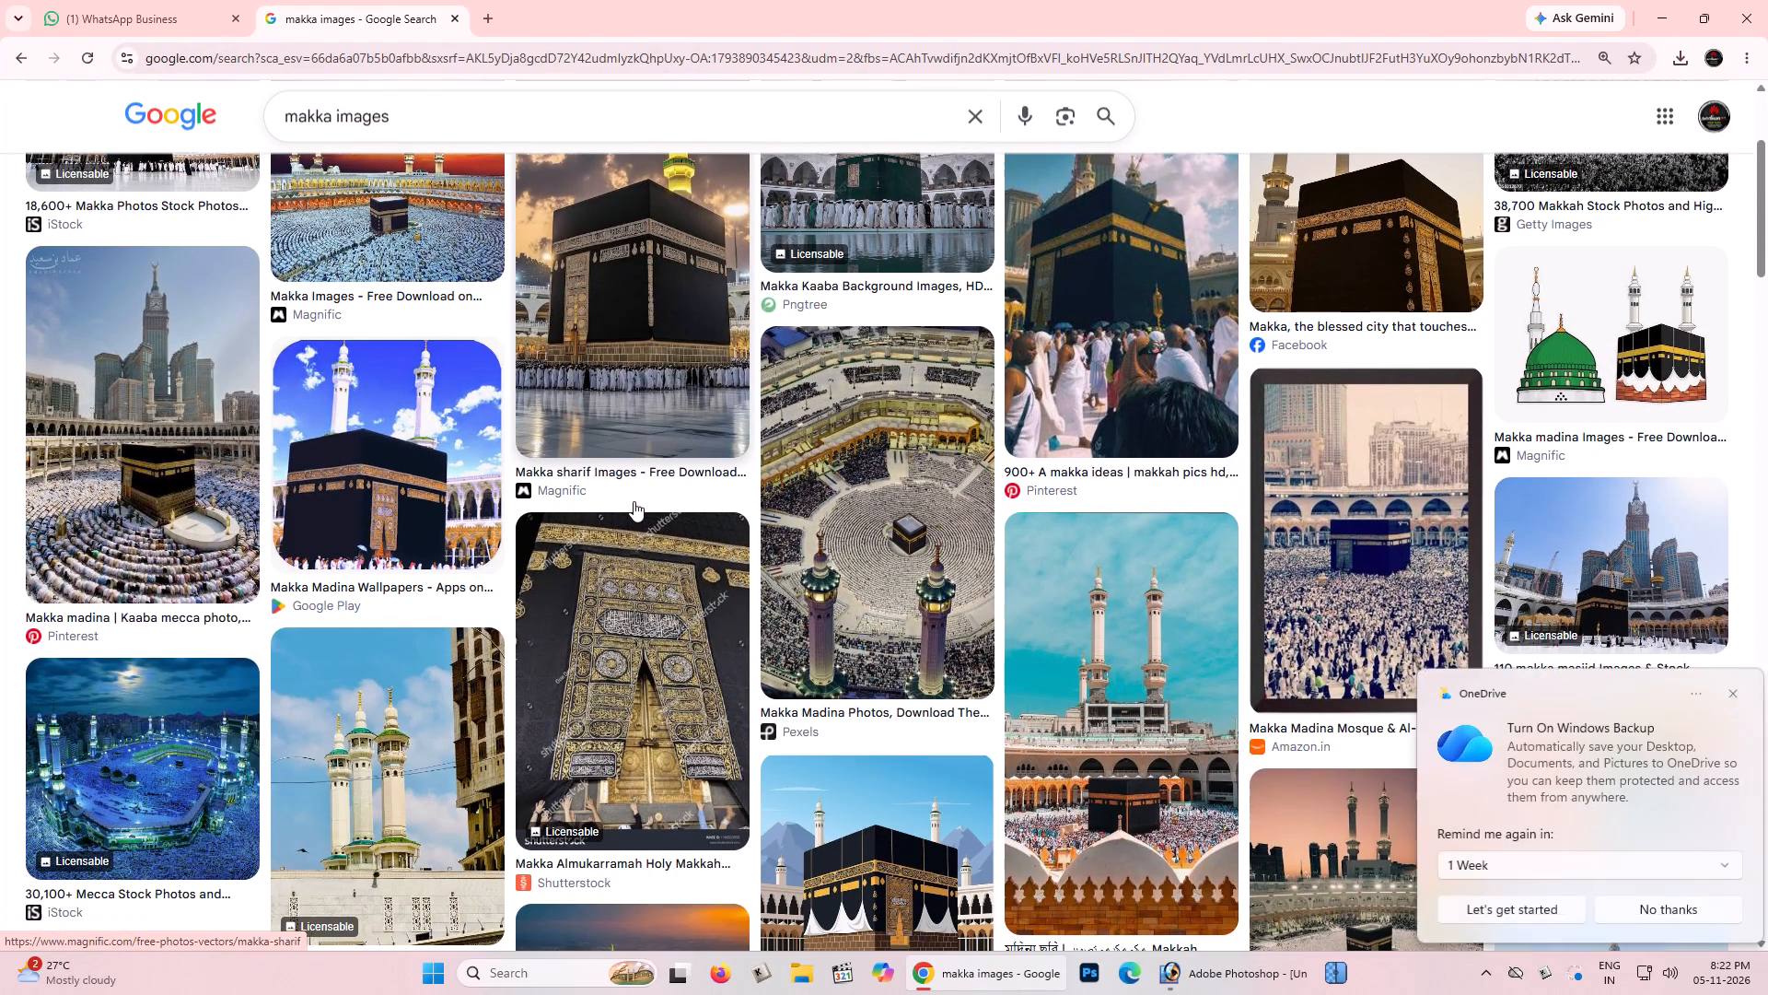
{"action": "scroll", "coordinate": [634, 501], "scroll_direction": "up", "scroll_amount": 1}
{"action": "left_click", "coordinate": [1718, 695]}
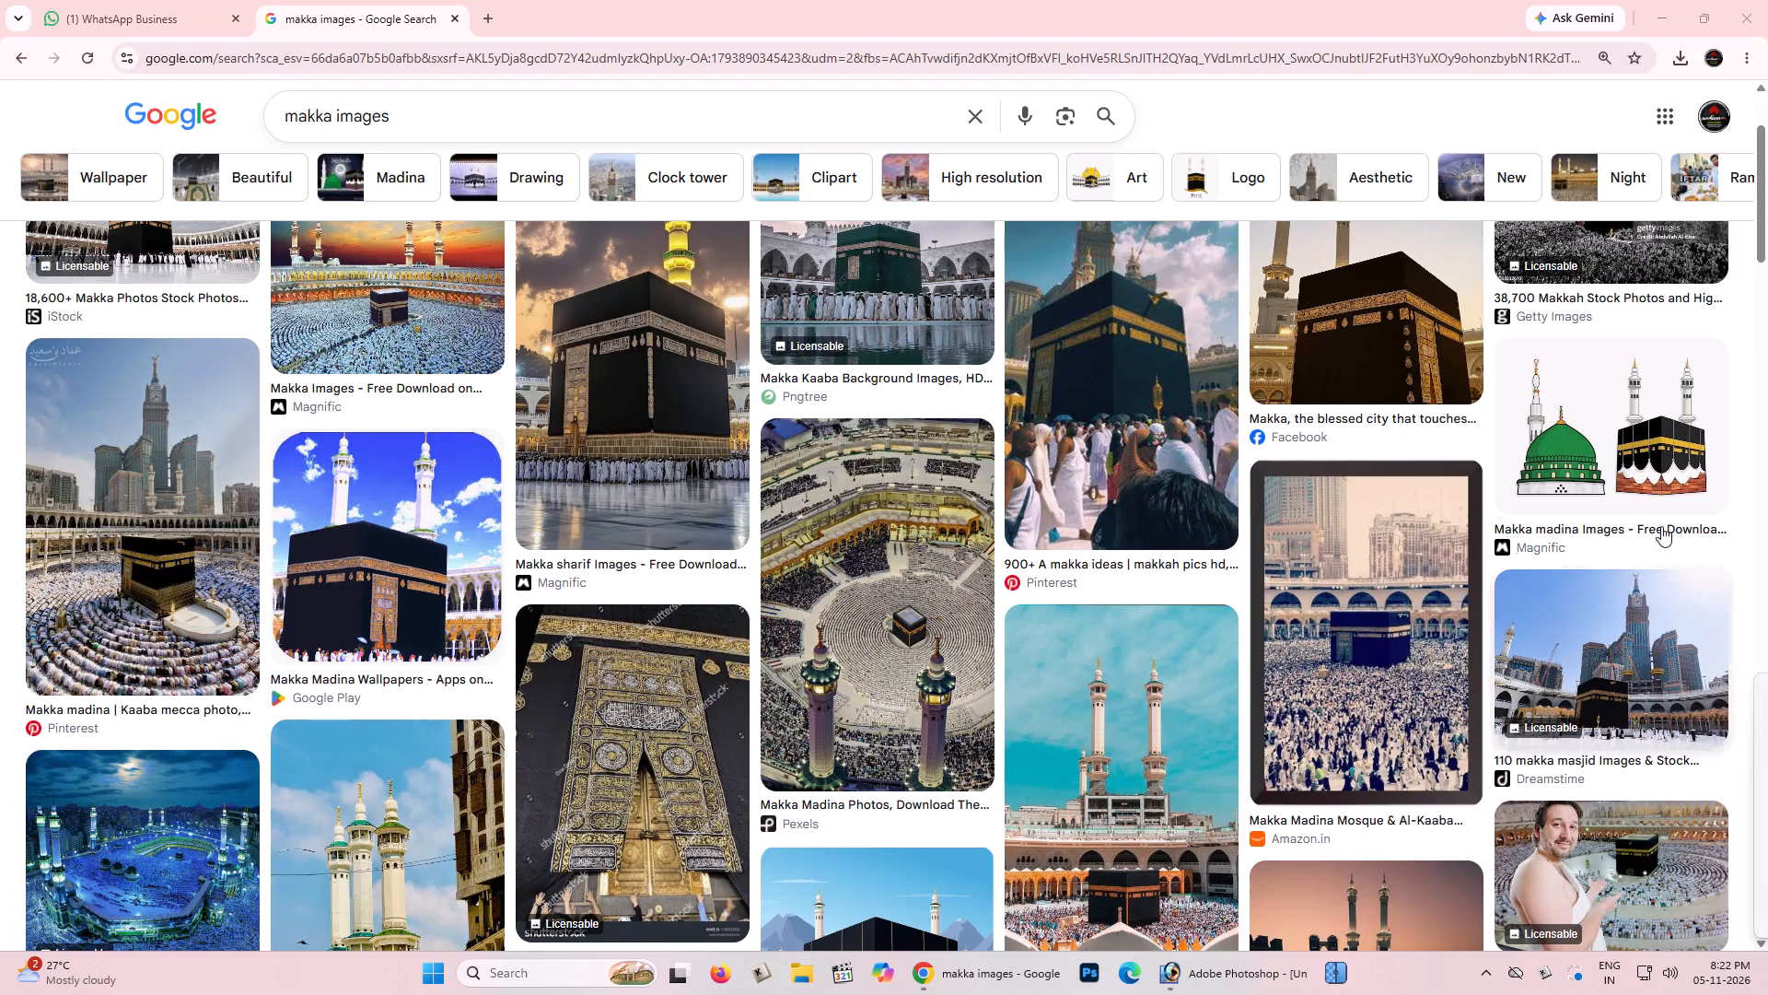
{"action": "left_click", "coordinate": [1642, 439]}
{"action": "right_click", "coordinate": [1318, 398]}
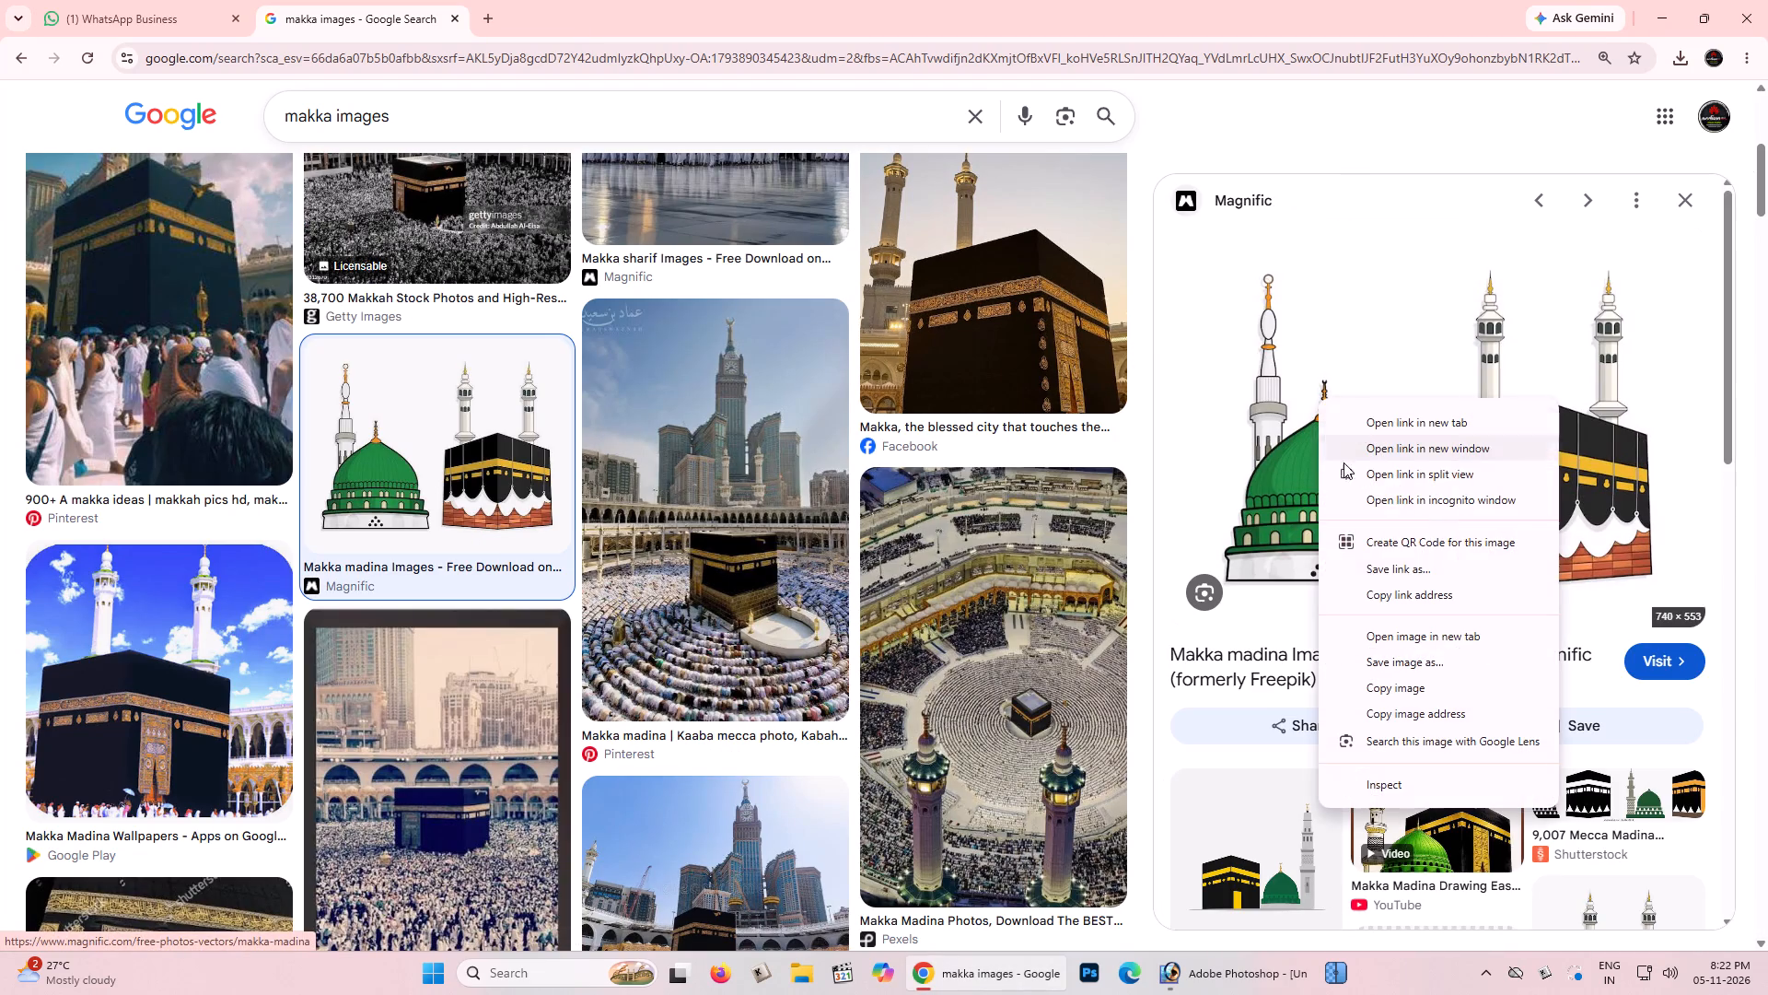
{"action": "left_click", "coordinate": [1400, 694]}
{"action": "right_click", "coordinate": [1240, 313]}
{"action": "left_click_drag", "start_coordinate": [1368, 608], "coordinate": [1355, 563]}
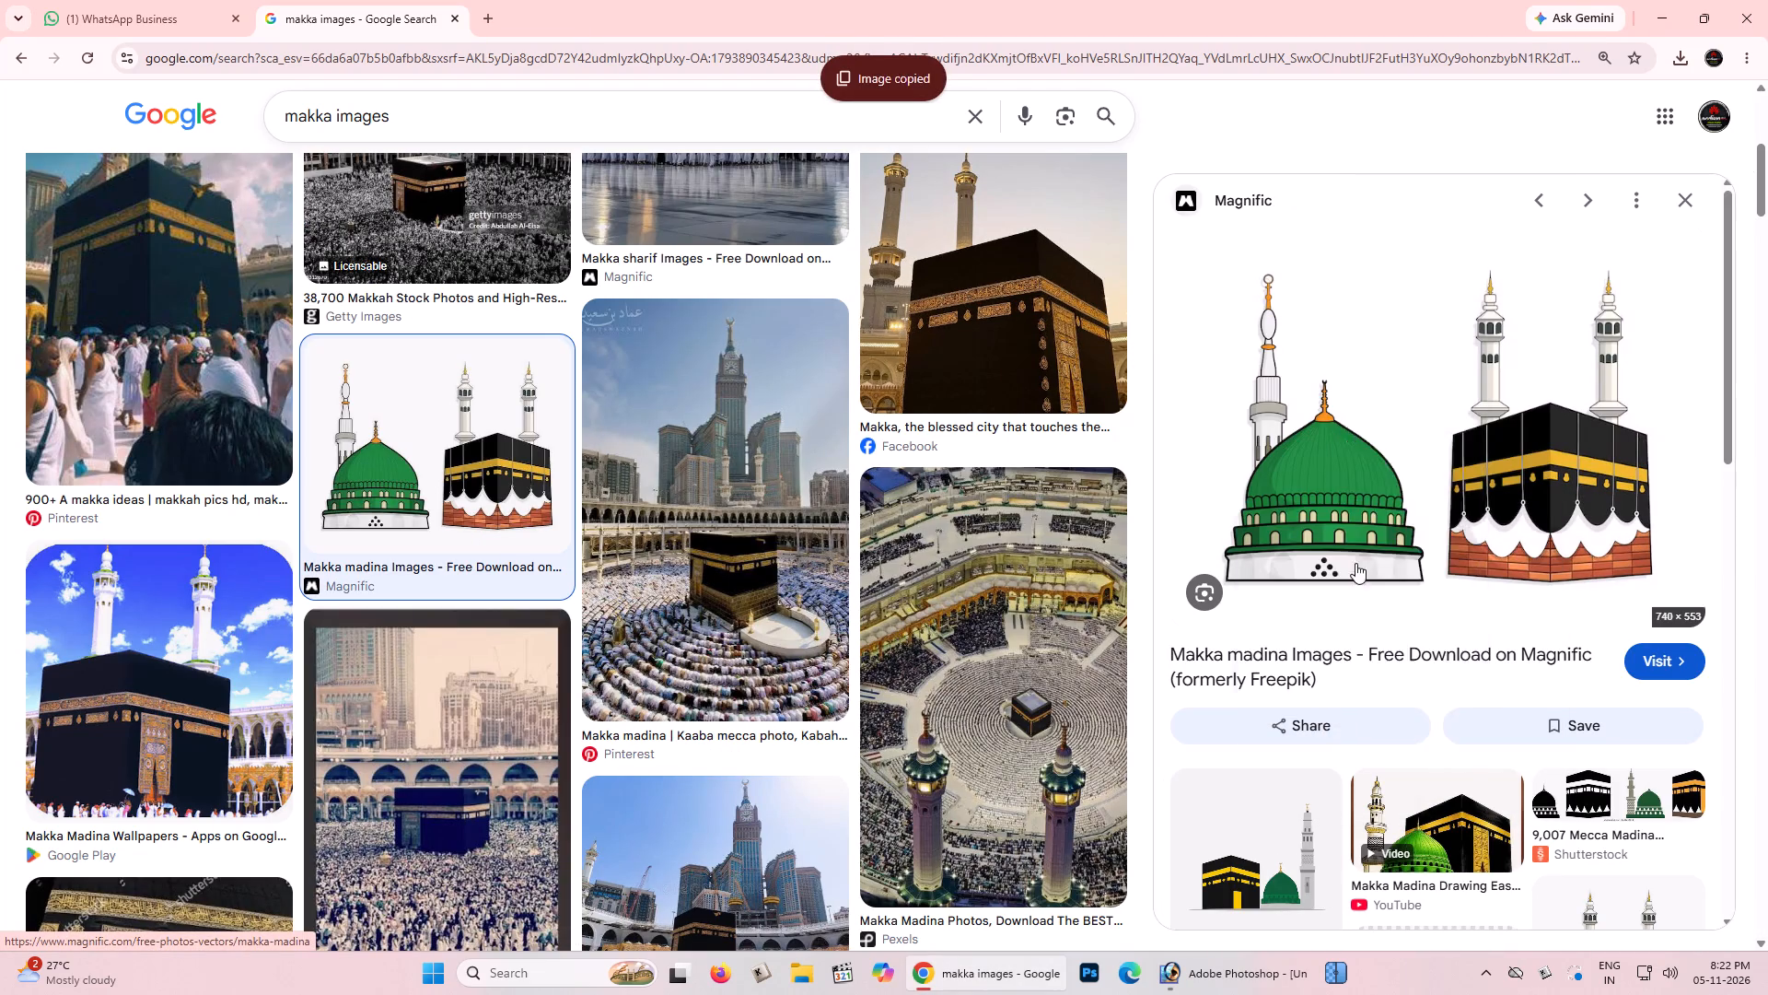
{"action": "left_click_drag", "start_coordinate": [1355, 563], "coordinate": [1363, 597]}
{"action": "right_click", "coordinate": [1343, 411]}
{"action": "left_click", "coordinate": [1440, 702]}
Switch to Photoshop and paste the copied Makka and Madina illustration into the purple banner.
{"action": "key", "text": "alt+Tab"}
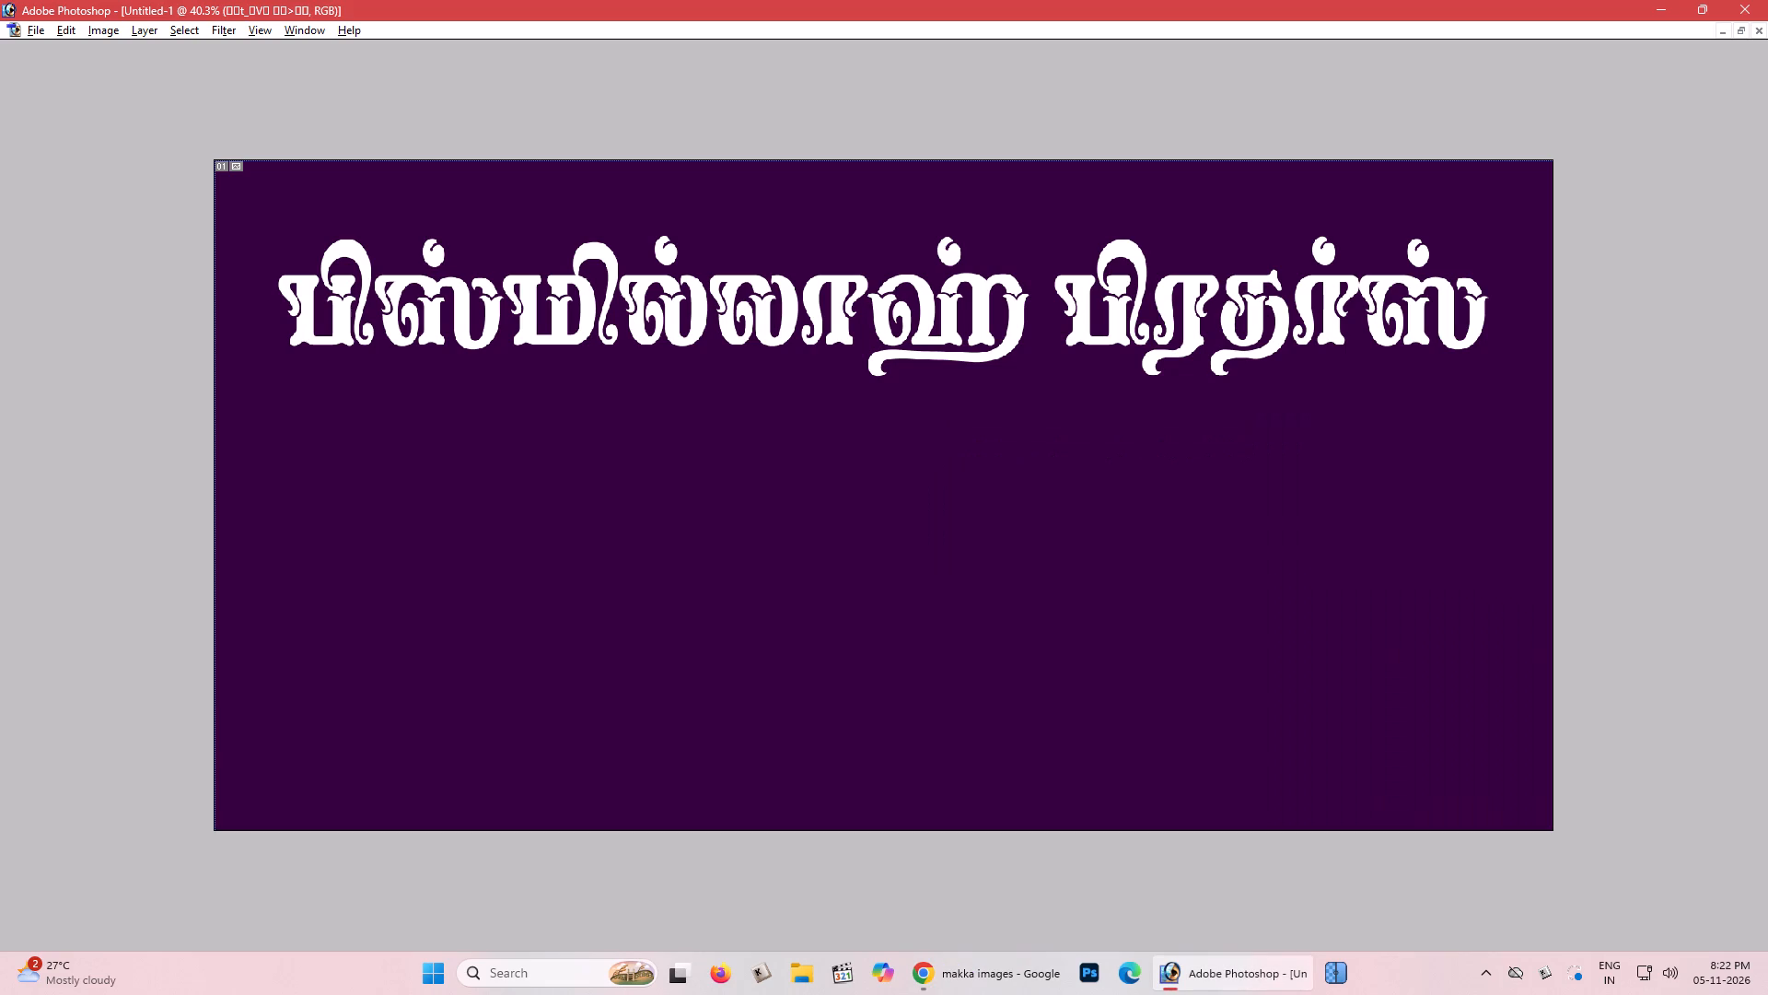
{"action": "key", "text": "ctrl+v"}
{"action": "key", "text": "ctrl+plus"}
{"action": "key", "text": "ctrl+plus"}
{"action": "key", "text": "ctrl+plus"}
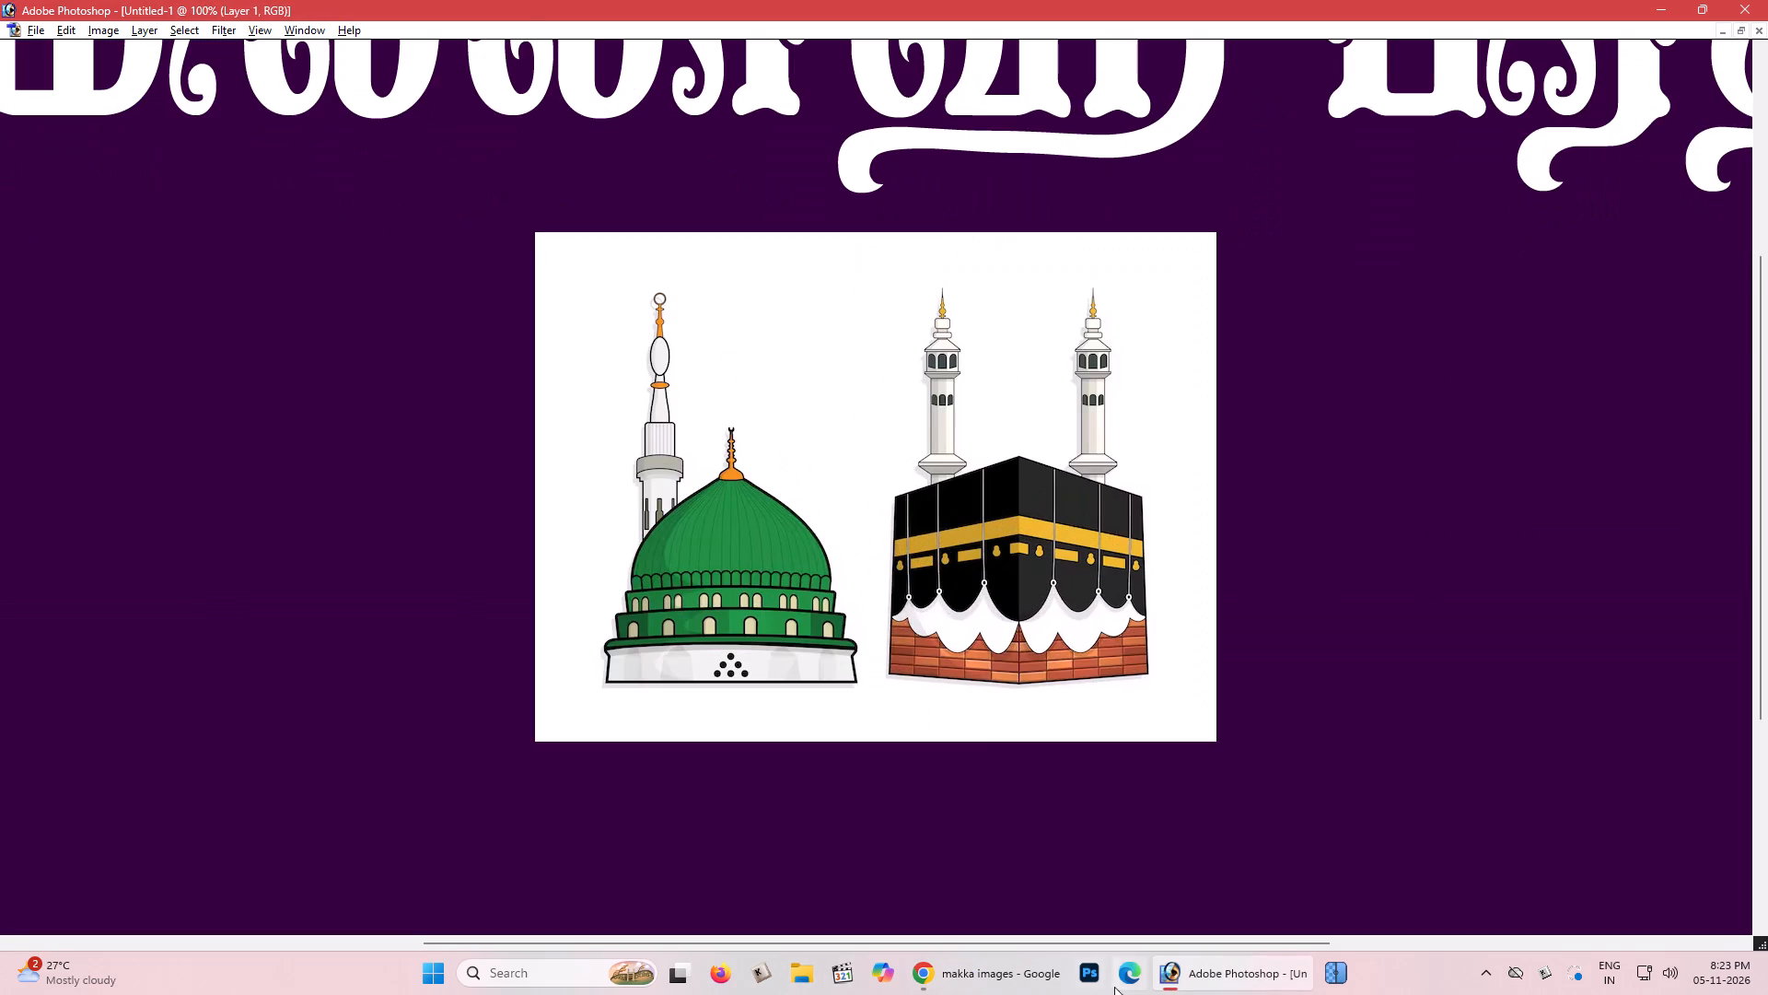
{"action": "left_click", "coordinate": [1122, 988]}
{"action": "left_click", "coordinate": [274, 17]}
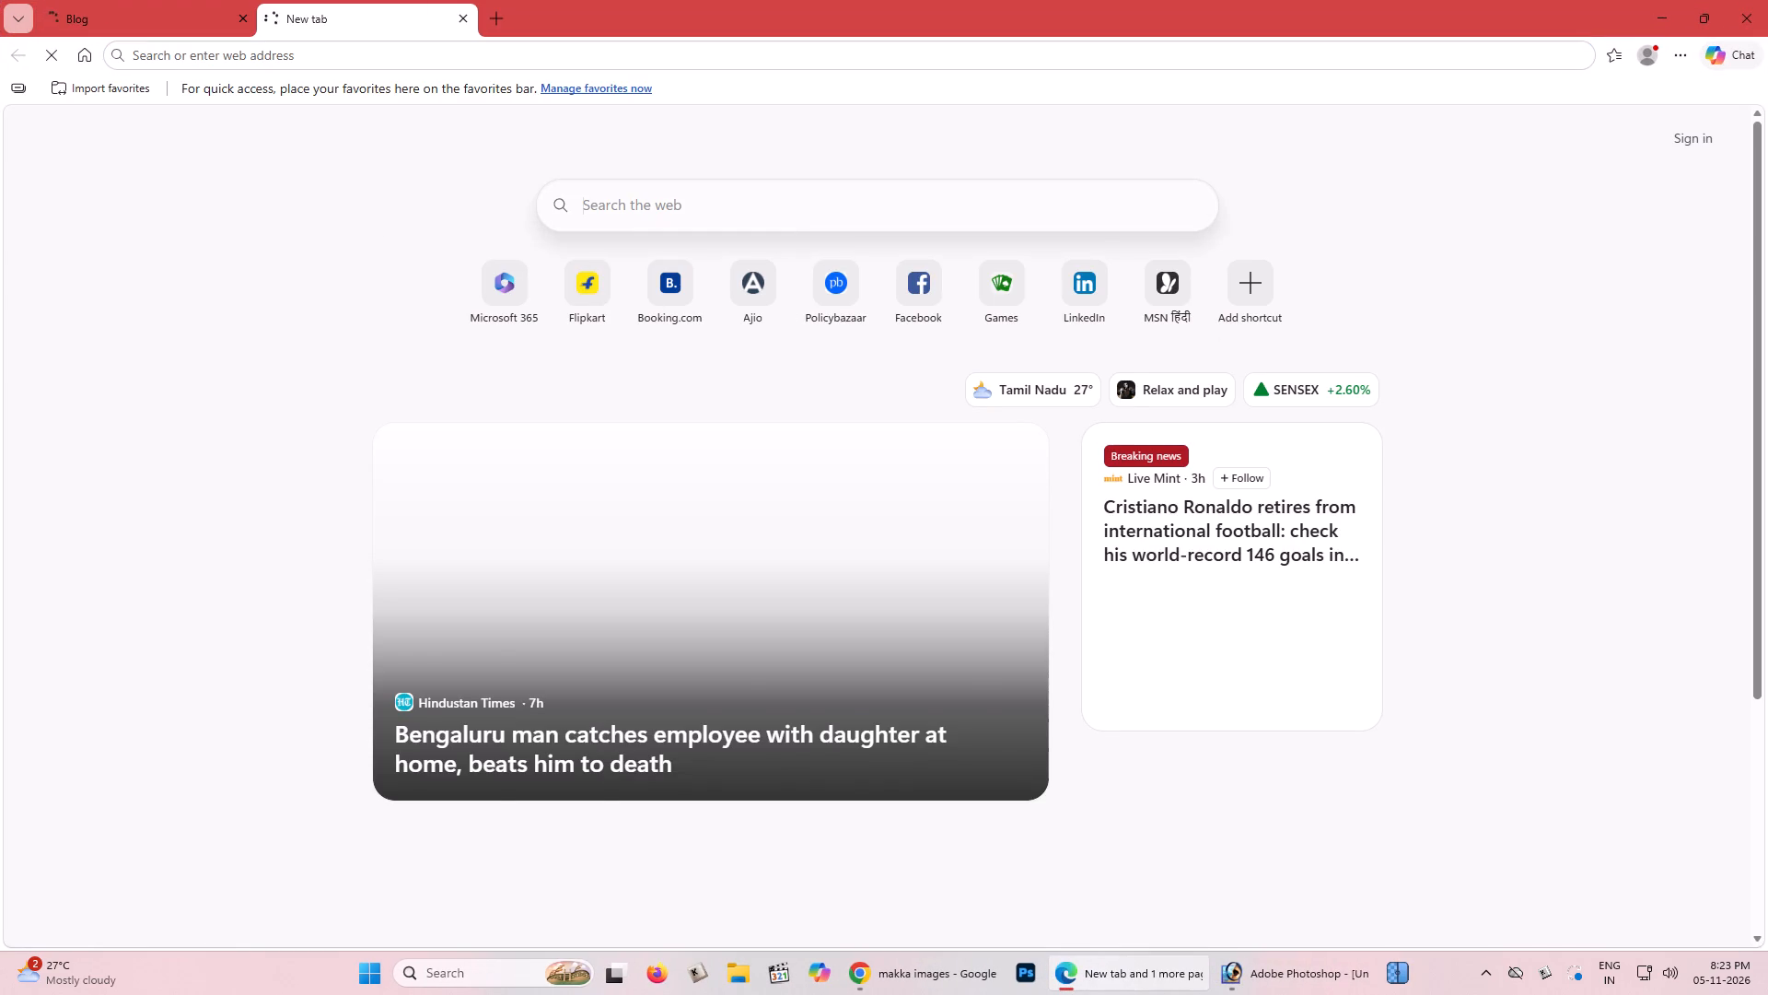
{"action": "left_click", "coordinate": [766, 217]}
{"action": "key", "text": "c"}
{"action": "key", "text": "h"}
{"action": "key", "text": "a"}
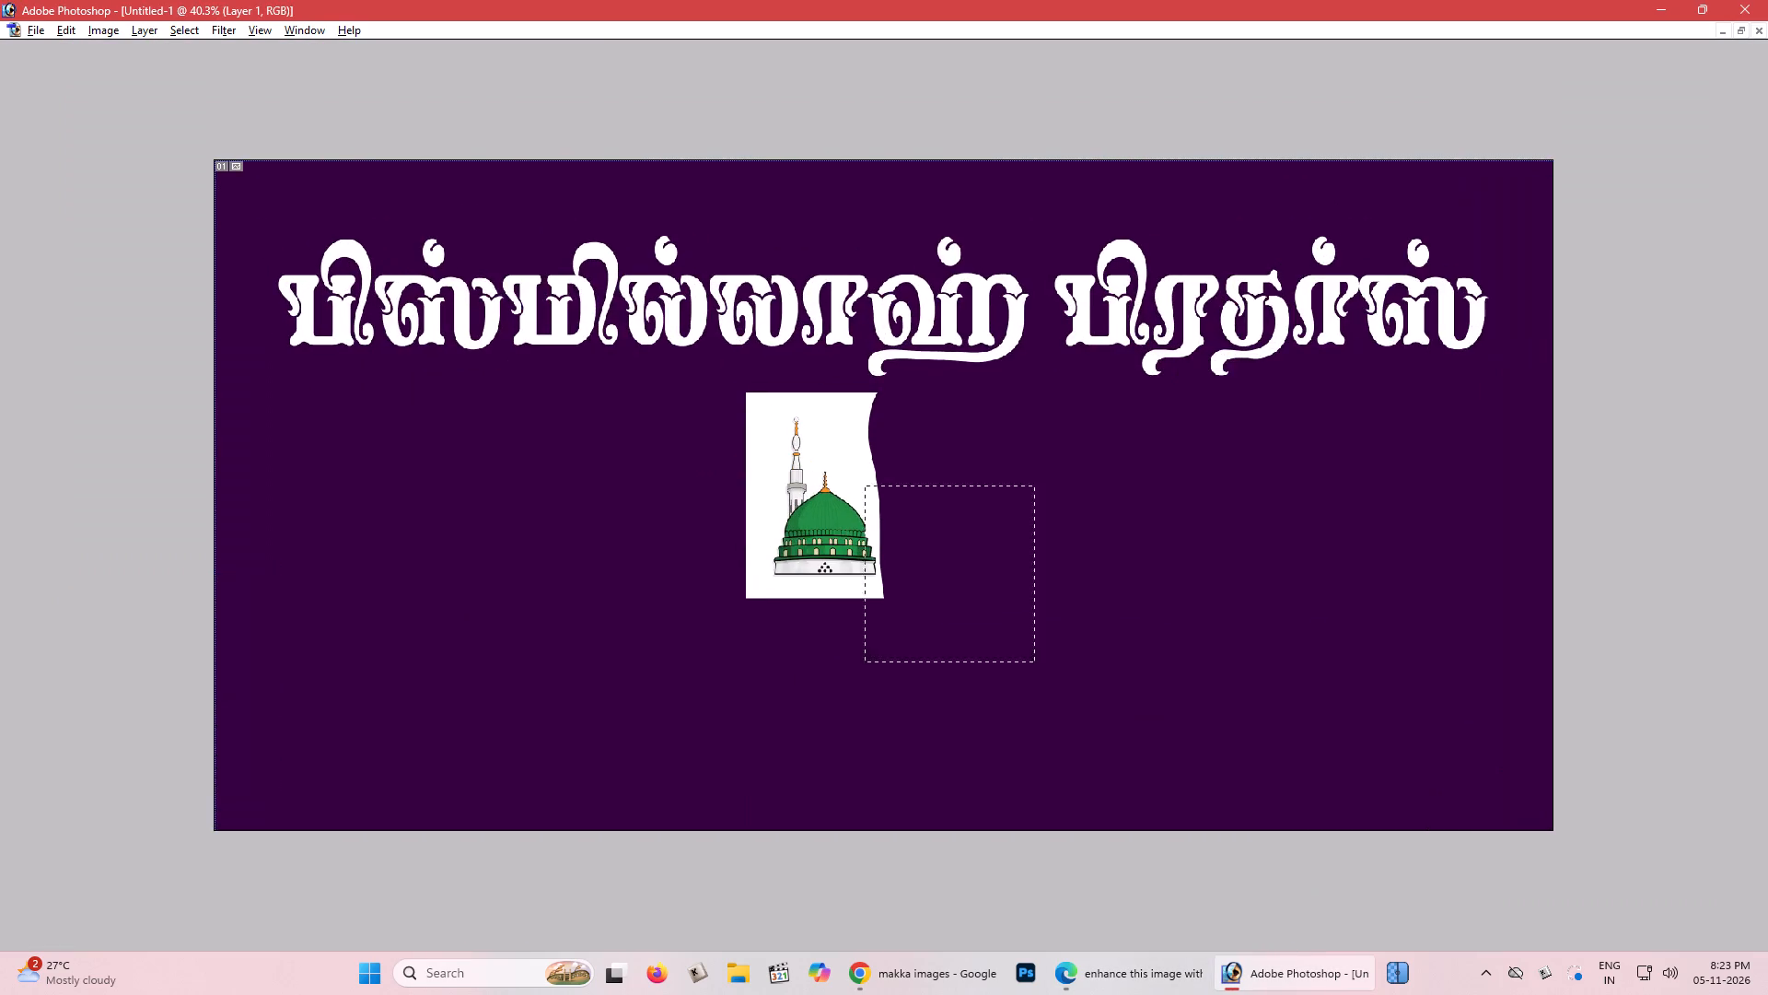
{"action": "left_click_drag", "start_coordinate": [1034, 661], "coordinate": [1082, 720]}
{"action": "key", "text": "space"}
{"action": "left_click_drag", "start_coordinate": [747, 668], "coordinate": [1440, 985]}
{"action": "right_click", "coordinate": [924, 358]}
{"action": "left_click", "coordinate": [959, 380]}
{"action": "key", "text": "space"}
{"action": "left_click", "coordinate": [948, 372]}
{"action": "key", "text": "v"}
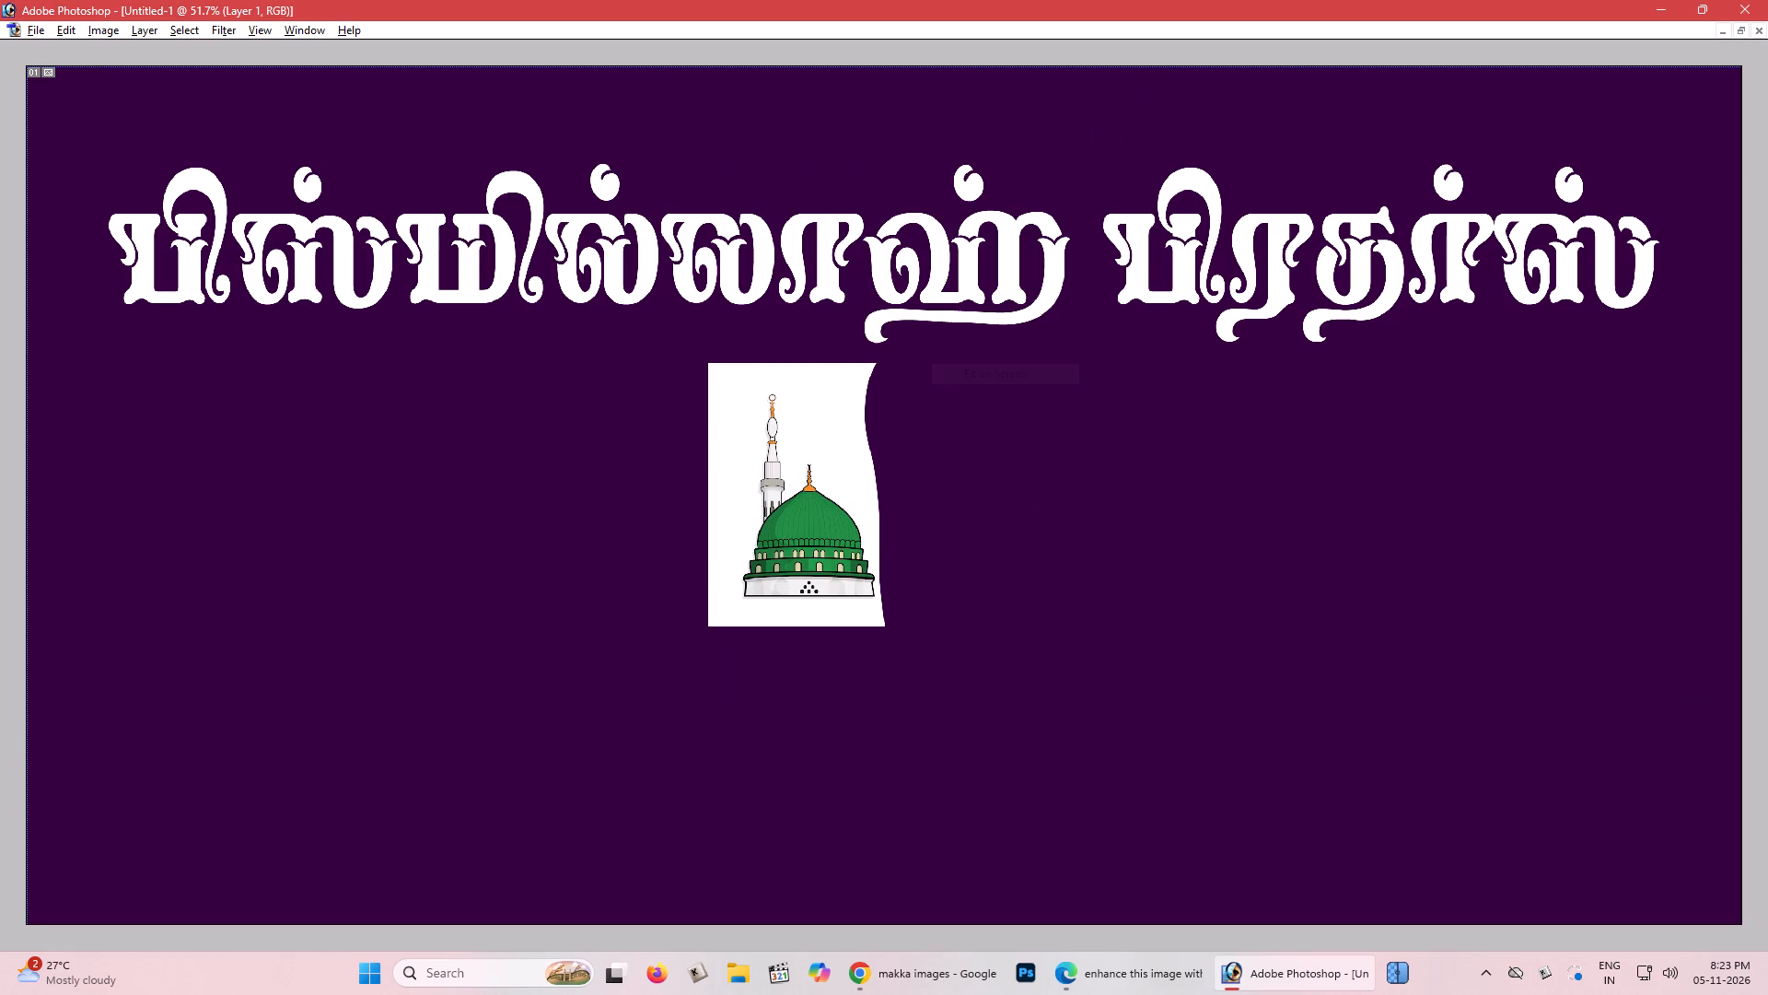
{"action": "right_click", "coordinate": [780, 440]}
{"action": "left_click", "coordinate": [797, 451]}
{"action": "left_click_drag", "start_coordinate": [796, 452], "coordinate": [195, 442]}
Select the Tamil heading's text layer and place a duplicate of it directly below the original.
{"action": "right_click_drag", "start_coordinate": [299, 289], "coordinate": [308, 298]}
{"action": "left_click", "coordinate": [318, 306]}
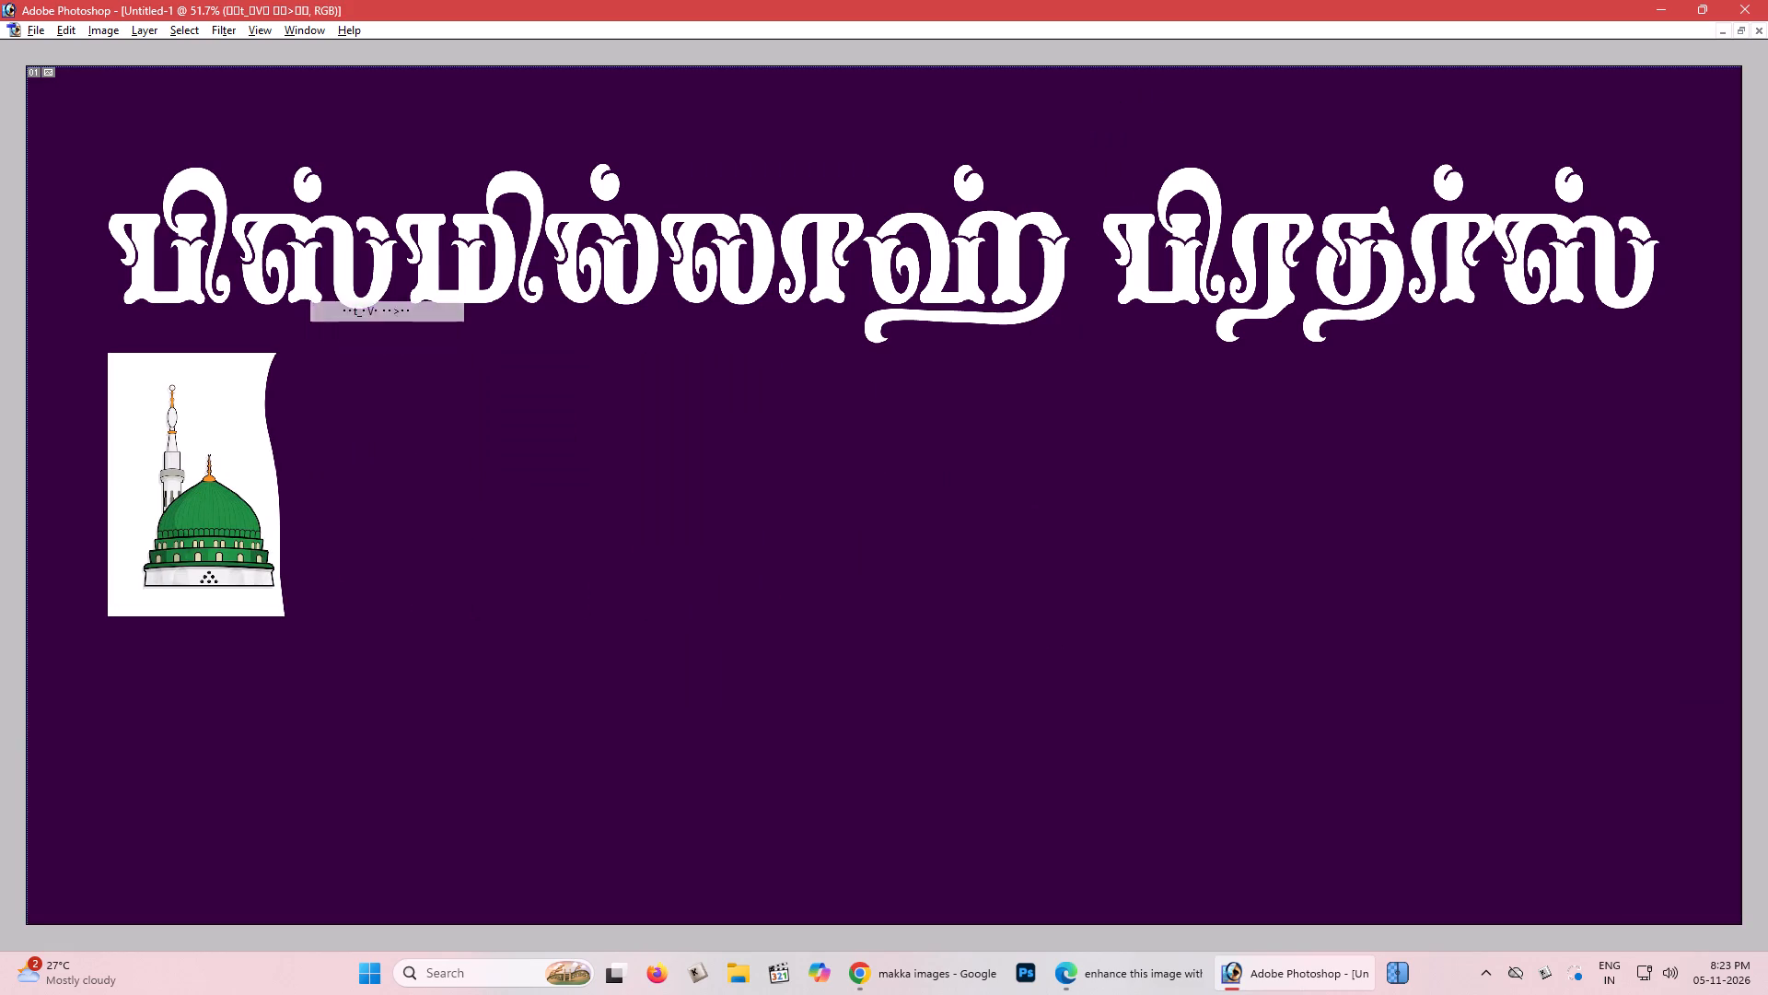
{"action": "left_click_drag", "start_coordinate": [318, 306], "coordinate": [333, 316]}
{"action": "key", "text": "ctrl+z"}
{"action": "left_click_drag", "start_coordinate": [732, 247], "coordinate": [763, 525], "text": "alt"}
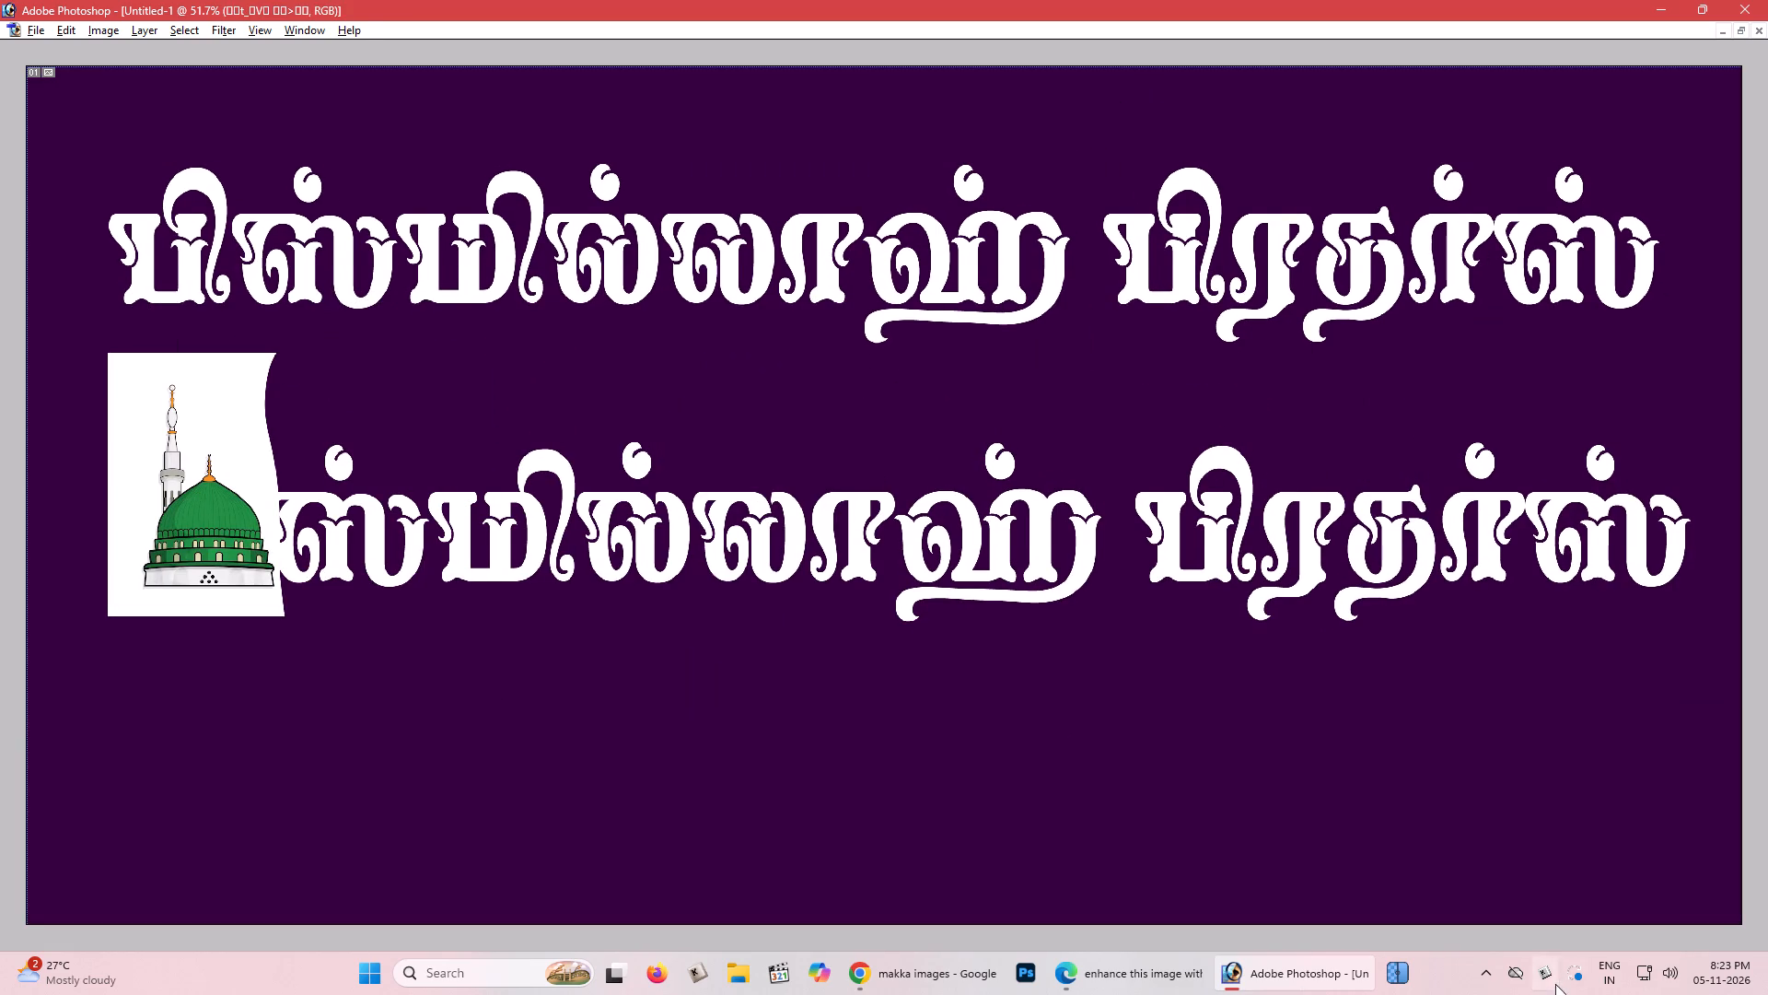
Turn on the Keyman Tamil keyboard and replace the duplicated heading's text with எங்களிடம்.
{"action": "left_click", "coordinate": [1555, 984]}
{"action": "left_click", "coordinate": [1555, 969]}
{"action": "key", "text": "Tab"}
{"action": "left_click", "coordinate": [36, 319]}
{"action": "left_click", "coordinate": [35, 299]}
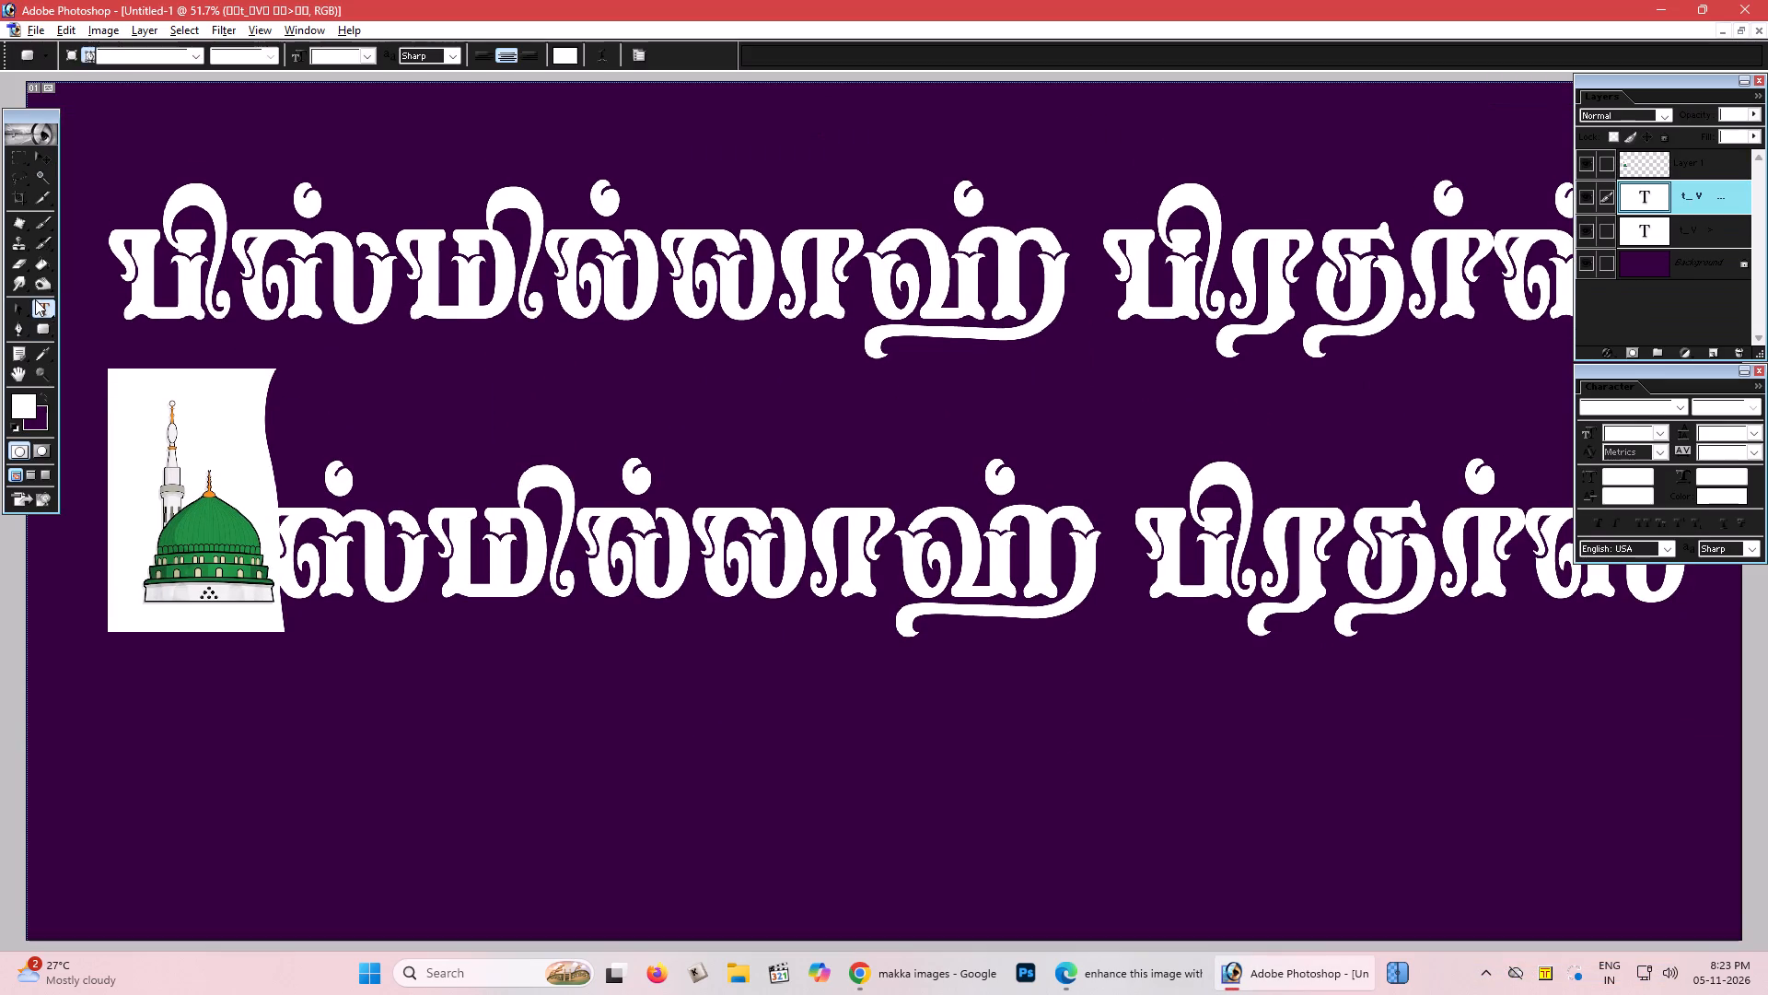
{"action": "triple_click", "coordinate": [466, 538]}
{"action": "key", "text": "Tab"}
{"action": "key", "text": "c"}
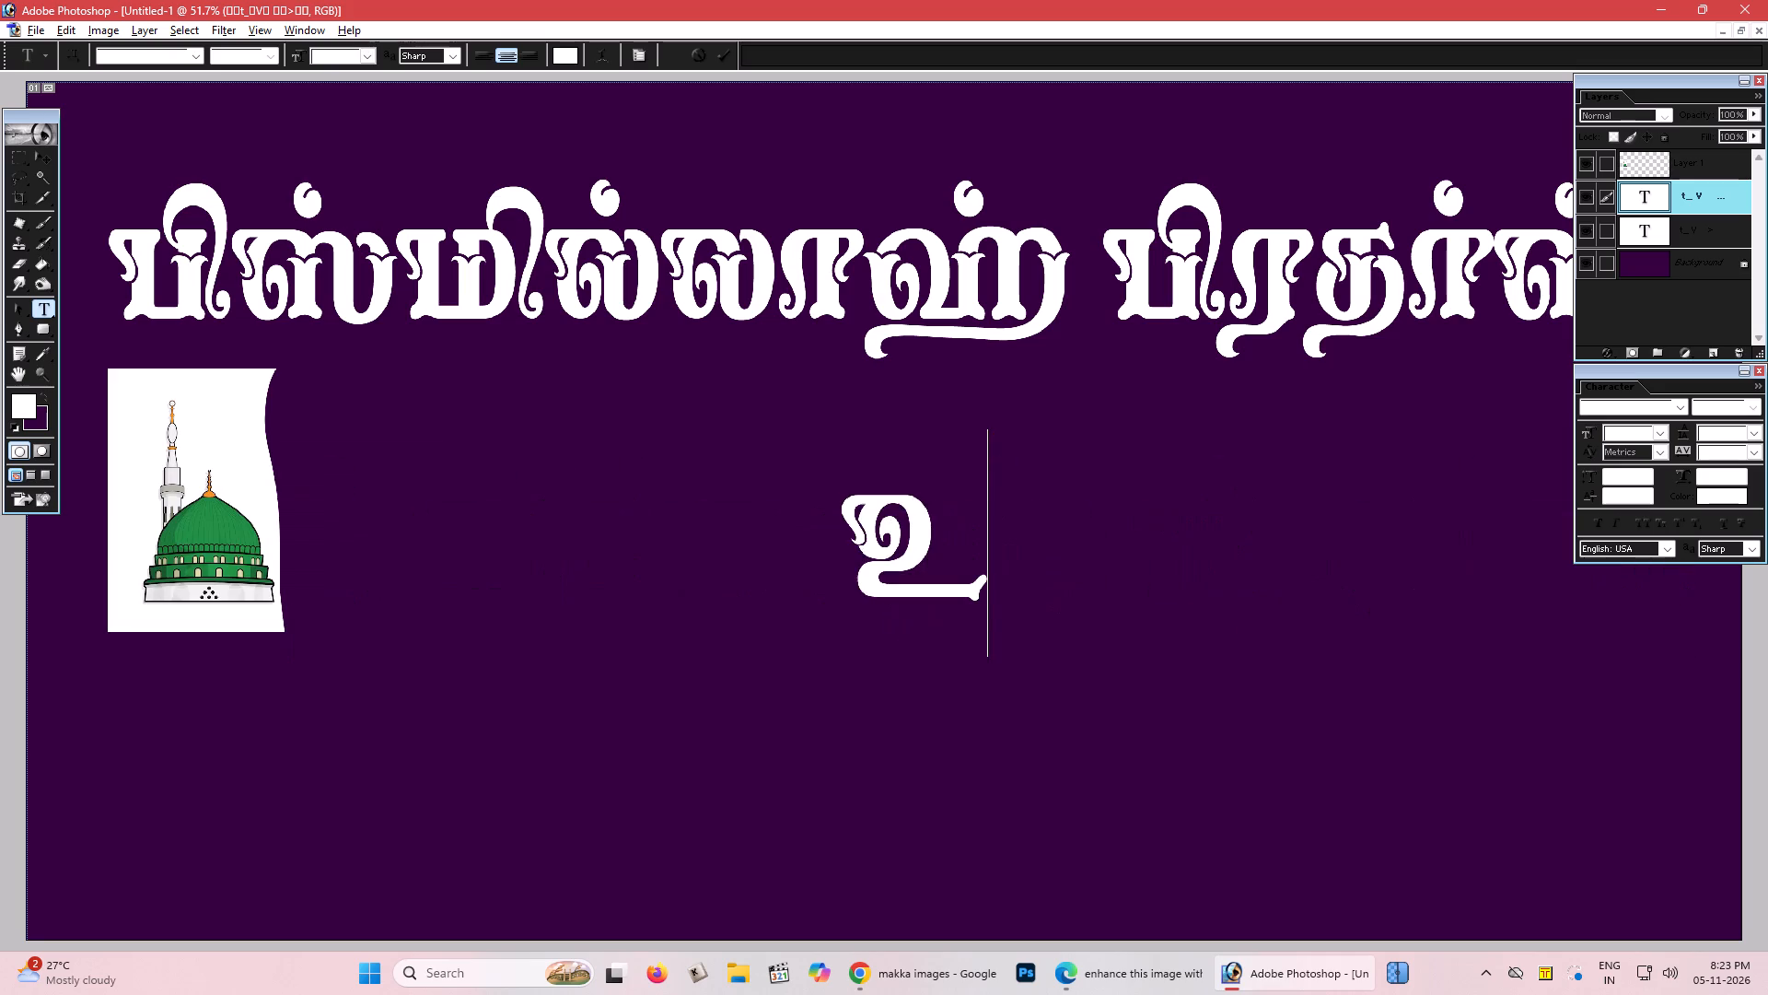
{"action": "key", "text": "BackSpace"}
{"action": "key", "text": "x"}
{"action": "key", "text": "BackSpace"}
{"action": "key", "text": "c"}
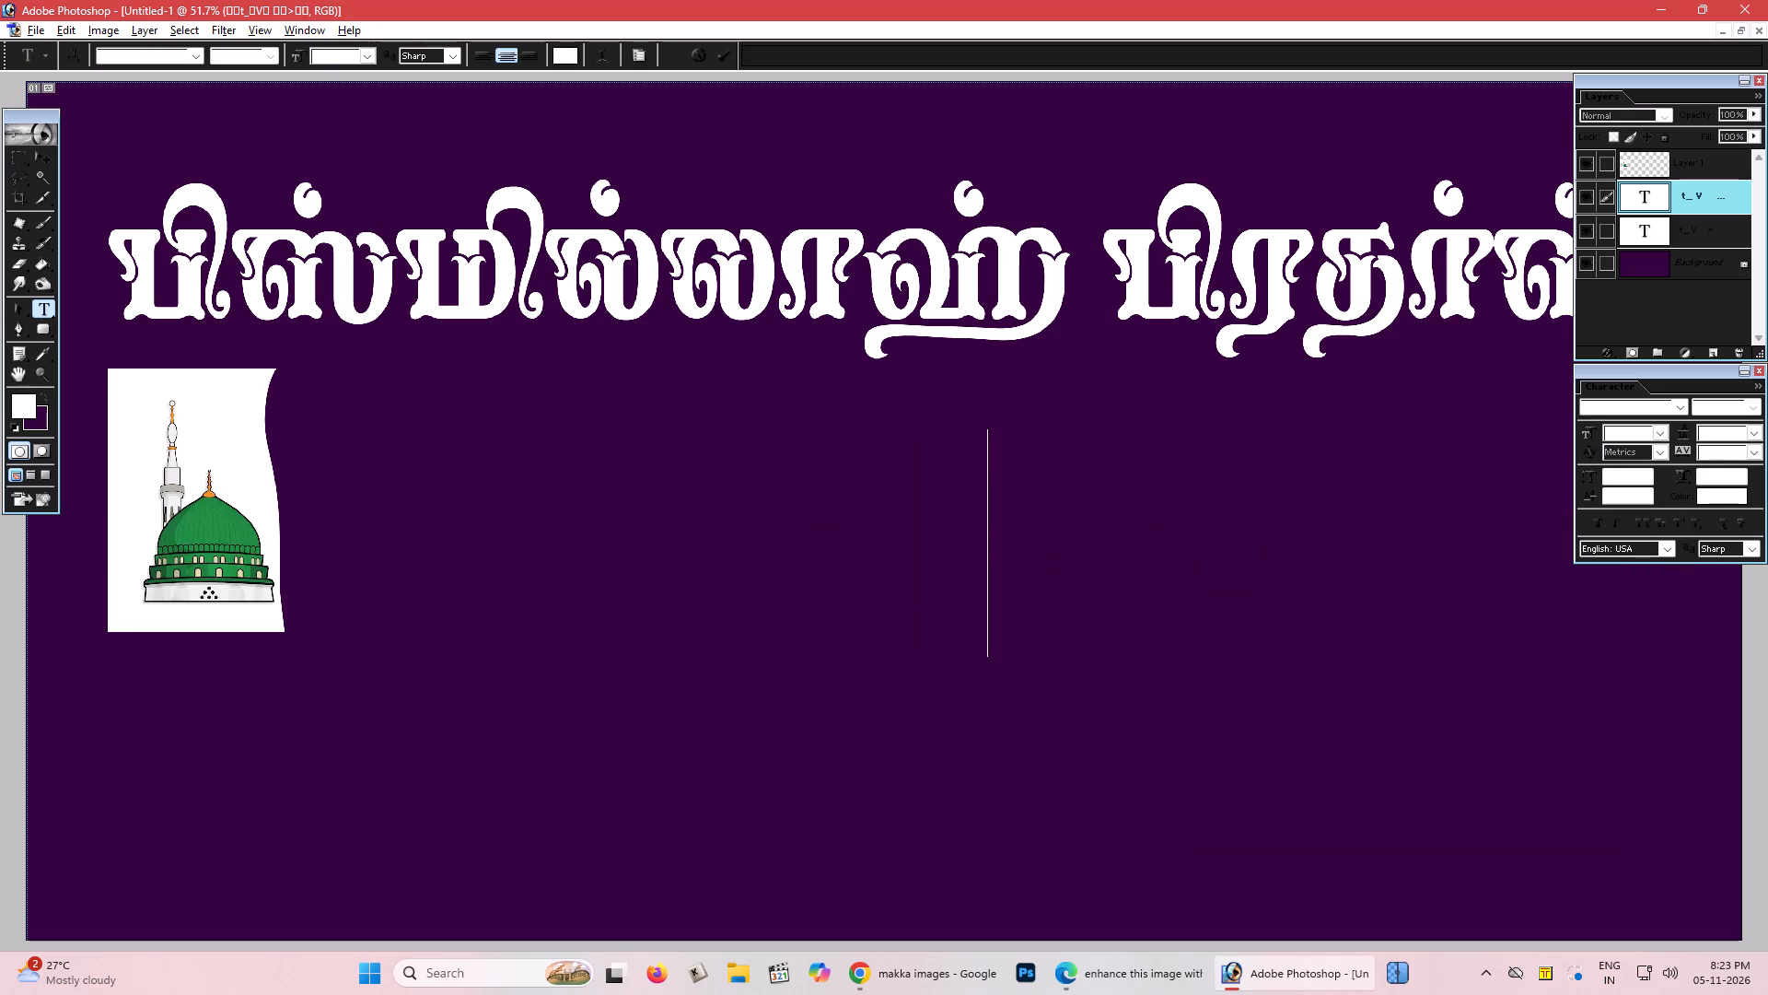
{"action": "key", "text": "BackSpace"}
{"action": "key", "text": "v"}
{"action": "key", "text": "BackSpace"}
{"action": "key", "text": "v"}
{"action": "type", "text": "';fd["}
{"action": "key", "text": "BackSpace"}
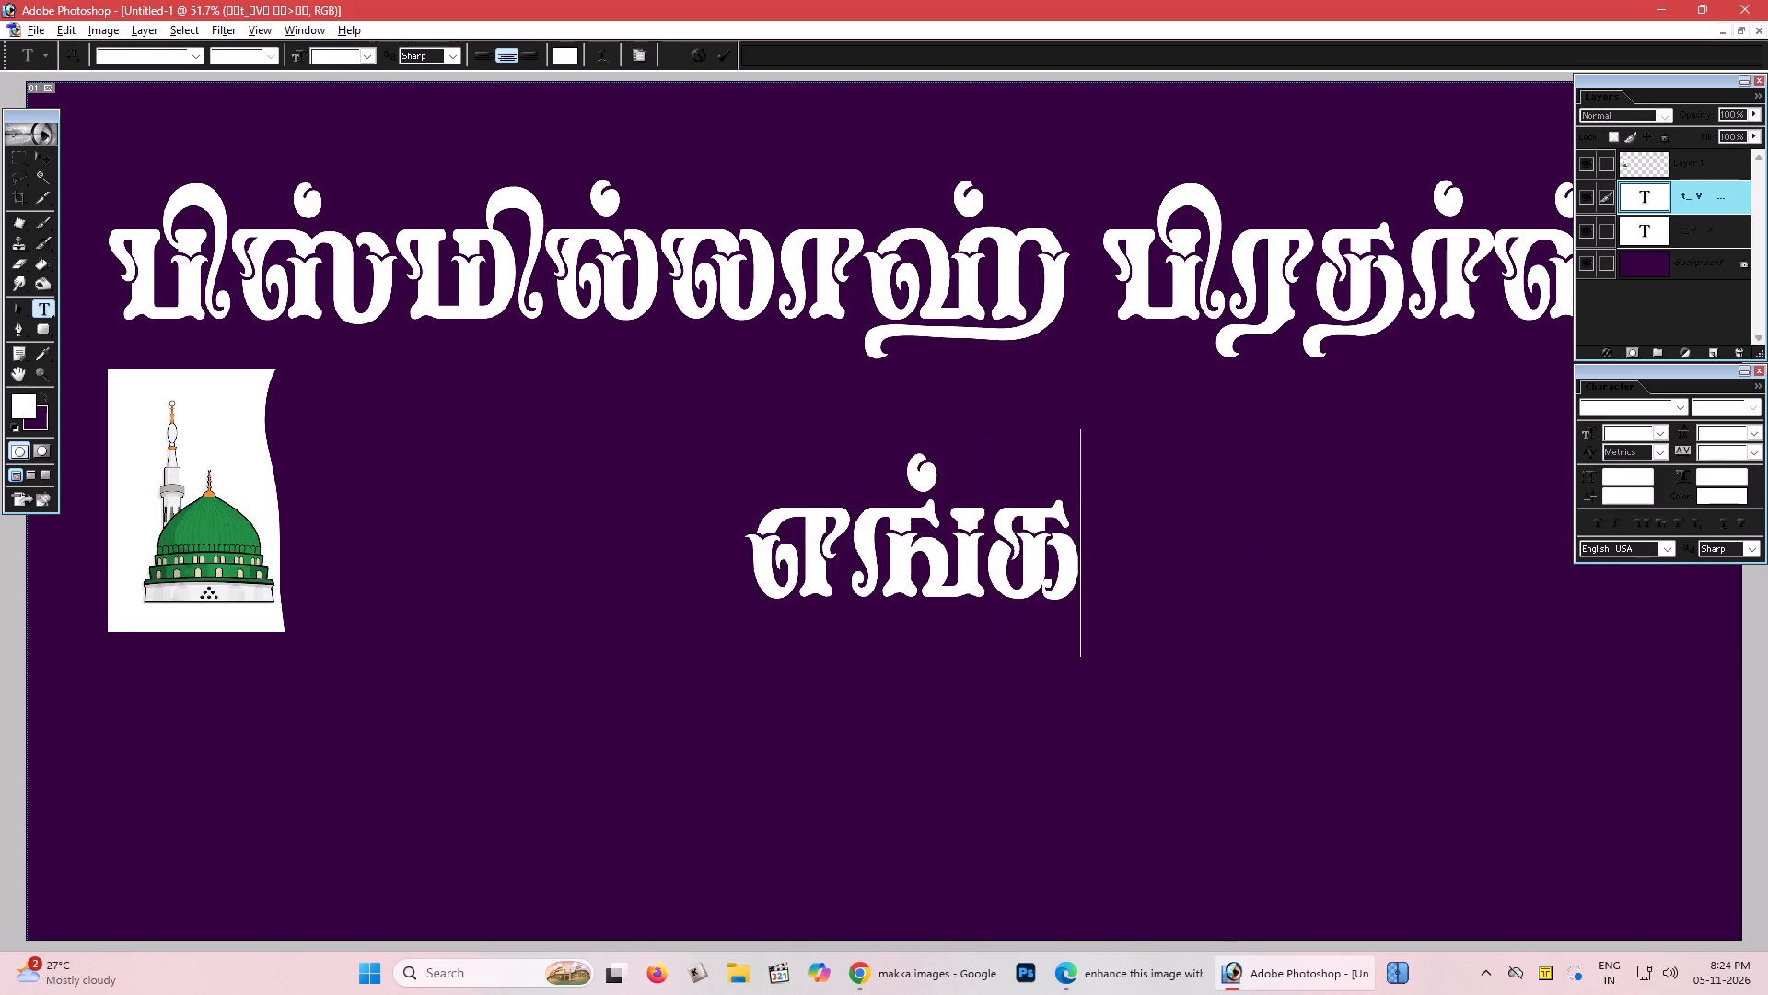
{"action": "type", "text": "s["}
{"action": "type", "text": "plk;"}
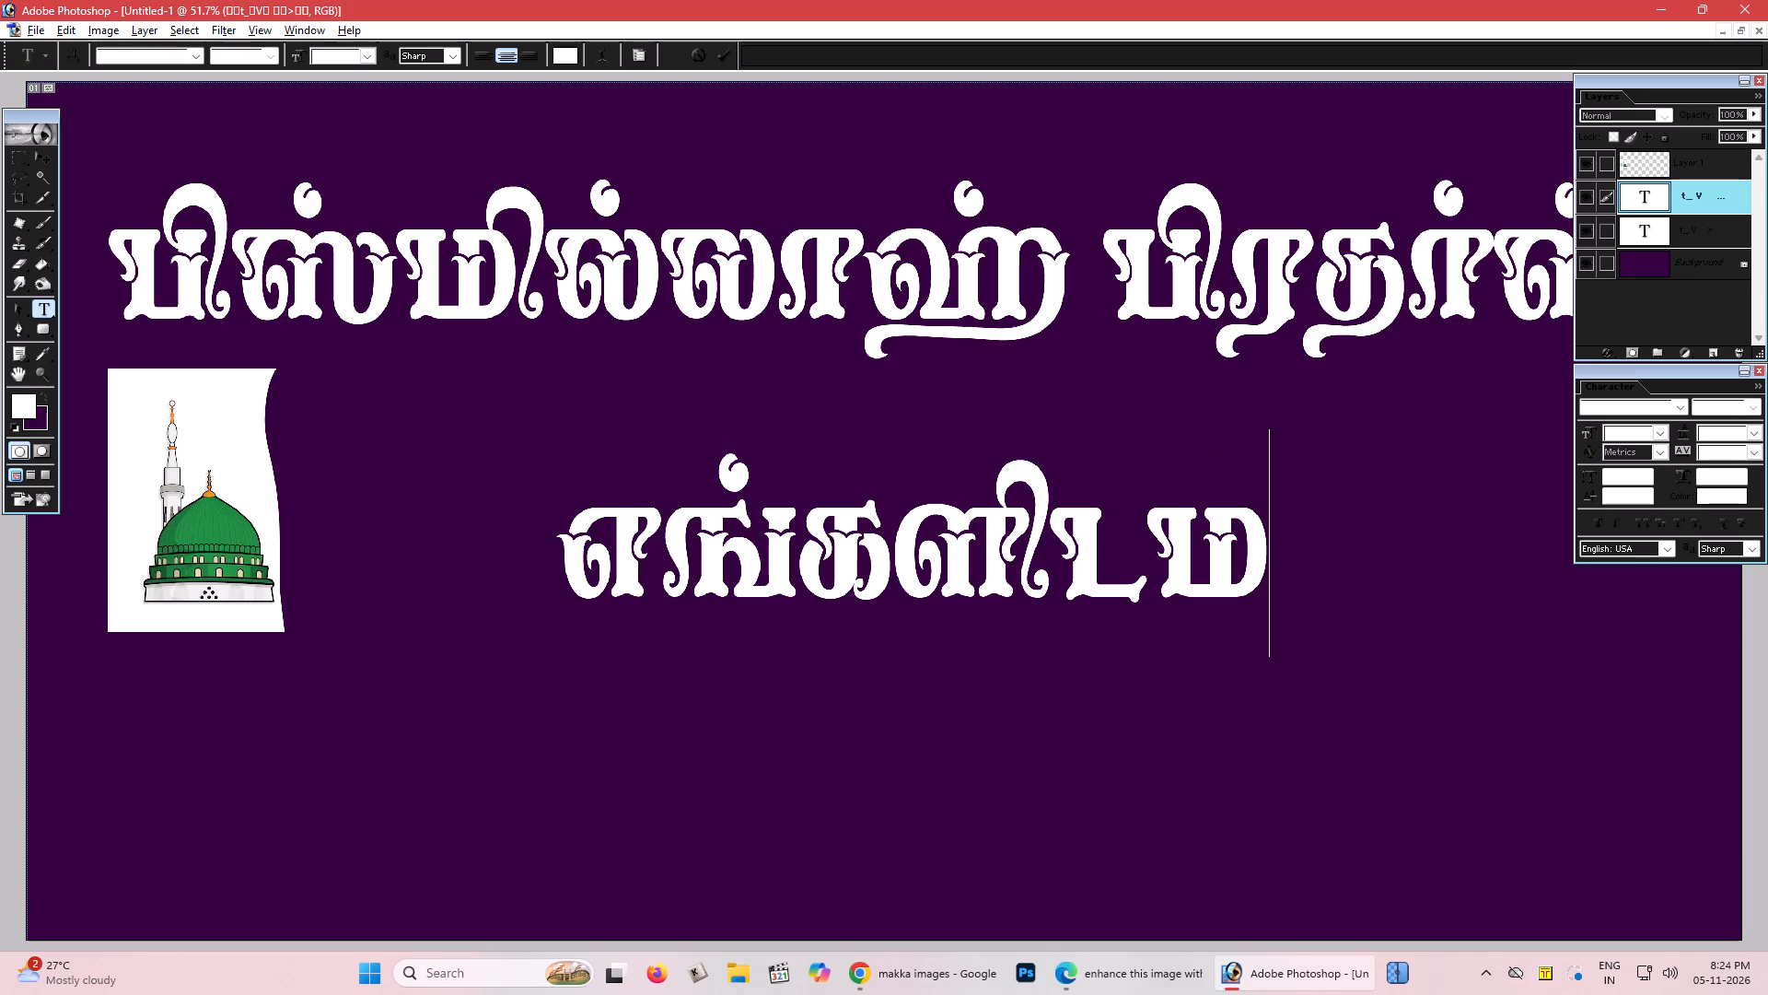
Continue the second text line with அனைத்து வகையான and commit the text.
{"action": "key", "text": "space"}
{"action": "type", "text": "mid"}
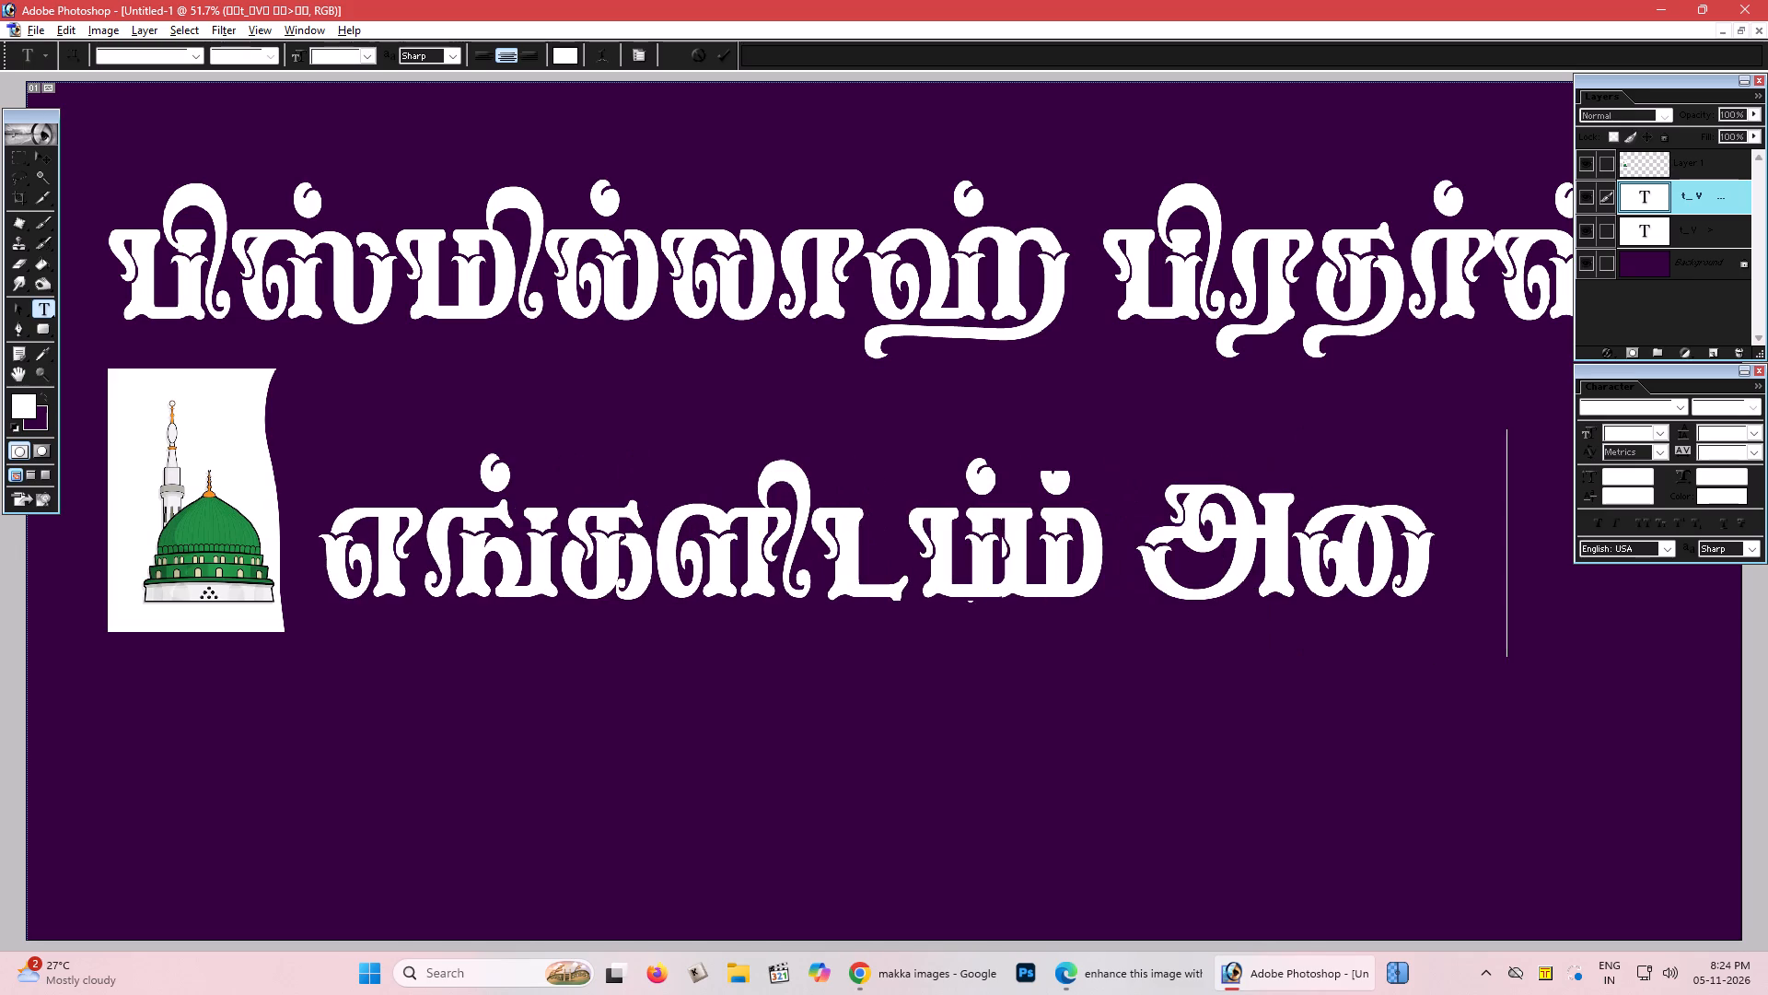
{"action": "type", "text": "j;zj"}
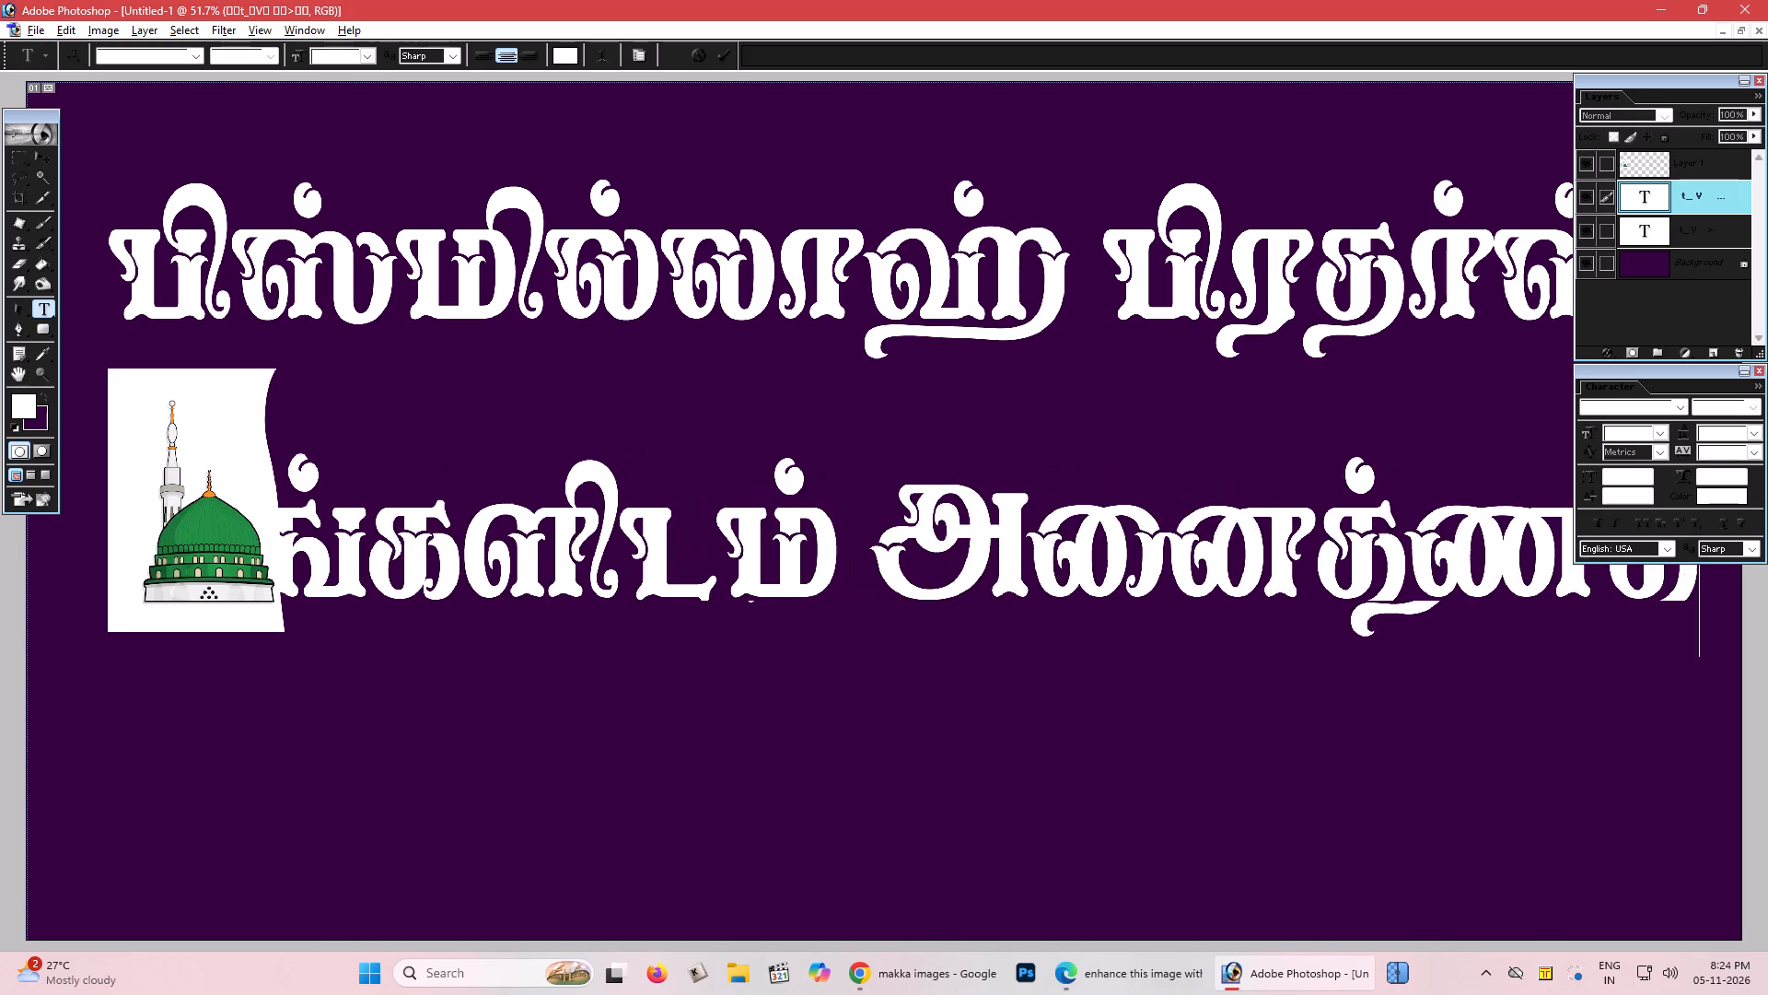
{"action": "key", "text": "BackSpace"}
{"action": "key", "text": "BackSpace"}
{"action": "type", "text": "J"}
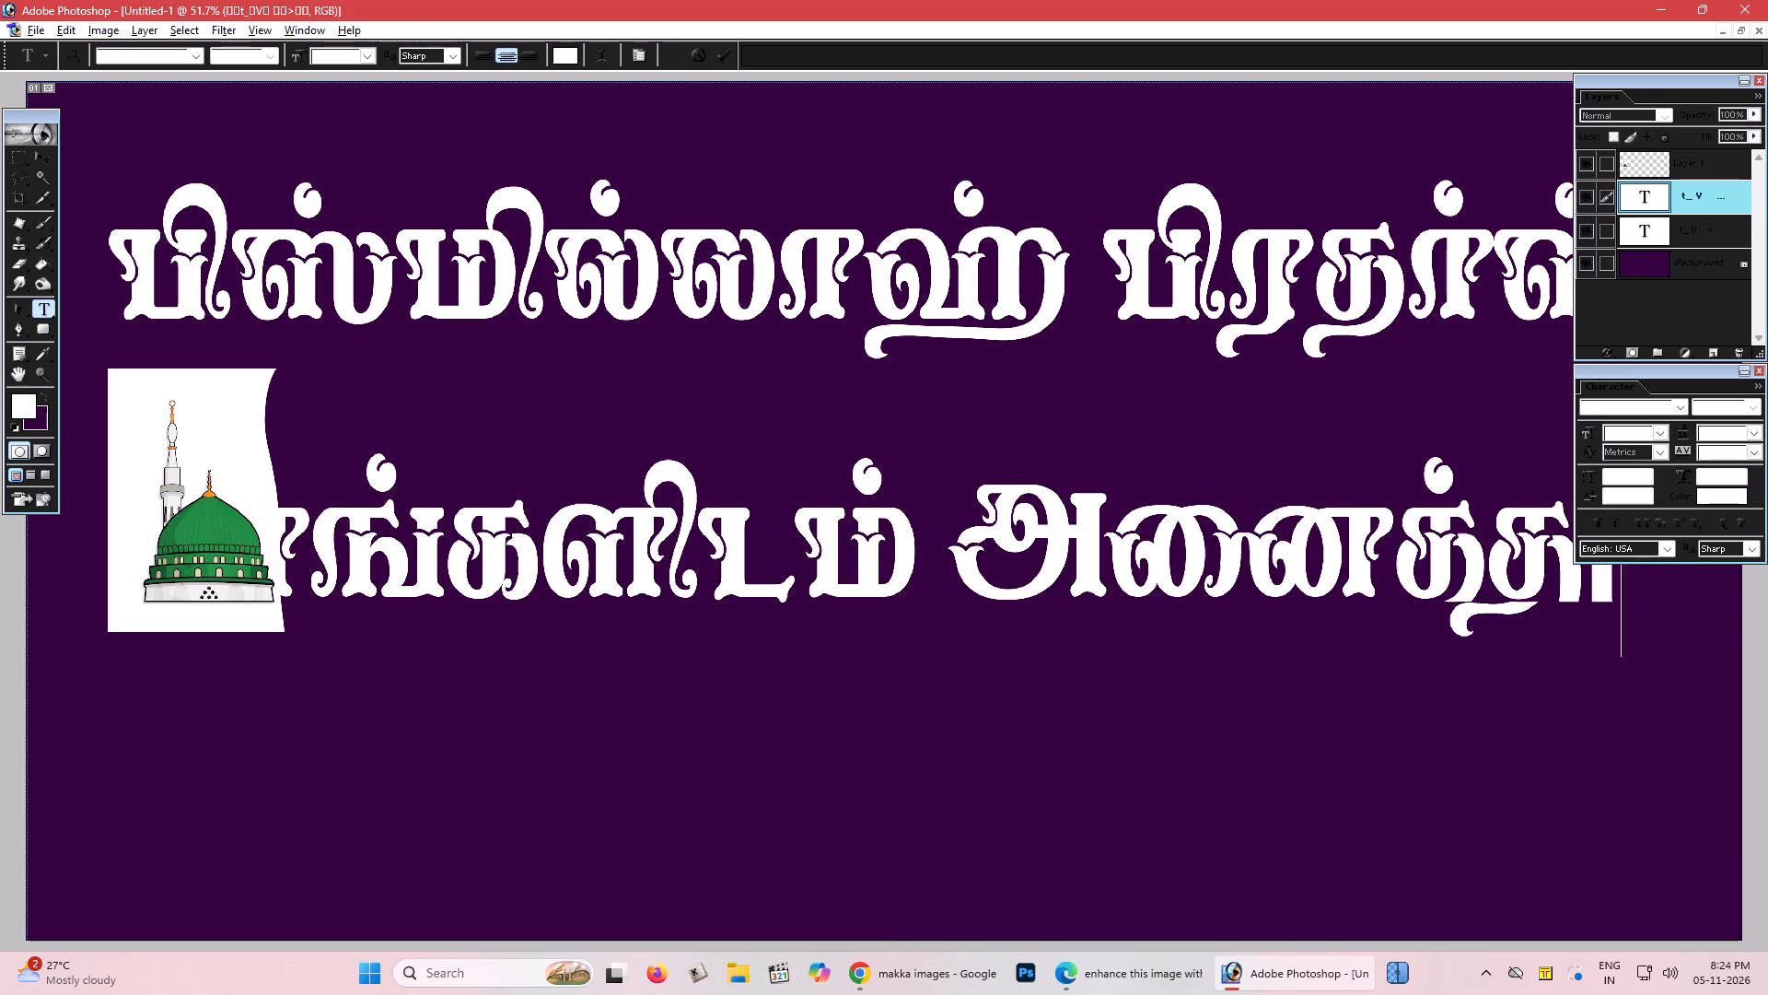
{"action": "key", "text": "space"}
{"action": "key", "text": "t"}
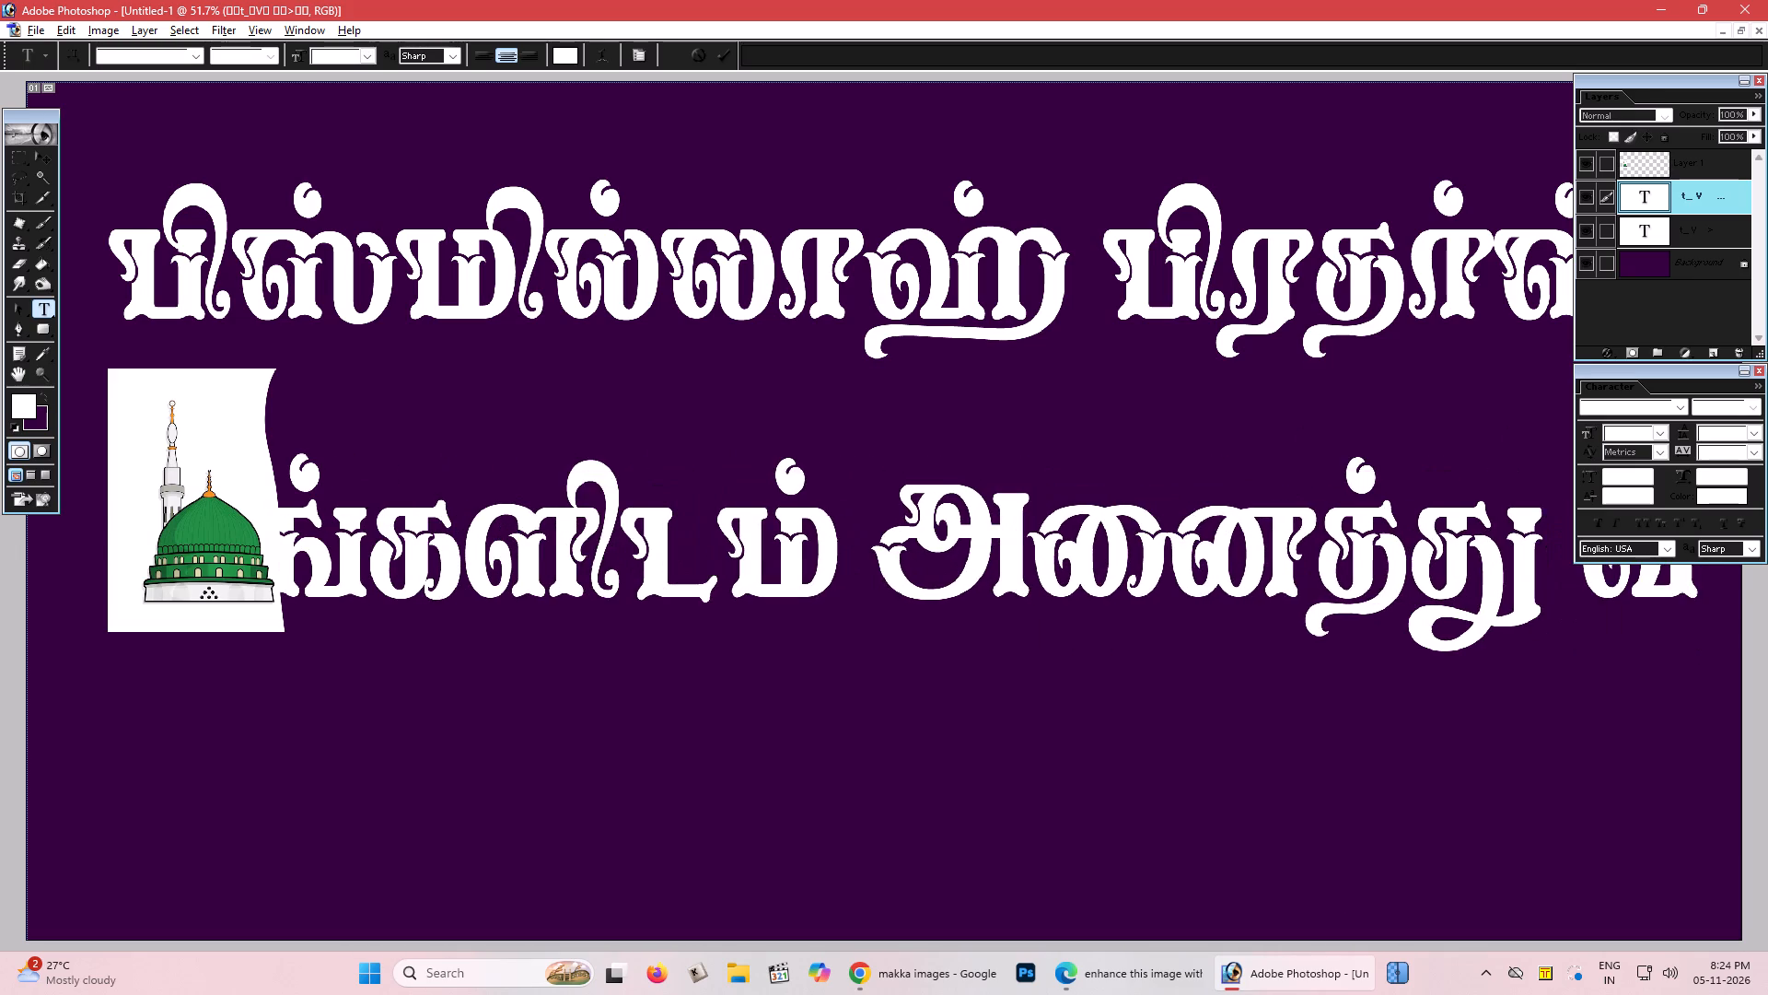
{"action": "type", "text": "if"}
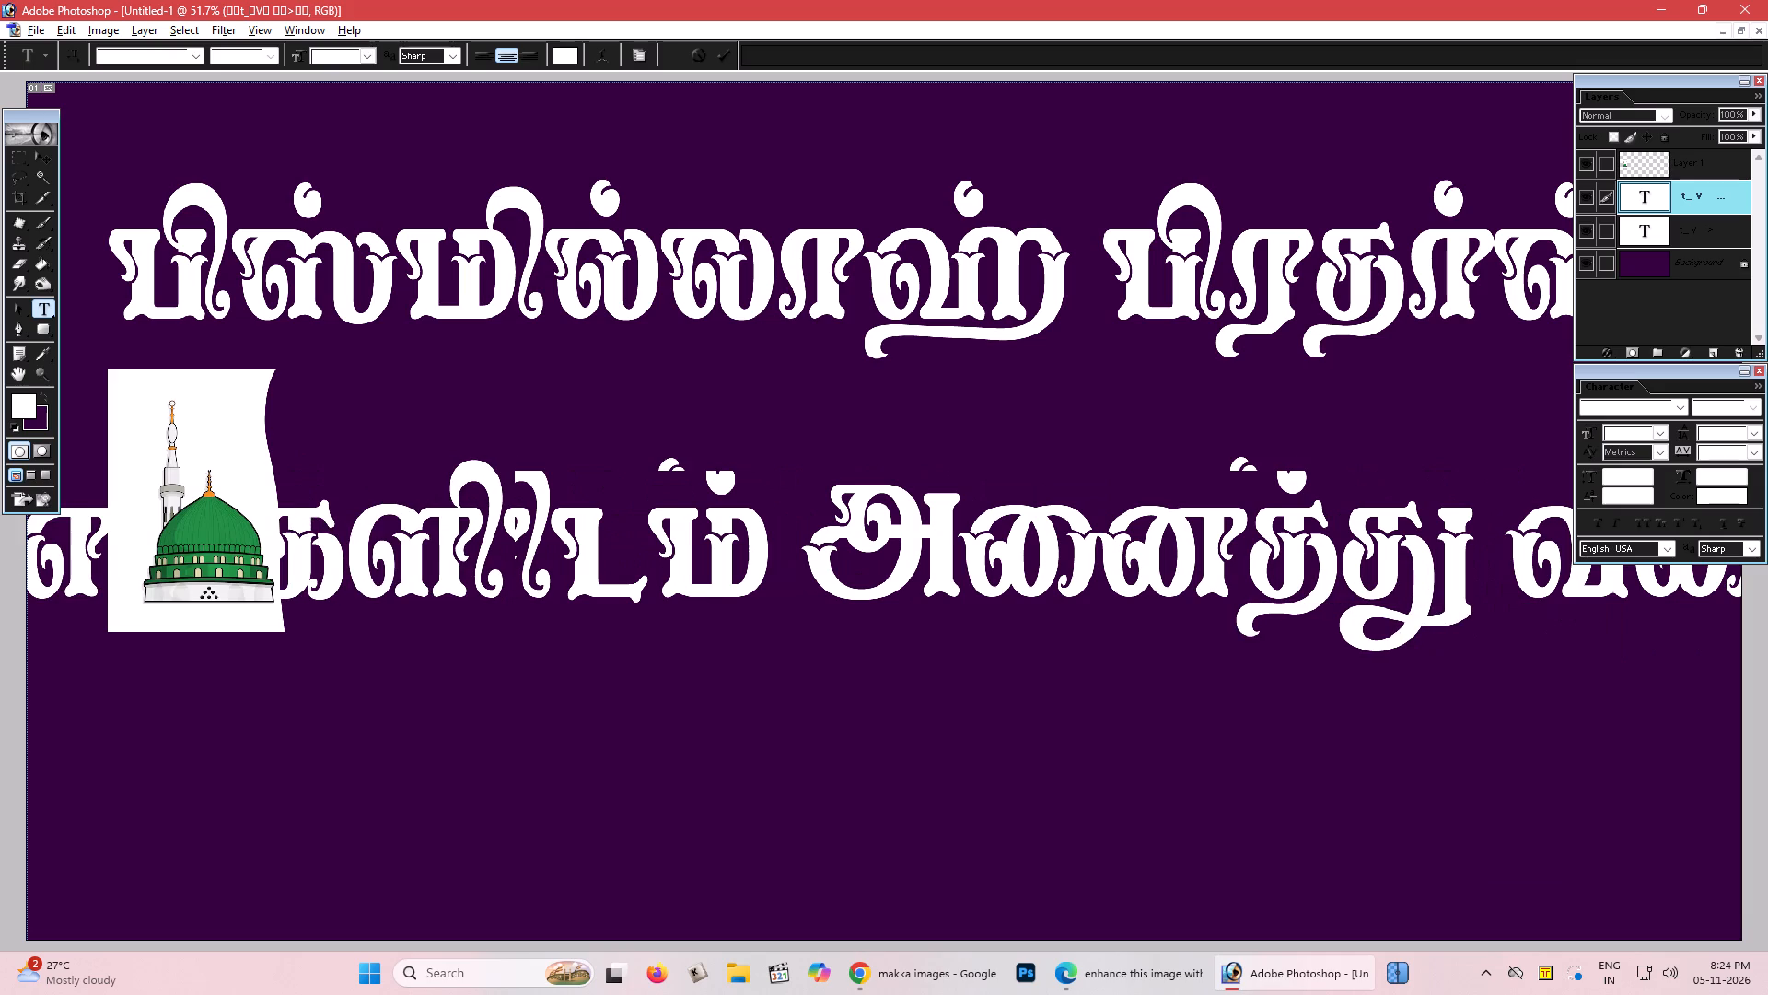
{"action": "type", "text": "ahd"}
{"action": "key", "text": "ctrl+Return"}
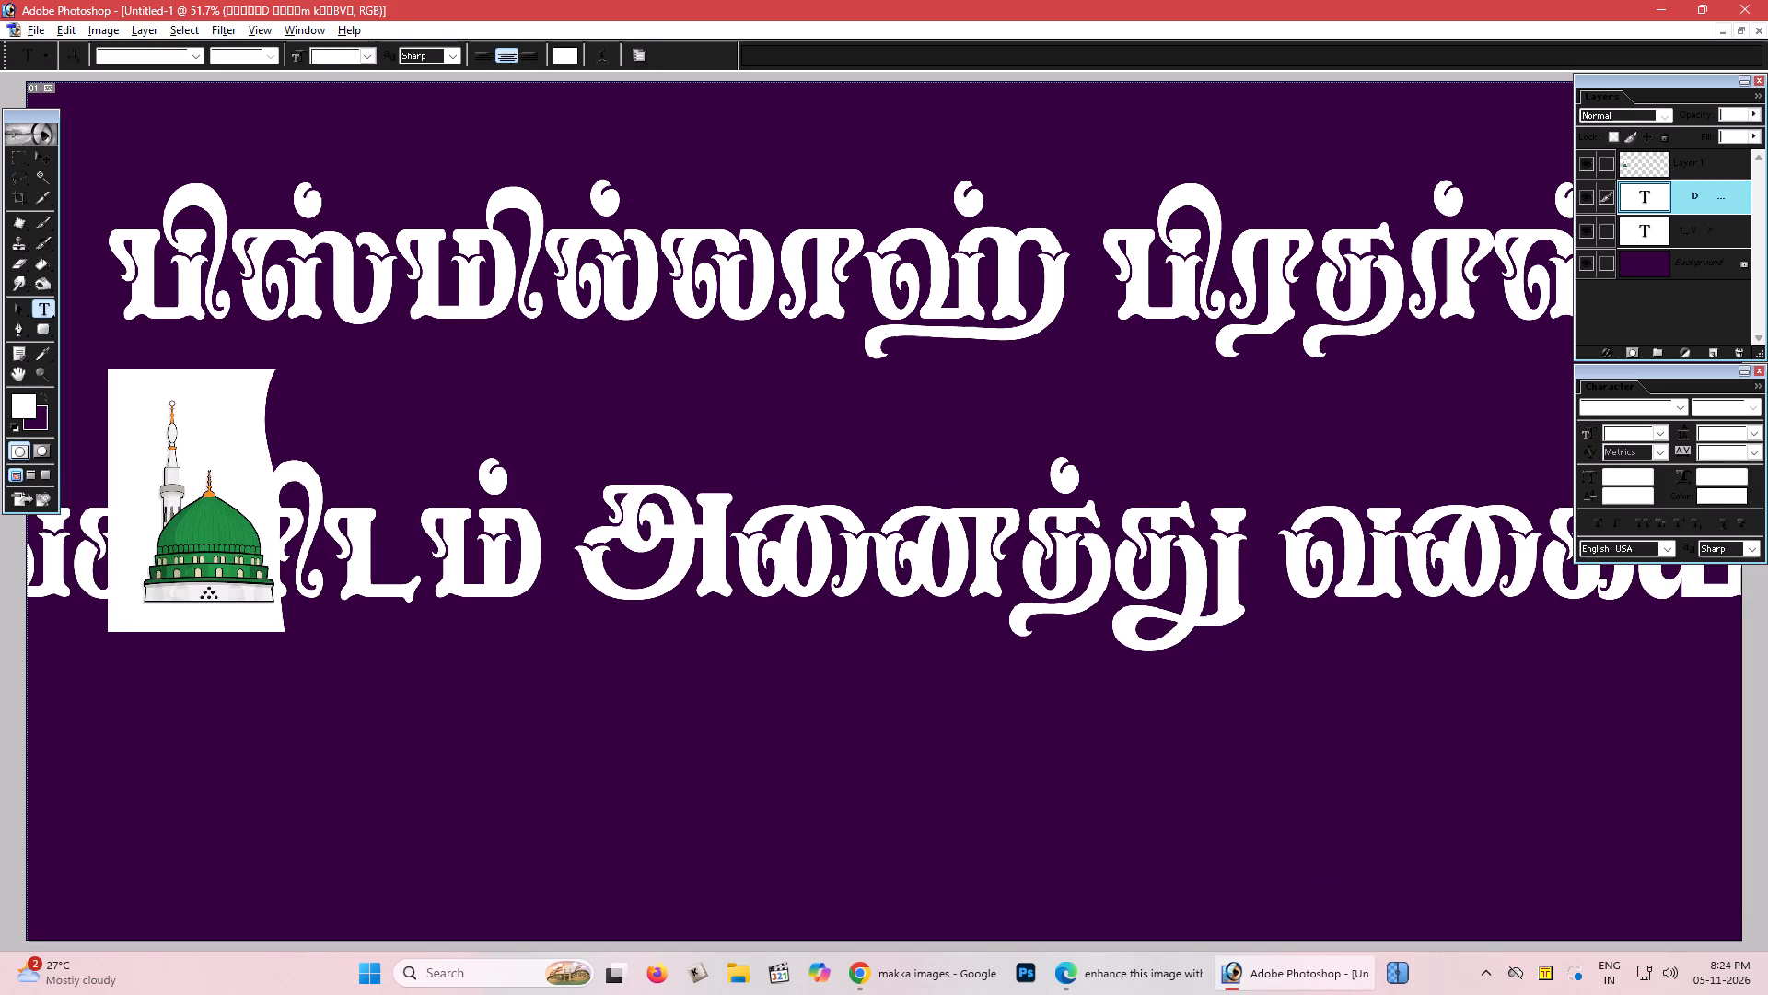
Scale the second Tamil text line down proportionally around its centre to a small line inside the banner.
{"action": "key", "text": "ctrl+minus"}
{"action": "key", "text": "ctrl+minus"}
{"action": "key", "text": "ctrl+minus"}
{"action": "key", "text": "ctrl+minus"}
{"action": "key", "text": "ctrl+t"}
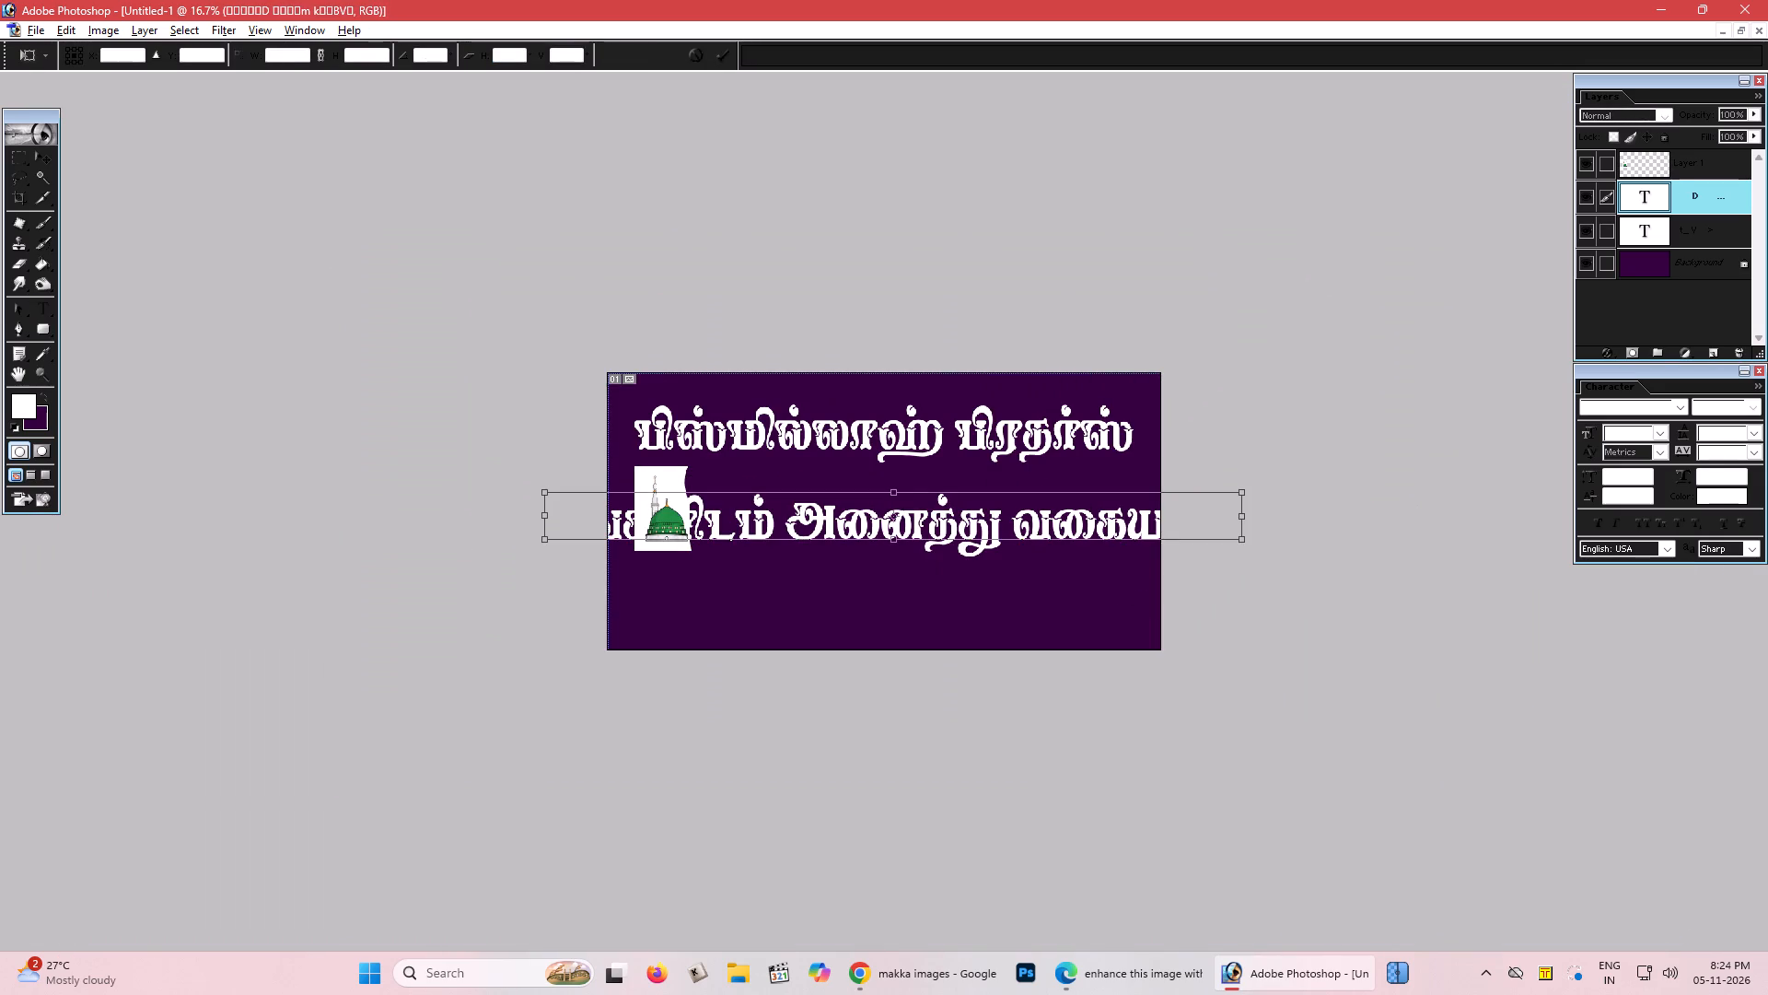
{"action": "left_click_drag", "start_coordinate": [1240, 495], "coordinate": [933, 573], "text": "alt+shift"}
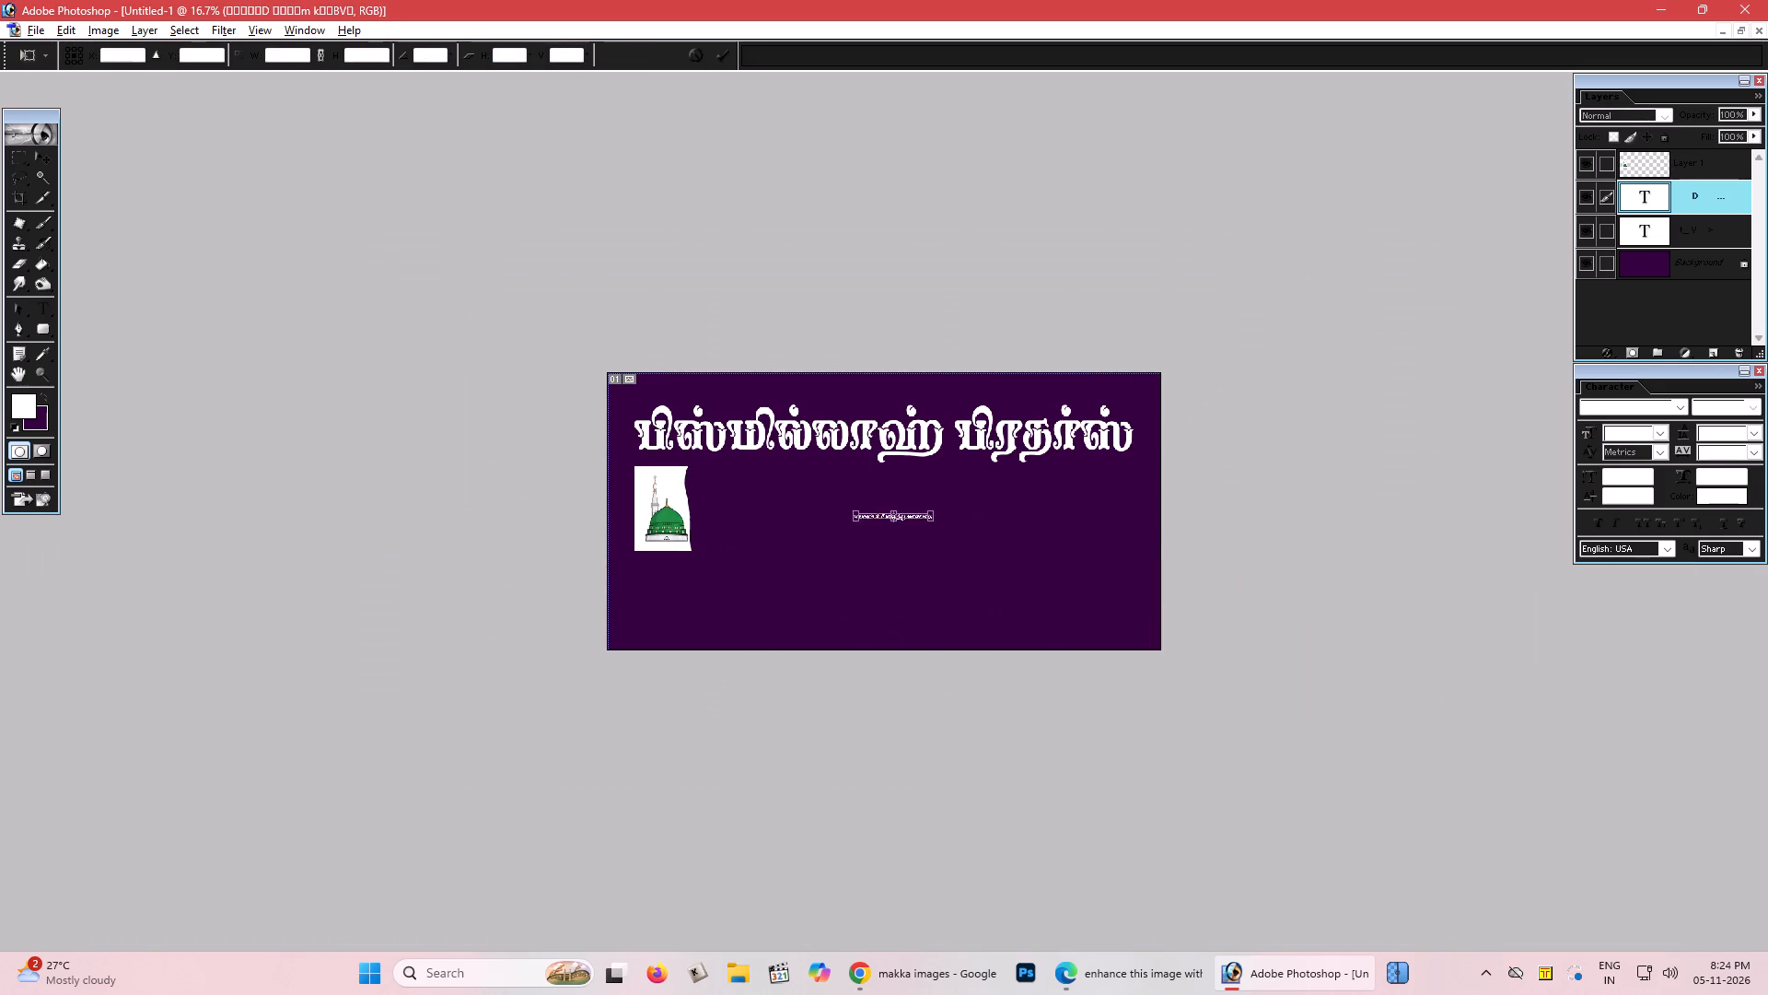
{"action": "left_click_drag", "start_coordinate": [933, 573], "coordinate": [917, 573], "text": "alt+shift"}
{"action": "key", "text": "ctrl+Return"}
Enlarge the second Tamil text line around its centre to about three times its reduced size.
{"action": "key", "text": "ctrl+plus"}
{"action": "key", "text": "ctrl+plus"}
{"action": "key", "text": "ctrl+plus"}
{"action": "key", "text": "ctrl+plus"}
{"action": "key", "text": "ctrl+plus"}
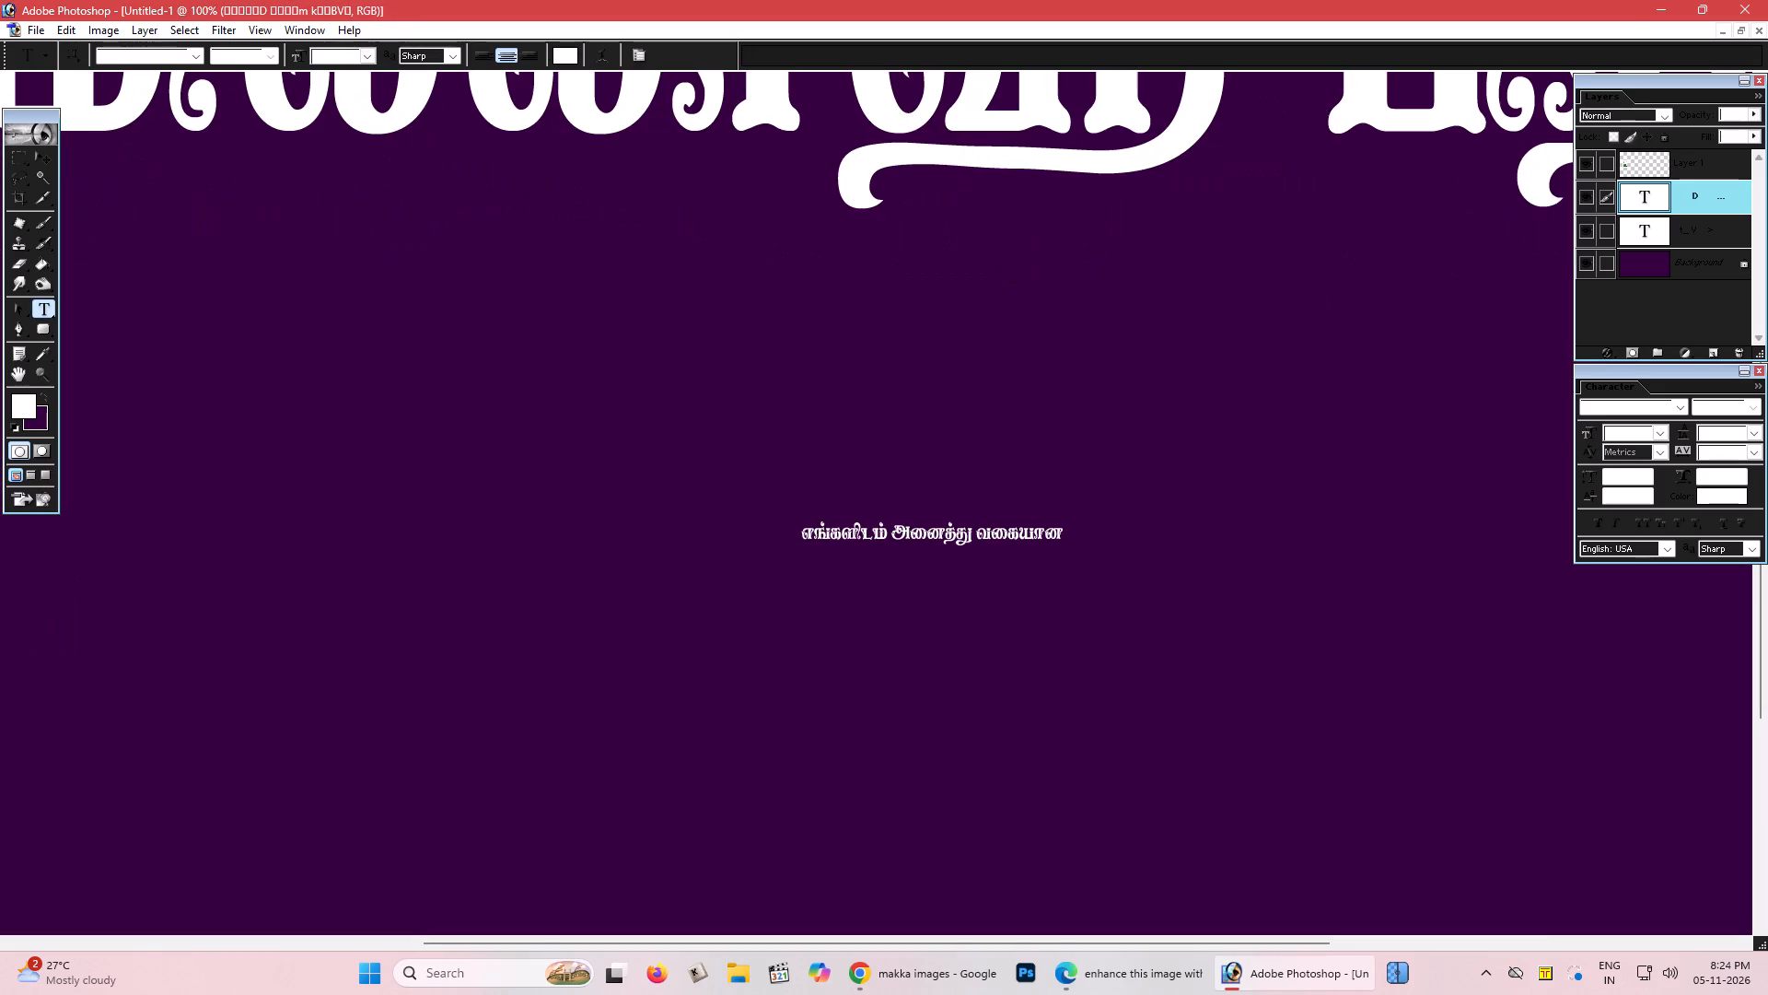
{"action": "triple_click", "coordinate": [965, 540]}
{"action": "left_click", "coordinate": [967, 539]}
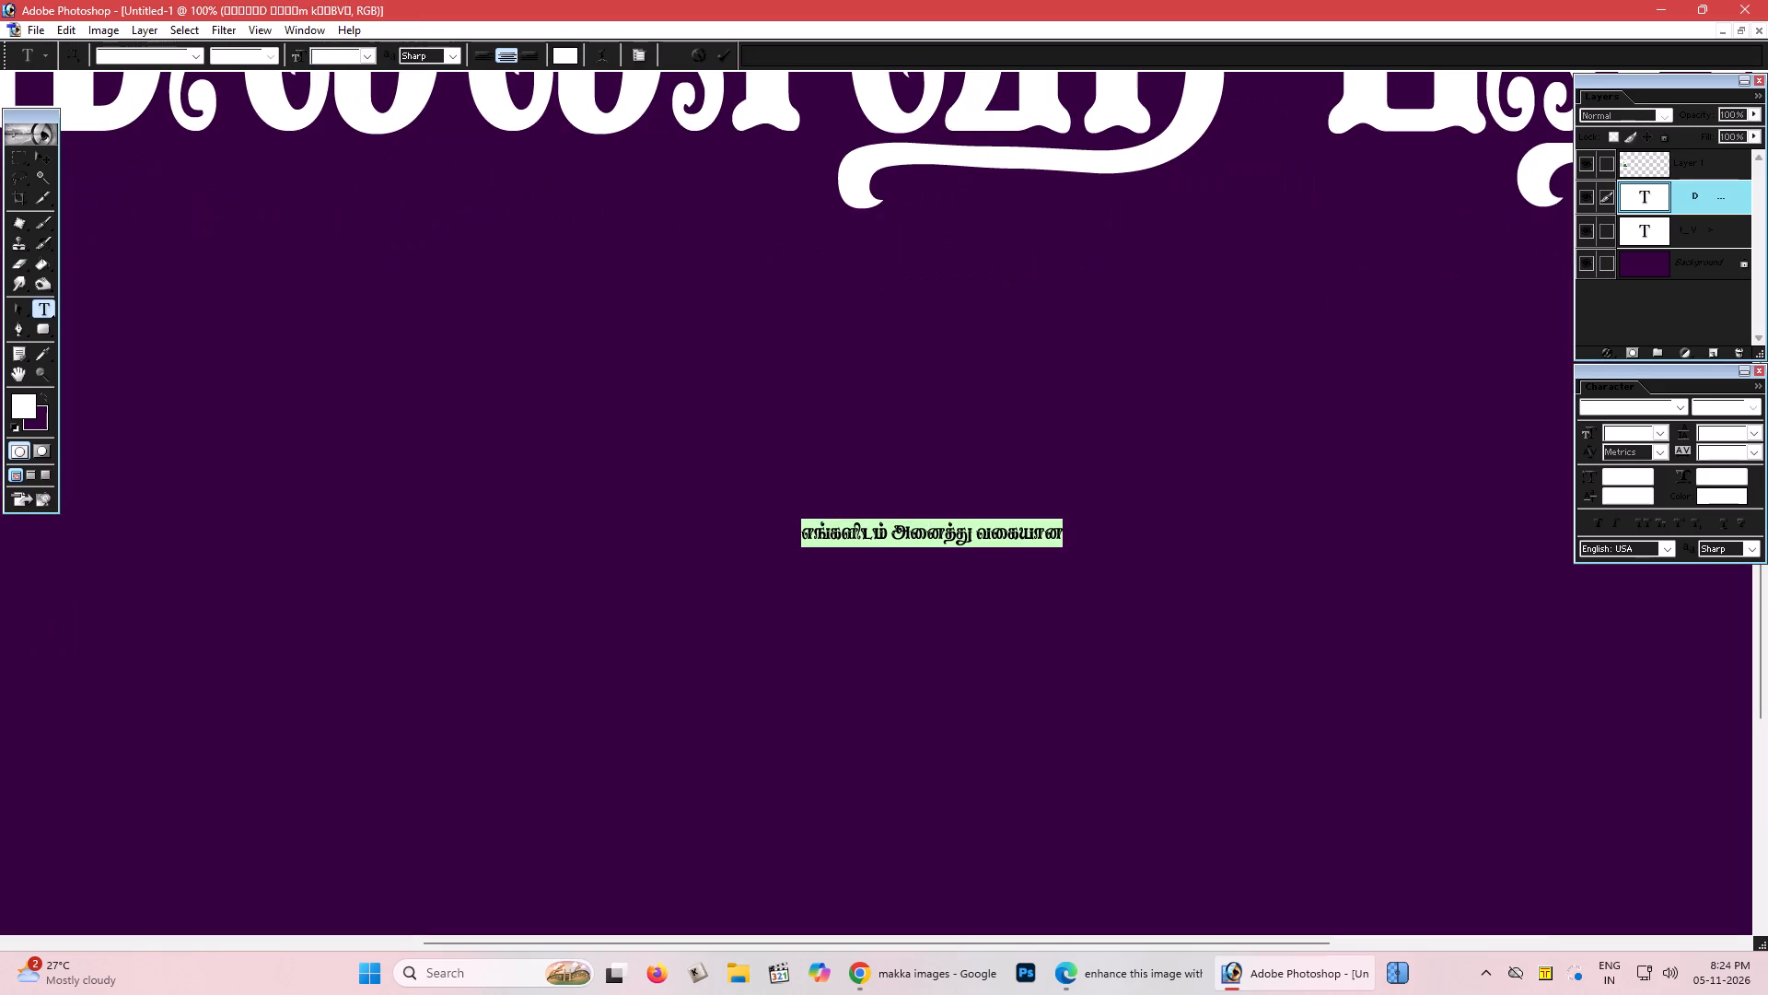
{"action": "key", "text": "ctrl+Return"}
{"action": "key", "text": "ctrl+t"}
{"action": "left_click_drag", "start_coordinate": [1062, 515], "coordinate": [1321, 479], "text": "alt"}
{"action": "key", "text": "Return"}
{"action": "key", "text": "ctrl+Return"}
Append சிக்கன்,மட்டன் after வகையான in the second text line.
{"action": "key", "text": "ctrl+minus"}
{"action": "key", "text": "plus"}
{"action": "key", "text": "ctrl+plus"}
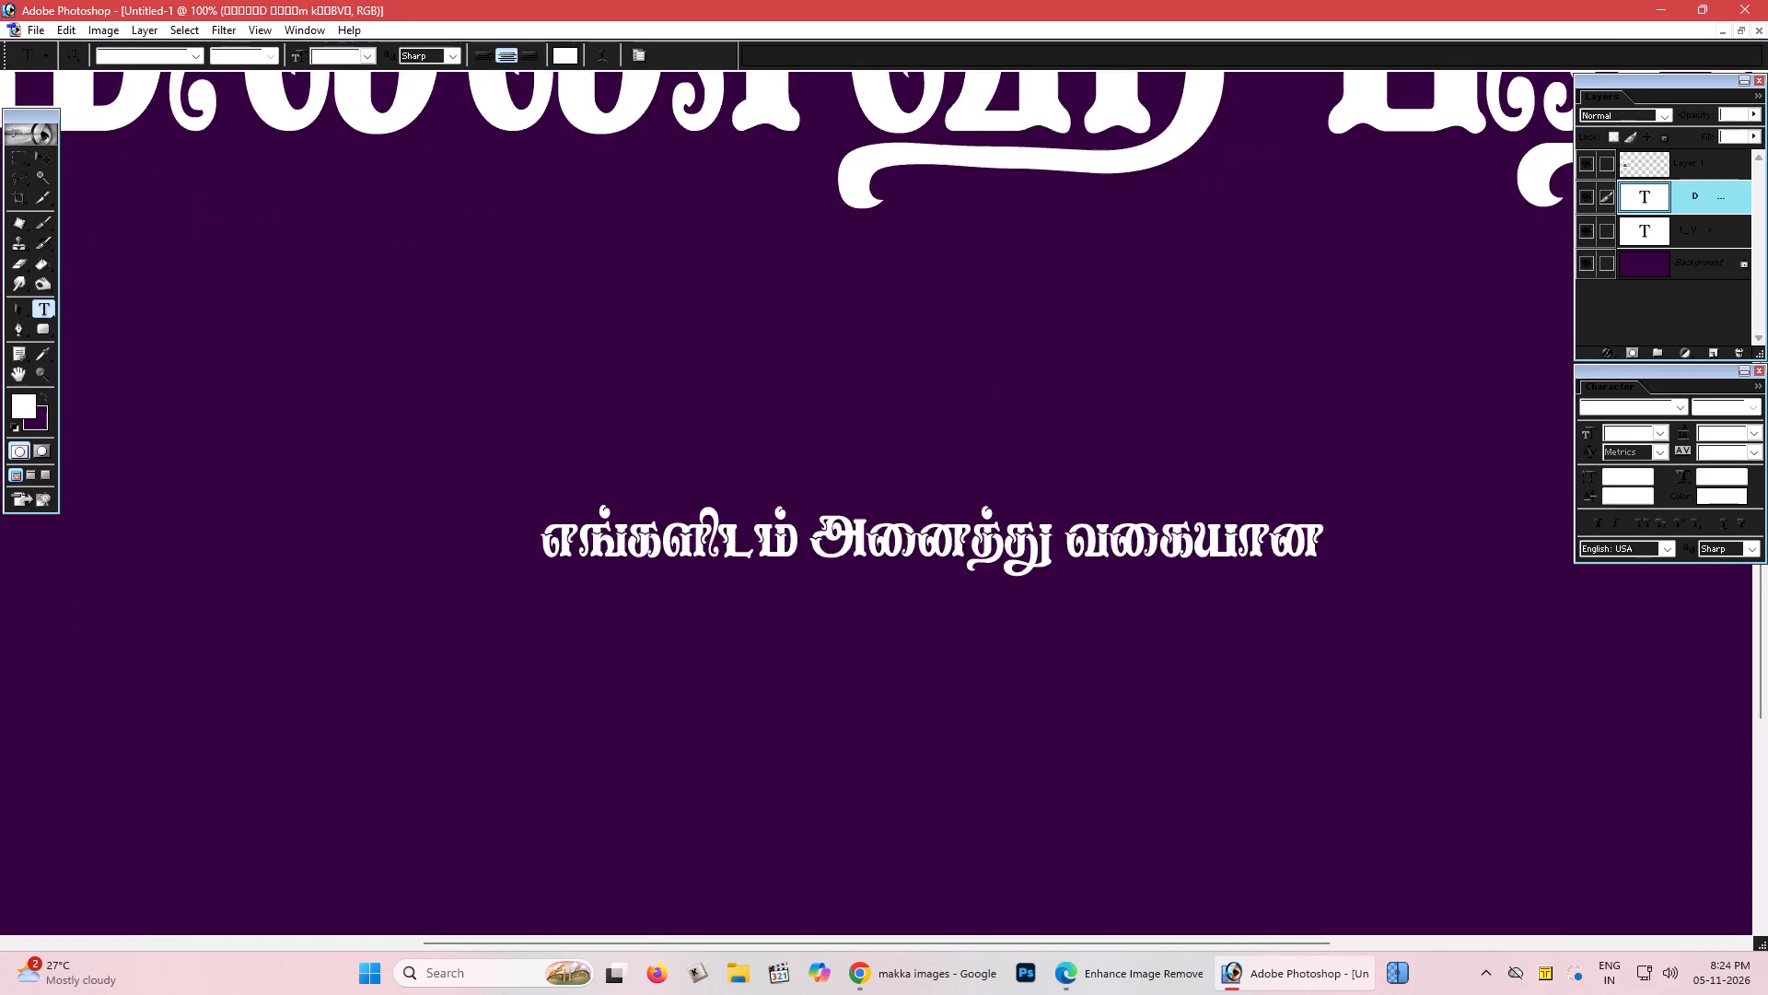
{"action": "key", "text": "ctrl+plus"}
{"action": "key", "text": "space"}
{"action": "left_click_drag", "start_coordinate": [1297, 473], "coordinate": [868, 465]}
{"action": "left_click", "coordinate": [1007, 597]}
{"action": "left_click", "coordinate": [1342, 596]}
{"action": "key", "text": "space"}
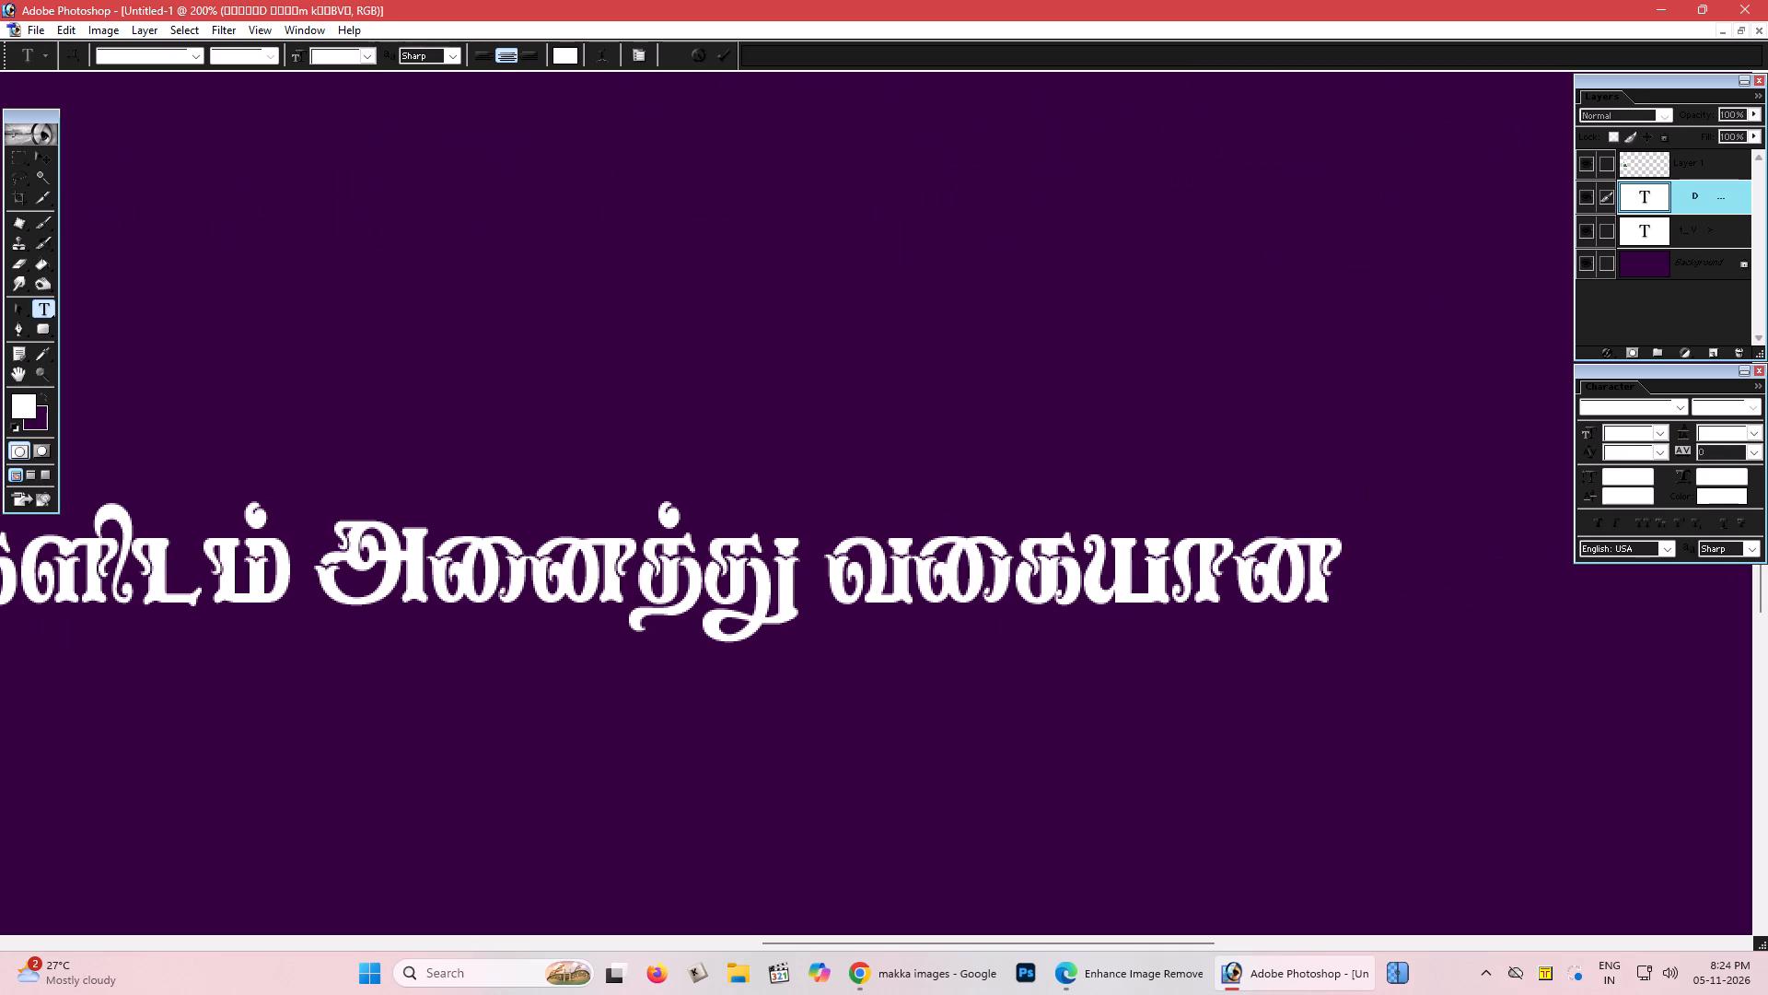
{"action": "type", "text": "rp"}
{"action": "type", "text": "f;f"}
{"action": "key", "text": "s"}
{"action": "key", "text": "BackSpace"}
{"action": "key", "text": "s"}
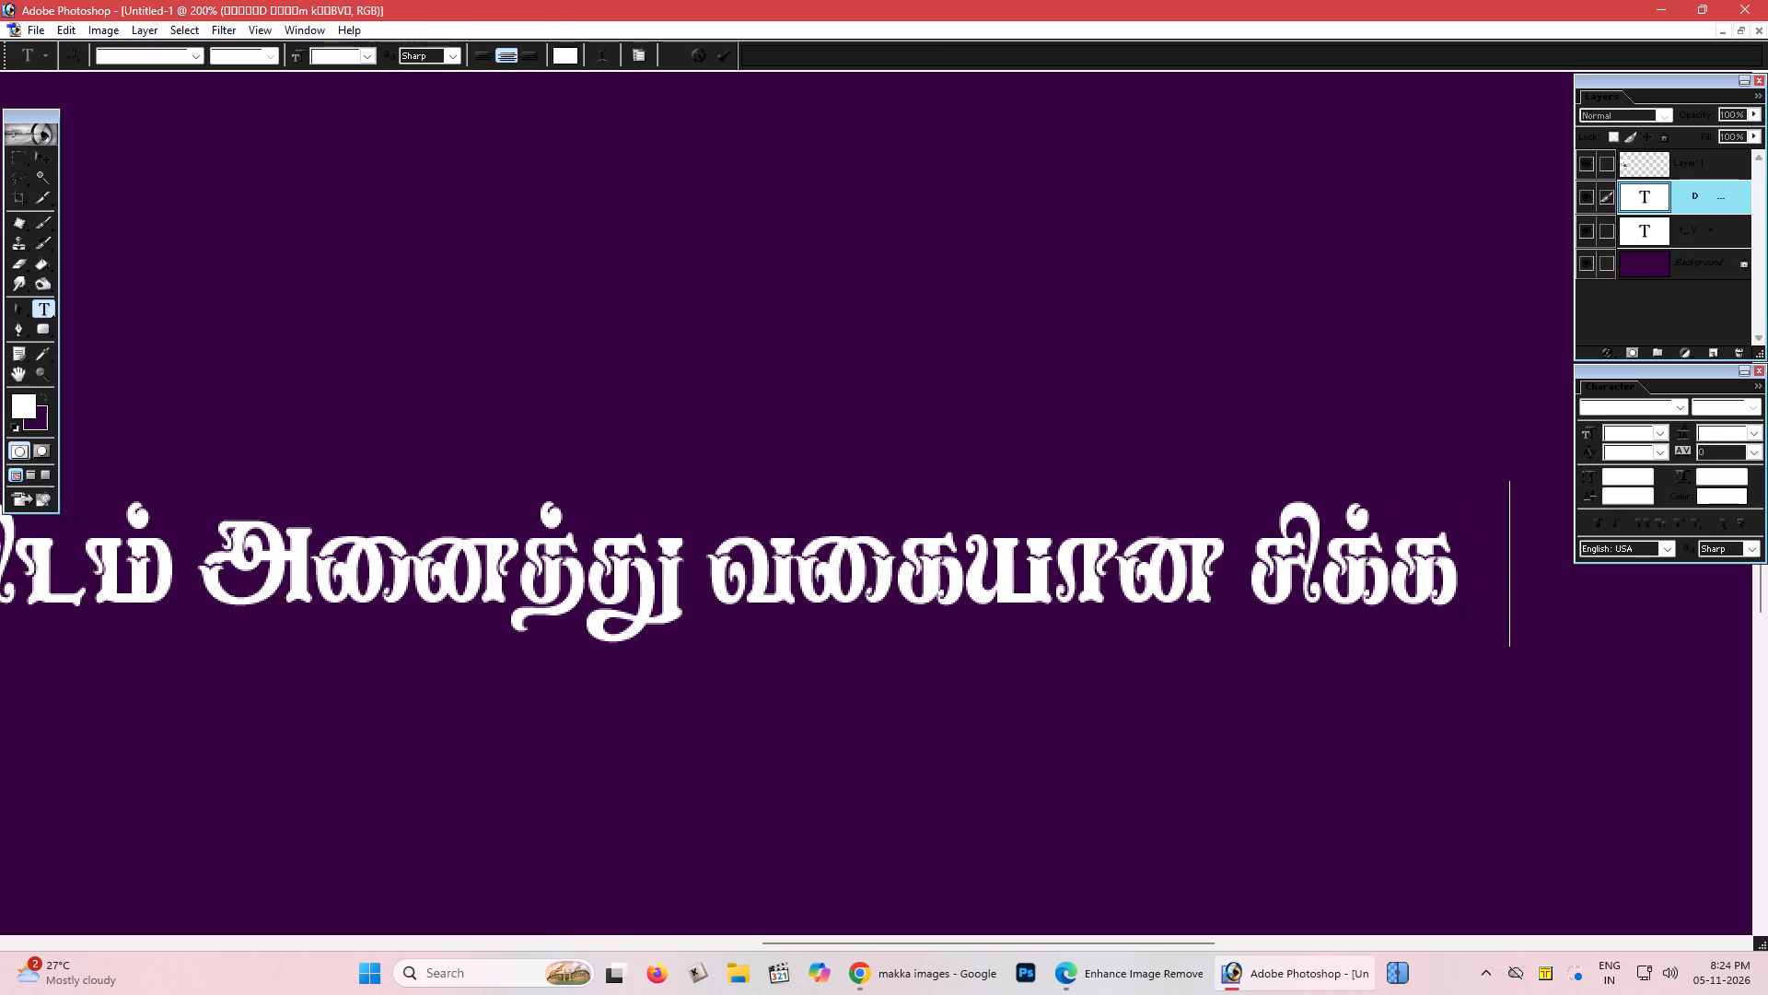
{"action": "key", "text": "BackSpace"}
{"action": "type", "text": "d;"}
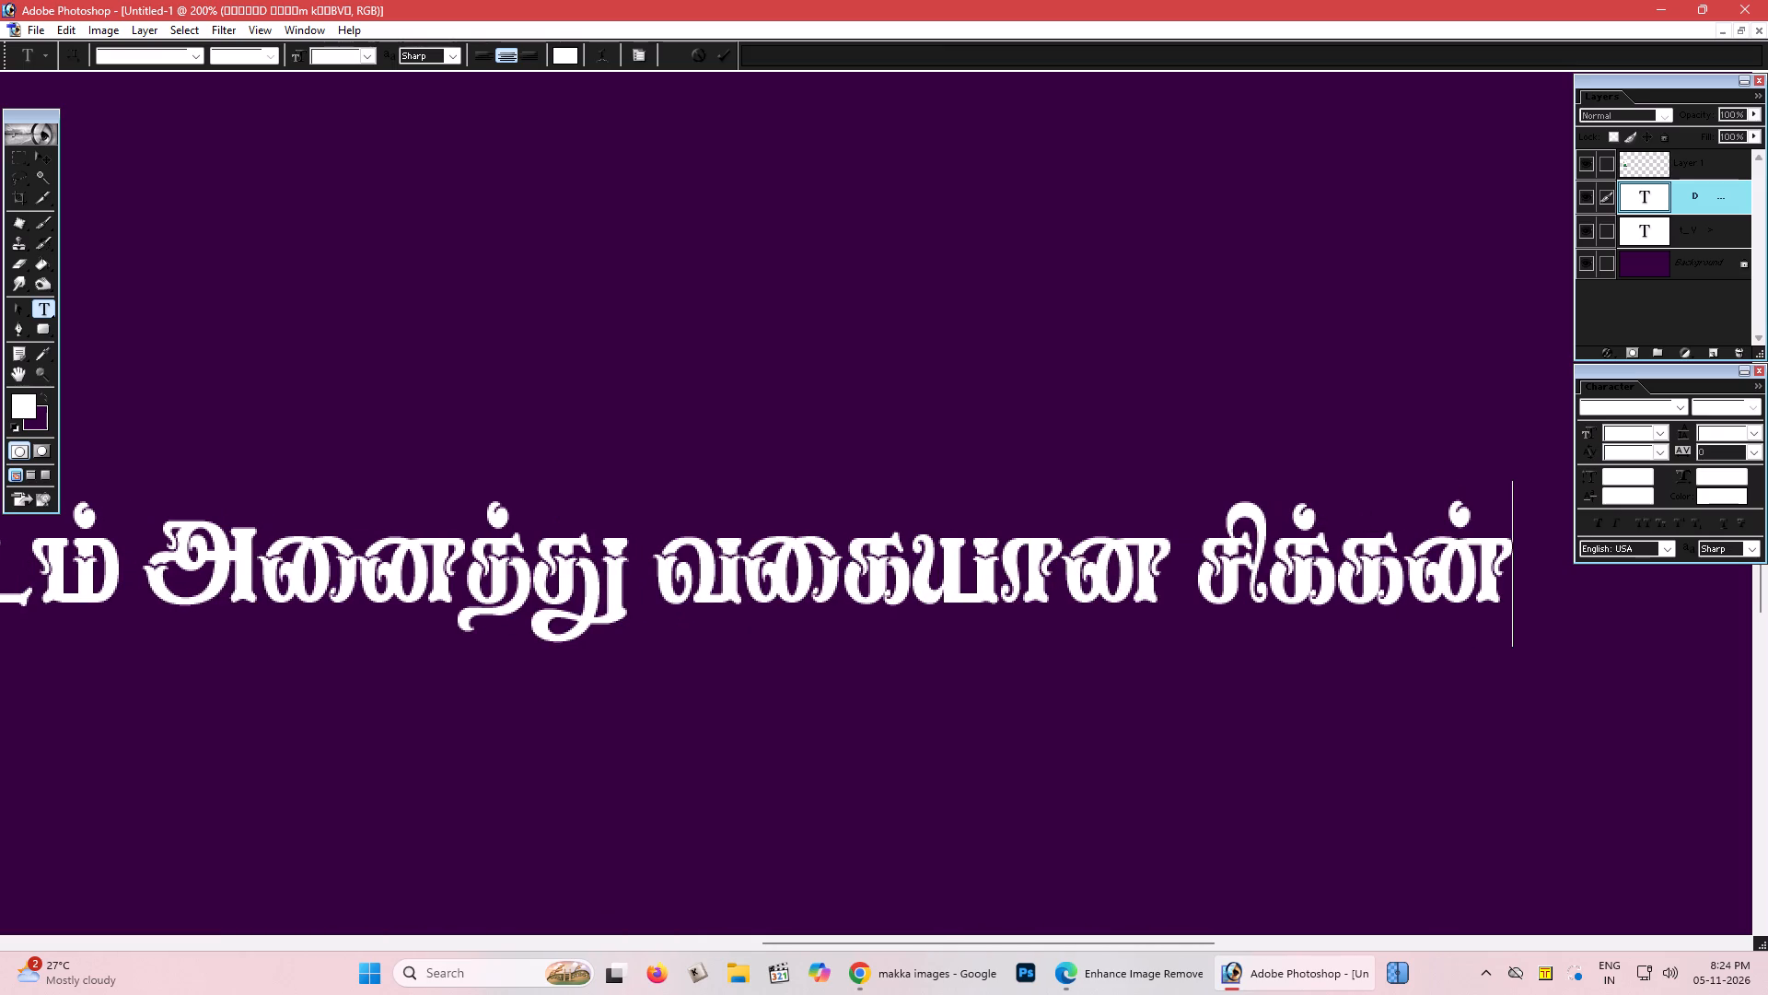
{"action": "key", "text": "slash"}
{"action": "type", "text": "kl;l"}
{"action": "type", "text": "d;"}
Continue the second text line after மட்டன் with a comma, பீப் and another comma.
{"action": "left_click_drag", "start_coordinate": [1274, 321], "coordinate": [1271, 320]}
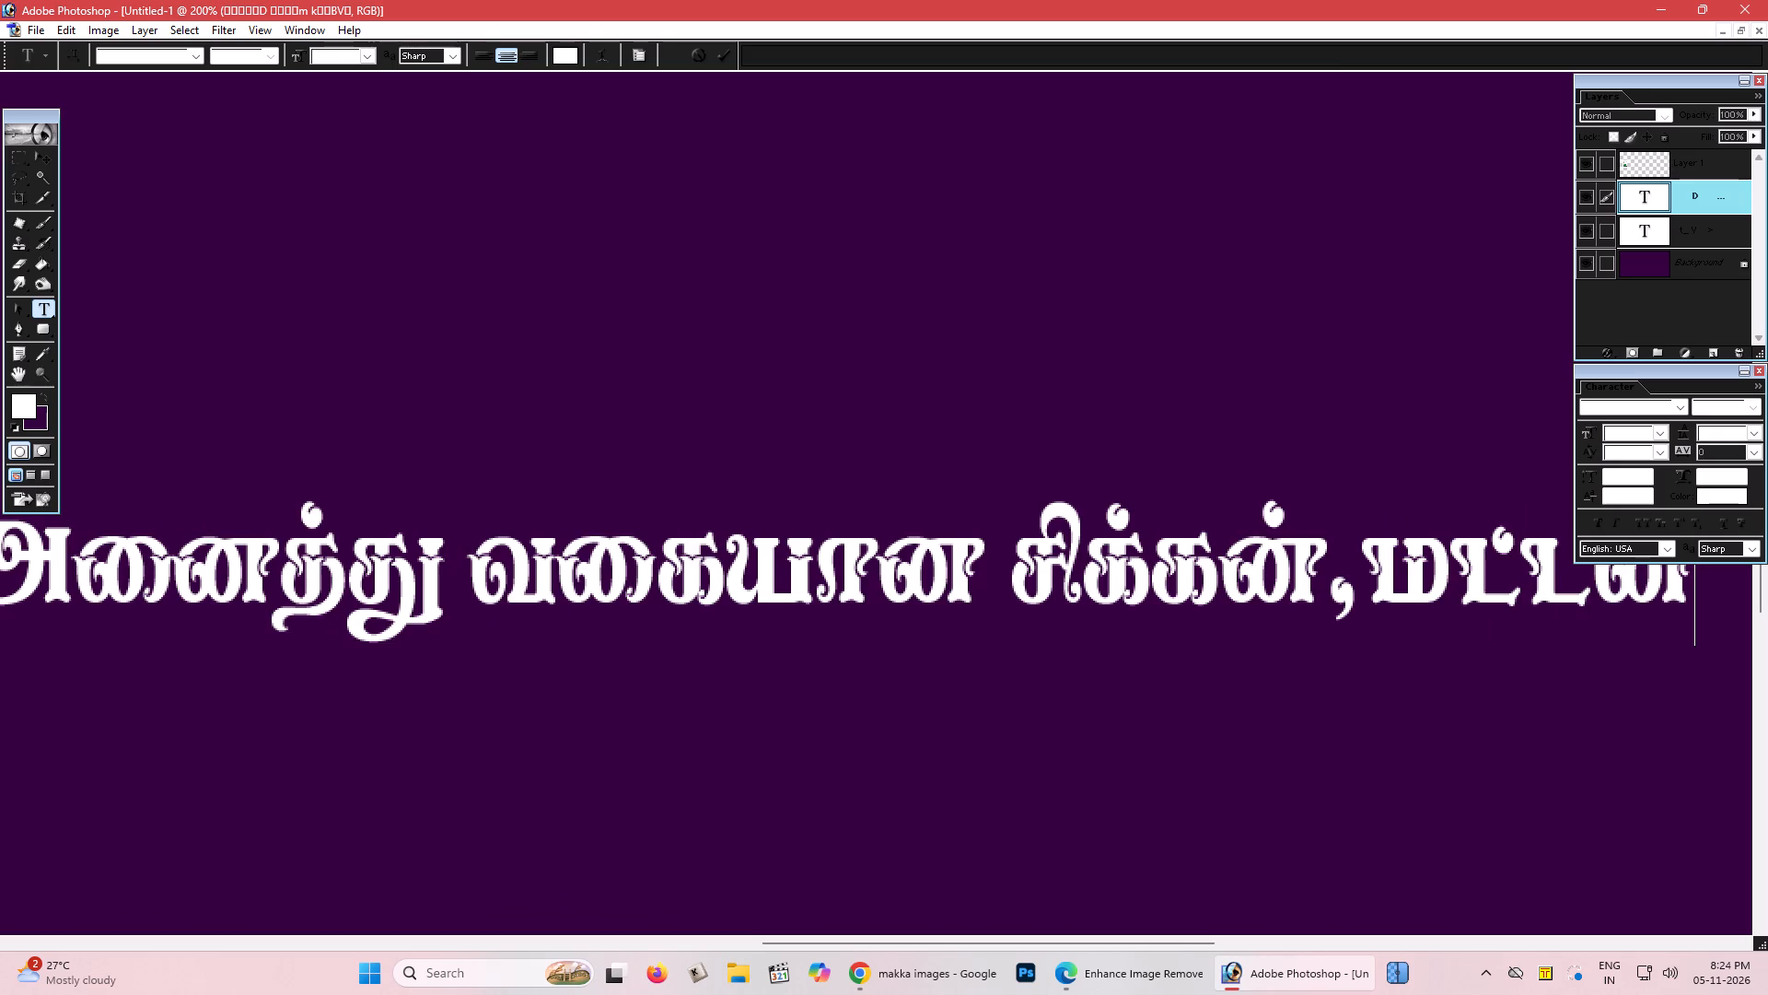
{"action": "left_click_drag", "start_coordinate": [1271, 320], "coordinate": [650, 331]}
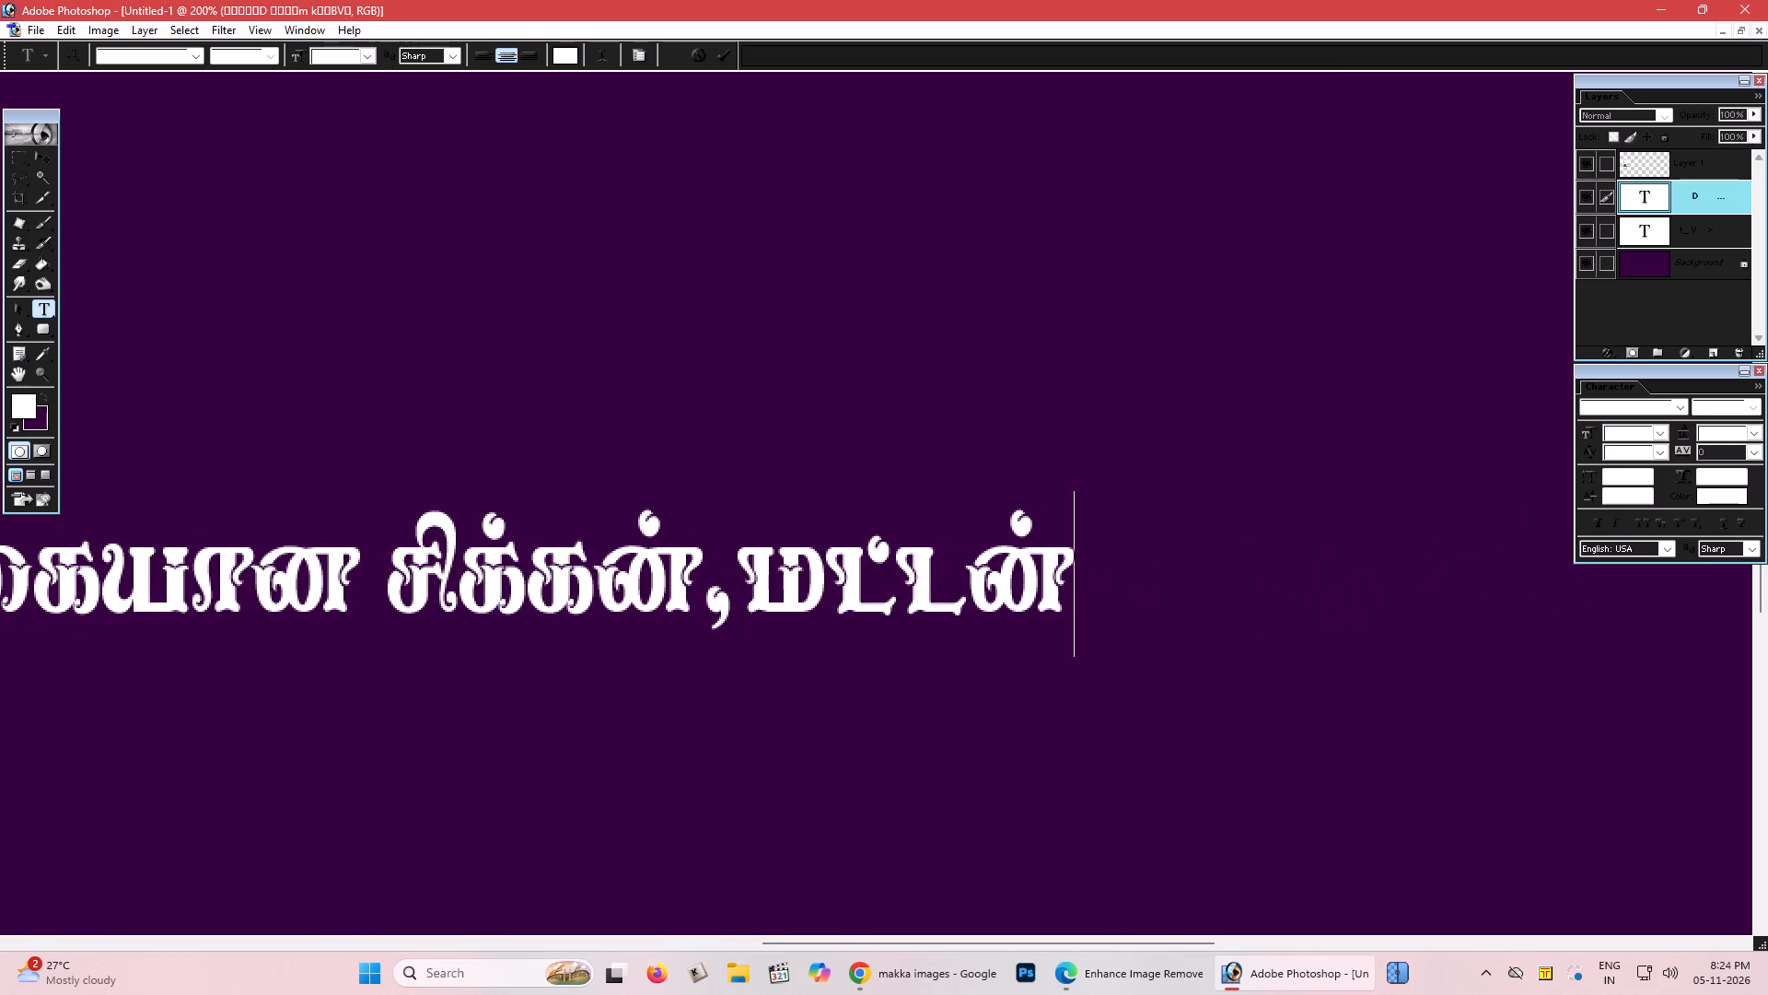
{"action": "key", "text": "slash"}
{"action": "type", "text": "fo"}
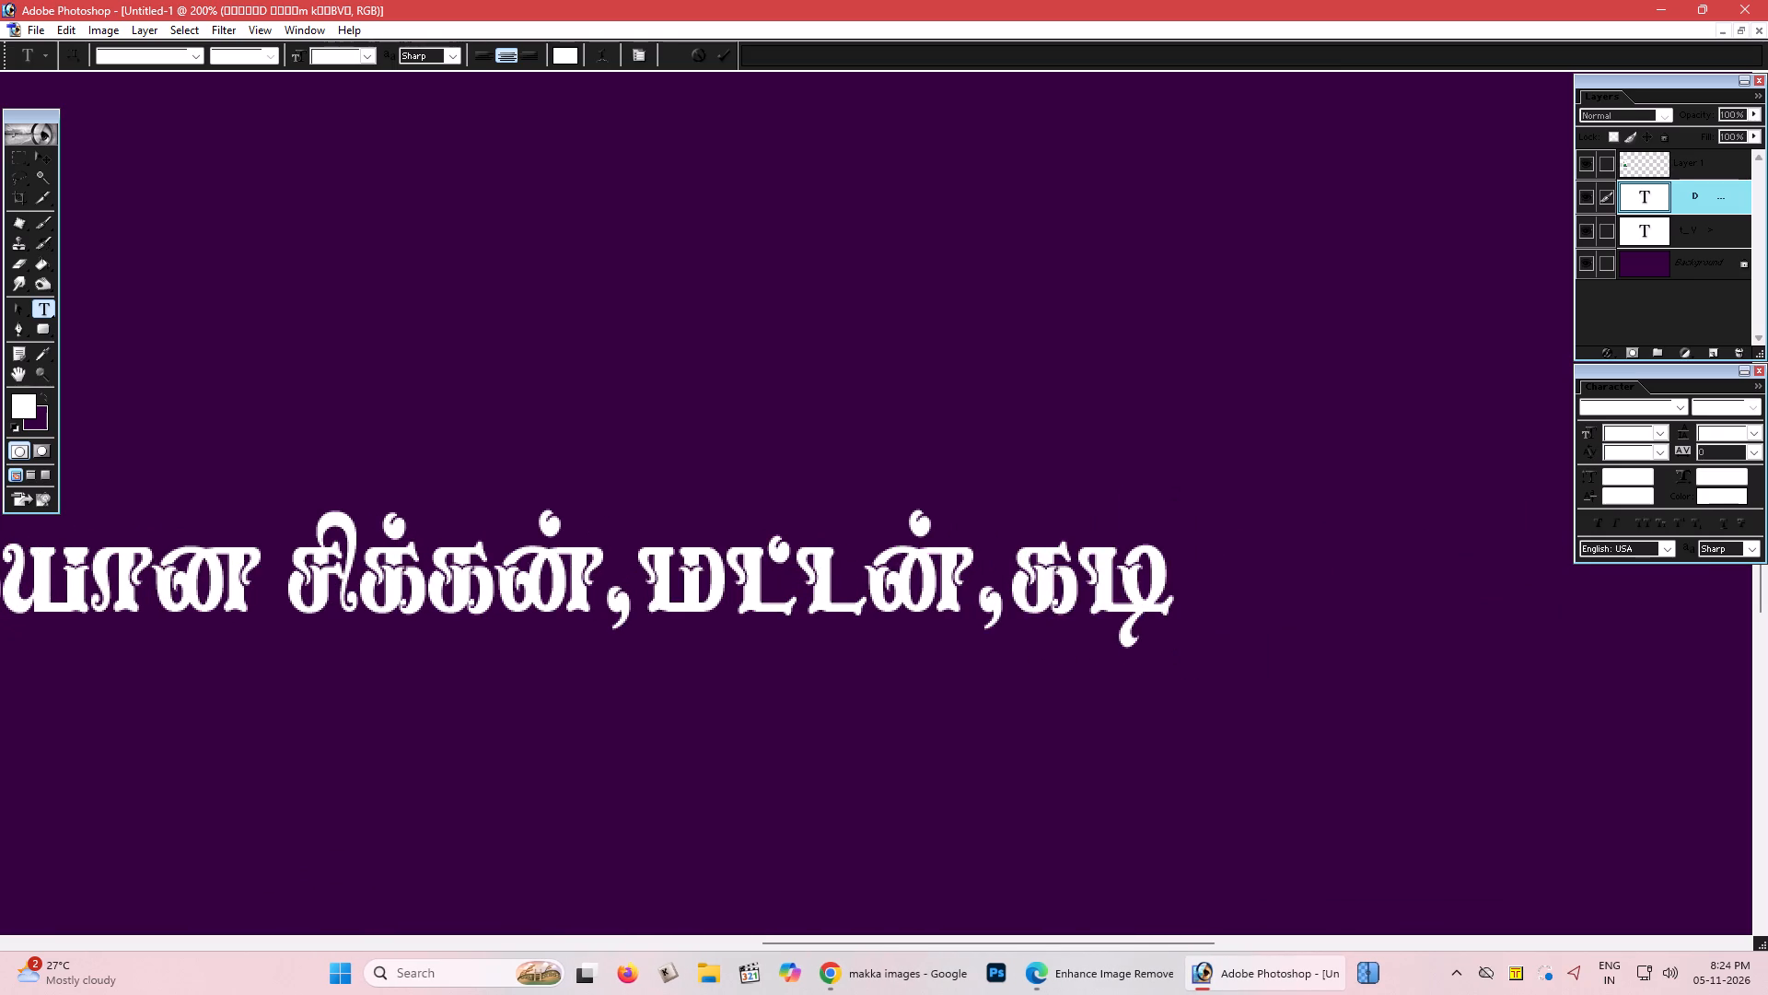
{"action": "key", "text": "BackSpace"}
{"action": "key", "text": "BackSpace"}
{"action": "type", "text": "gp"}
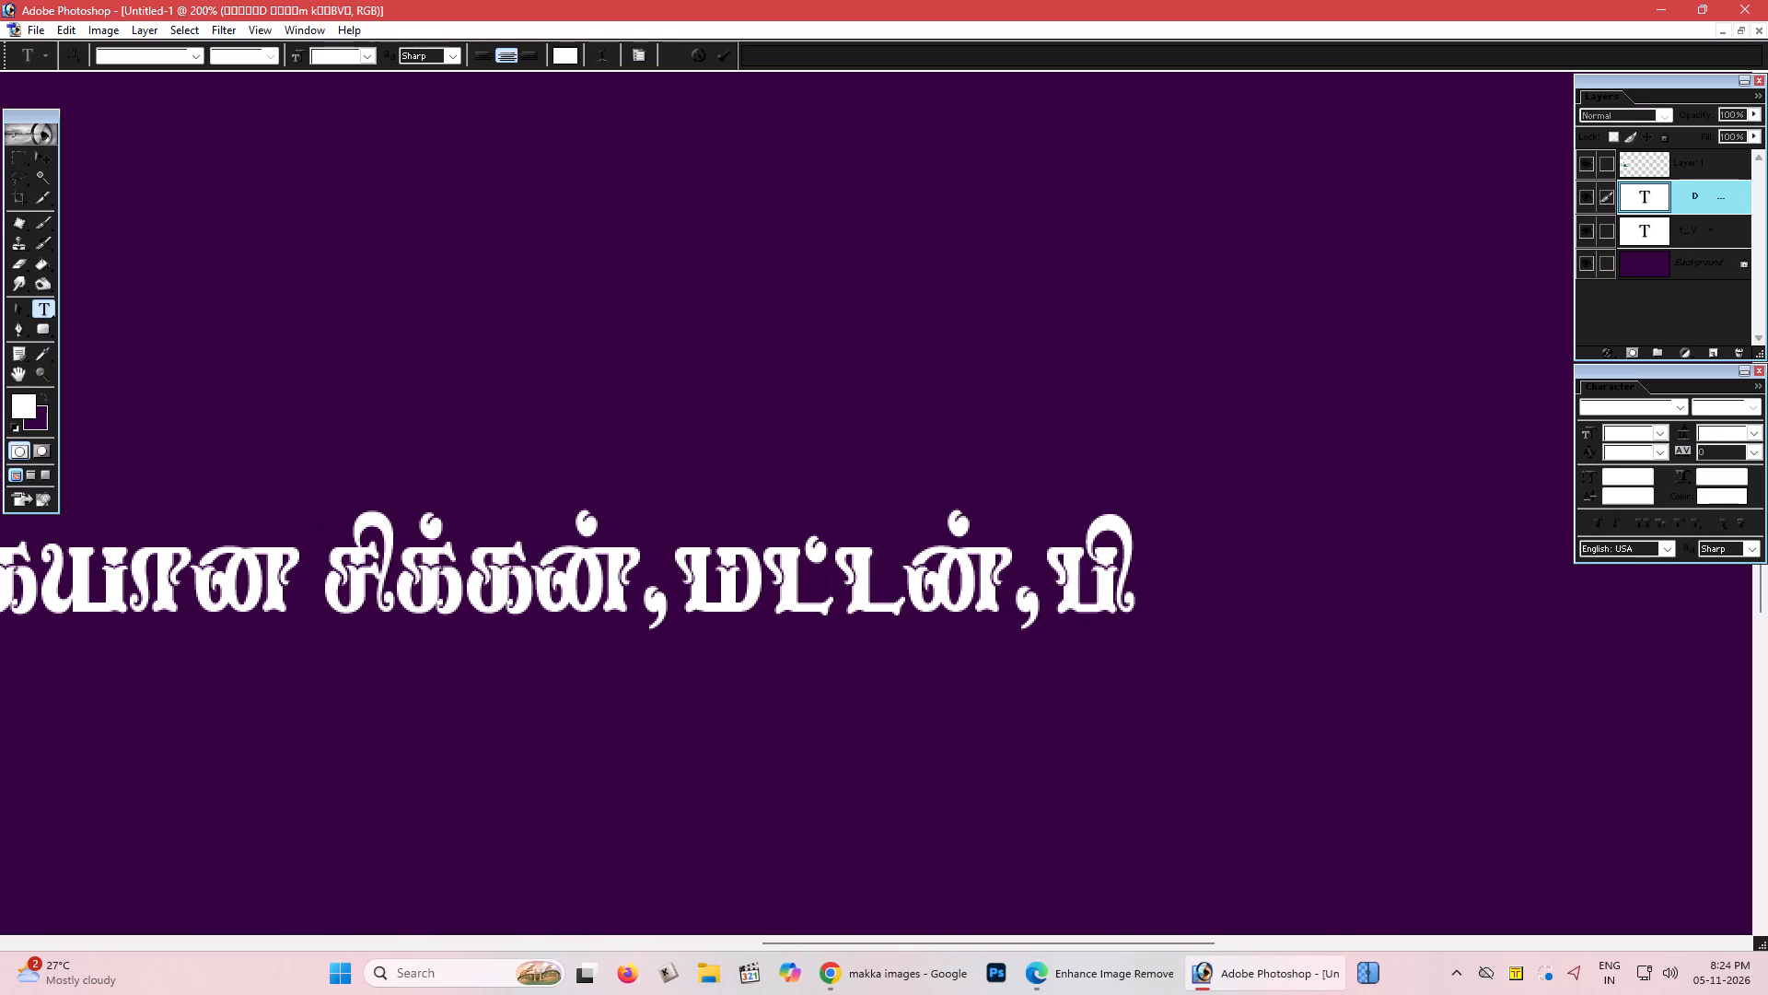
{"action": "key", "text": "BackSpace"}
{"action": "key", "text": "g"}
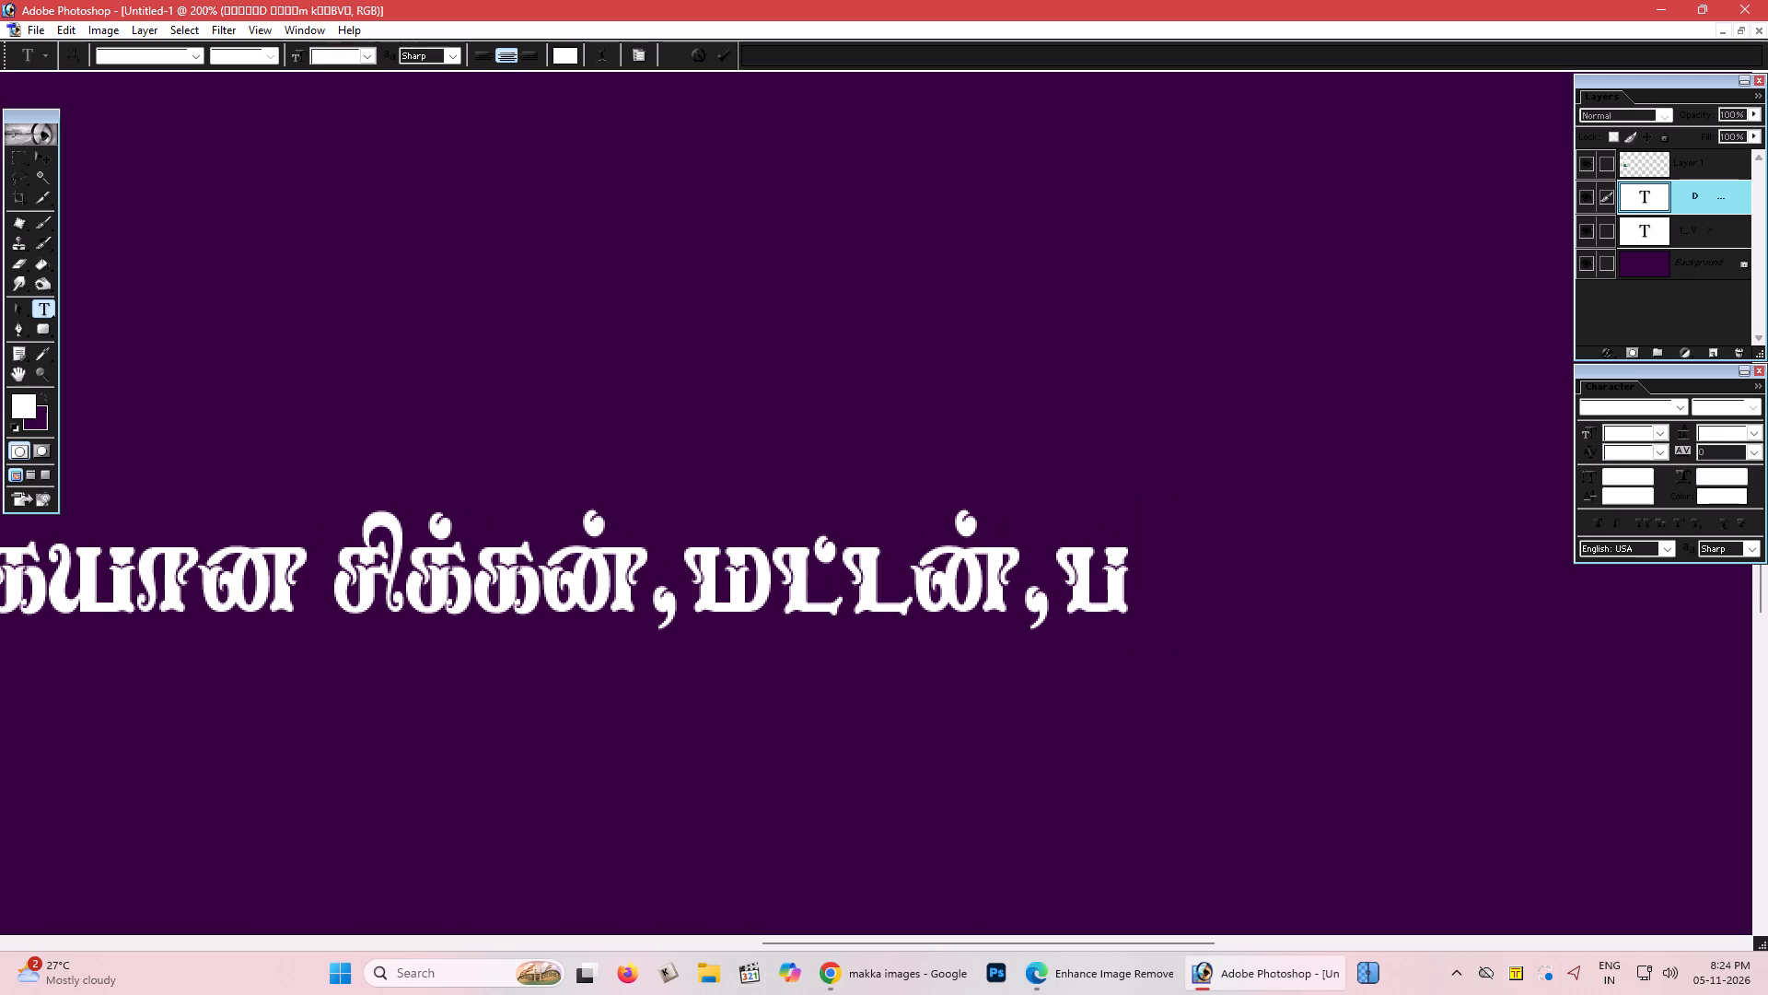
{"action": "key", "text": "shift+p"}
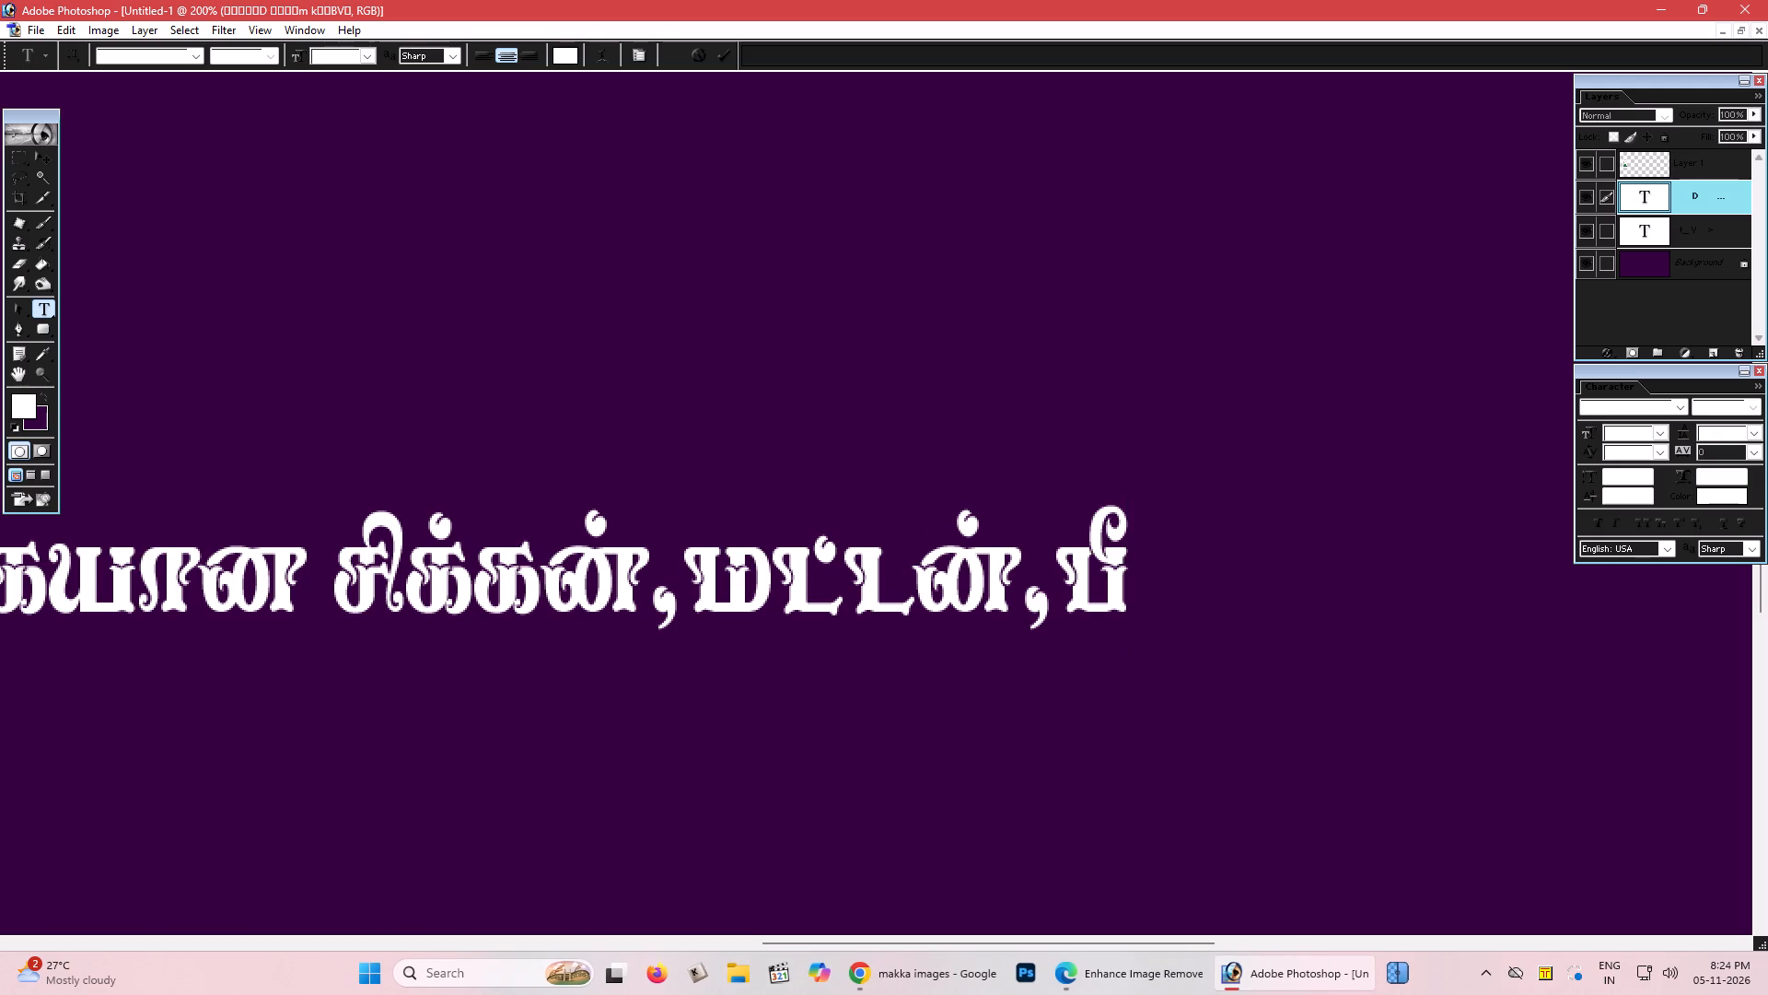
{"action": "key", "text": "f"}
{"action": "key", "text": "BackSpace"}
{"action": "type", "text": "g;"}
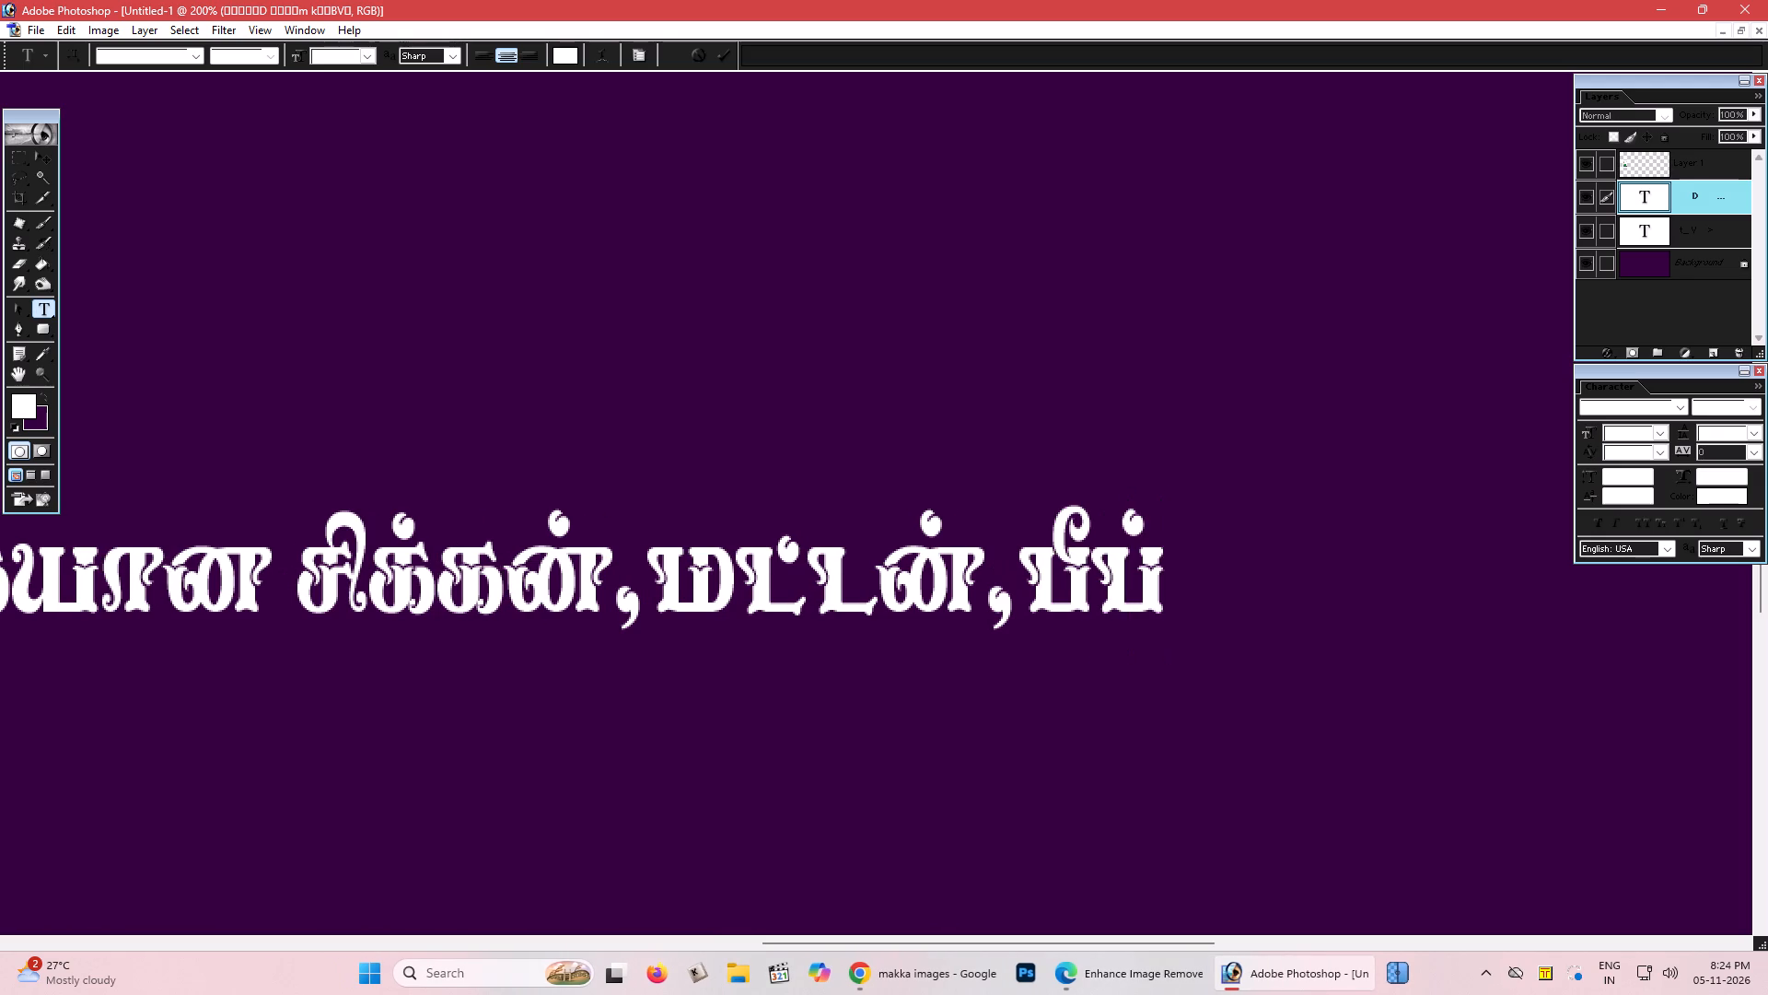
{"action": "key", "text": "slash"}
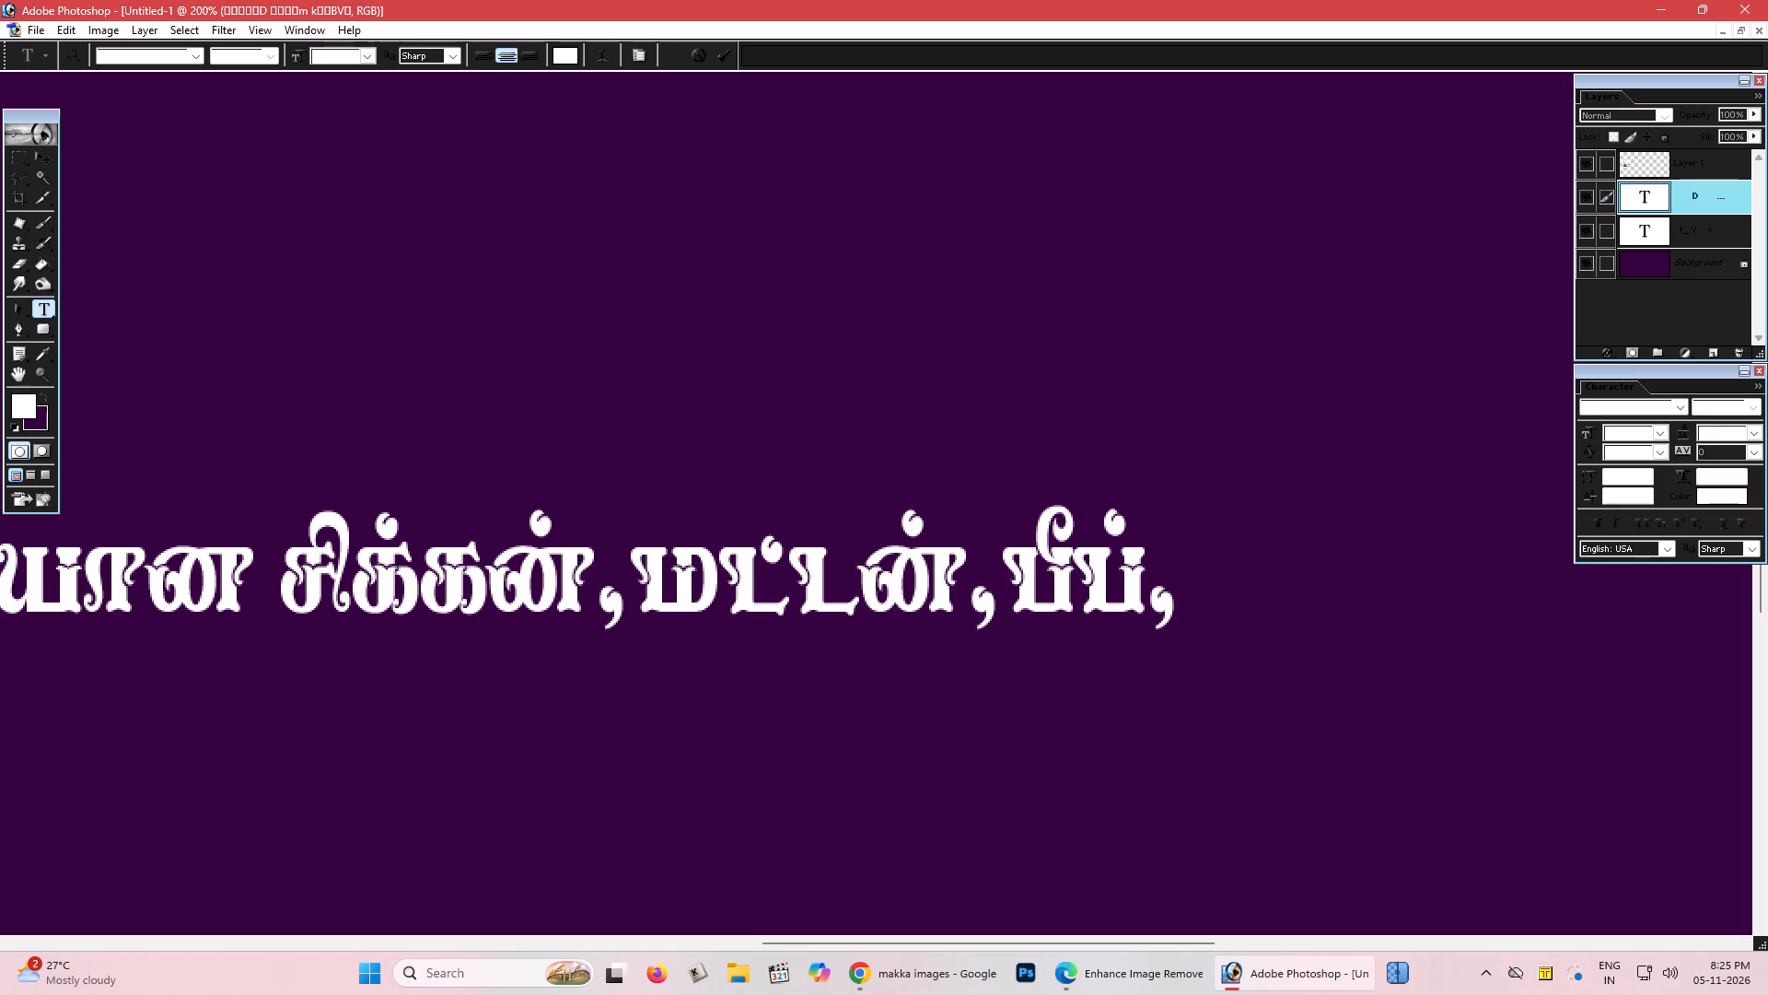
Add நாட்டுக்கோழி after பீப், in the second text line.
{"action": "key", "text": "t"}
{"action": "key", "text": "BackSpace"}
{"action": "key", "text": "r"}
{"action": "key", "text": "BackSpace"}
{"action": "key", "text": "e"}
{"action": "key", "text": "BackSpace"}
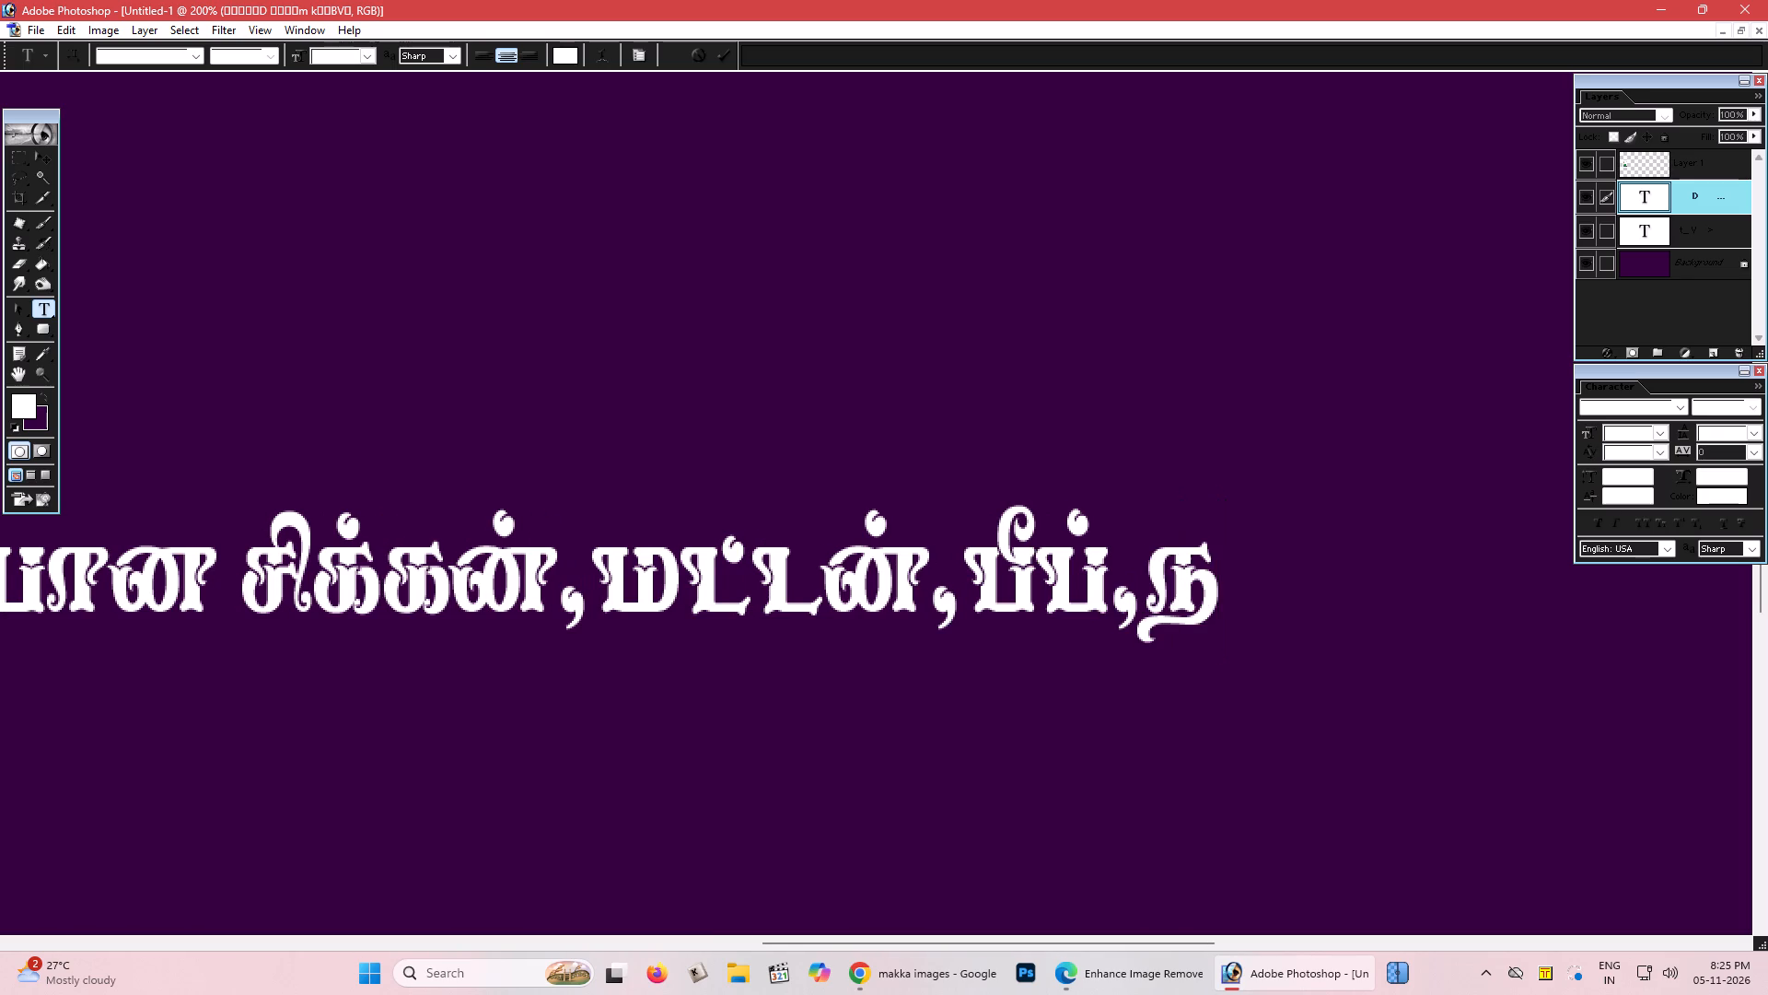
{"action": "type", "text": "ehl;Lf;"}
{"action": "type", "text": "nfh"}
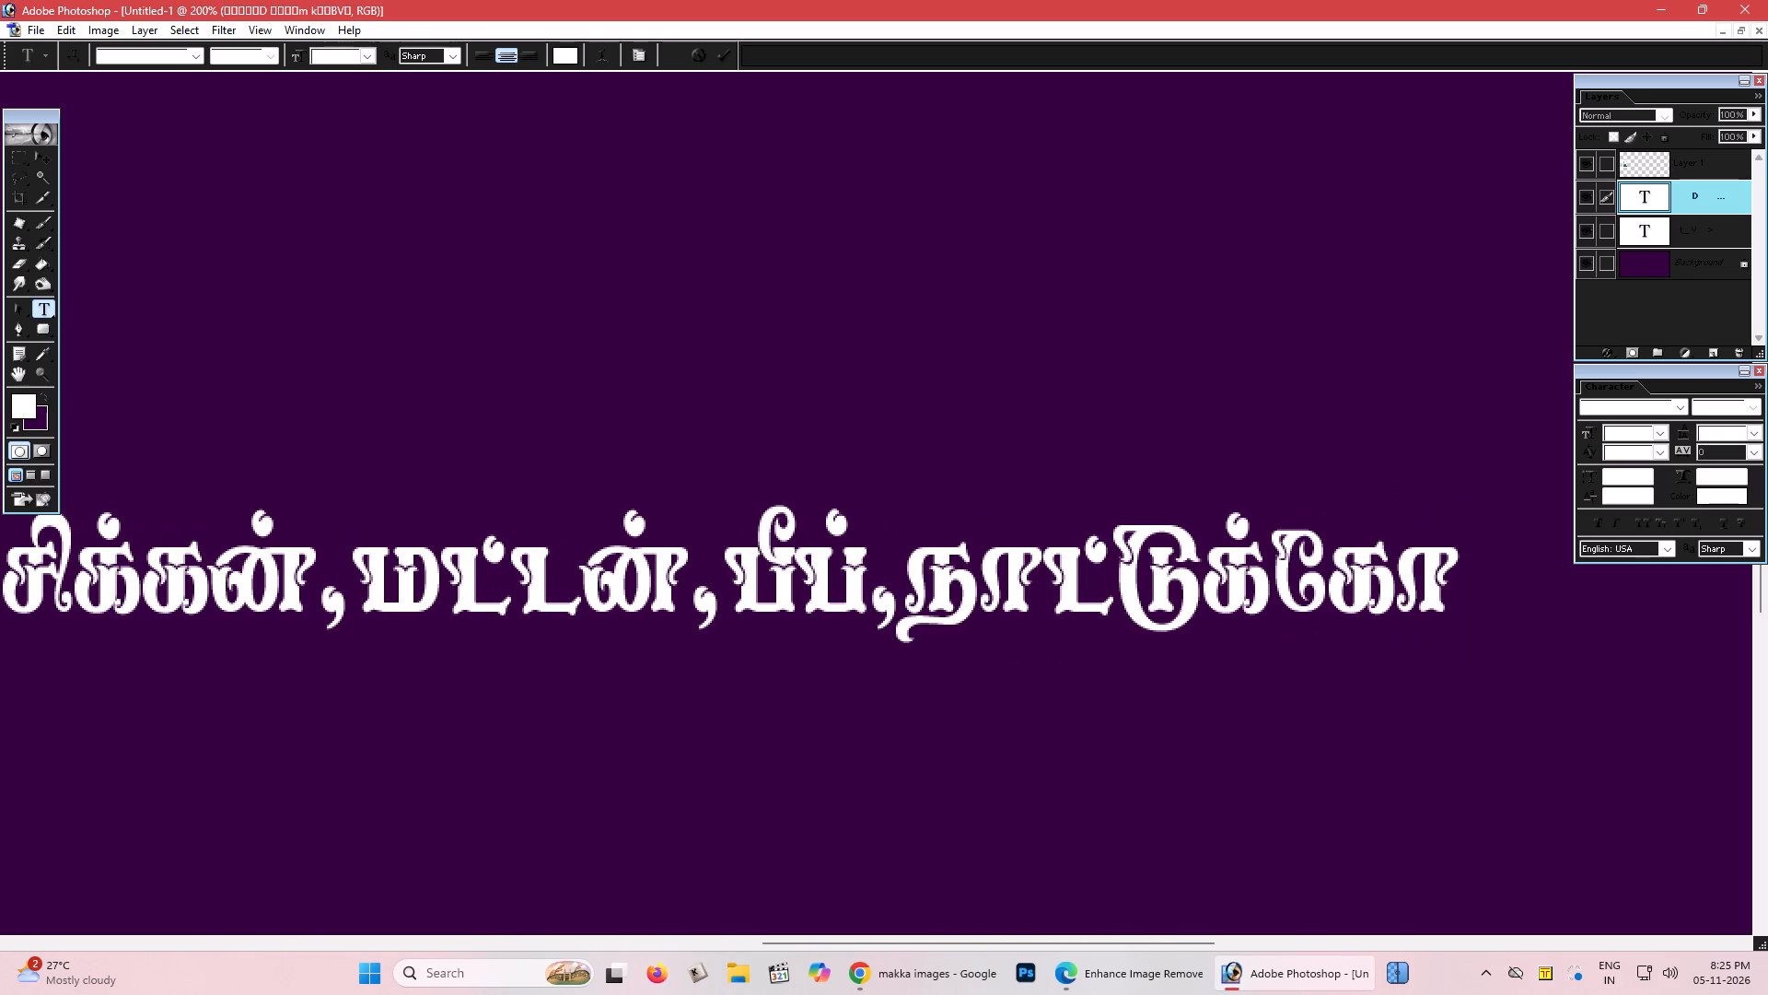
{"action": "key", "text": "shift+h"}
{"action": "type", "text": "p"}
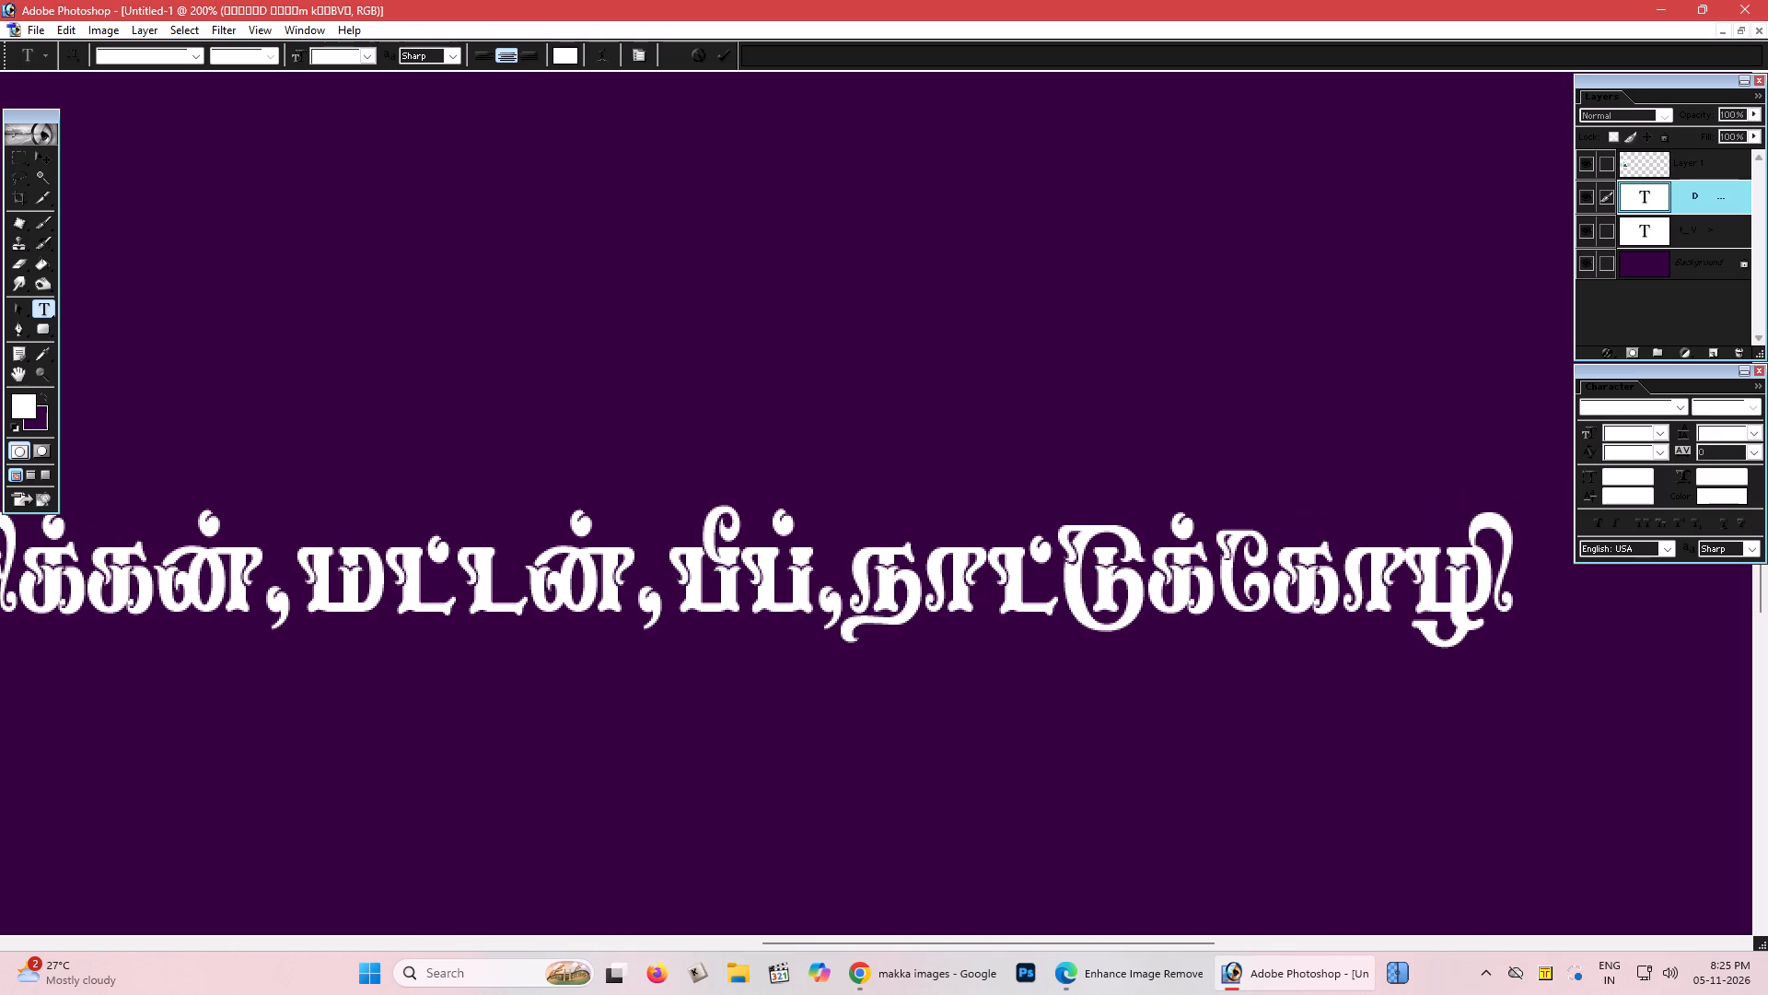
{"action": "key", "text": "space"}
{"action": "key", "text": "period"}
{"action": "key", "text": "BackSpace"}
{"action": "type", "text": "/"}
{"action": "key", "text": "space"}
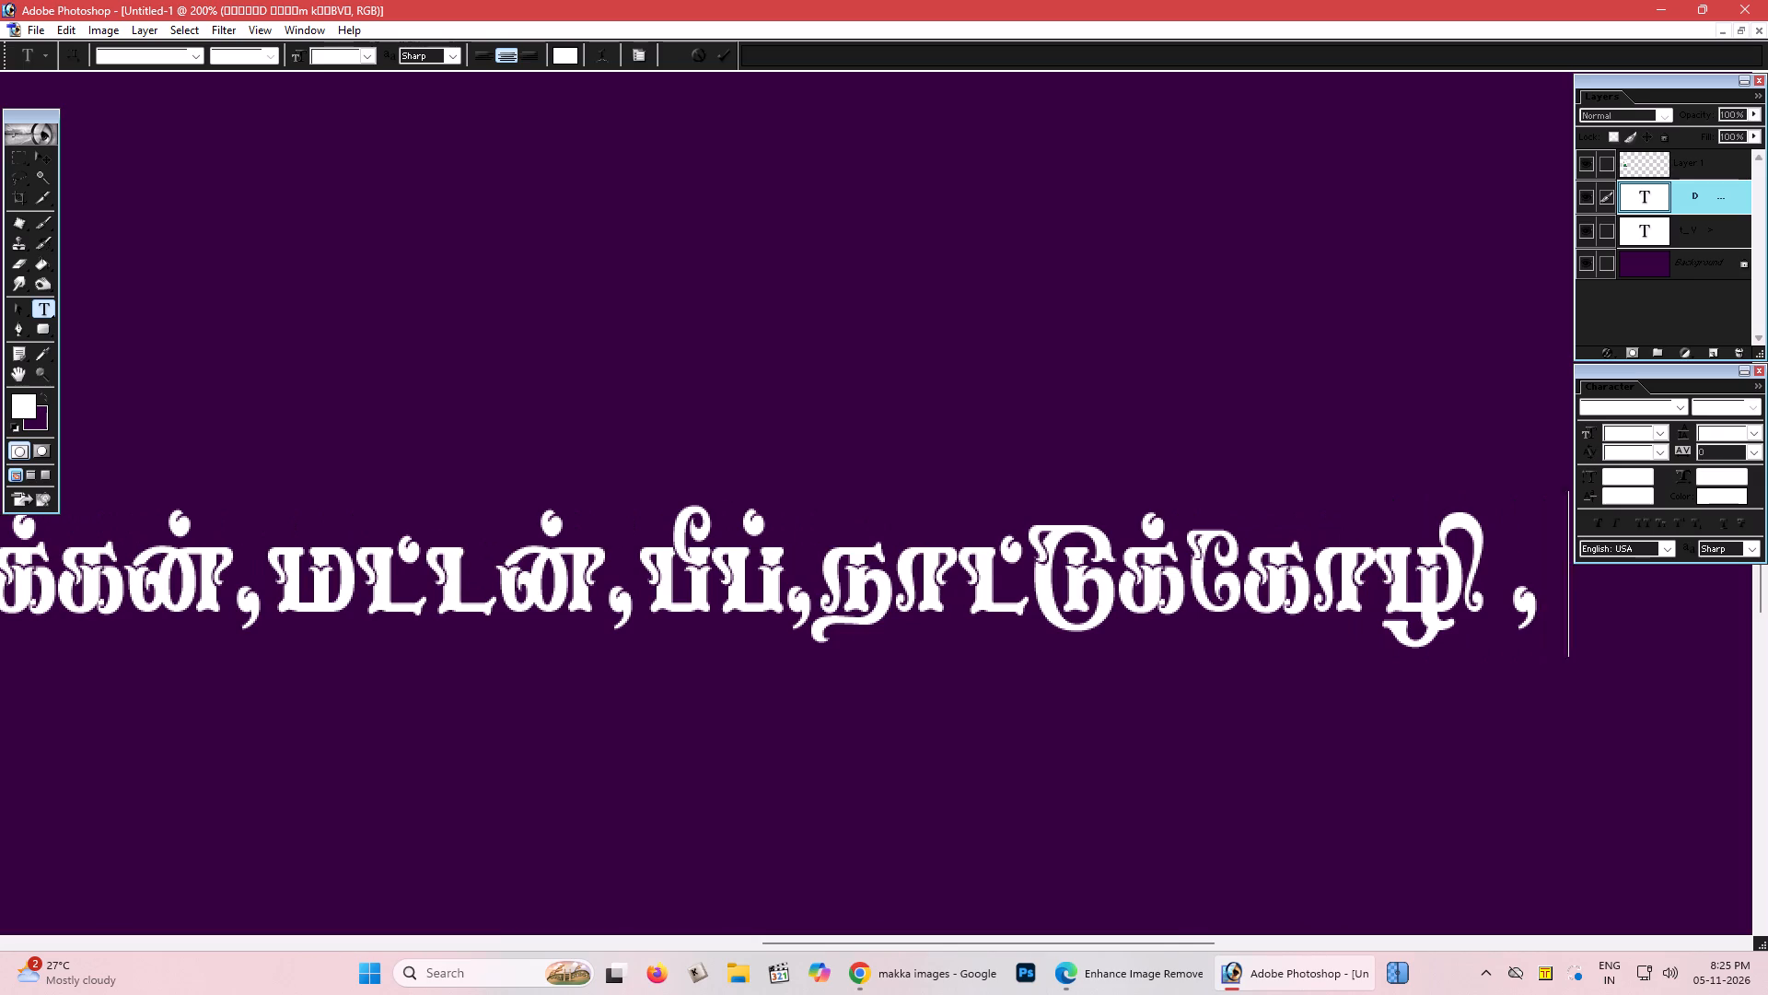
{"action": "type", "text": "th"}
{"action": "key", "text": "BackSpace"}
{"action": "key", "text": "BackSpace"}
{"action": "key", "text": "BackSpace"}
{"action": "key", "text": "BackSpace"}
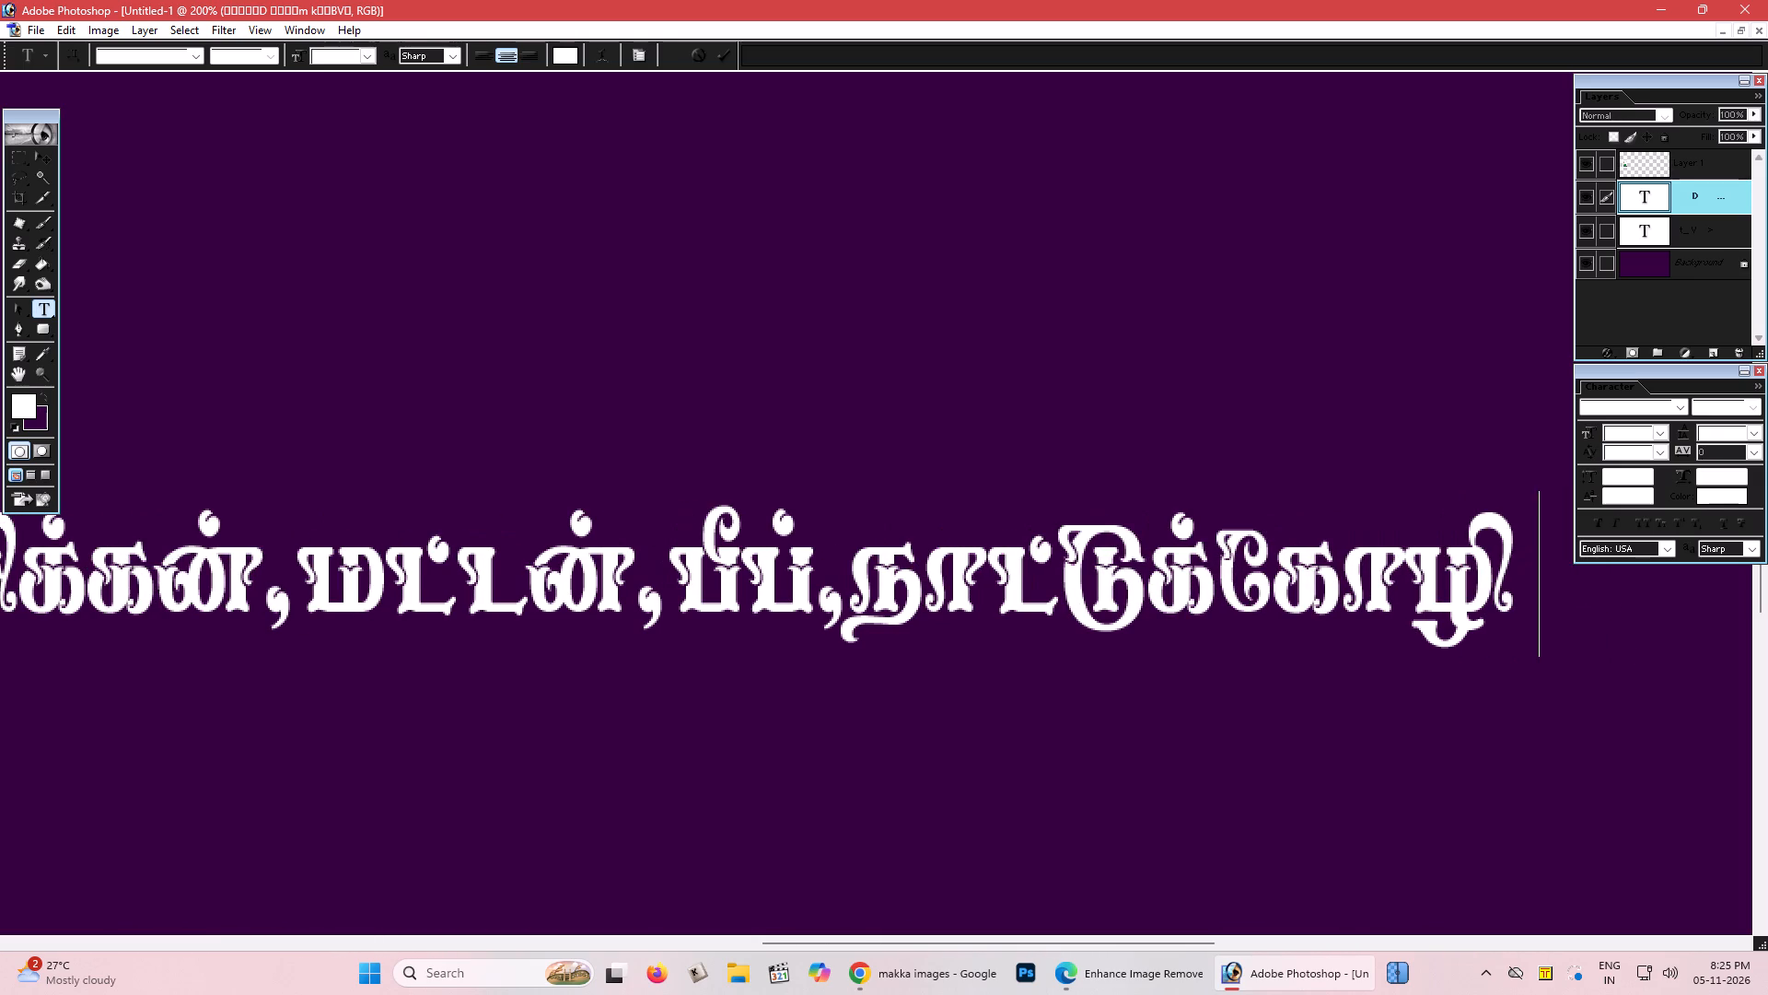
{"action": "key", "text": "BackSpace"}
Commit the edited second text line.
{"action": "key", "text": "ctrl+Return"}
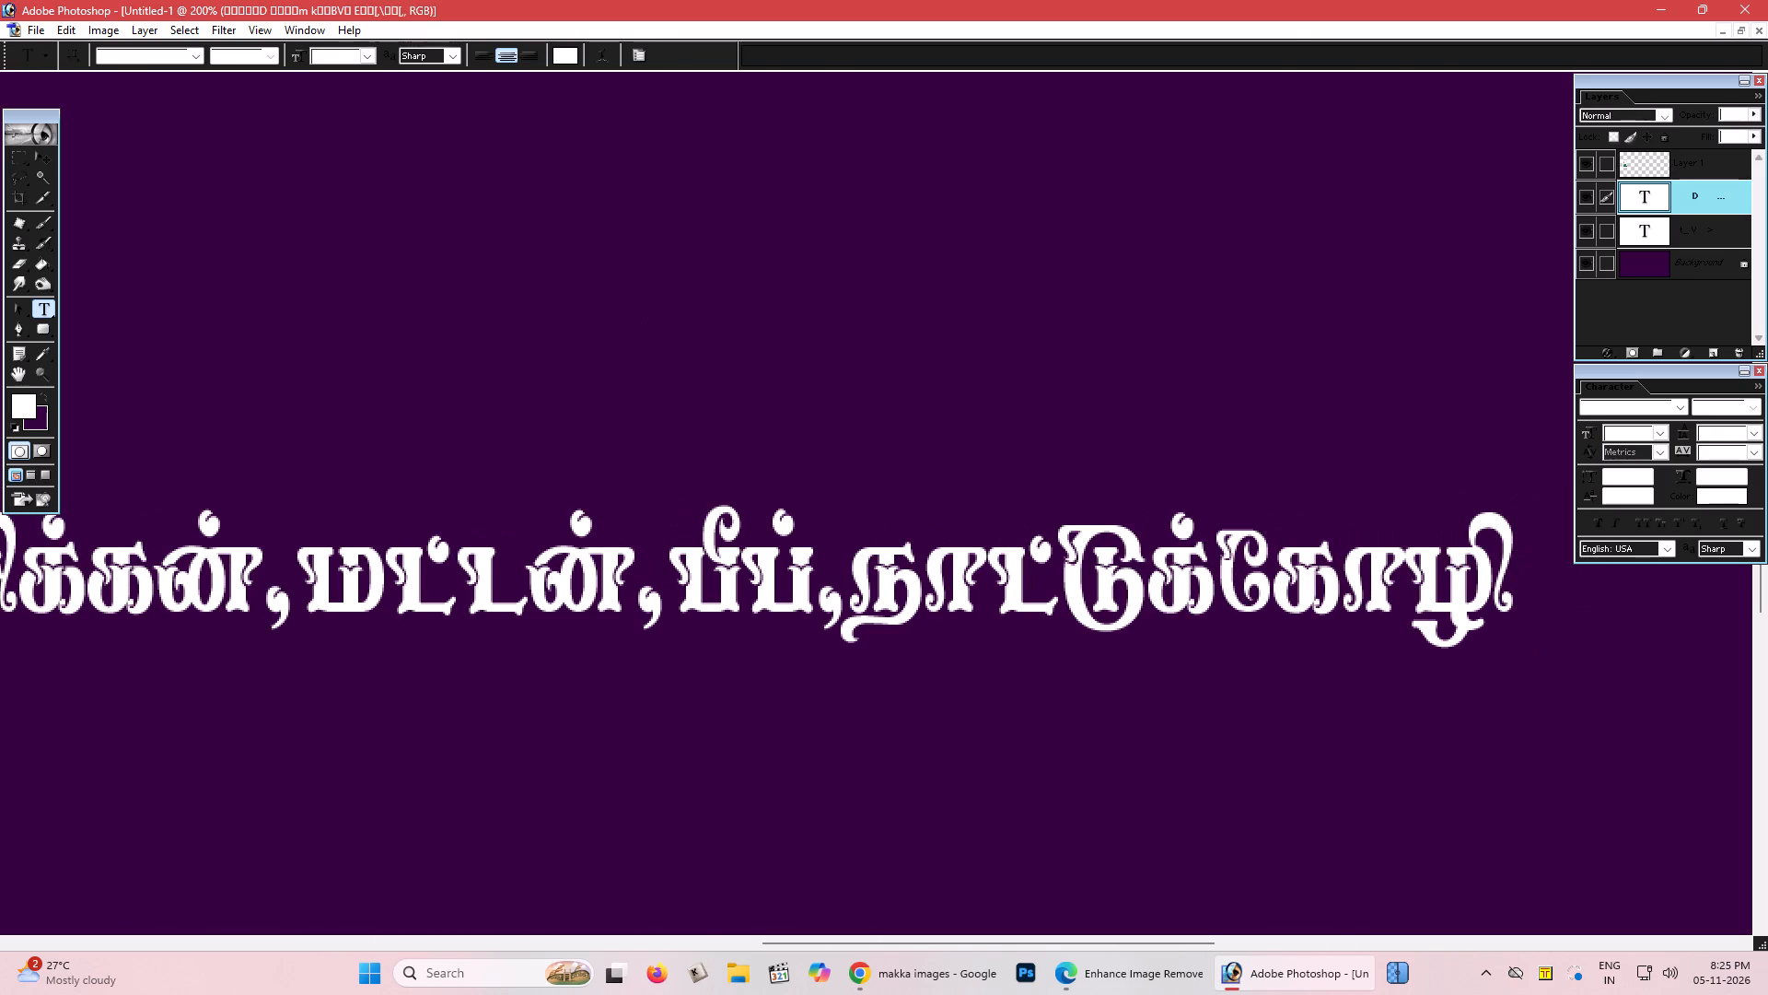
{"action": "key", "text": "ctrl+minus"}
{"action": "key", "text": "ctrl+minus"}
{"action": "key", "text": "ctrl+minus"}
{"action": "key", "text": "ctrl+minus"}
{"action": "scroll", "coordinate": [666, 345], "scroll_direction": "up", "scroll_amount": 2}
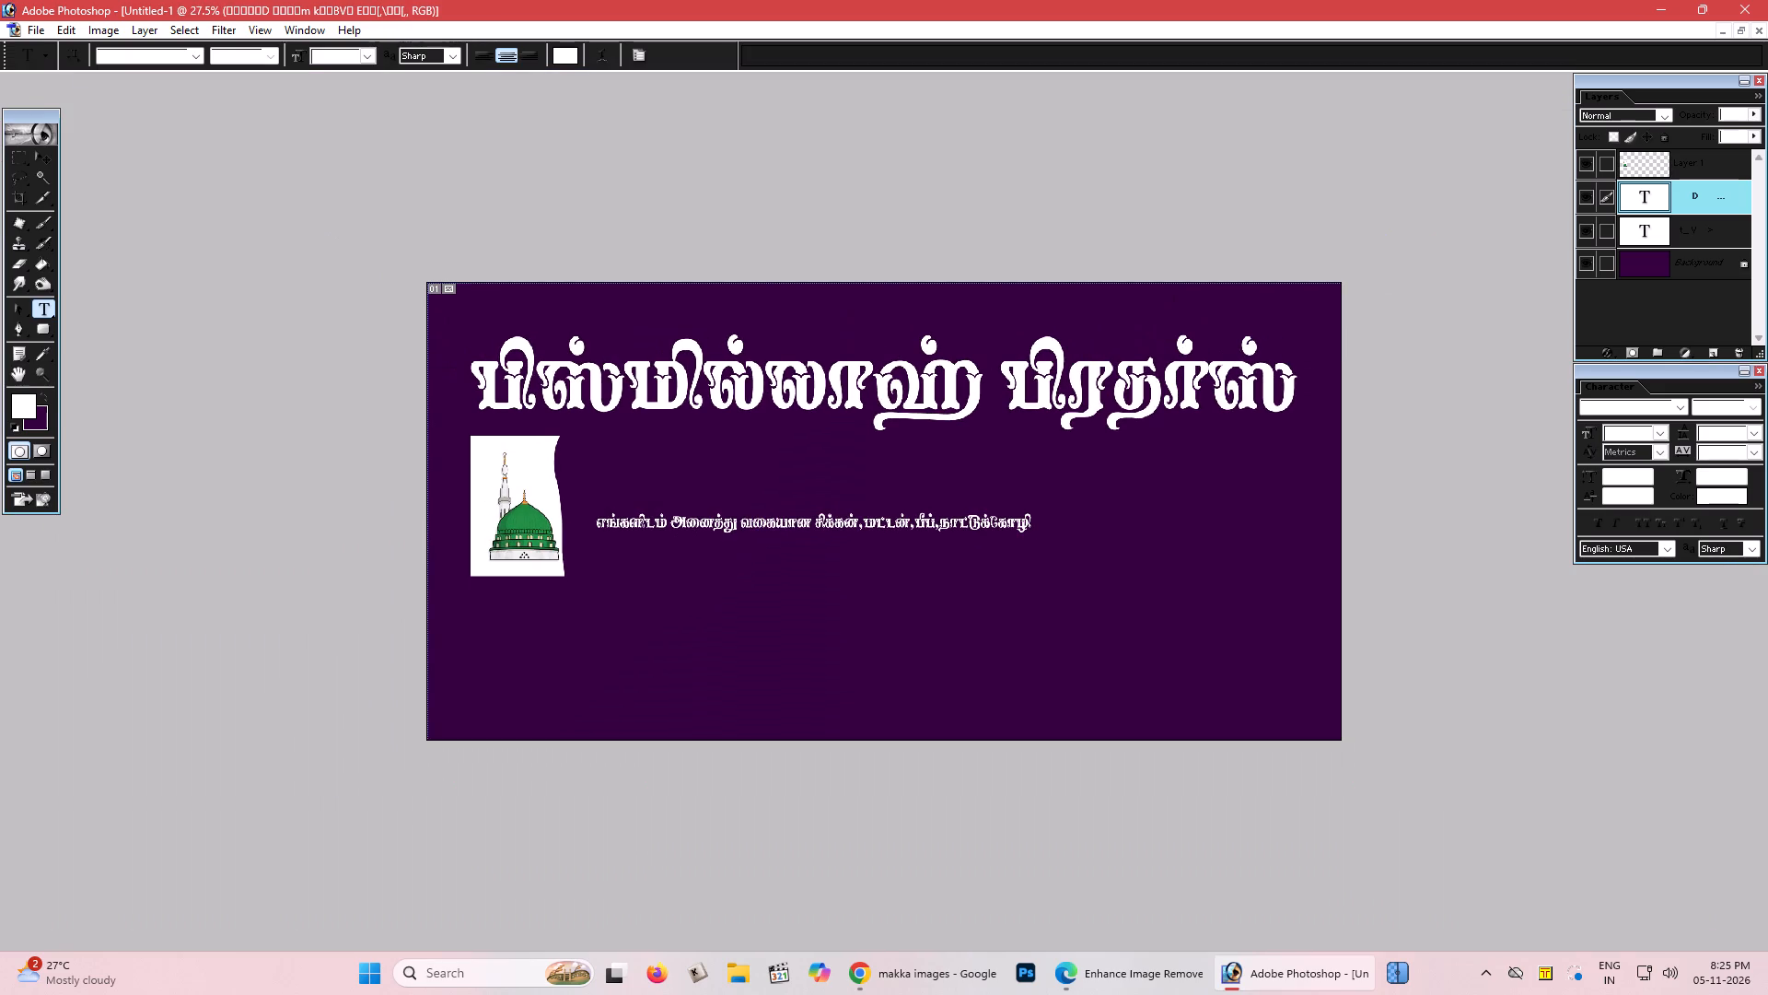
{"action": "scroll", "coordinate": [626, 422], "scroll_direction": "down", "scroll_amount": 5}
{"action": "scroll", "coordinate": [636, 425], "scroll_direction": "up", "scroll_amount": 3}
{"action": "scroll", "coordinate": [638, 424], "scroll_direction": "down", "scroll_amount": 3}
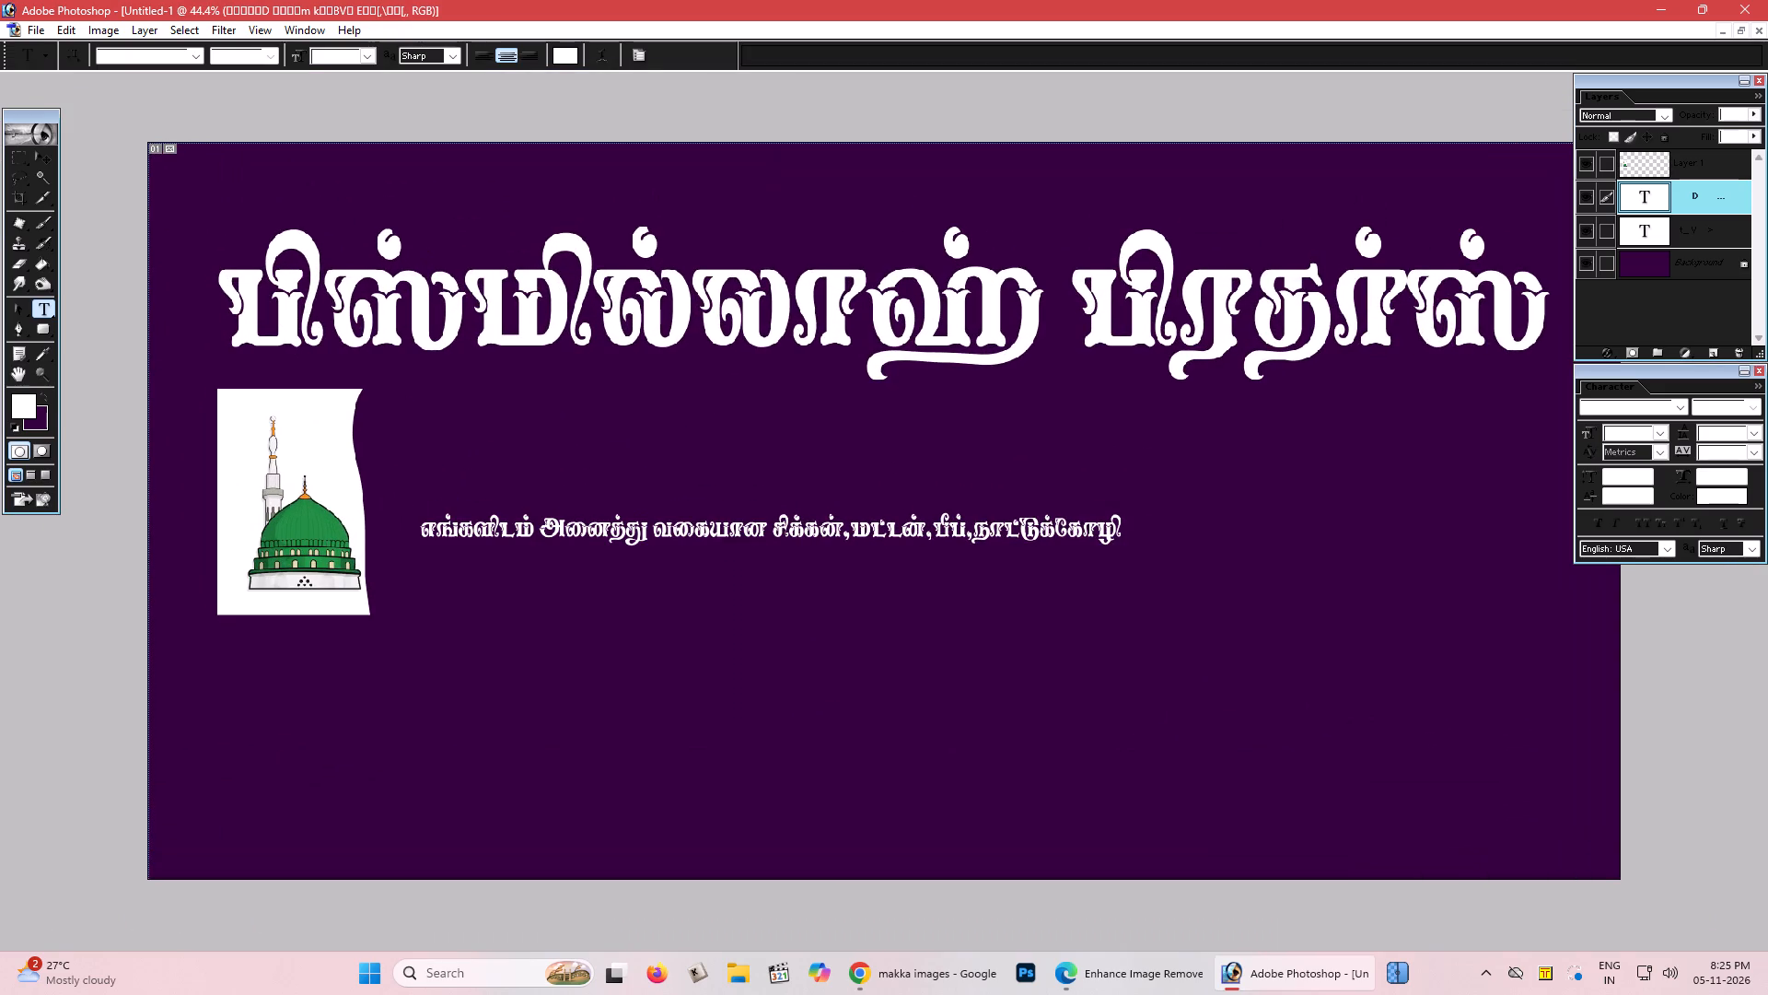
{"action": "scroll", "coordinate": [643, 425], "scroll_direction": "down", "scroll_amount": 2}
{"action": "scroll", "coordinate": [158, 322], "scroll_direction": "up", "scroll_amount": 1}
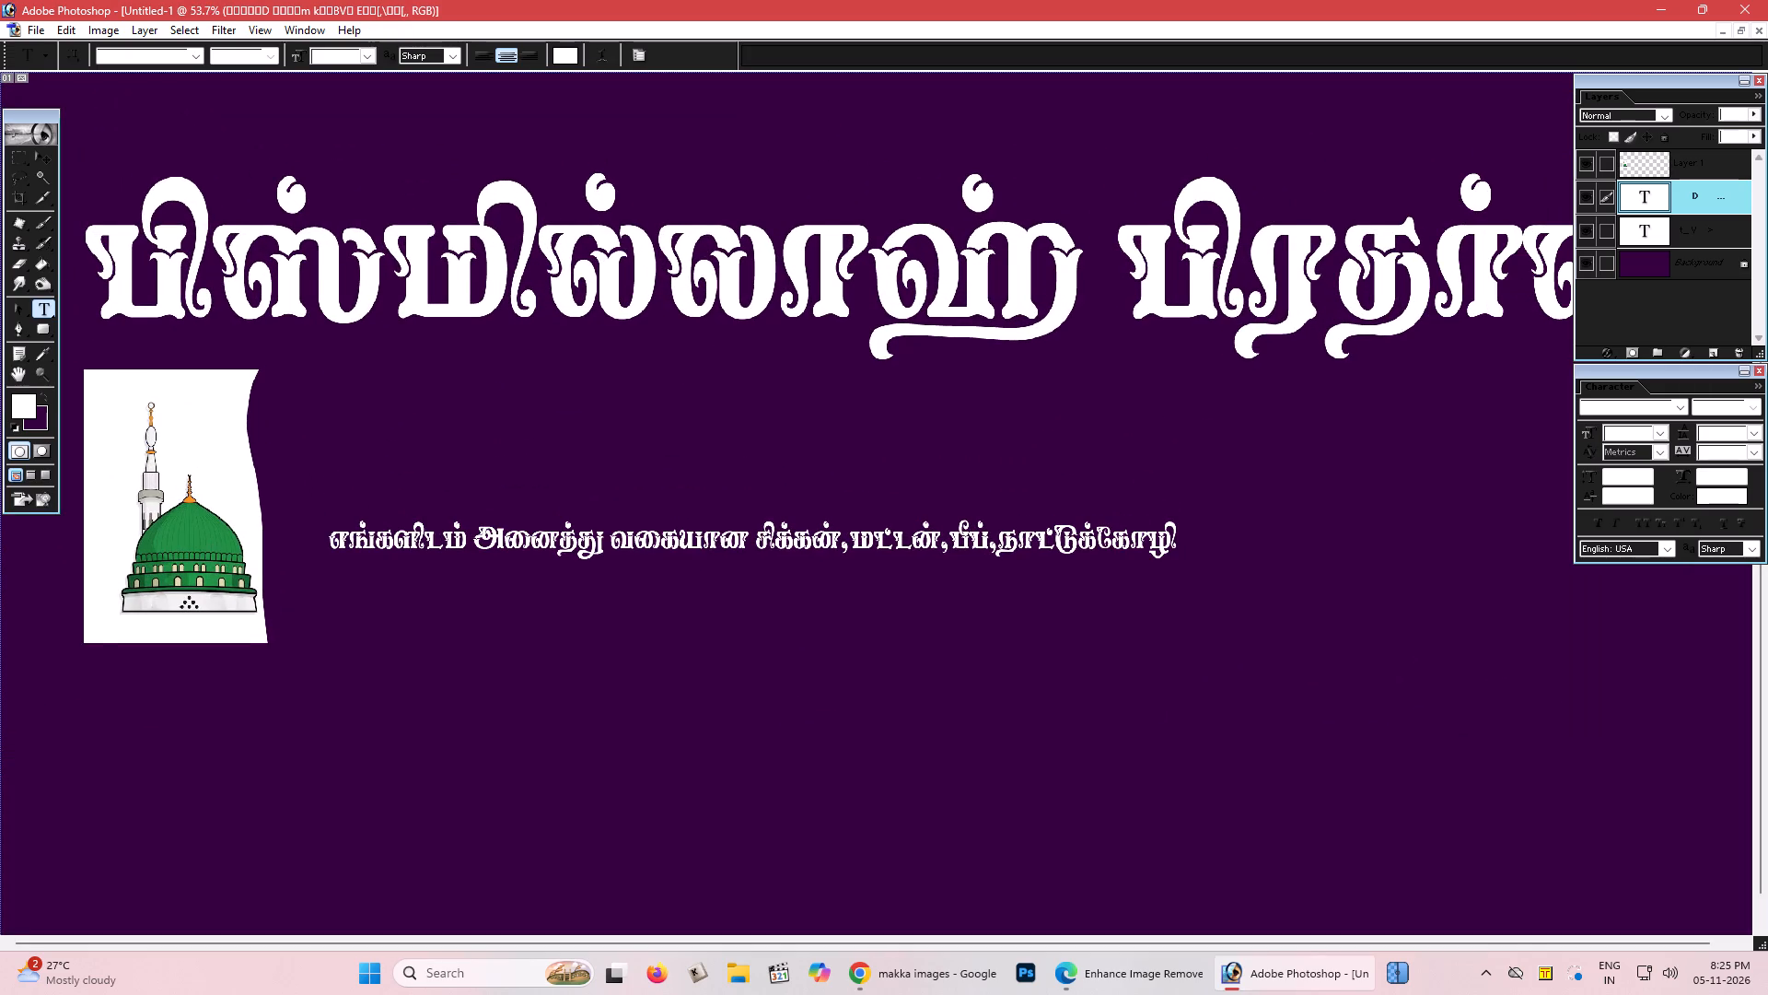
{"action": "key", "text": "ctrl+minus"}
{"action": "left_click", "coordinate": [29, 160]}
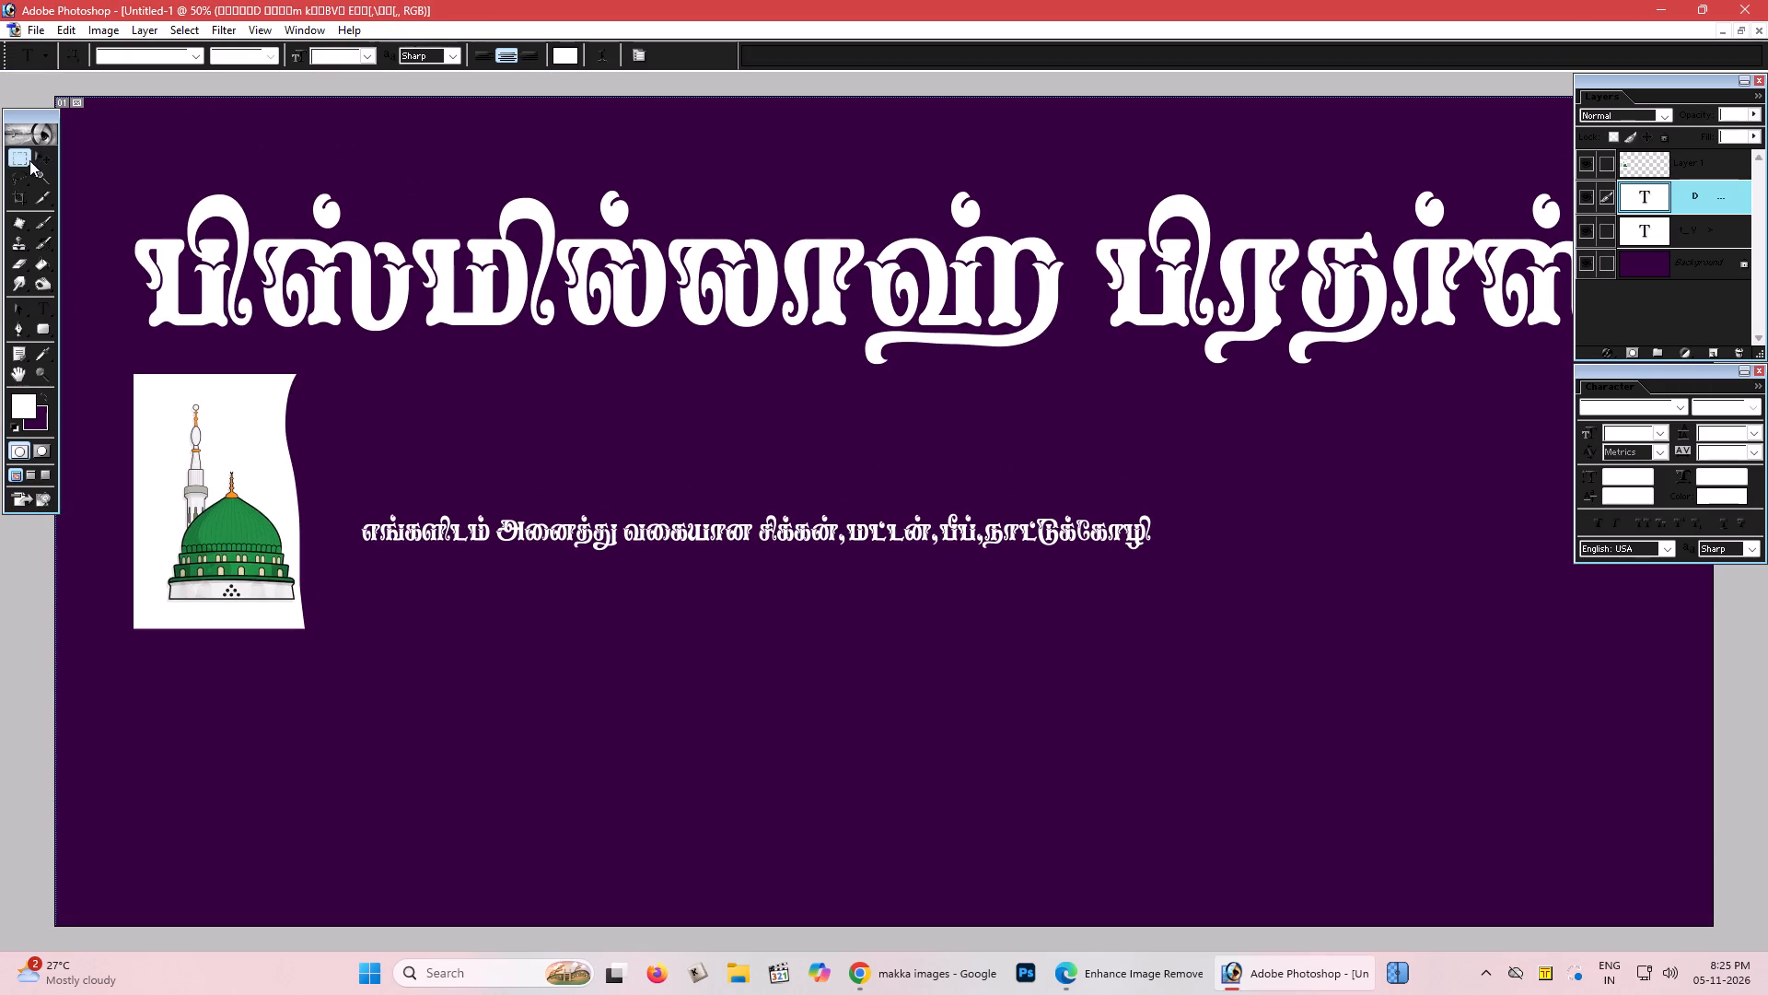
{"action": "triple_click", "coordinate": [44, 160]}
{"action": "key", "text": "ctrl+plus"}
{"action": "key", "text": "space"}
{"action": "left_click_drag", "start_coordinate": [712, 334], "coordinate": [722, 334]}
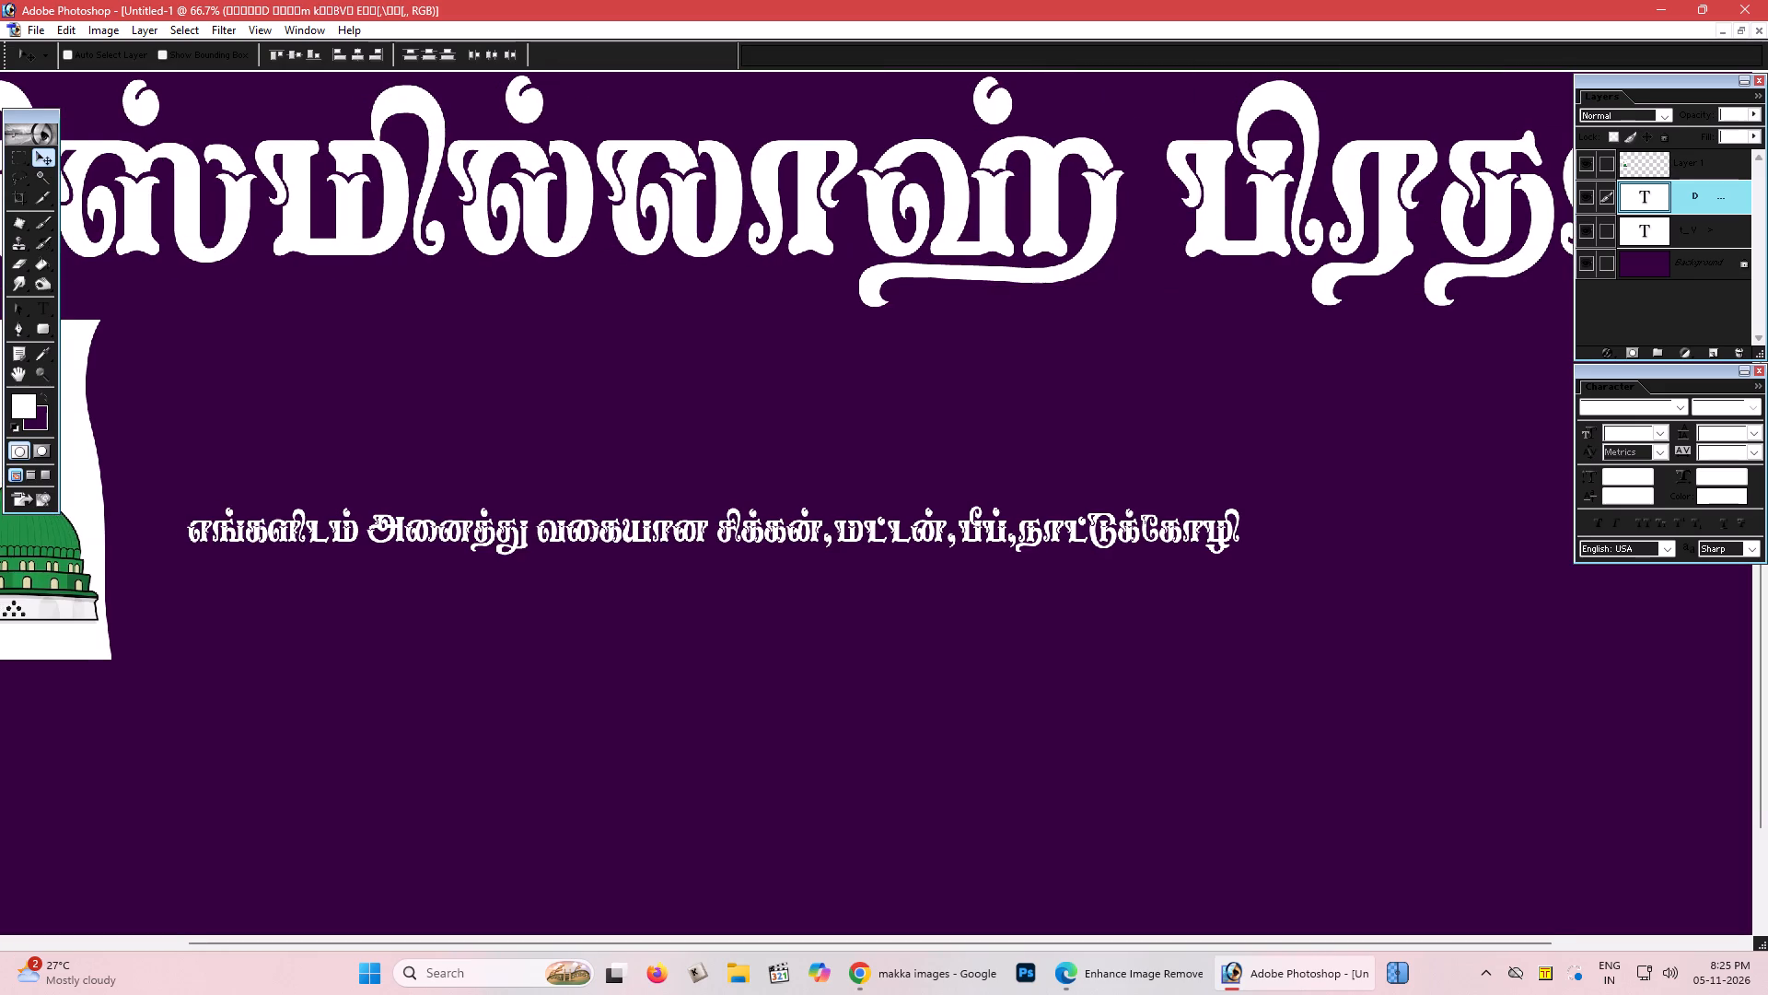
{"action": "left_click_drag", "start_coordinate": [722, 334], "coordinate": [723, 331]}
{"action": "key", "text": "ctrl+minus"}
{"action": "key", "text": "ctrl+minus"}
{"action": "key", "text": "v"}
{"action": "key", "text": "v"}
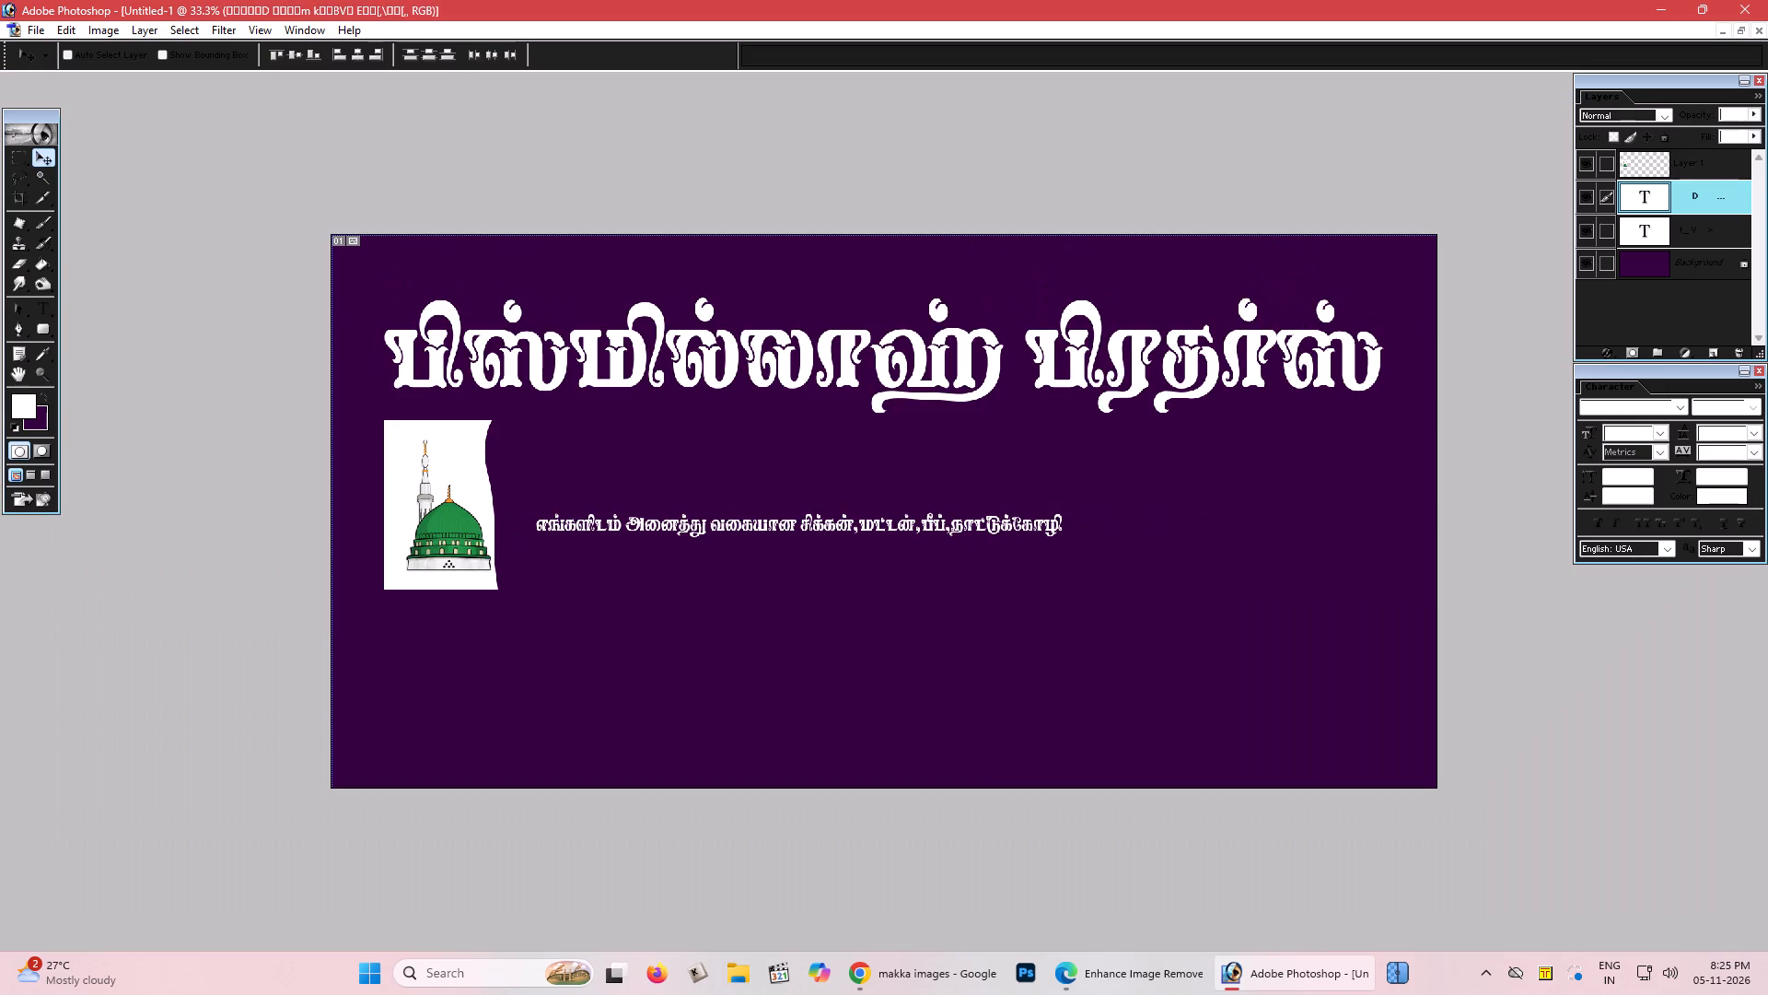
Turn off the Tamil typing by switching to No Keyman Keyboard.
{"action": "left_click", "coordinate": [1536, 974]}
{"action": "left_click", "coordinate": [1542, 931]}
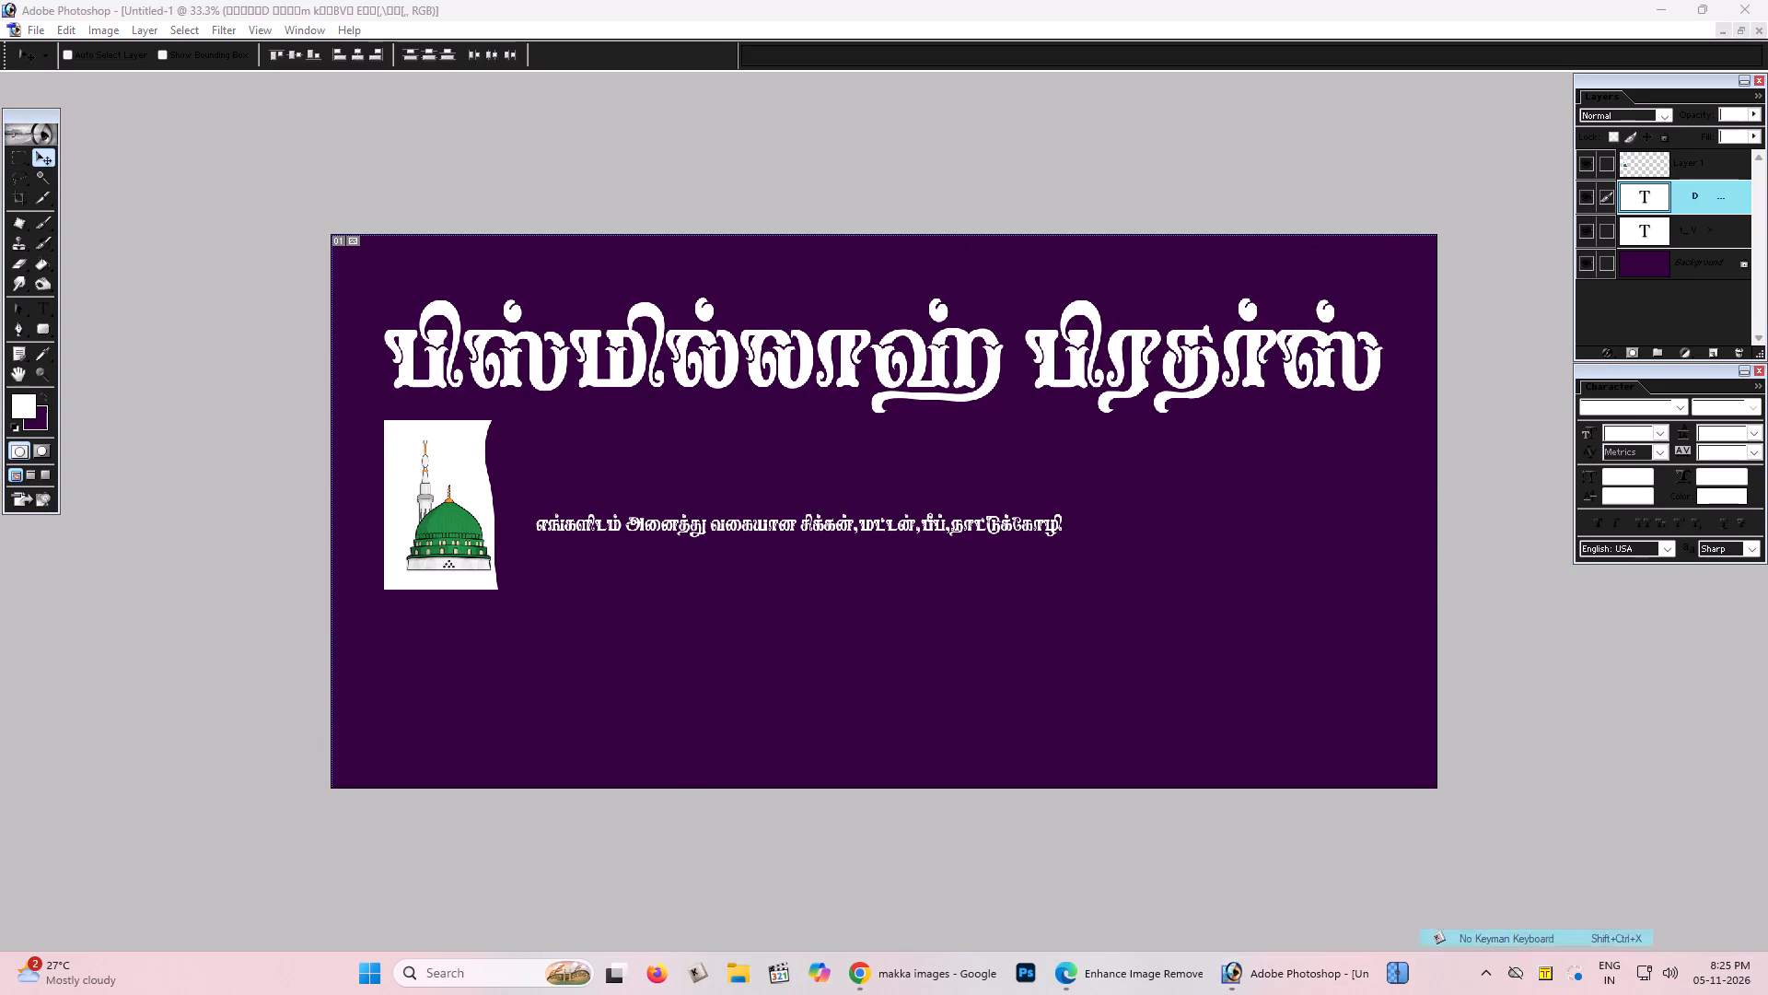
Switch to Edge, open the generated Kaaba picture with two minarets at large size and copy the image.
{"action": "key", "text": "alt+Tab"}
{"action": "scroll", "coordinate": [797, 471], "scroll_direction": "up", "scroll_amount": 2}
{"action": "left_click", "coordinate": [797, 471]}
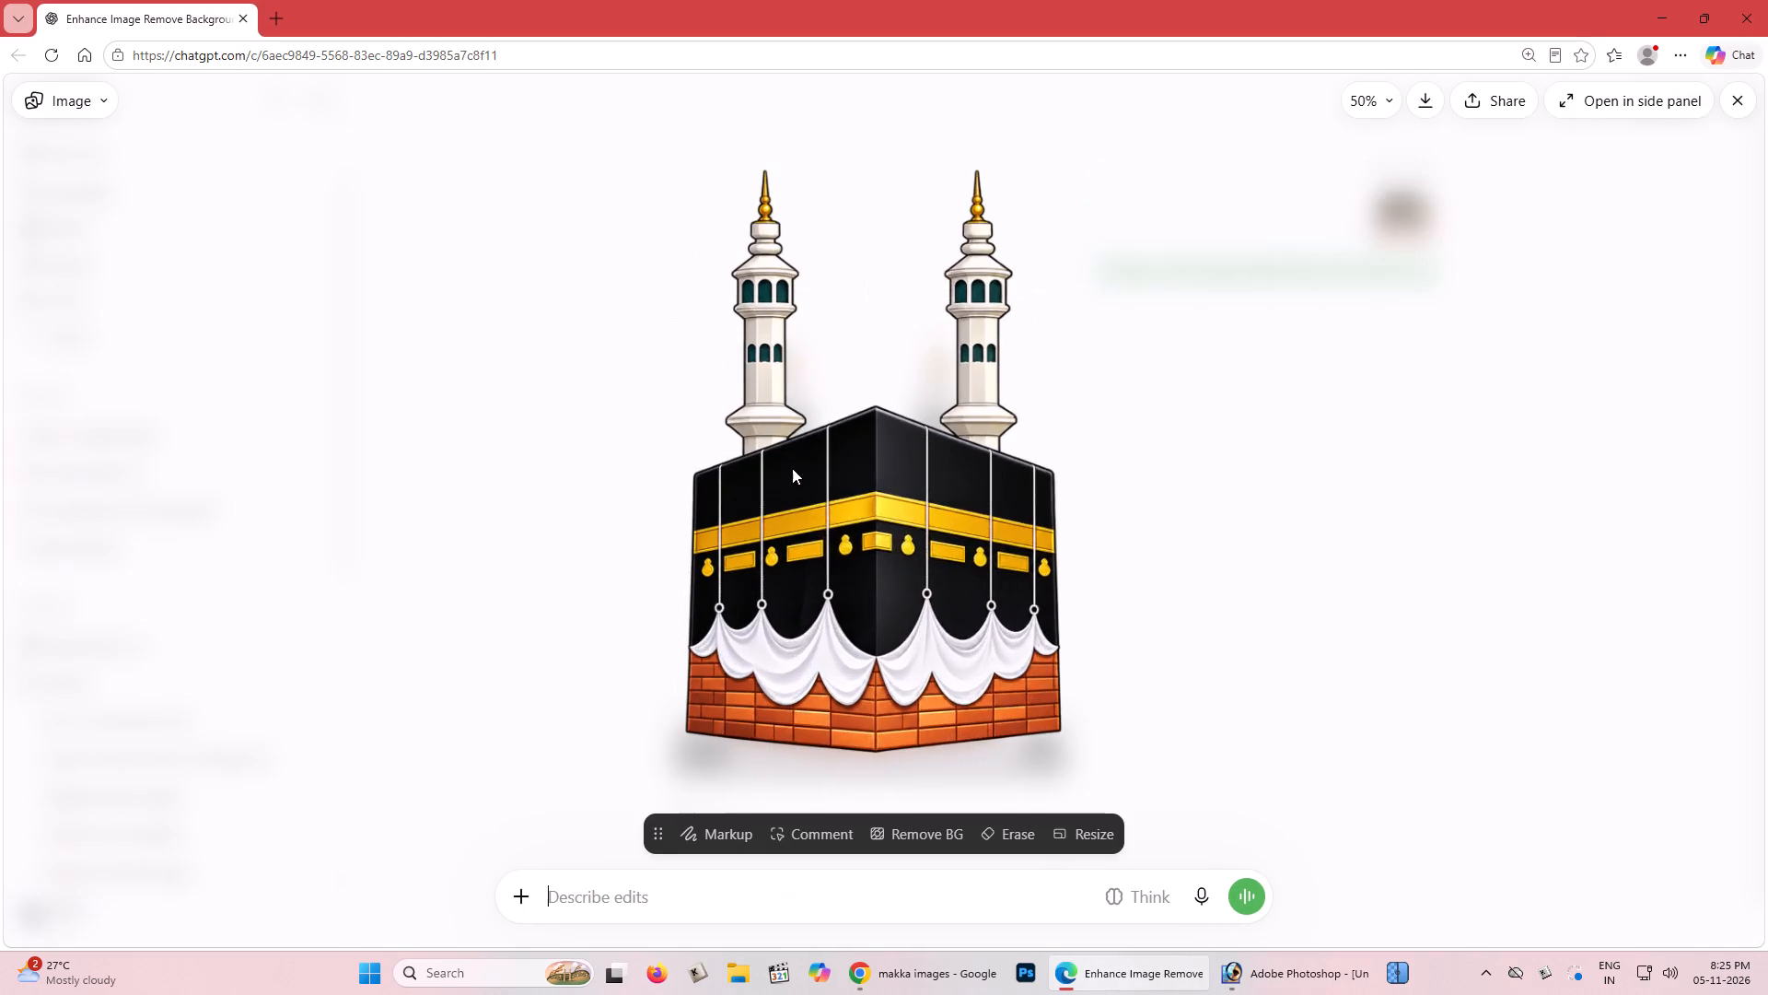
{"action": "right_click", "coordinate": [782, 465]}
{"action": "left_click", "coordinate": [874, 550]}
{"action": "right_click", "coordinate": [860, 495]}
{"action": "left_click", "coordinate": [924, 581]}
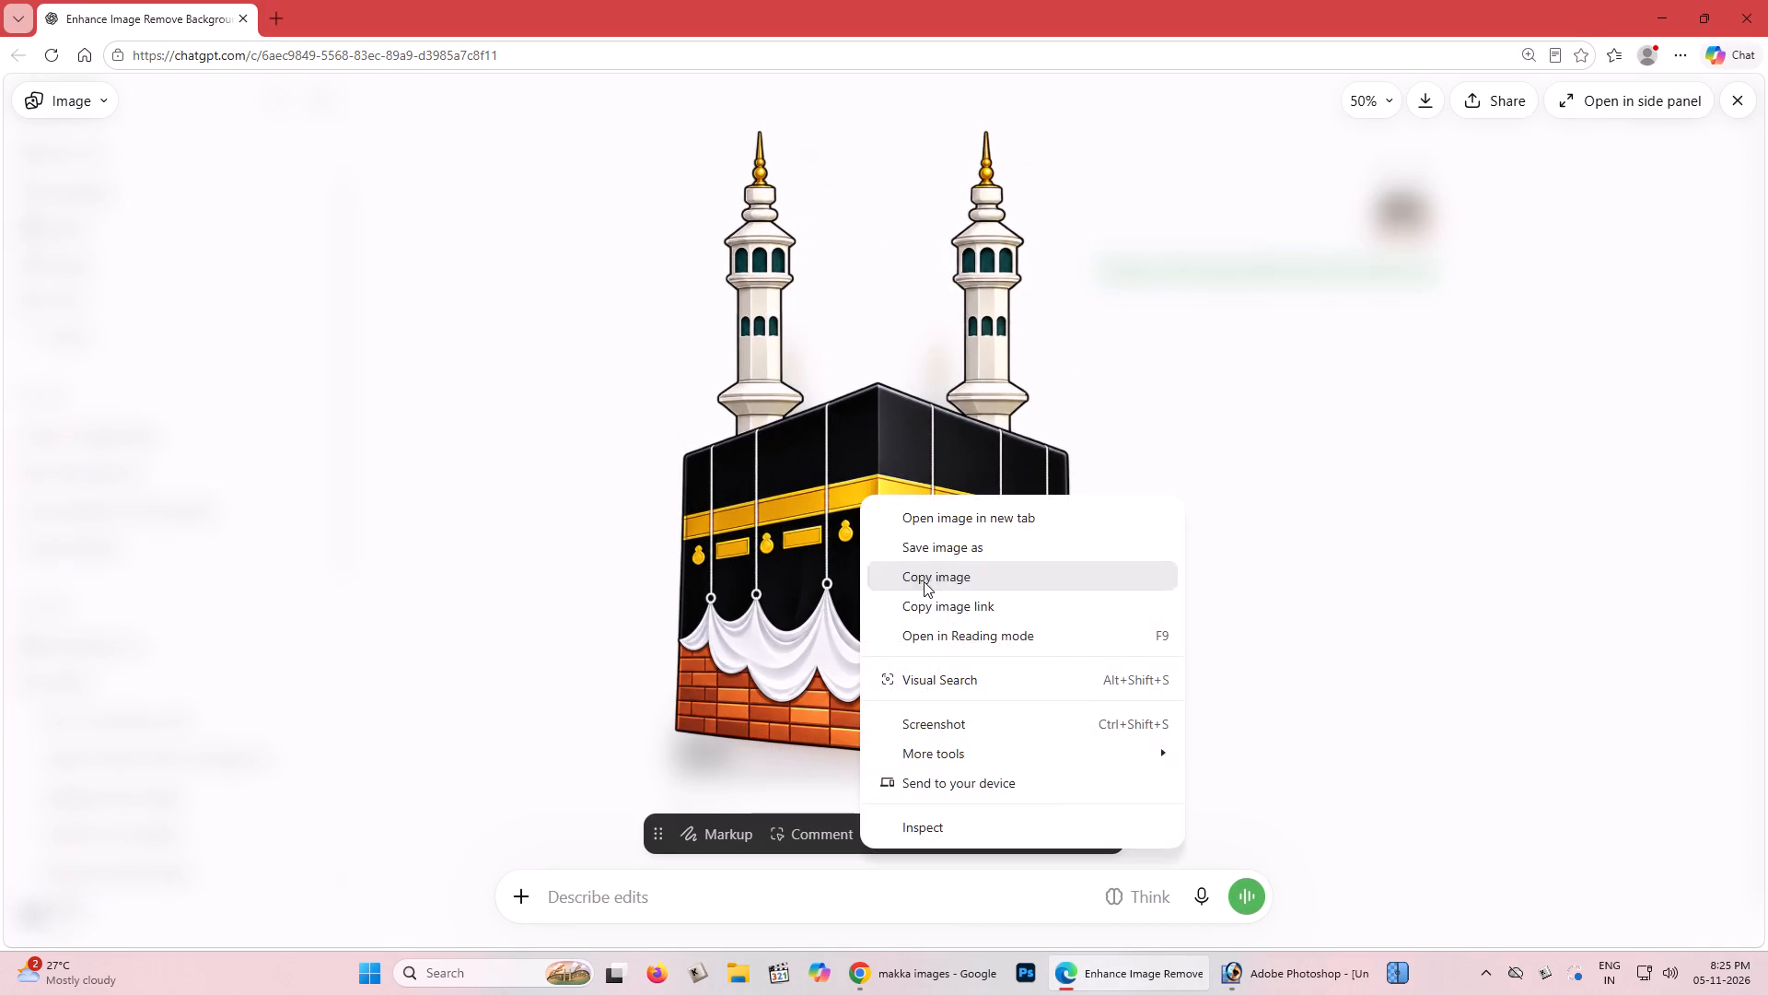
{"action": "right_click", "coordinate": [912, 527]}
{"action": "left_click", "coordinate": [965, 612]}
{"action": "right_click", "coordinate": [874, 547]}
{"action": "left_click", "coordinate": [940, 626]}
{"action": "key", "text": "alt+Tab"}
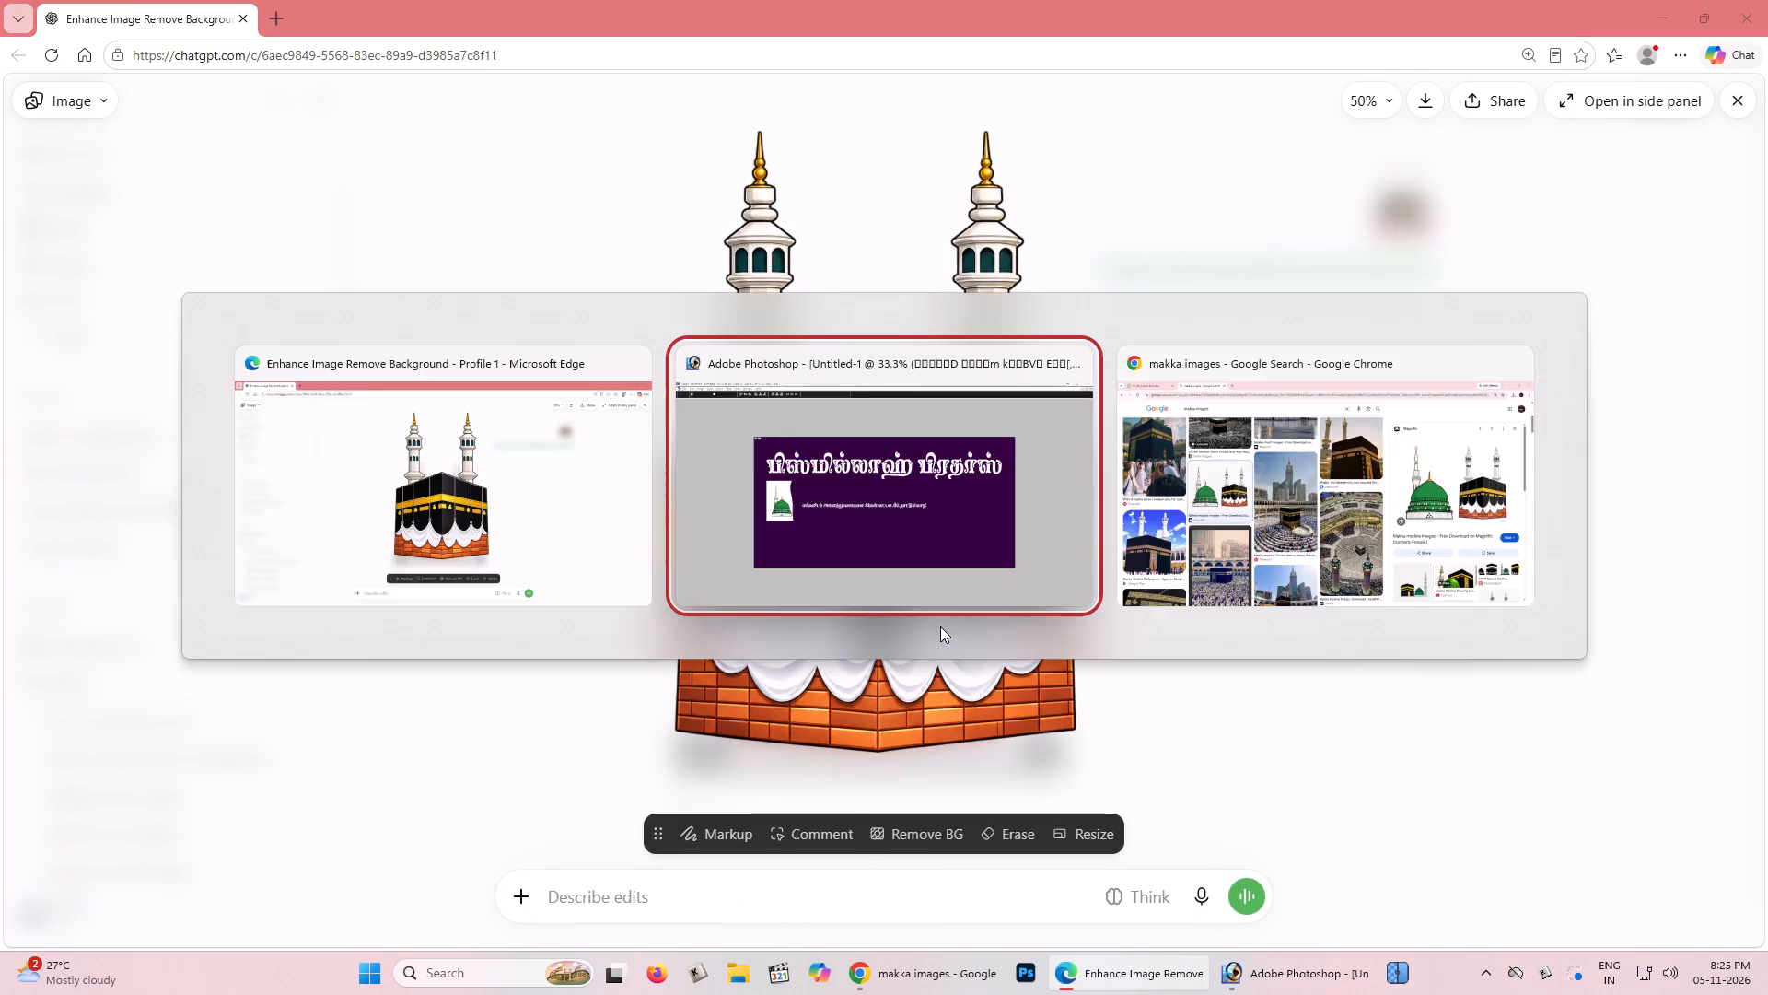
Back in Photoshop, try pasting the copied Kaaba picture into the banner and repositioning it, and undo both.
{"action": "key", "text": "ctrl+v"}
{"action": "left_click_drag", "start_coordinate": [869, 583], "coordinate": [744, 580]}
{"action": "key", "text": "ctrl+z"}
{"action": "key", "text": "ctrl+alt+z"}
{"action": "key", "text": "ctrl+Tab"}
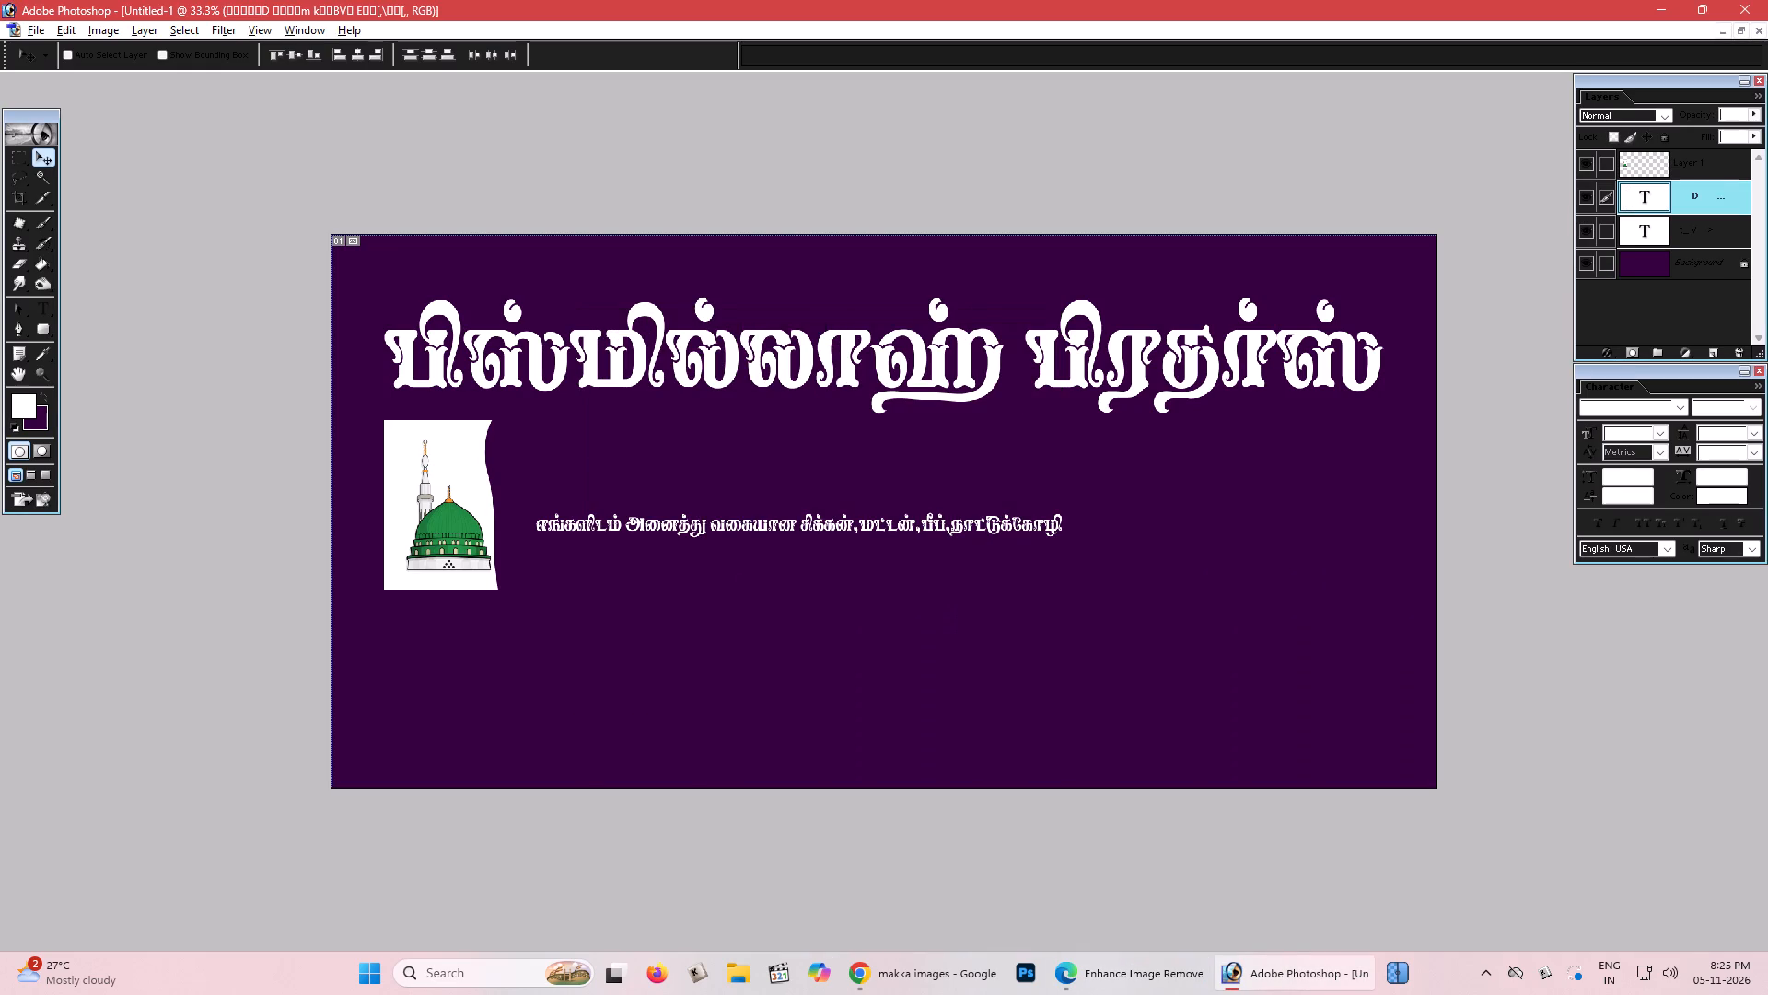
Switch to Edge, save the generated Kaaba picture, and open the downloaded PNG in Photoshop.
{"action": "key", "text": "alt+Tab"}
{"action": "right_click", "coordinate": [957, 555]}
{"action": "left_click", "coordinate": [997, 593]}
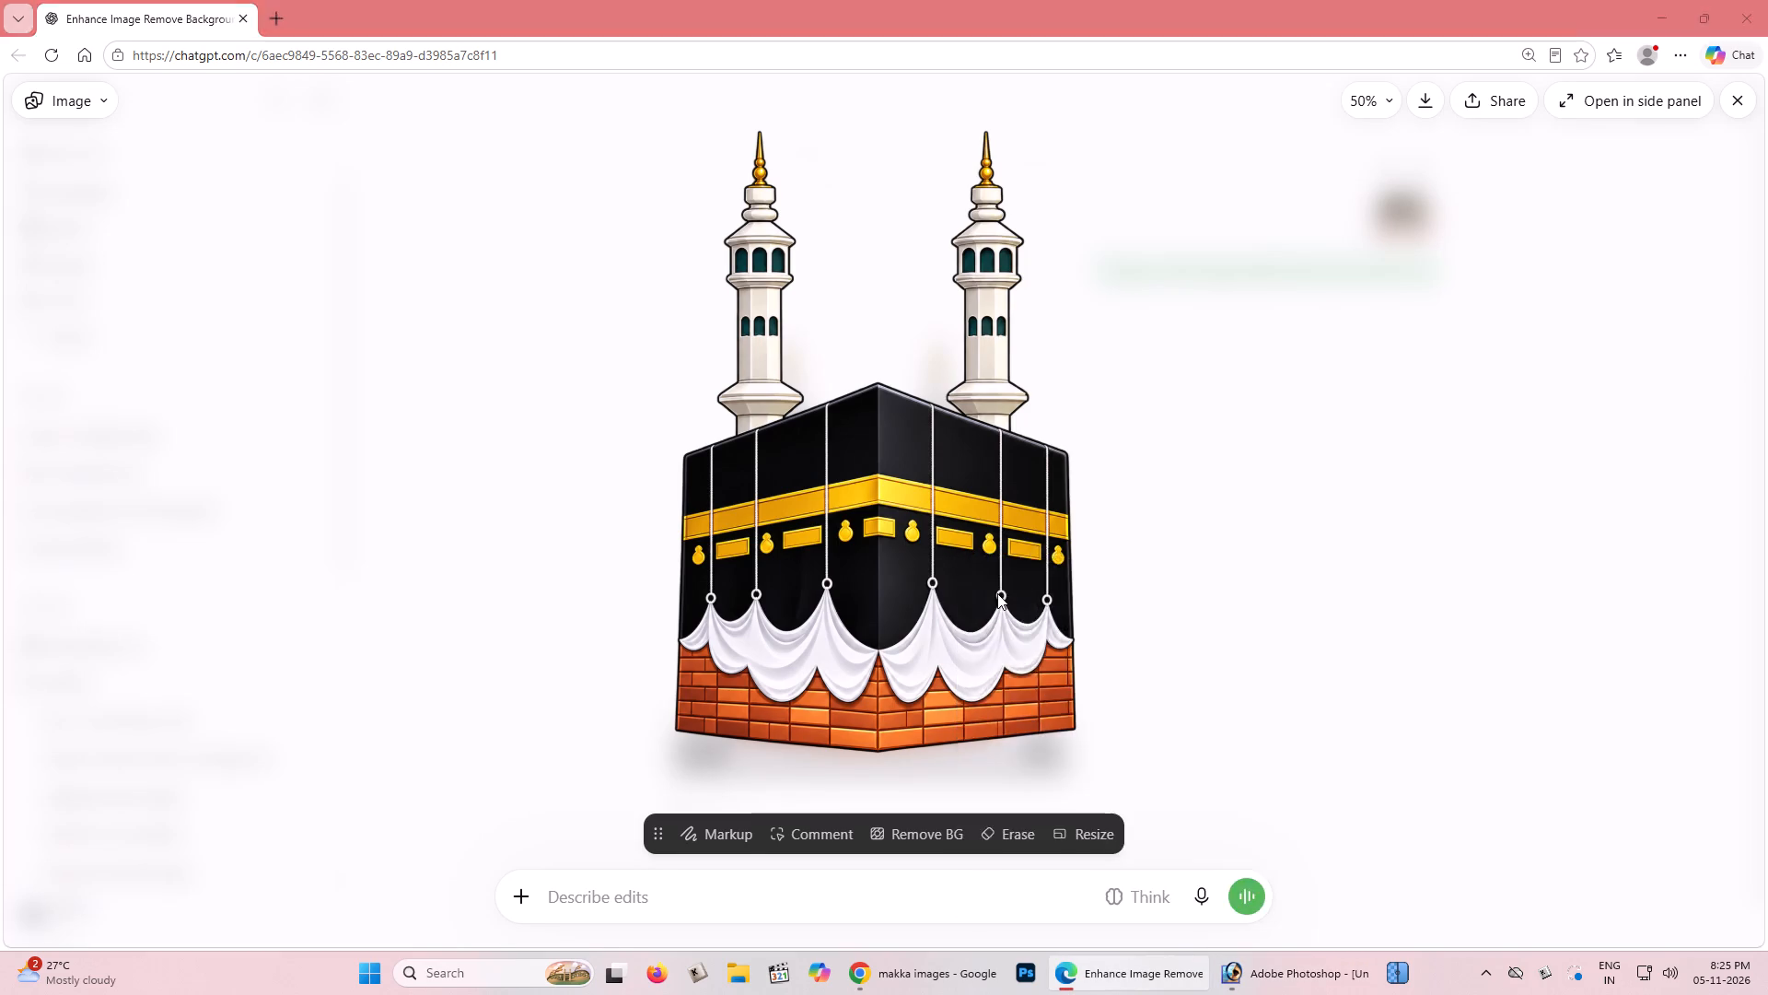
{"action": "key", "text": "Return"}
{"action": "left_click_drag", "start_coordinate": [1514, 140], "coordinate": [1222, 174]}
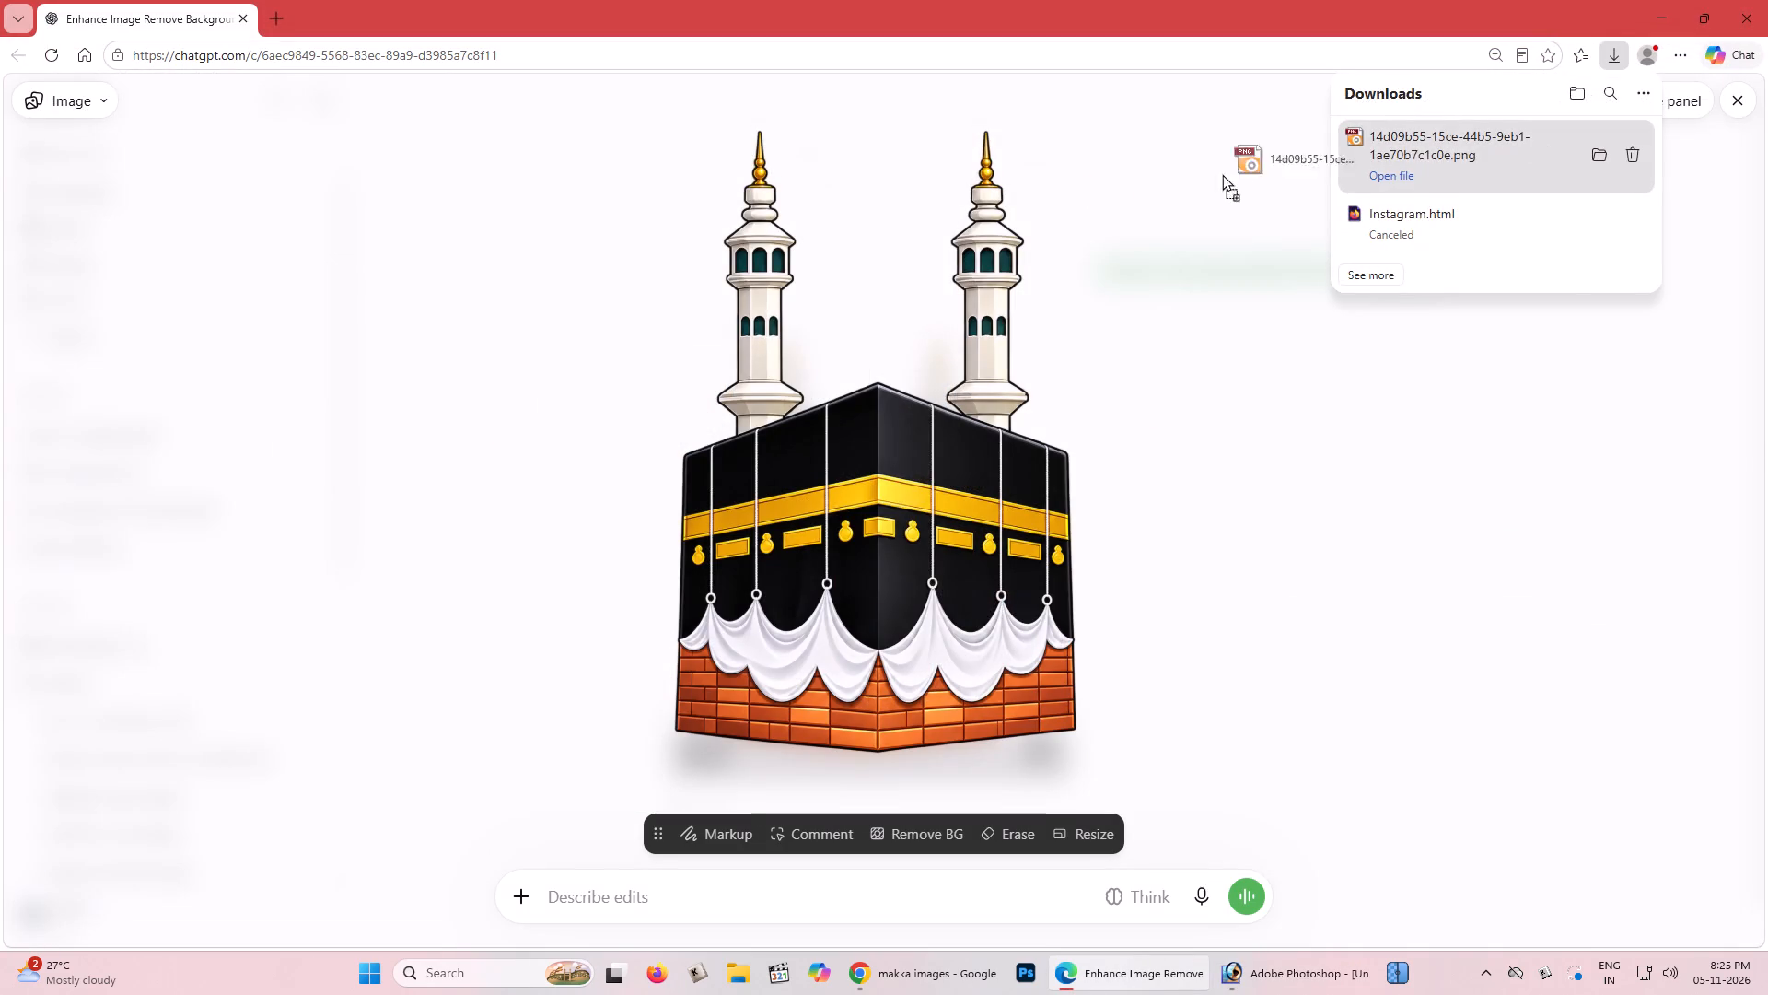
{"action": "left_click_drag", "start_coordinate": [1222, 174], "coordinate": [963, 286]}
{"action": "key", "text": "alt+Tab"}
Cut the whole Kaaba picture from its document and close that file without saving changes.
{"action": "key", "text": "ctrl+a"}
{"action": "key", "text": "ctrl+x"}
{"action": "key", "text": "ctrl+w"}
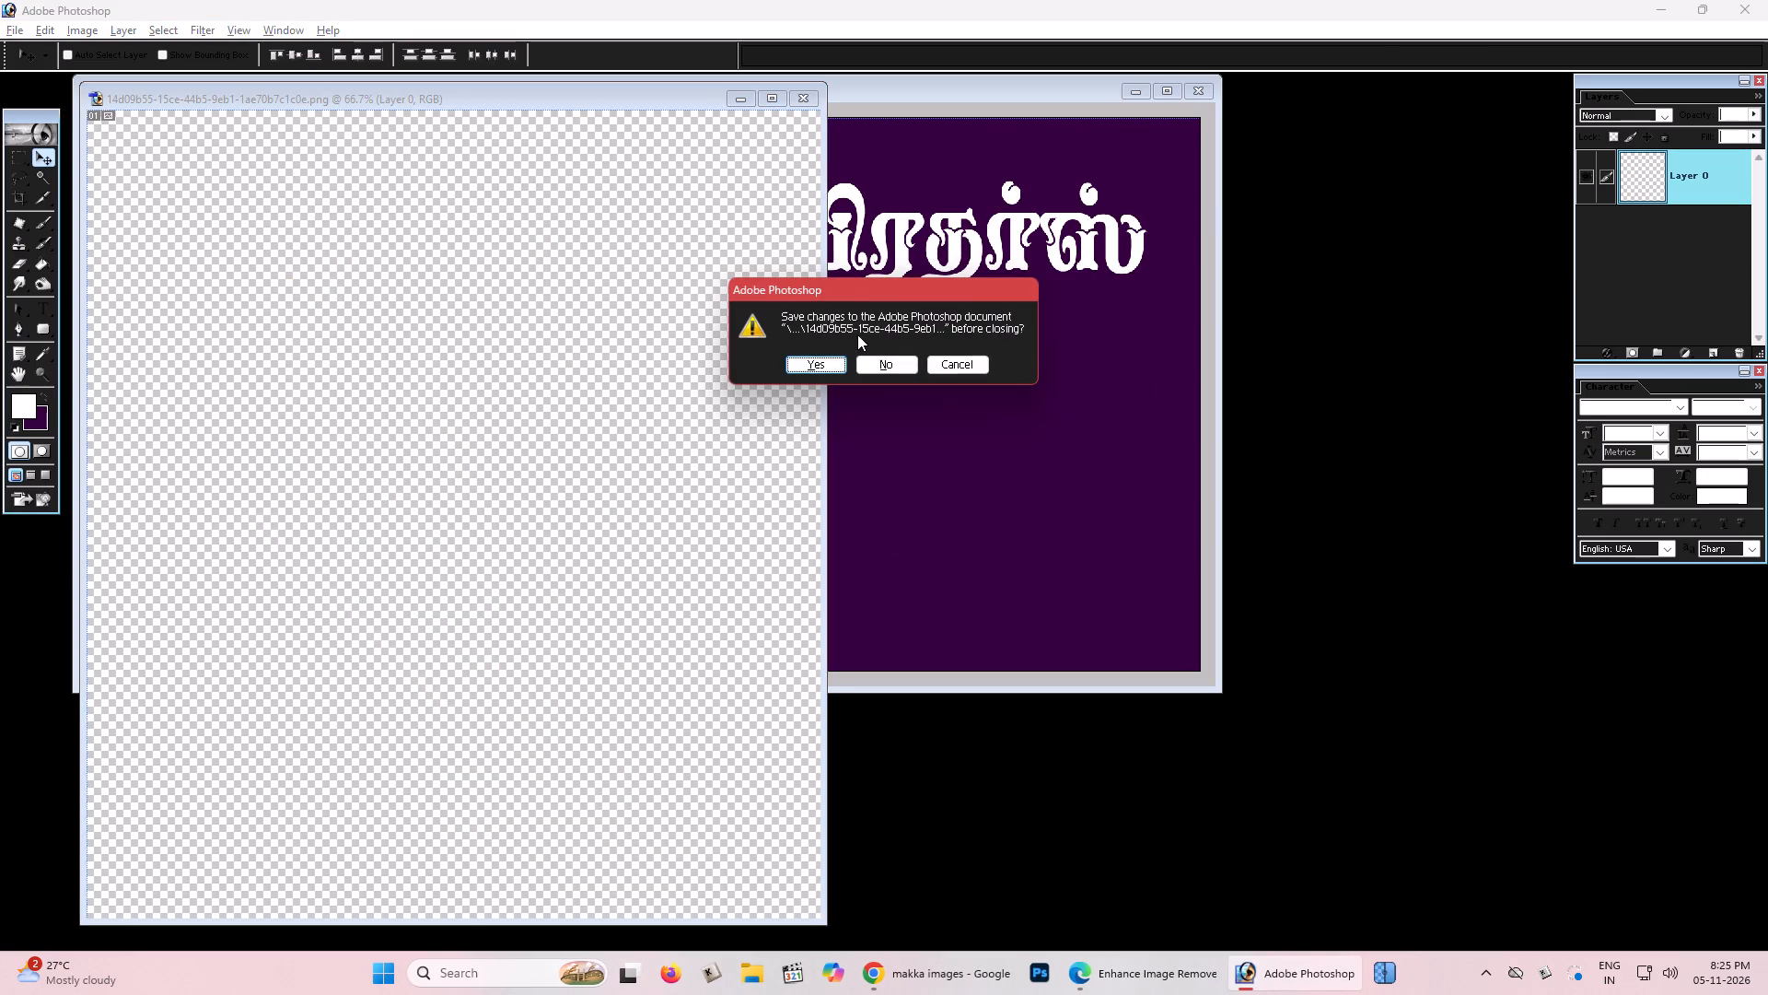
{"action": "left_click", "coordinate": [883, 366]}
Paste the Kaaba picture into the banner and move it over the first part of the heading.
{"action": "key", "text": "ctrl+v"}
{"action": "key", "text": "f"}
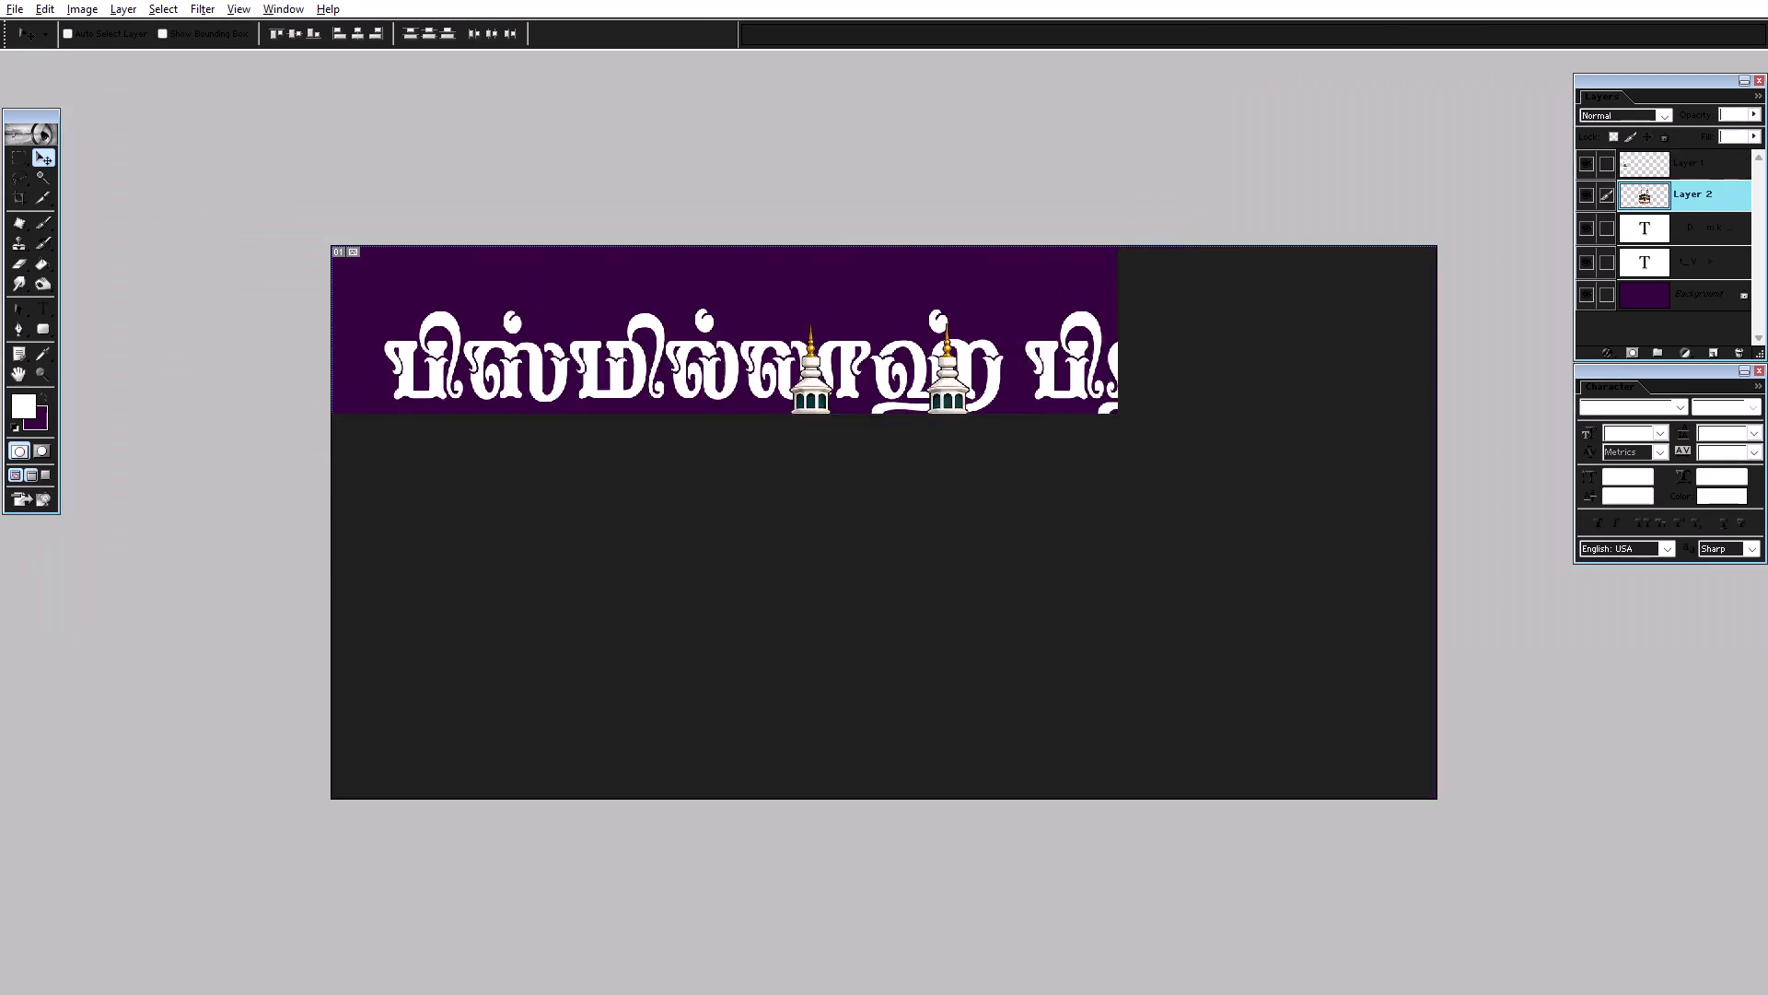
{"action": "key", "text": "ctrl+plus"}
{"action": "left_click_drag", "start_coordinate": [835, 455], "coordinate": [493, 392]}
Select the green-domed Madina picture's layer and cut the picture out of the banner.
{"action": "right_click", "coordinate": [214, 413]}
{"action": "left_click", "coordinate": [230, 421]}
{"action": "left_click_drag", "start_coordinate": [232, 421], "coordinate": [616, 469]}
{"action": "key", "text": "ctrl+a"}
{"action": "key", "text": "ctrl+x"}
{"action": "key", "text": "alt+Tab"}
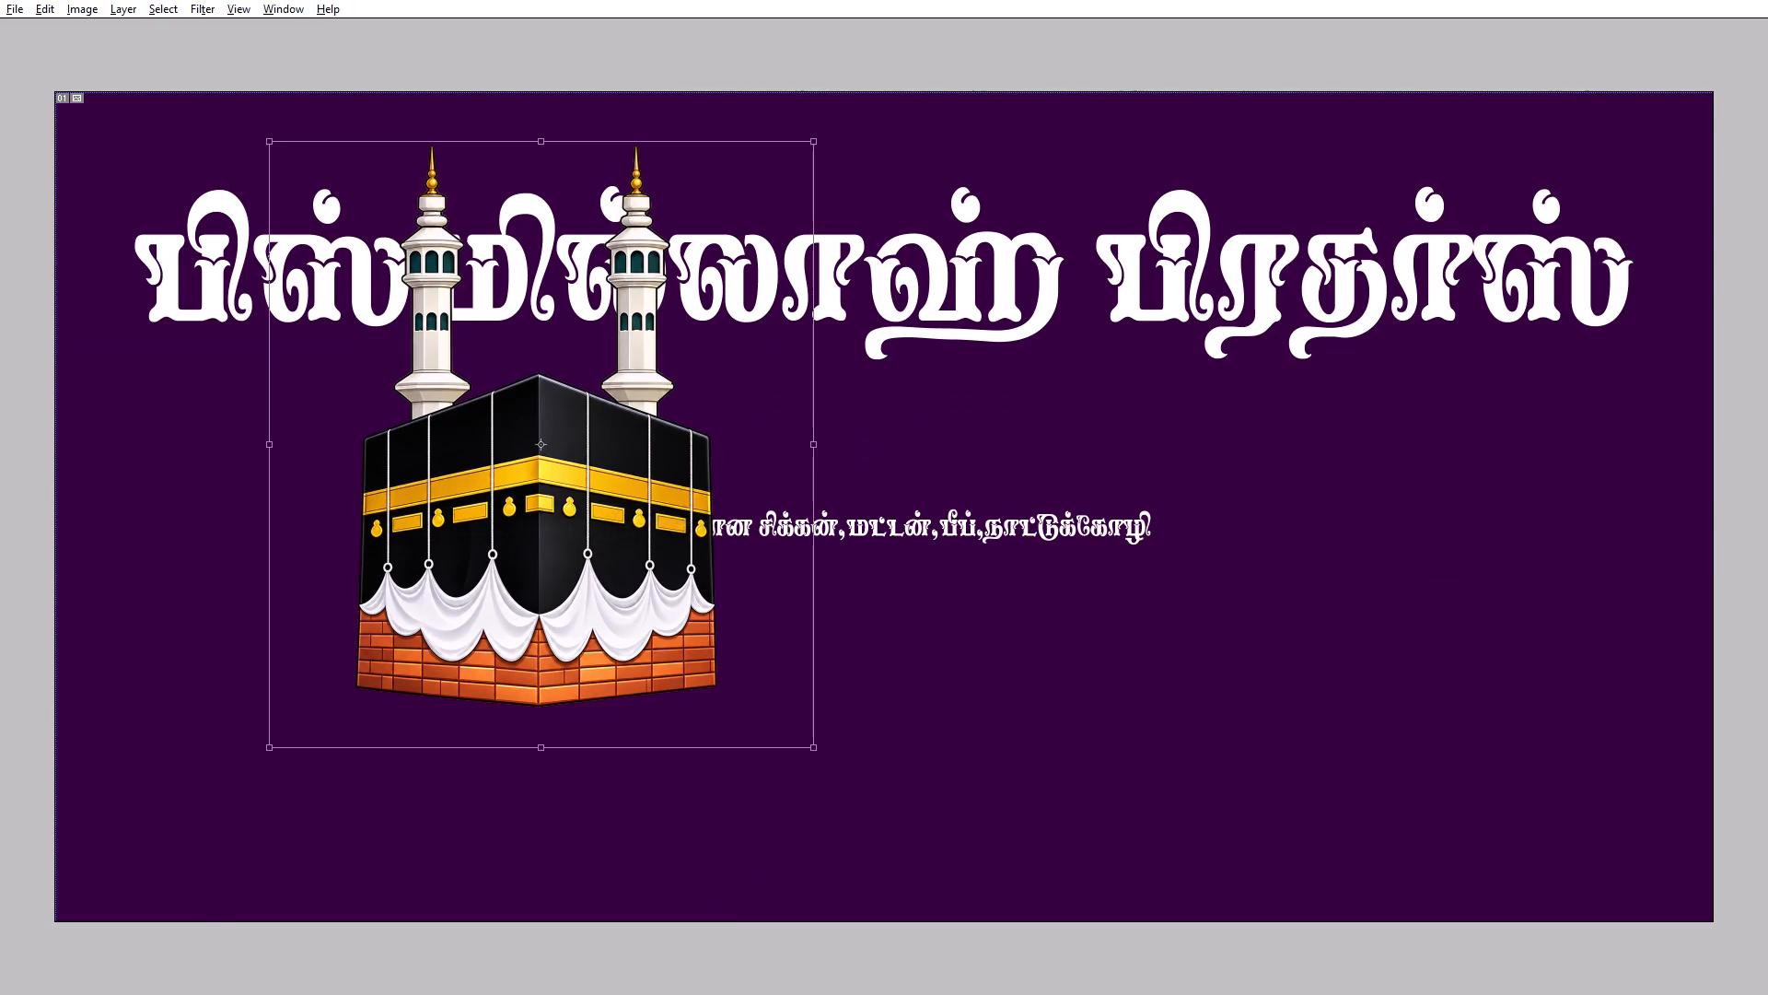
{"action": "left_click_drag", "start_coordinate": [814, 135], "coordinate": [719, 297], "text": "alt+shift"}
{"action": "double_click", "coordinate": [548, 416]}
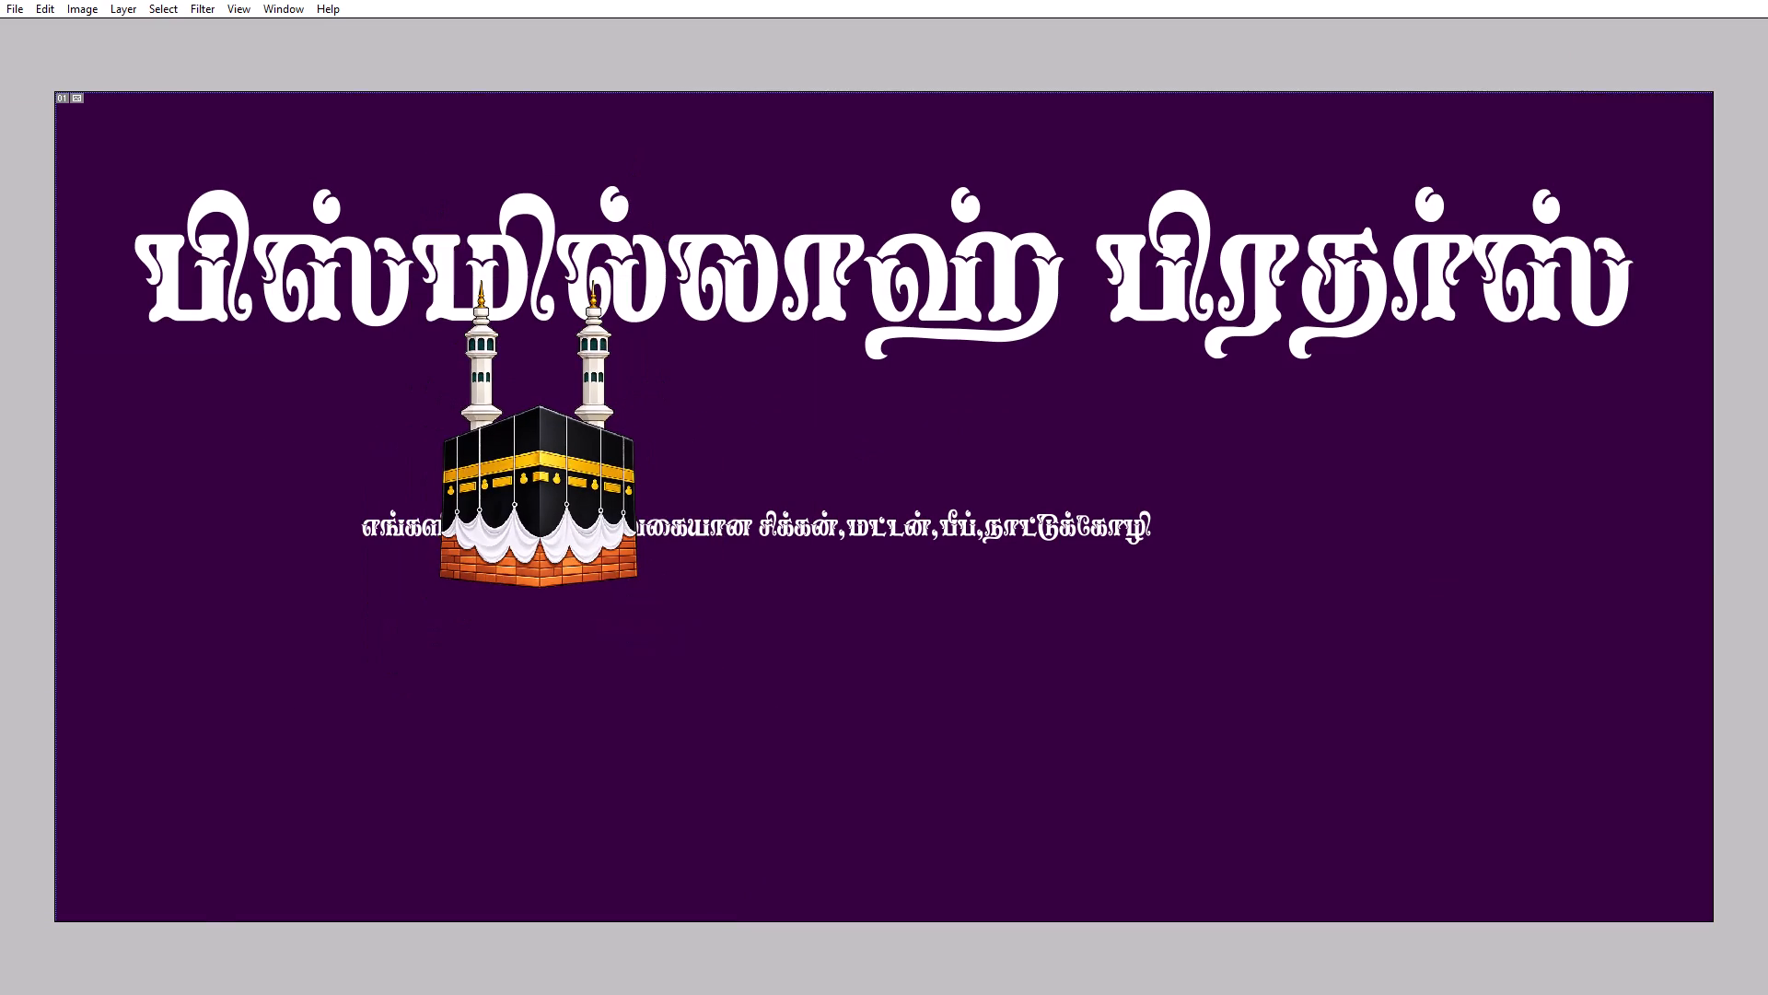
{"action": "key", "text": "ctrl+Return"}
Move the Kaaba picture to the banner's upper left corner, over the heading's first letter.
{"action": "key", "text": "space"}
{"action": "key", "text": "ctrl+plus"}
{"action": "key", "text": "space"}
{"action": "key", "text": "space"}
{"action": "key", "text": "space"}
{"action": "key", "text": "space"}
{"action": "key", "text": "space"}
{"action": "key", "text": "space"}
{"action": "key", "text": "space"}
{"action": "left_click_drag", "start_coordinate": [548, 416], "coordinate": [1269, 591]}
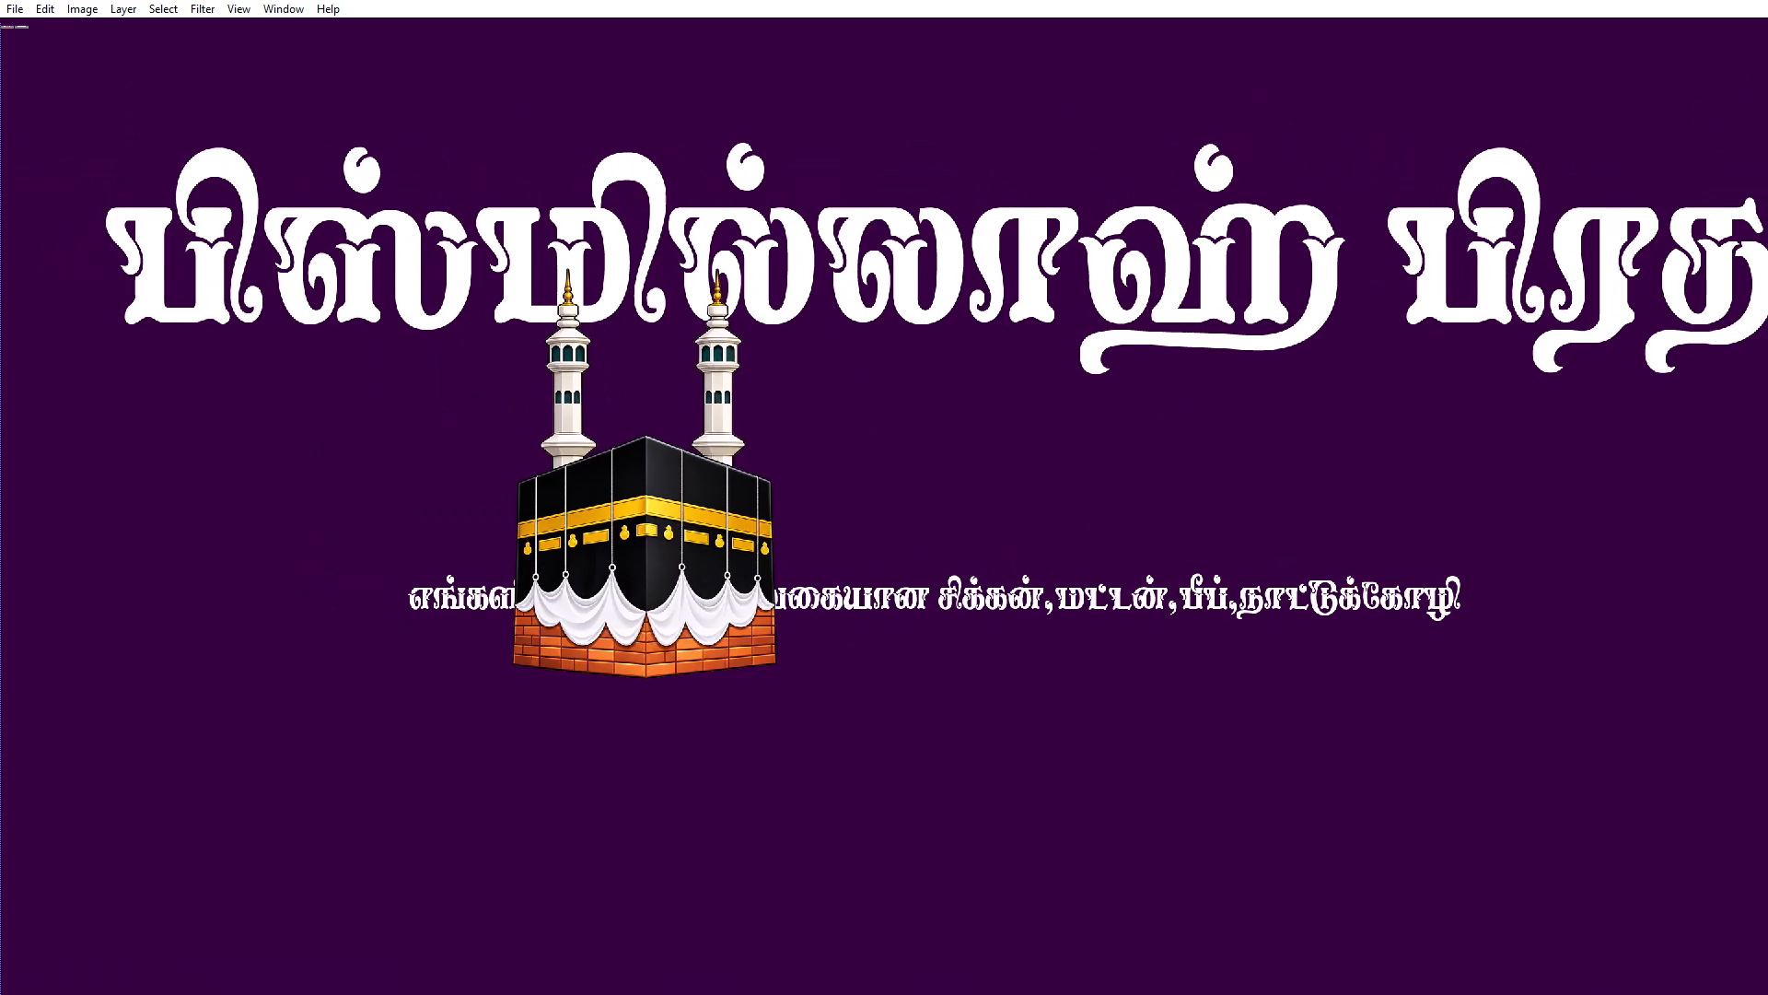
{"action": "left_click_drag", "start_coordinate": [715, 591], "coordinate": [221, 454]}
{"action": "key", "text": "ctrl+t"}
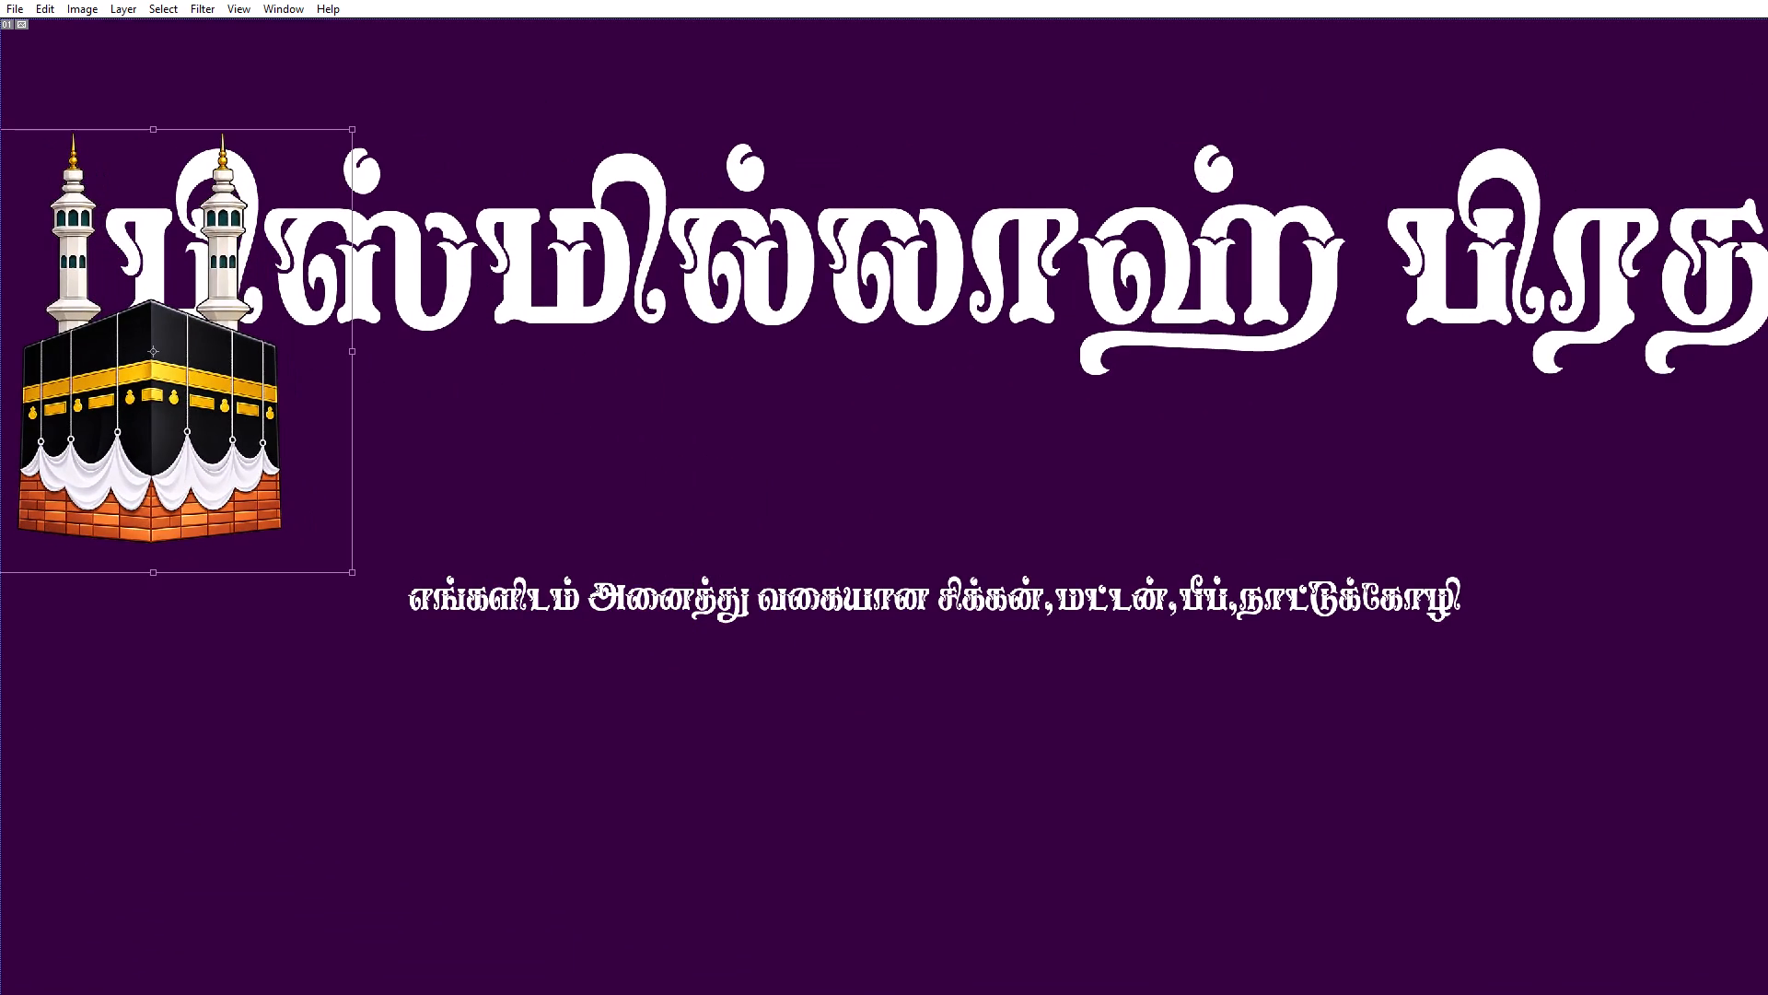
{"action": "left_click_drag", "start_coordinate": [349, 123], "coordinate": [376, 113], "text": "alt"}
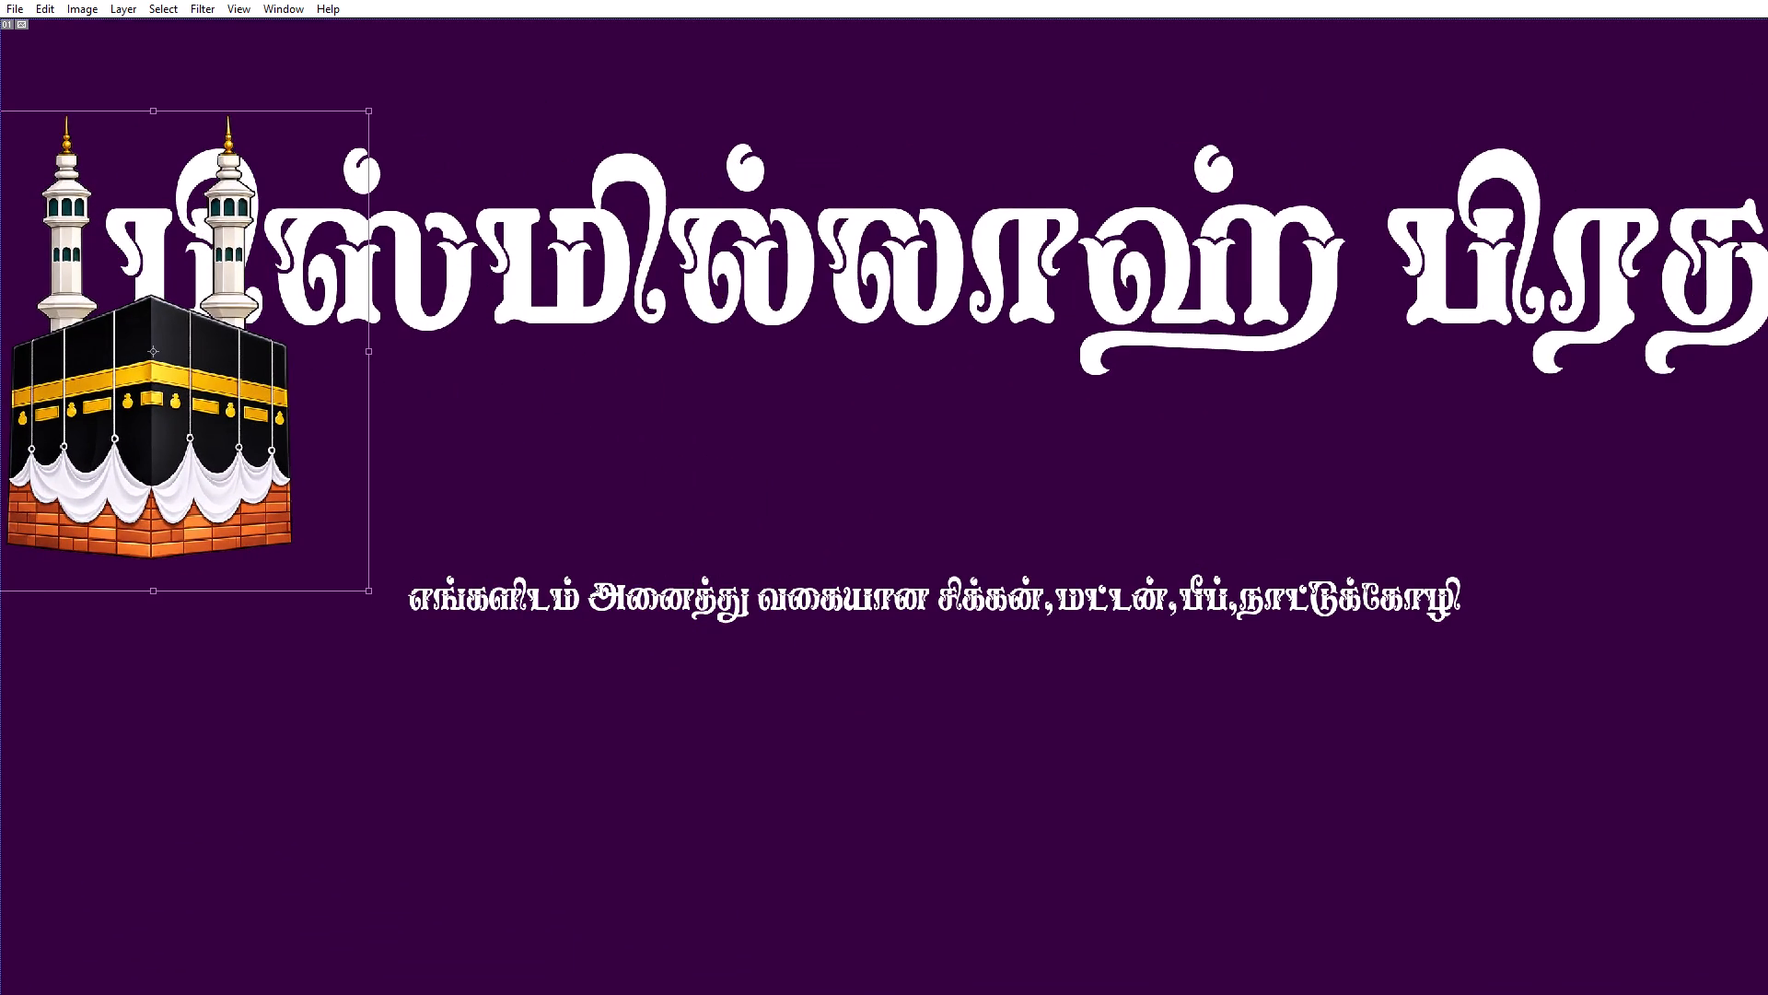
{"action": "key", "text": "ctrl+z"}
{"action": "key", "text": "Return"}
Enlarge the Kaaba picture slightly about its centre.
{"action": "key", "text": "ctrl+t"}
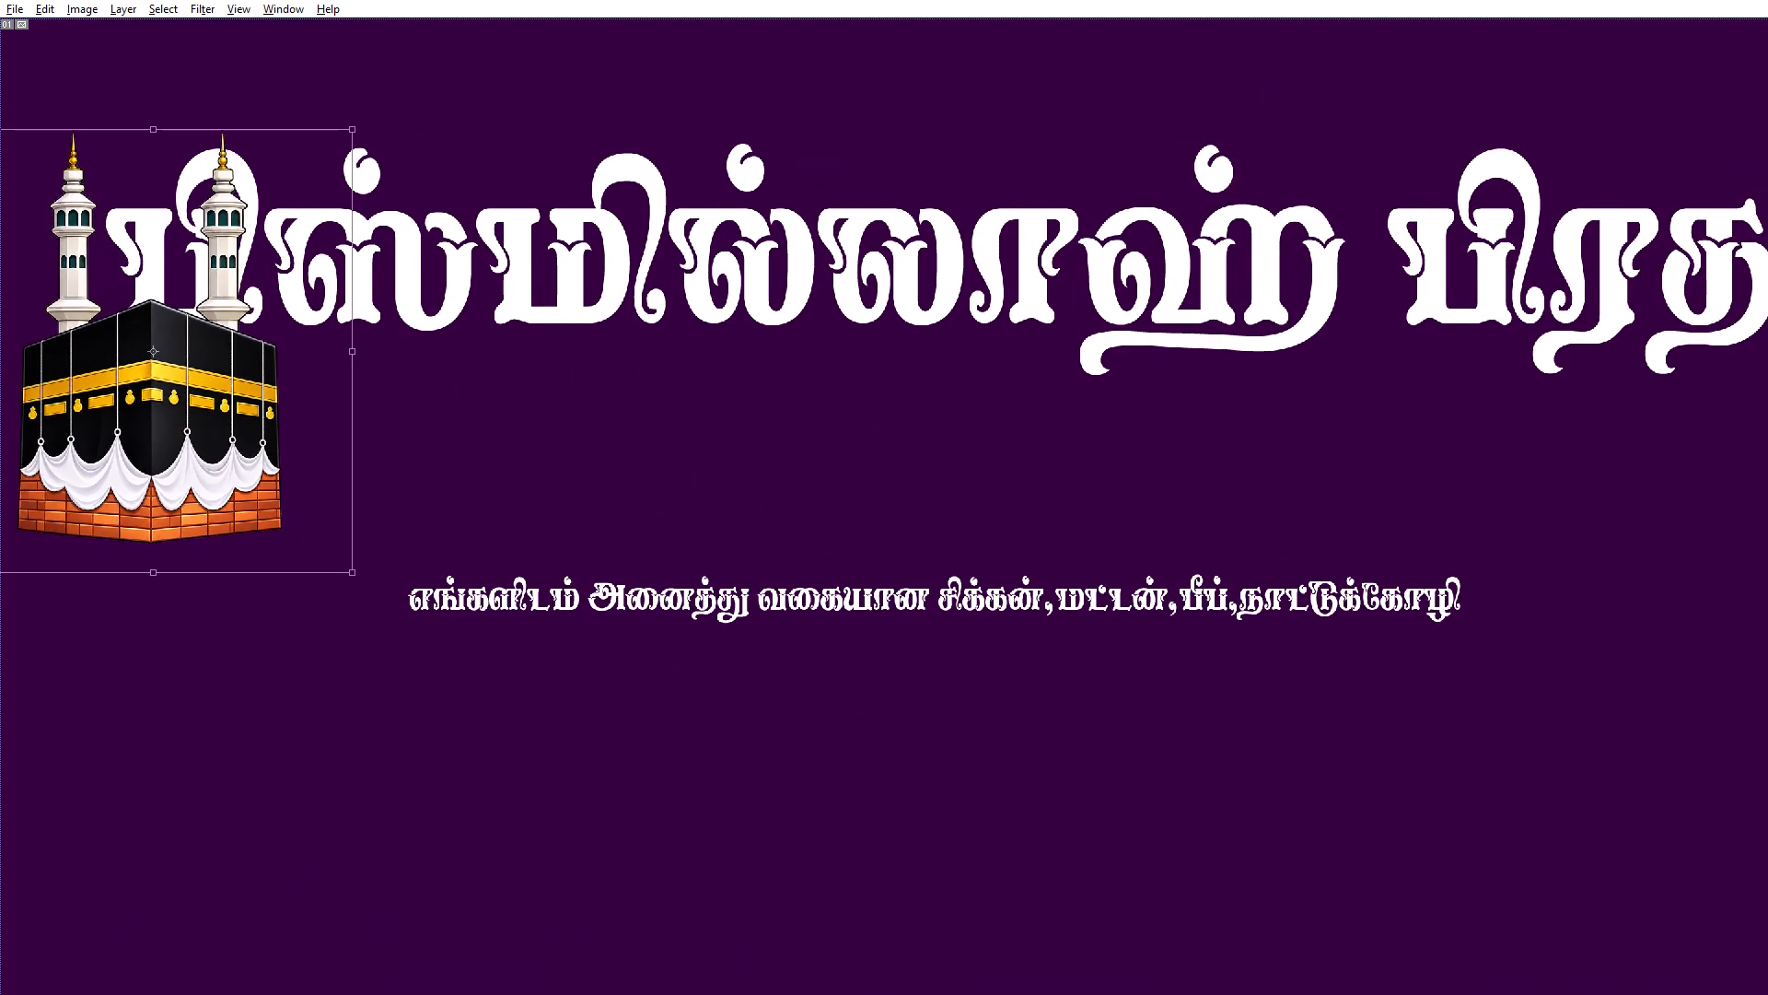
{"action": "left_click_drag", "start_coordinate": [354, 123], "coordinate": [374, 113], "text": "alt+shift"}
{"action": "key", "text": "Return"}
Shift the Kaaba picture slightly to the right, leaving a small margin from the banner's left edge.
{"action": "key", "text": "ctrl+plus"}
{"action": "key", "text": "space"}
{"action": "key", "text": "space"}
{"action": "key", "text": "space"}
{"action": "key", "text": "space"}
{"action": "key", "text": "space"}
{"action": "key", "text": "space"}
{"action": "key", "text": "space"}
{"action": "key", "text": "space"}
{"action": "key", "text": "space"}
{"action": "key", "text": "space"}
{"action": "key", "text": "space"}
{"action": "key", "text": "space"}
{"action": "key", "text": "space"}
{"action": "key", "text": "space"}
{"action": "key", "text": "space"}
{"action": "key", "text": "space"}
{"action": "key", "text": "space"}
{"action": "key", "text": "space"}
{"action": "key", "text": "space"}
{"action": "key", "text": "space"}
{"action": "left_click_drag", "start_coordinate": [393, 137], "coordinate": [412, 238]}
{"action": "left_click_drag", "start_coordinate": [410, 240], "coordinate": [441, 445]}
{"action": "left_click_drag", "start_coordinate": [443, 350], "coordinate": [493, 423]}
{"action": "left_click_drag", "start_coordinate": [257, 338], "coordinate": [268, 338], "text": "shift"}
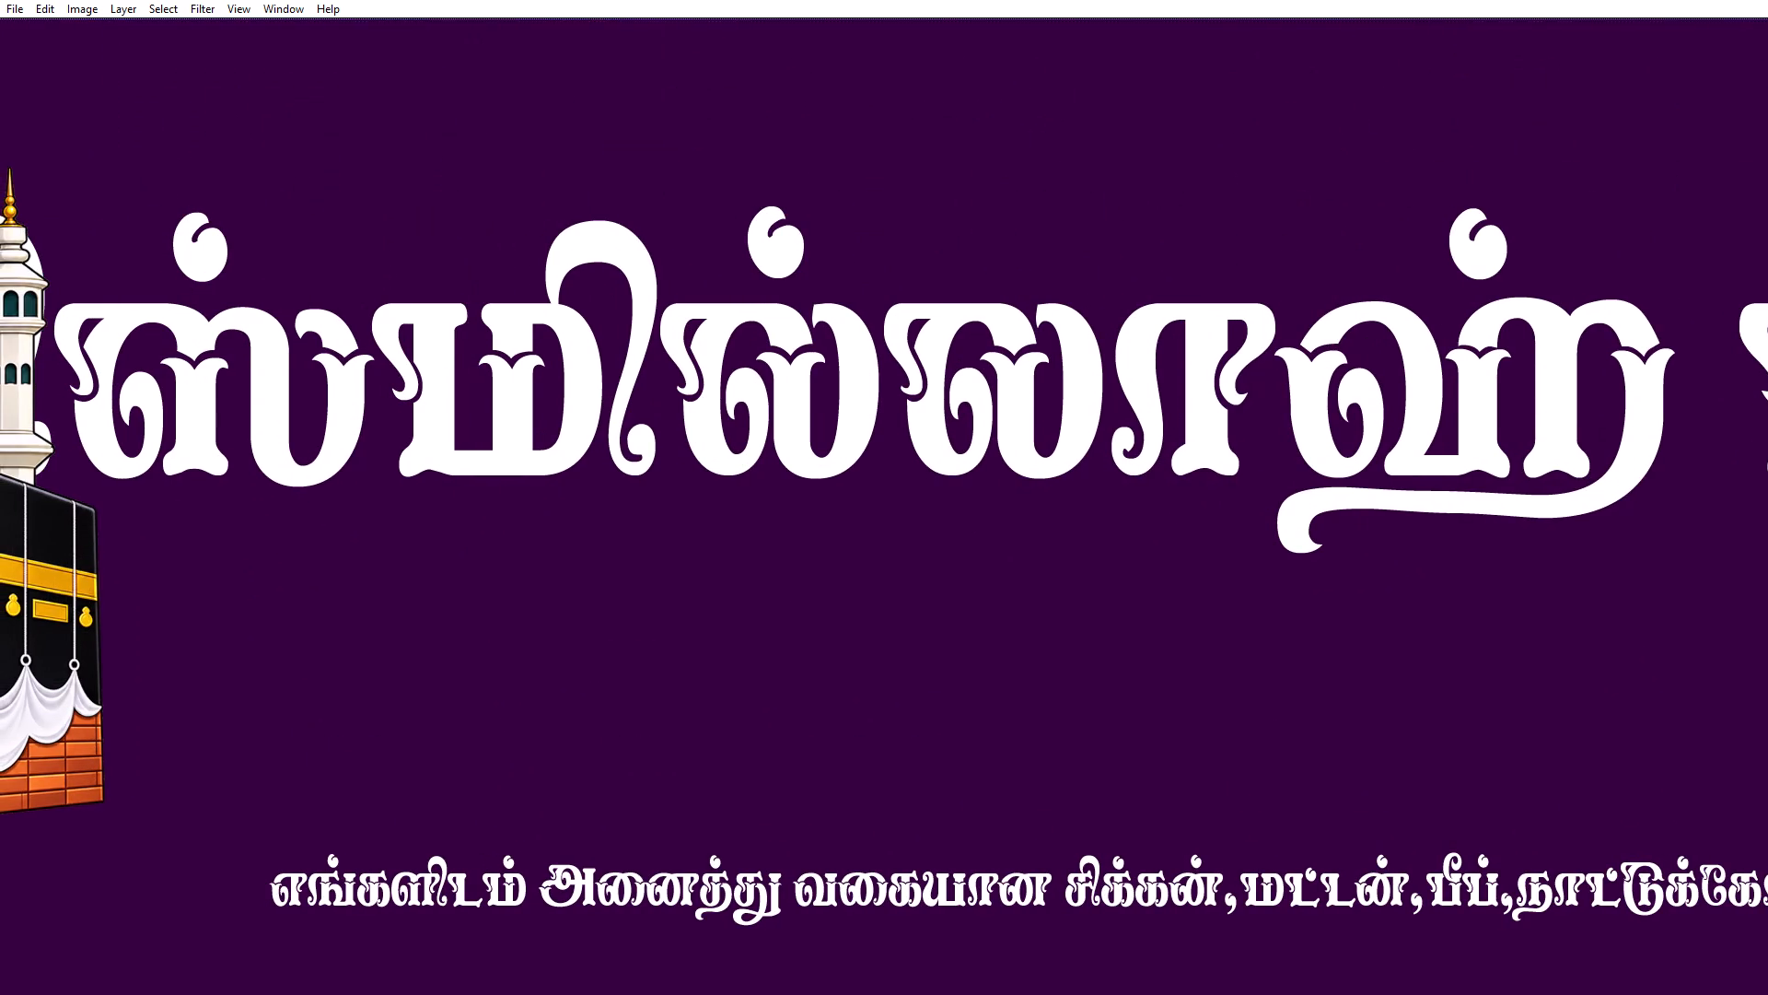
{"action": "key", "text": "space"}
{"action": "key", "text": "space"}
{"action": "key", "text": "space"}
{"action": "key", "text": "space"}
{"action": "key", "text": "space"}
{"action": "key", "text": "space"}
{"action": "key", "text": "space"}
{"action": "key", "text": "space"}
{"action": "key", "text": "space"}
{"action": "key", "text": "space"}
{"action": "key", "text": "space"}
{"action": "key", "text": "space"}
{"action": "key", "text": "space"}
{"action": "key", "text": "space"}
{"action": "key", "text": "space"}
{"action": "key", "text": "space"}
{"action": "key", "text": "space"}
{"action": "key", "text": "space"}
{"action": "left_click_drag", "start_coordinate": [268, 338], "coordinate": [768, 341]}
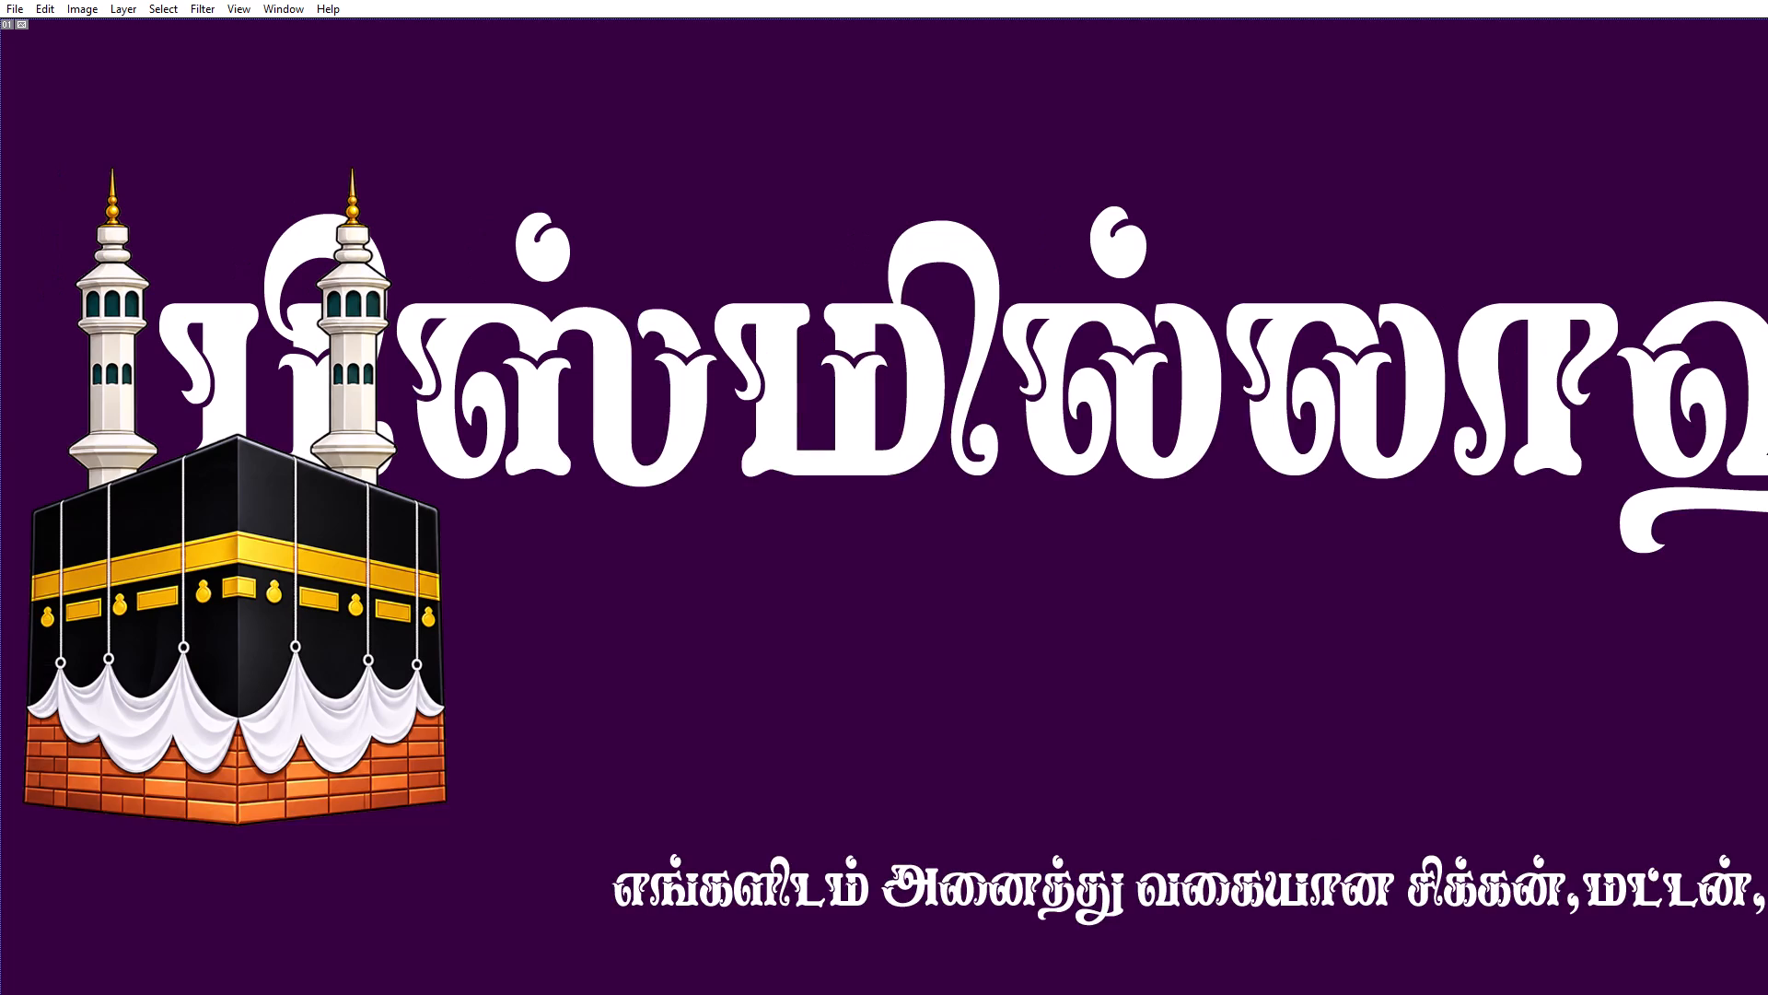
{"action": "left_click_drag", "start_coordinate": [413, 380], "coordinate": [620, 405]}
{"action": "left_click_drag", "start_coordinate": [363, 498], "coordinate": [398, 498], "text": "shift"}
Select the பிஸ்மில்லாஹ் பிரதர்ஸ் heading and scale it down to about four fifths of its size around its centre.
{"action": "right_click", "coordinate": [505, 391]}
{"action": "right_click", "coordinate": [480, 388]}
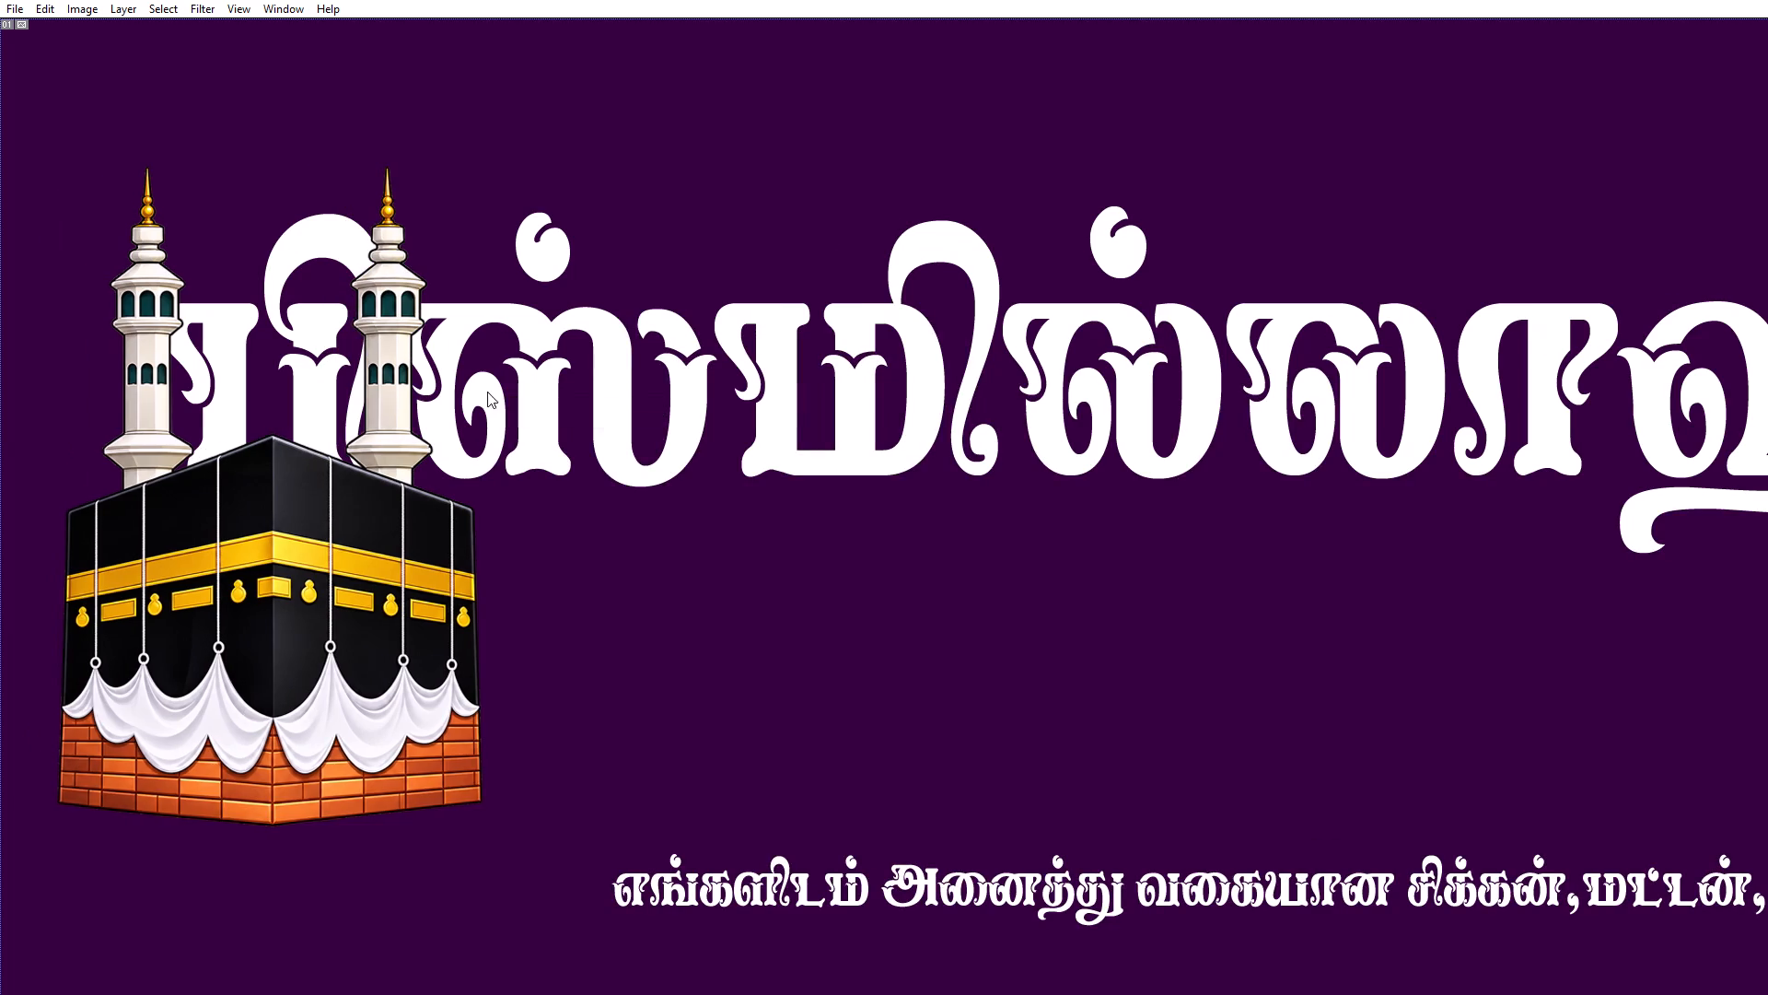
{"action": "left_click", "coordinate": [495, 396]}
{"action": "left_click_drag", "start_coordinate": [517, 405], "coordinate": [559, 423]}
{"action": "key", "text": "ctrl+z"}
{"action": "key", "text": "ctrl+minus"}
{"action": "key", "text": "ctrl+minus"}
{"action": "key", "text": "ctrl+minus"}
{"action": "key", "text": "ctrl+t"}
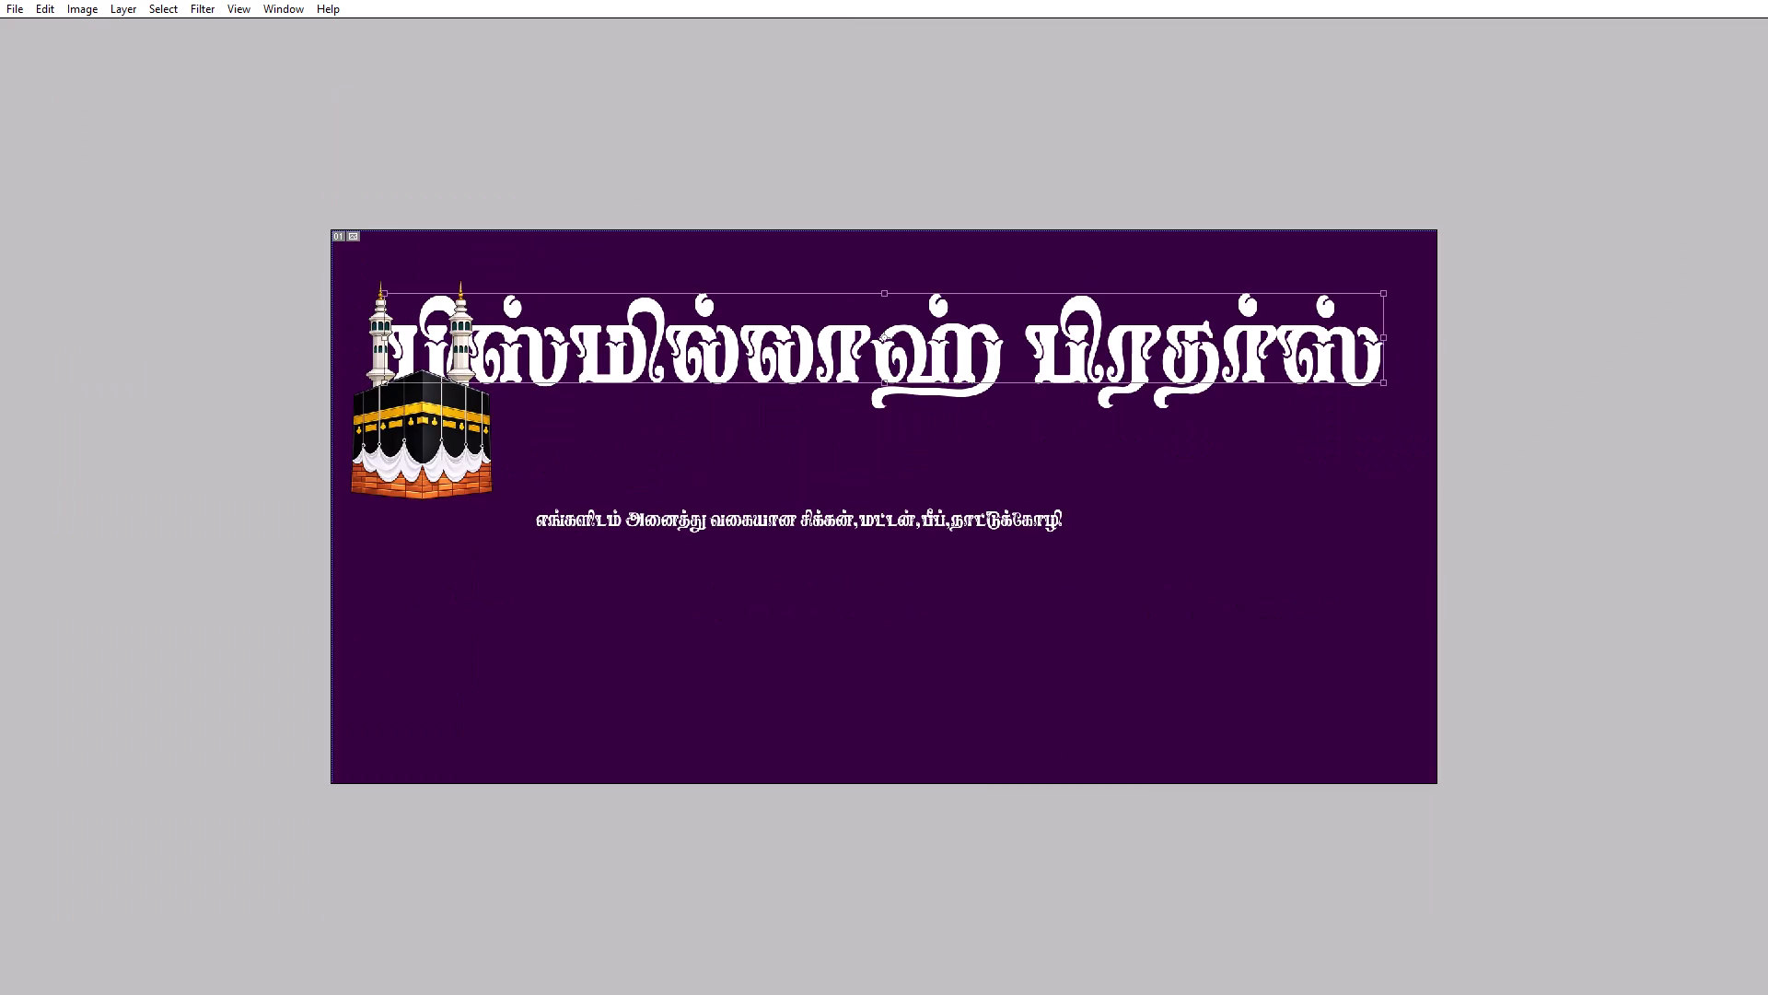
{"action": "left_click_drag", "start_coordinate": [1382, 293], "coordinate": [1296, 324], "text": "alt+shift"}
{"action": "key", "text": "Return"}
Move the heading down and right so it sits beside the Kaaba, just above the product line.
{"action": "key", "text": "ctrl+plus"}
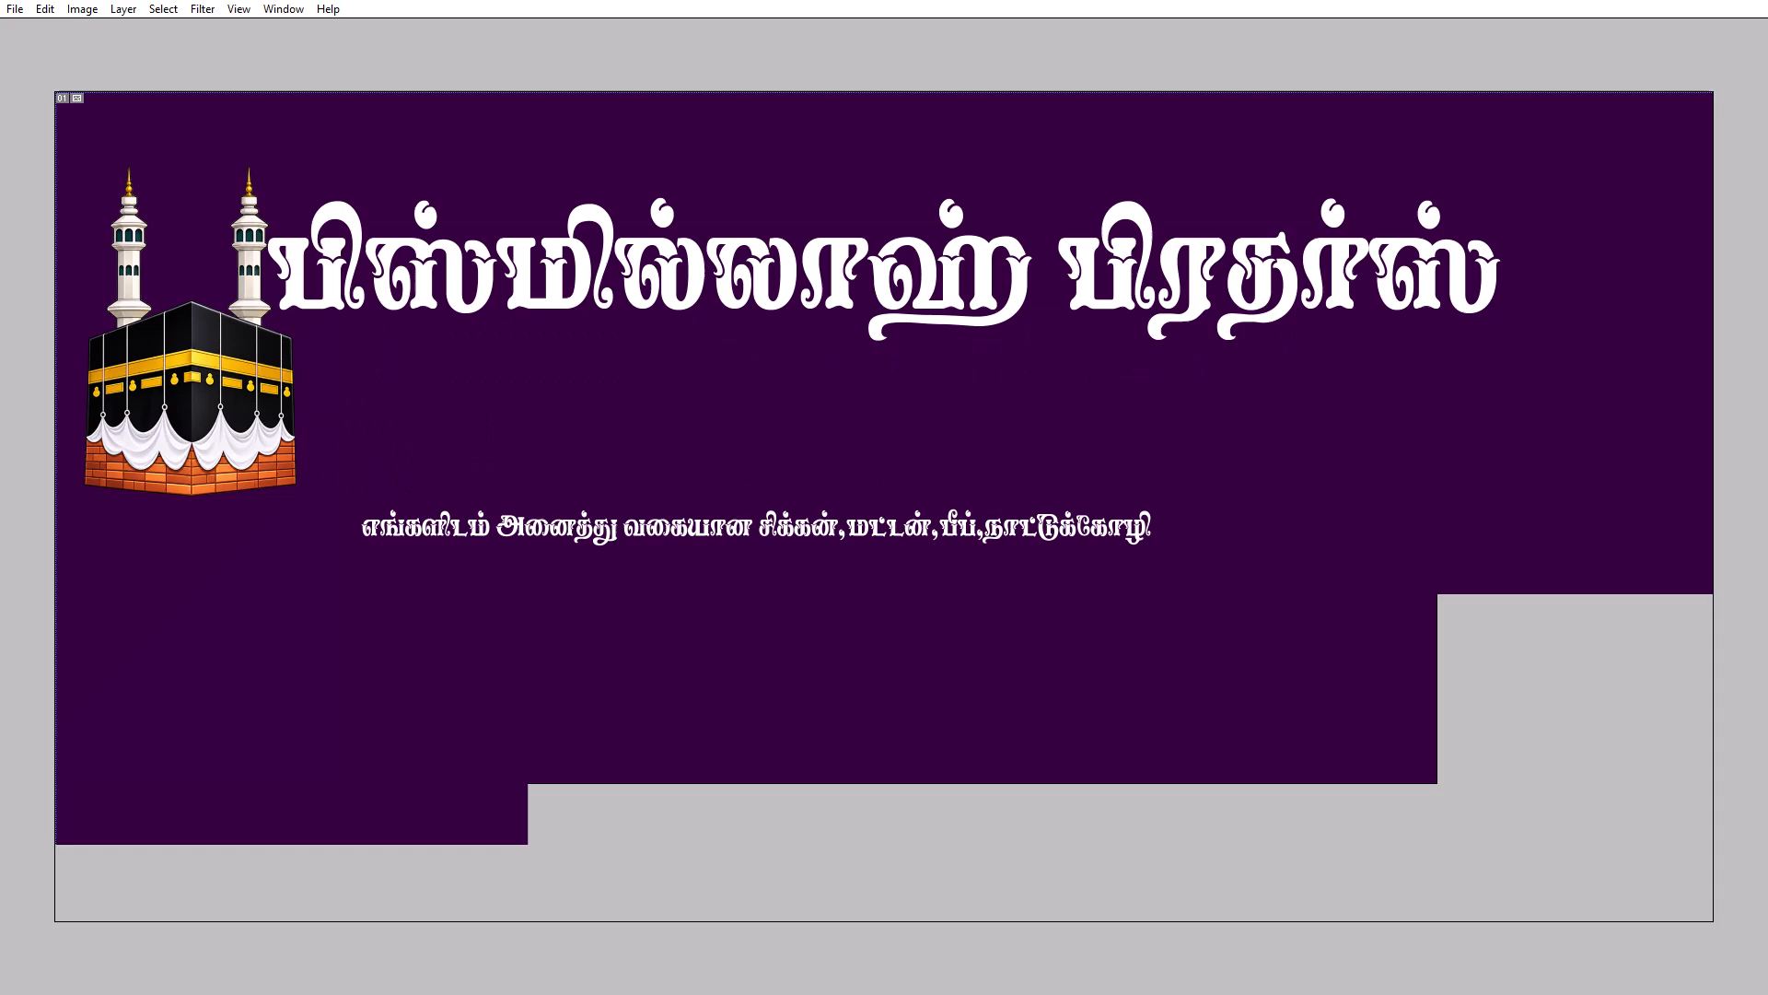
{"action": "key", "text": "space"}
{"action": "left_click", "coordinate": [1296, 324]}
{"action": "left_click_drag", "start_coordinate": [1076, 314], "coordinate": [1145, 423]}
{"action": "key", "text": "ctrl+t"}
{"action": "left_click_drag", "start_coordinate": [1115, 307], "coordinate": [1111, 284], "text": "shift"}
{"action": "key", "text": "Return"}
{"action": "key", "text": "ctrl+minus"}
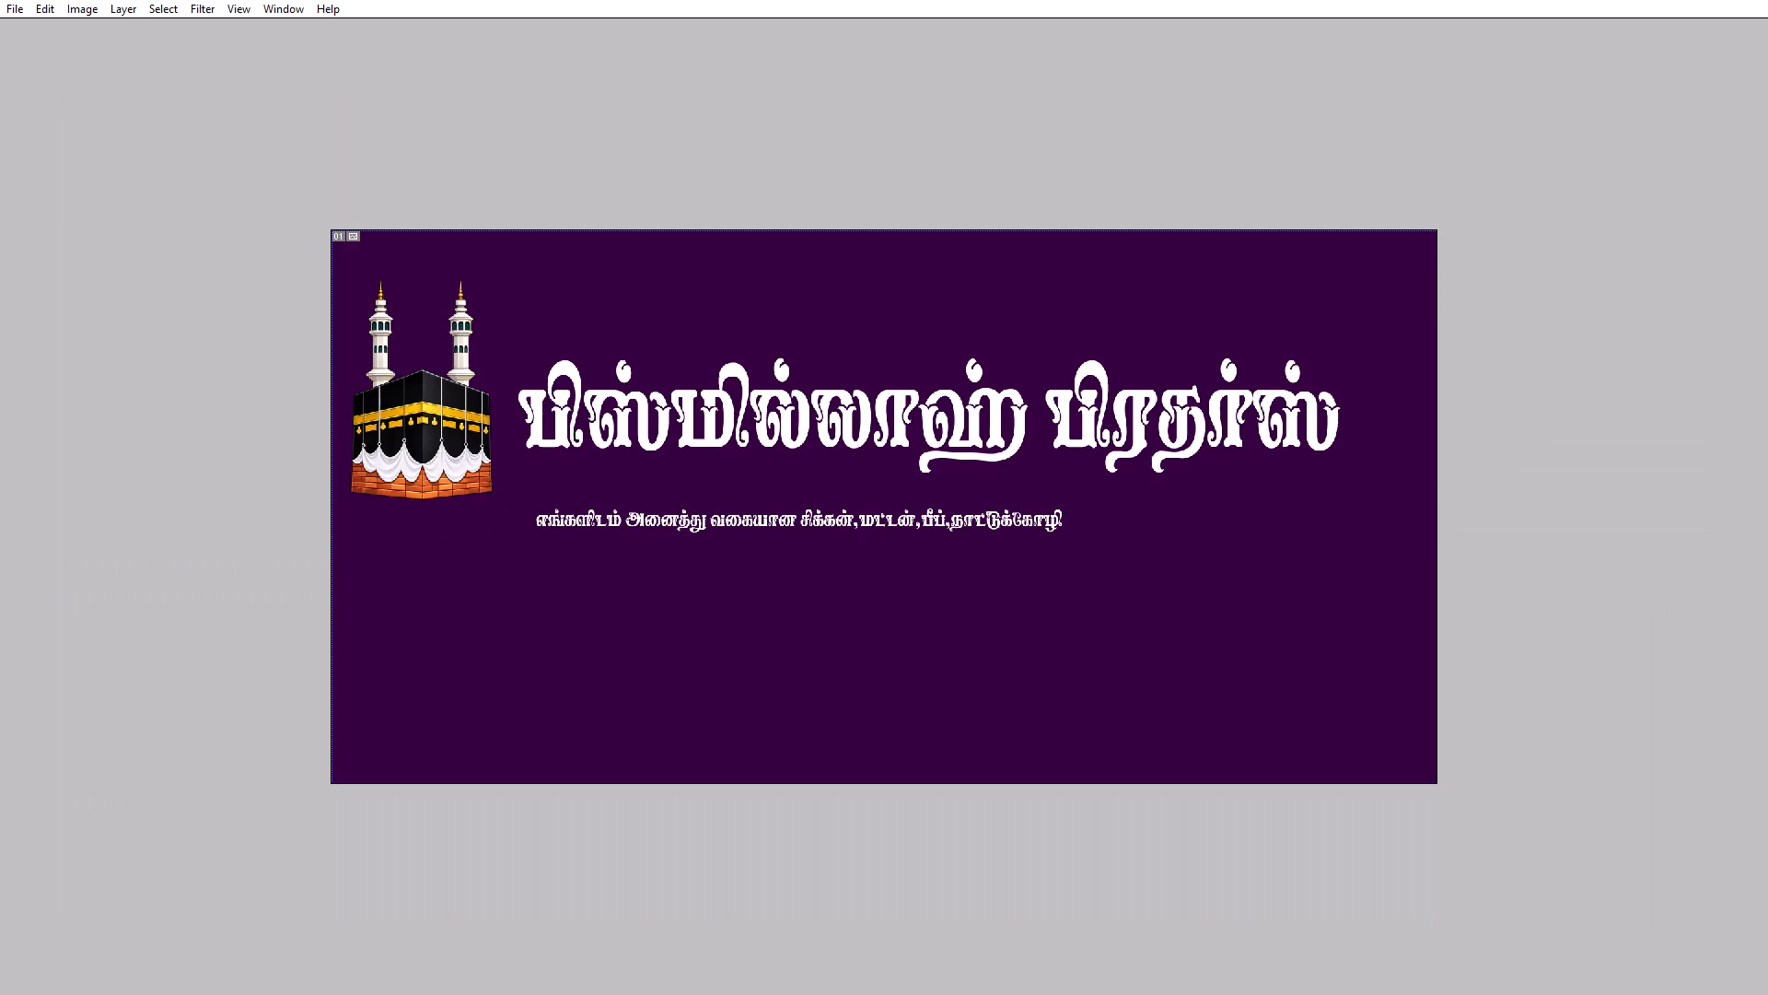
Select the entire canvas and align the heading to its horizontal centre.
{"action": "key", "text": "ctrl+a"}
{"action": "key", "text": "Tab"}
{"action": "left_click", "coordinate": [432, 28]}
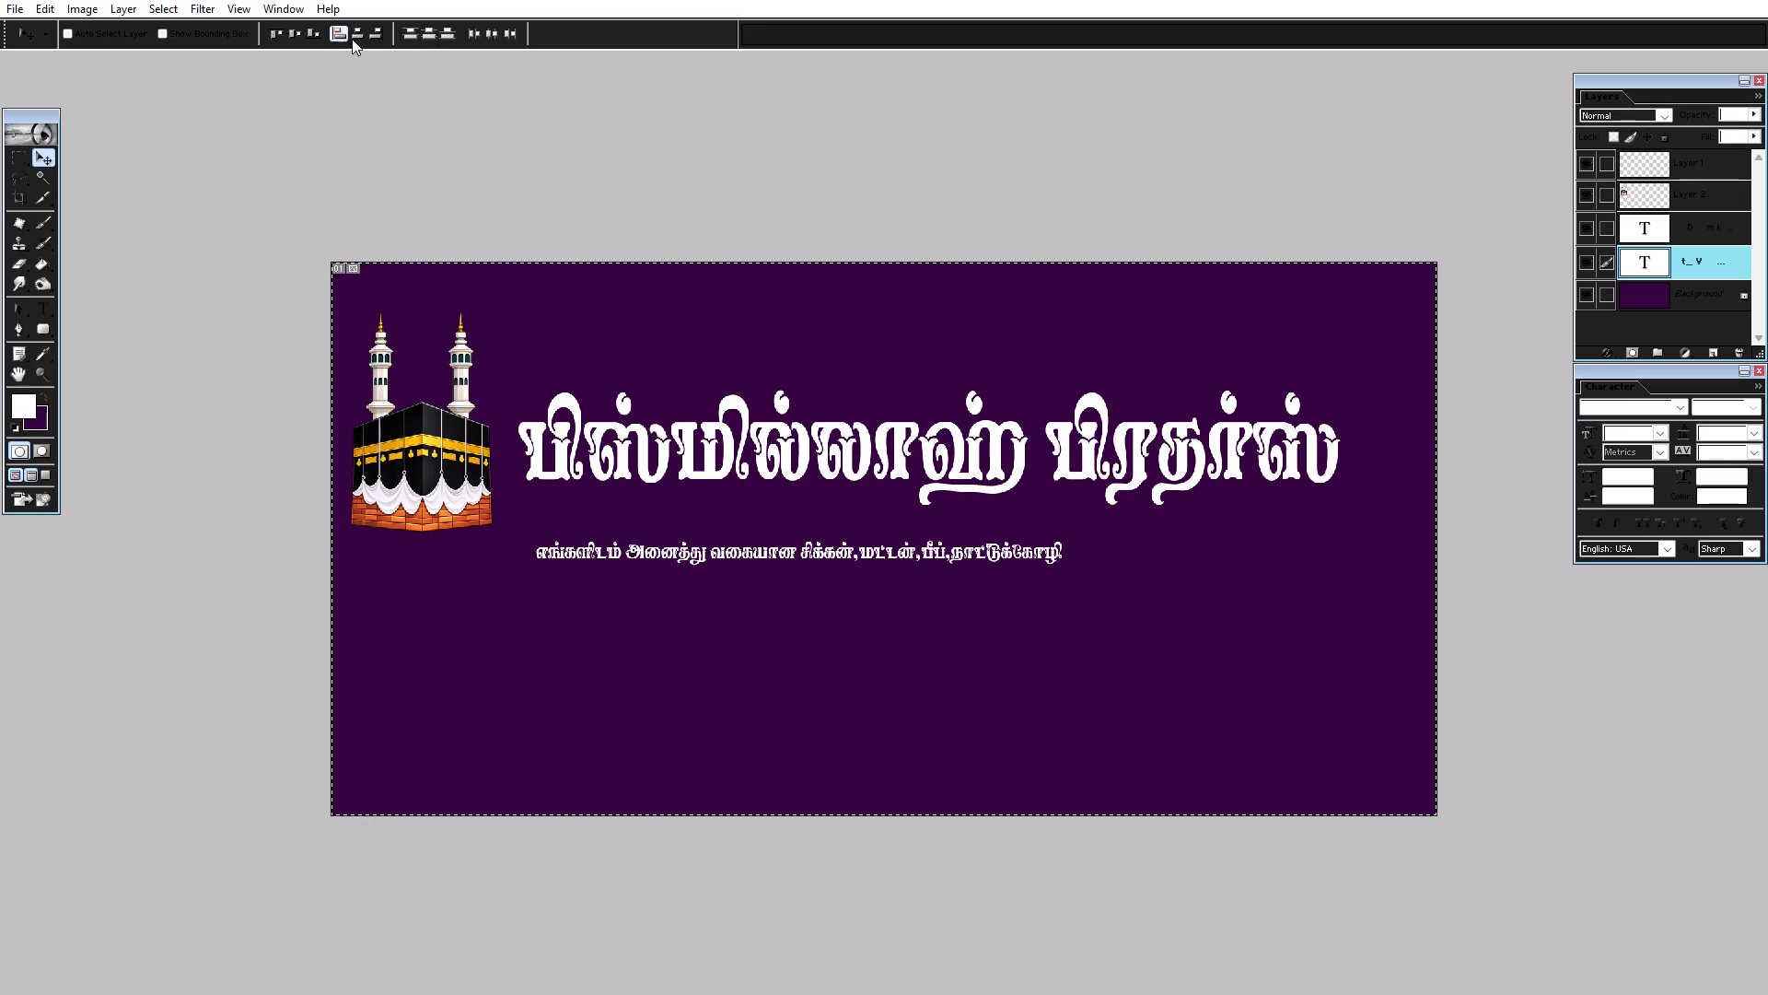
{"action": "left_click", "coordinate": [357, 41]}
{"action": "key", "text": "ctrl+plus"}
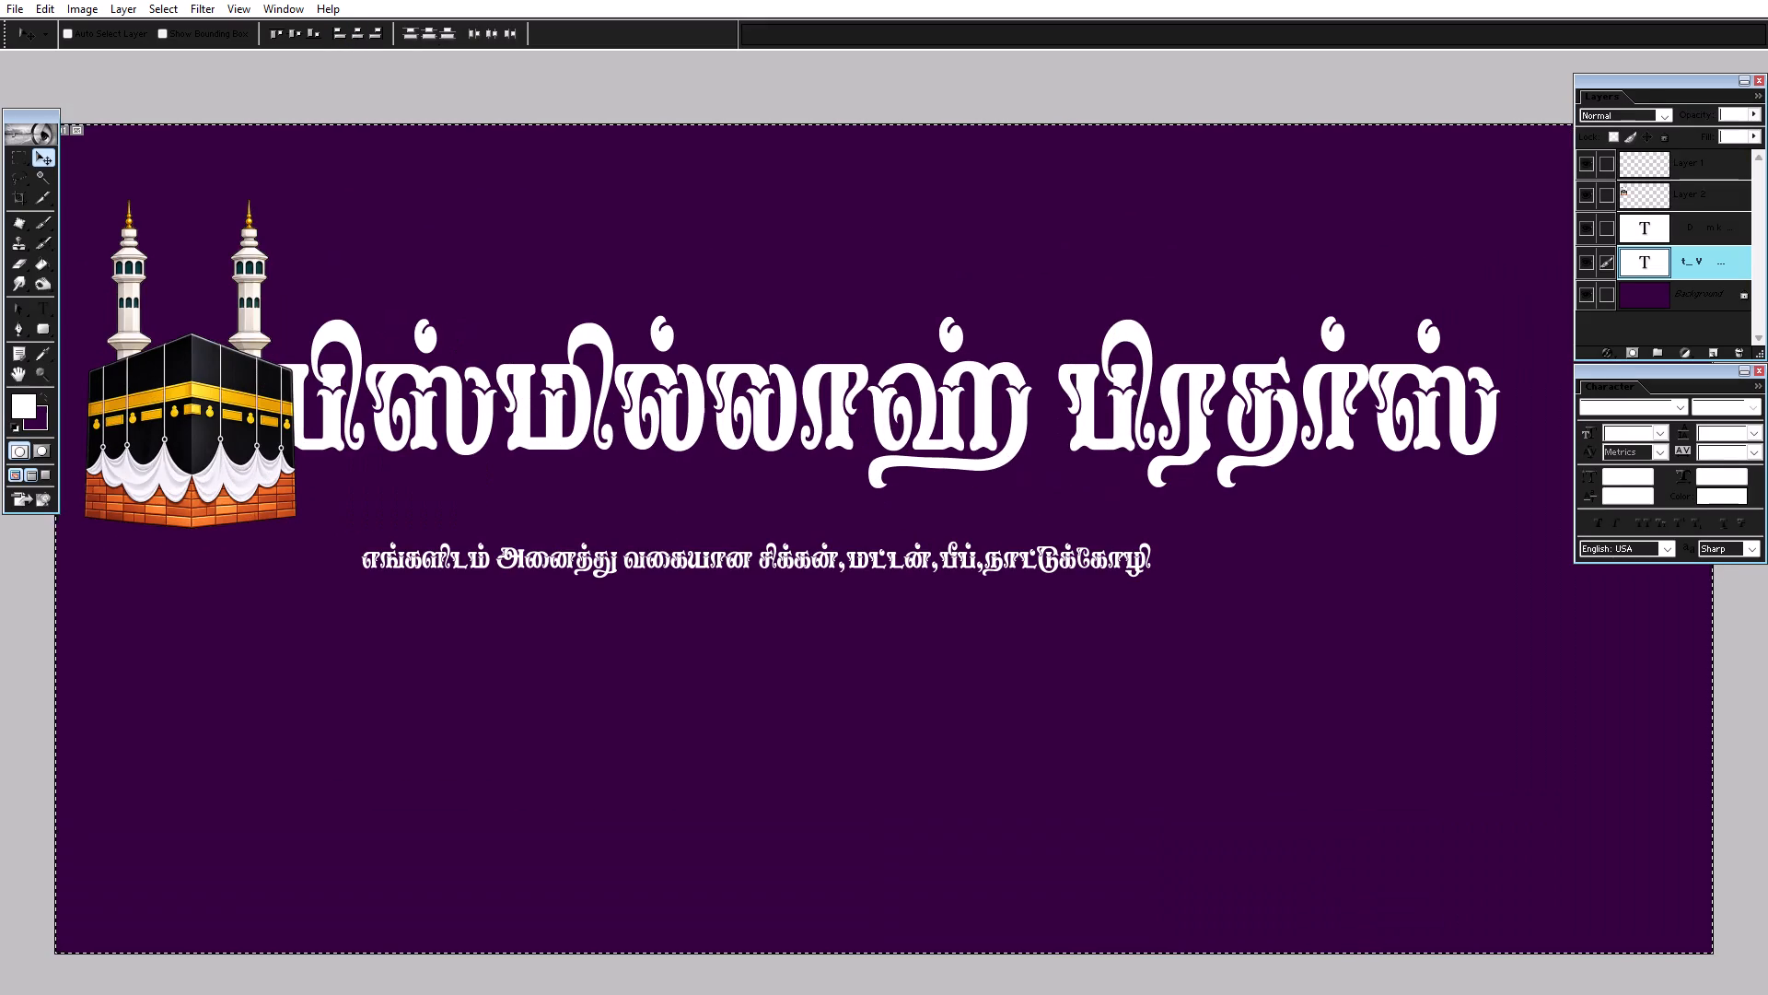
{"action": "key", "text": "ctrl+minus"}
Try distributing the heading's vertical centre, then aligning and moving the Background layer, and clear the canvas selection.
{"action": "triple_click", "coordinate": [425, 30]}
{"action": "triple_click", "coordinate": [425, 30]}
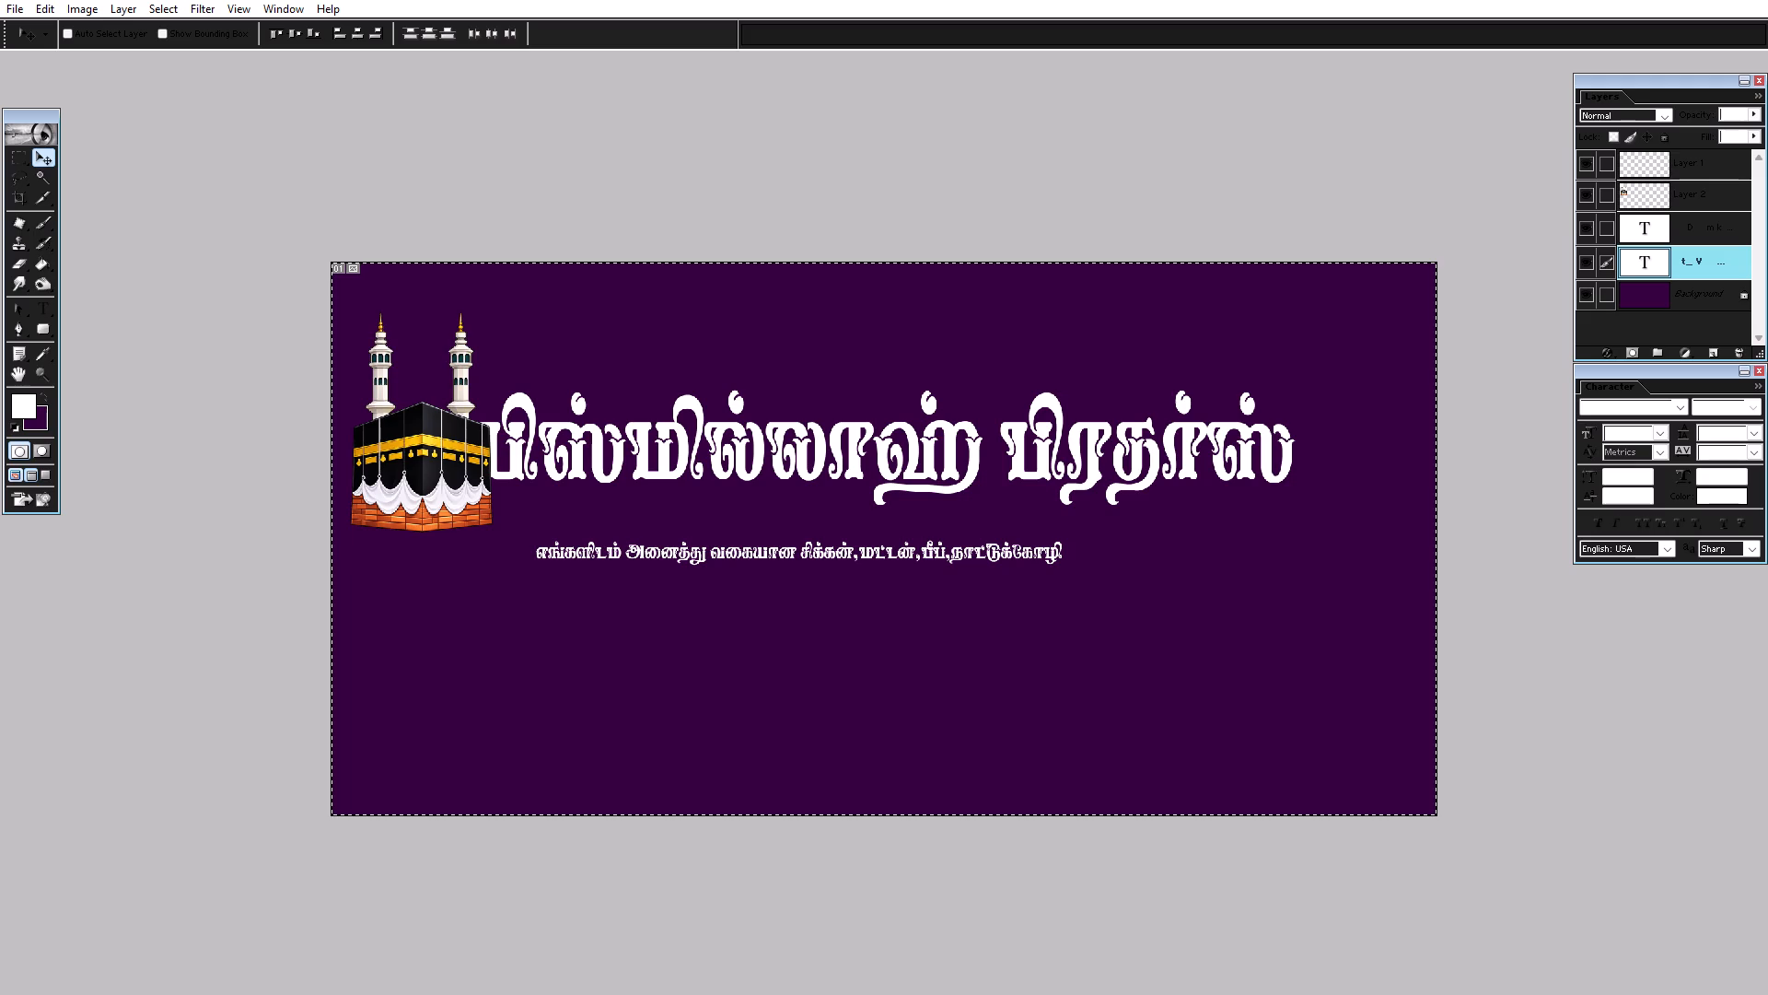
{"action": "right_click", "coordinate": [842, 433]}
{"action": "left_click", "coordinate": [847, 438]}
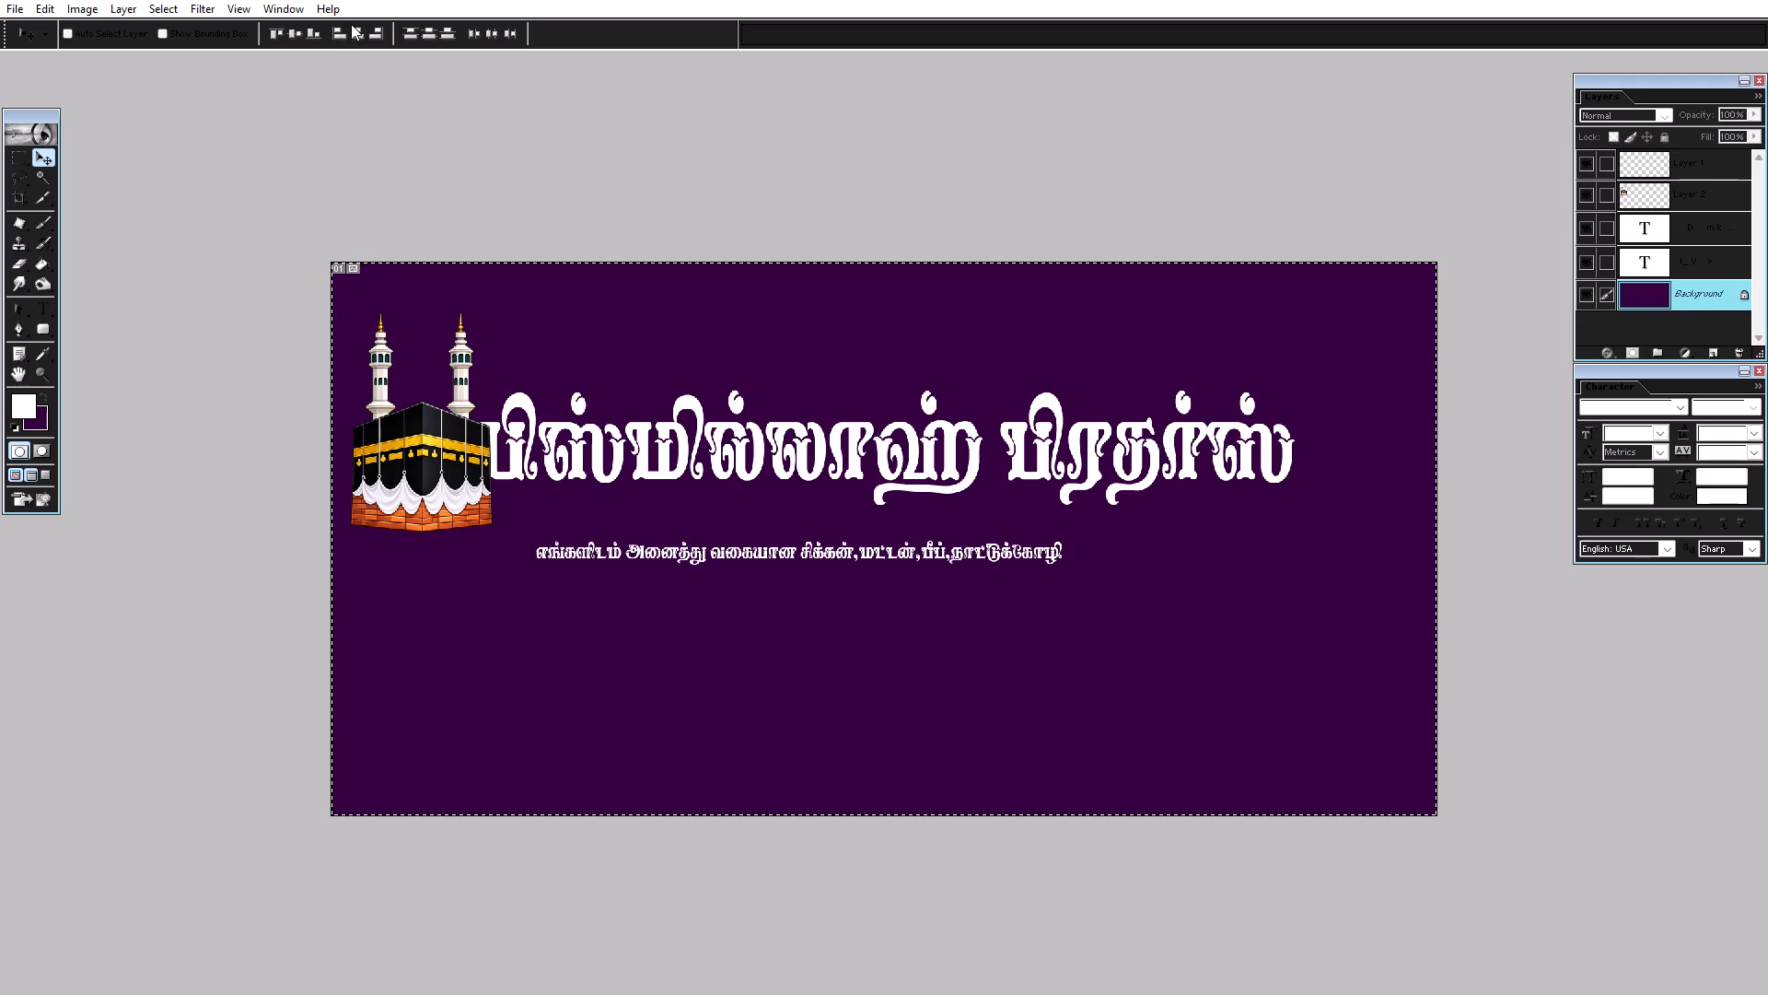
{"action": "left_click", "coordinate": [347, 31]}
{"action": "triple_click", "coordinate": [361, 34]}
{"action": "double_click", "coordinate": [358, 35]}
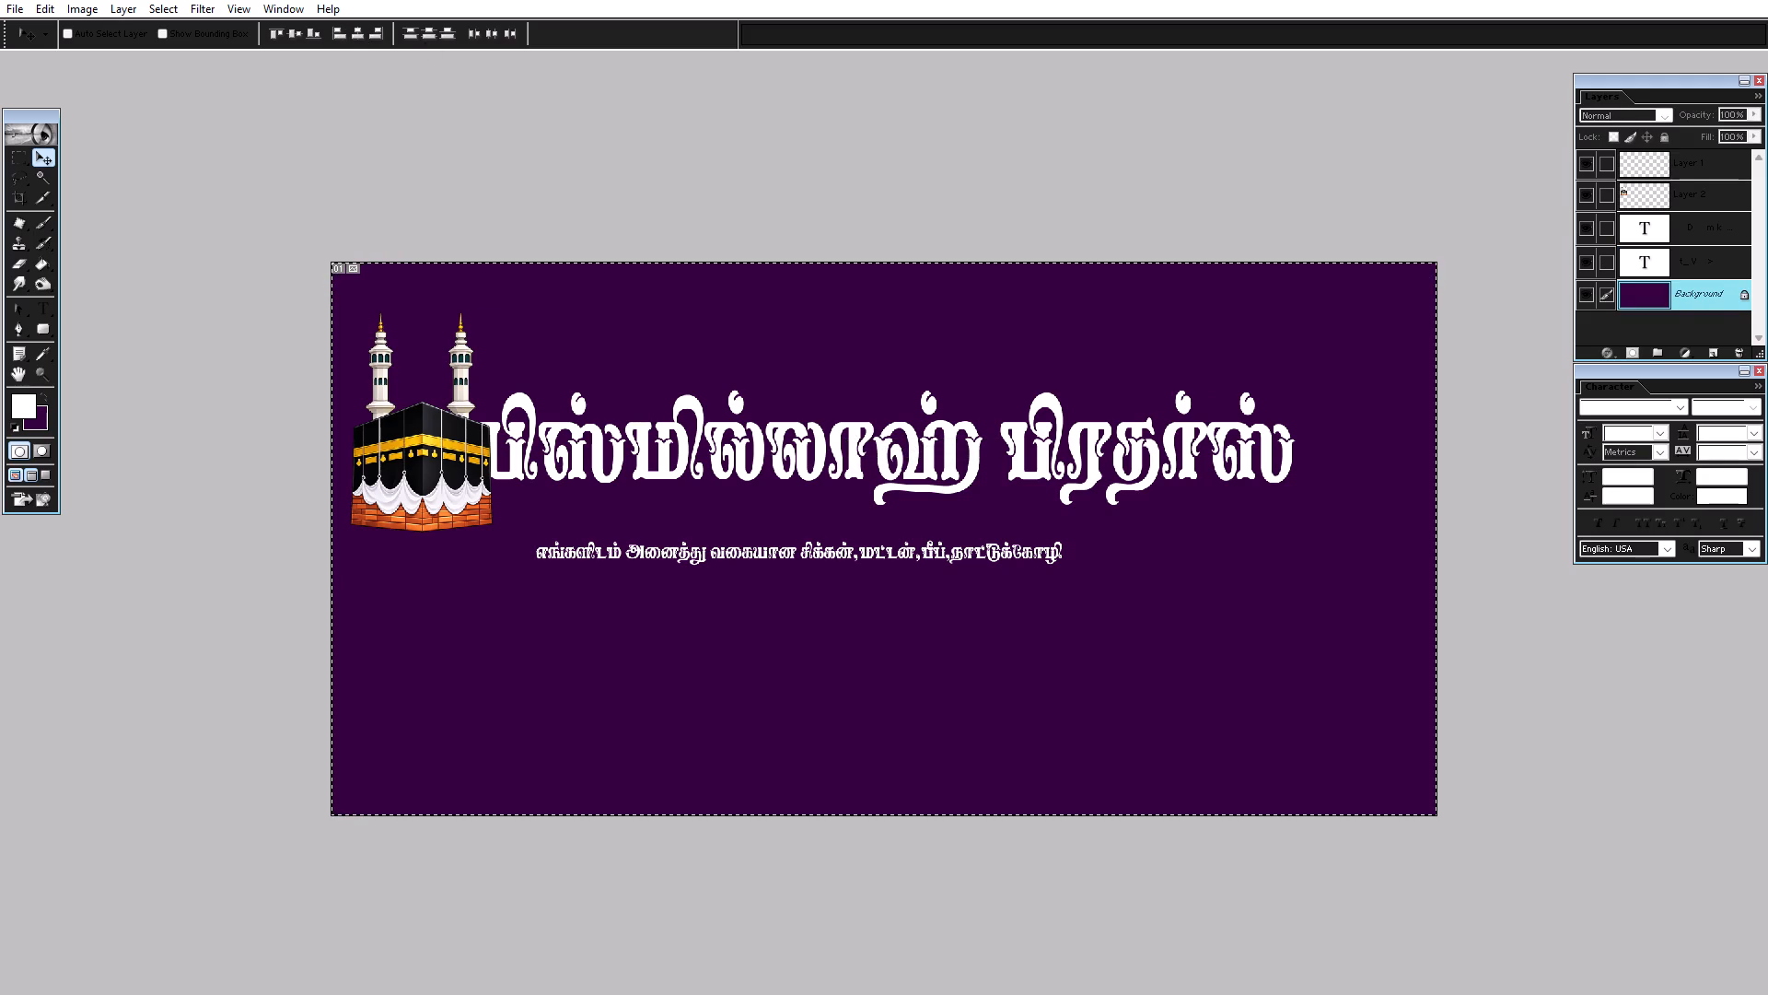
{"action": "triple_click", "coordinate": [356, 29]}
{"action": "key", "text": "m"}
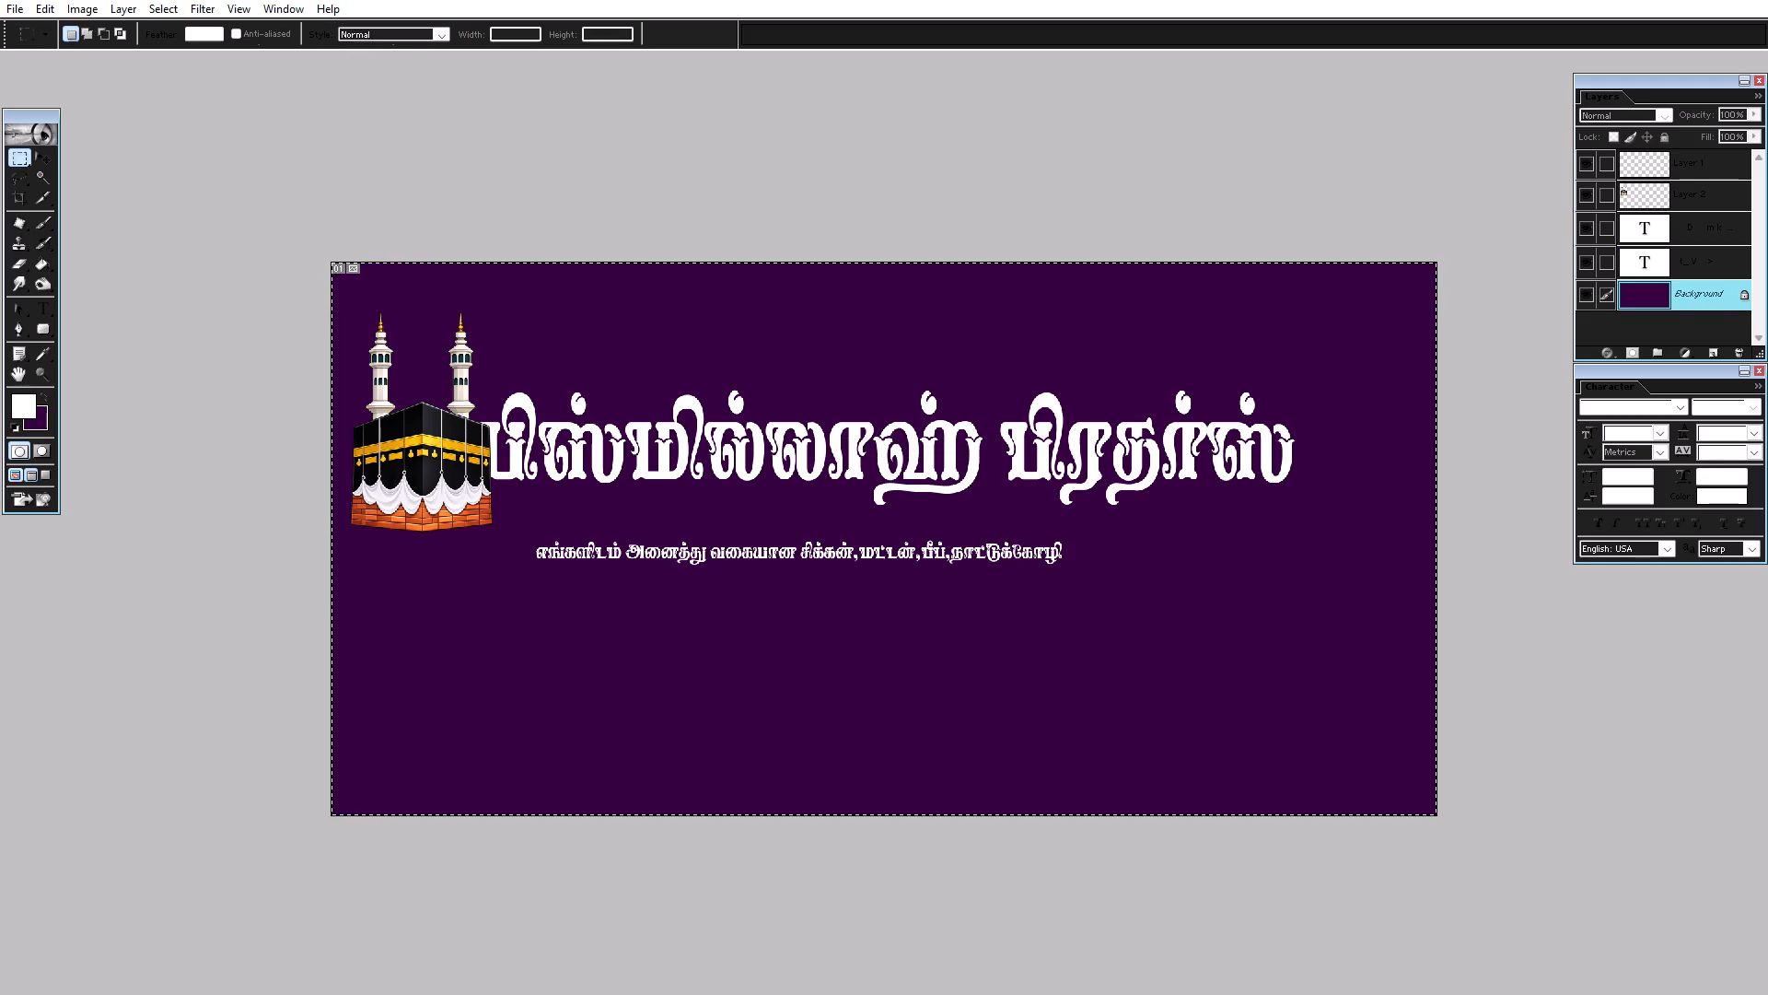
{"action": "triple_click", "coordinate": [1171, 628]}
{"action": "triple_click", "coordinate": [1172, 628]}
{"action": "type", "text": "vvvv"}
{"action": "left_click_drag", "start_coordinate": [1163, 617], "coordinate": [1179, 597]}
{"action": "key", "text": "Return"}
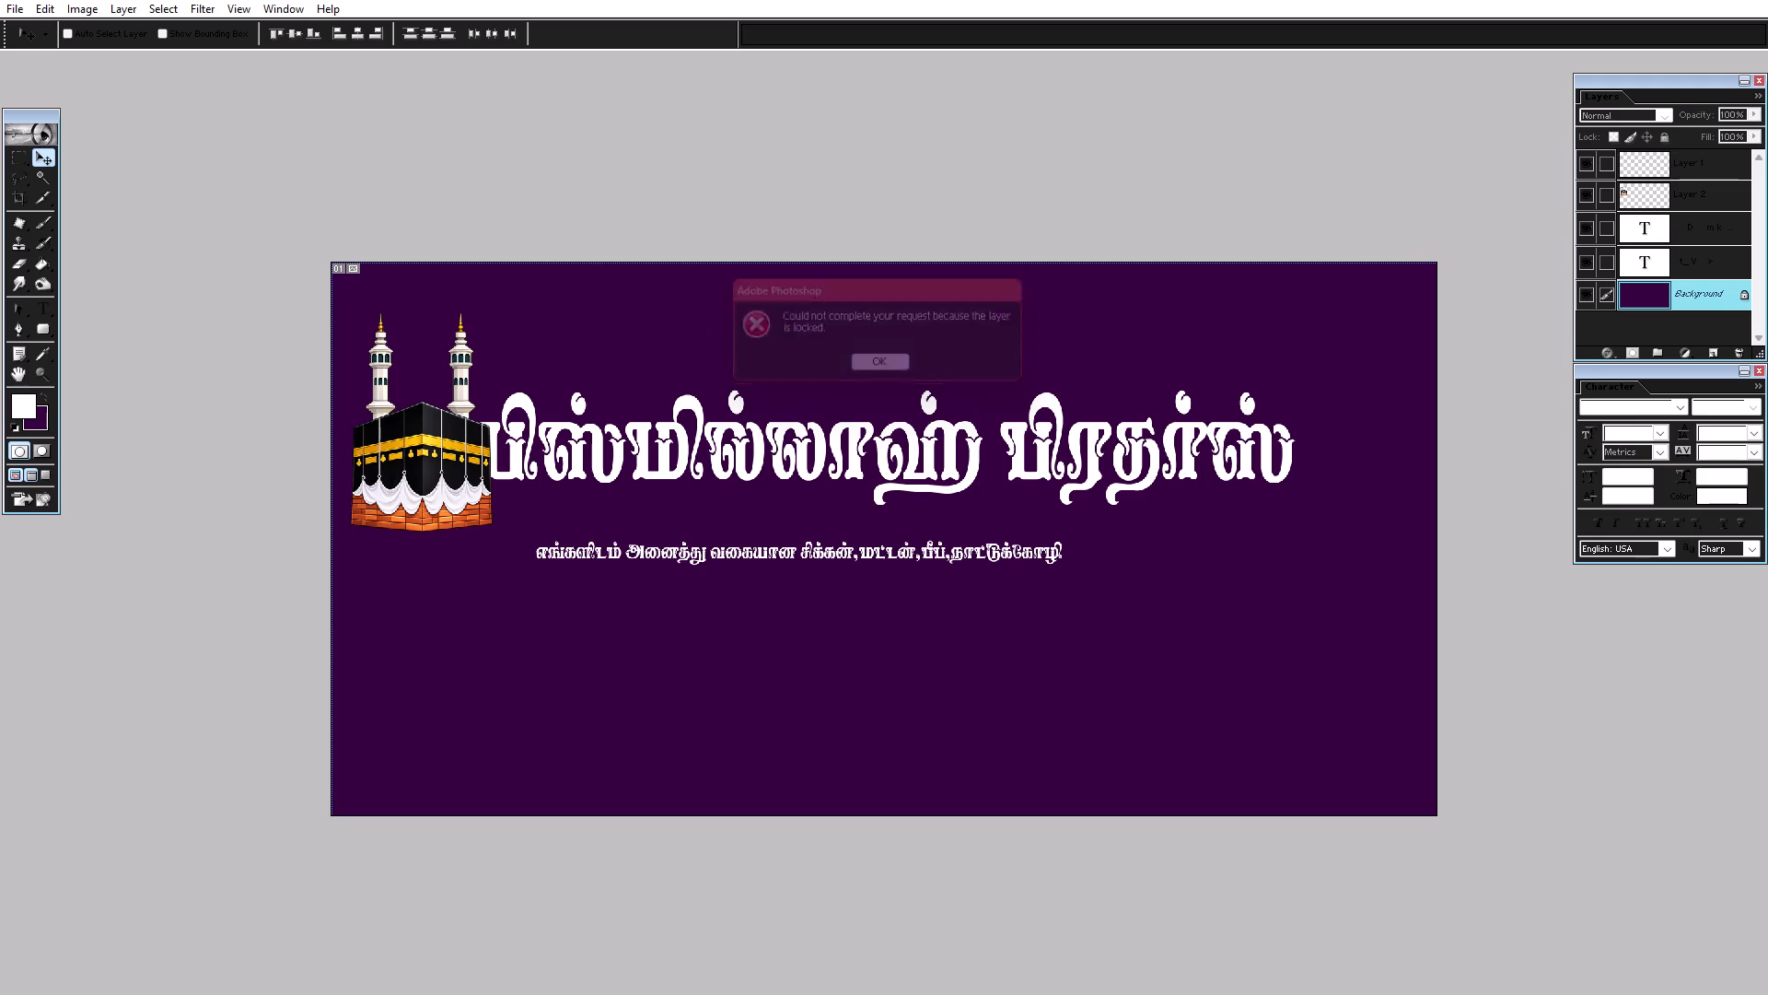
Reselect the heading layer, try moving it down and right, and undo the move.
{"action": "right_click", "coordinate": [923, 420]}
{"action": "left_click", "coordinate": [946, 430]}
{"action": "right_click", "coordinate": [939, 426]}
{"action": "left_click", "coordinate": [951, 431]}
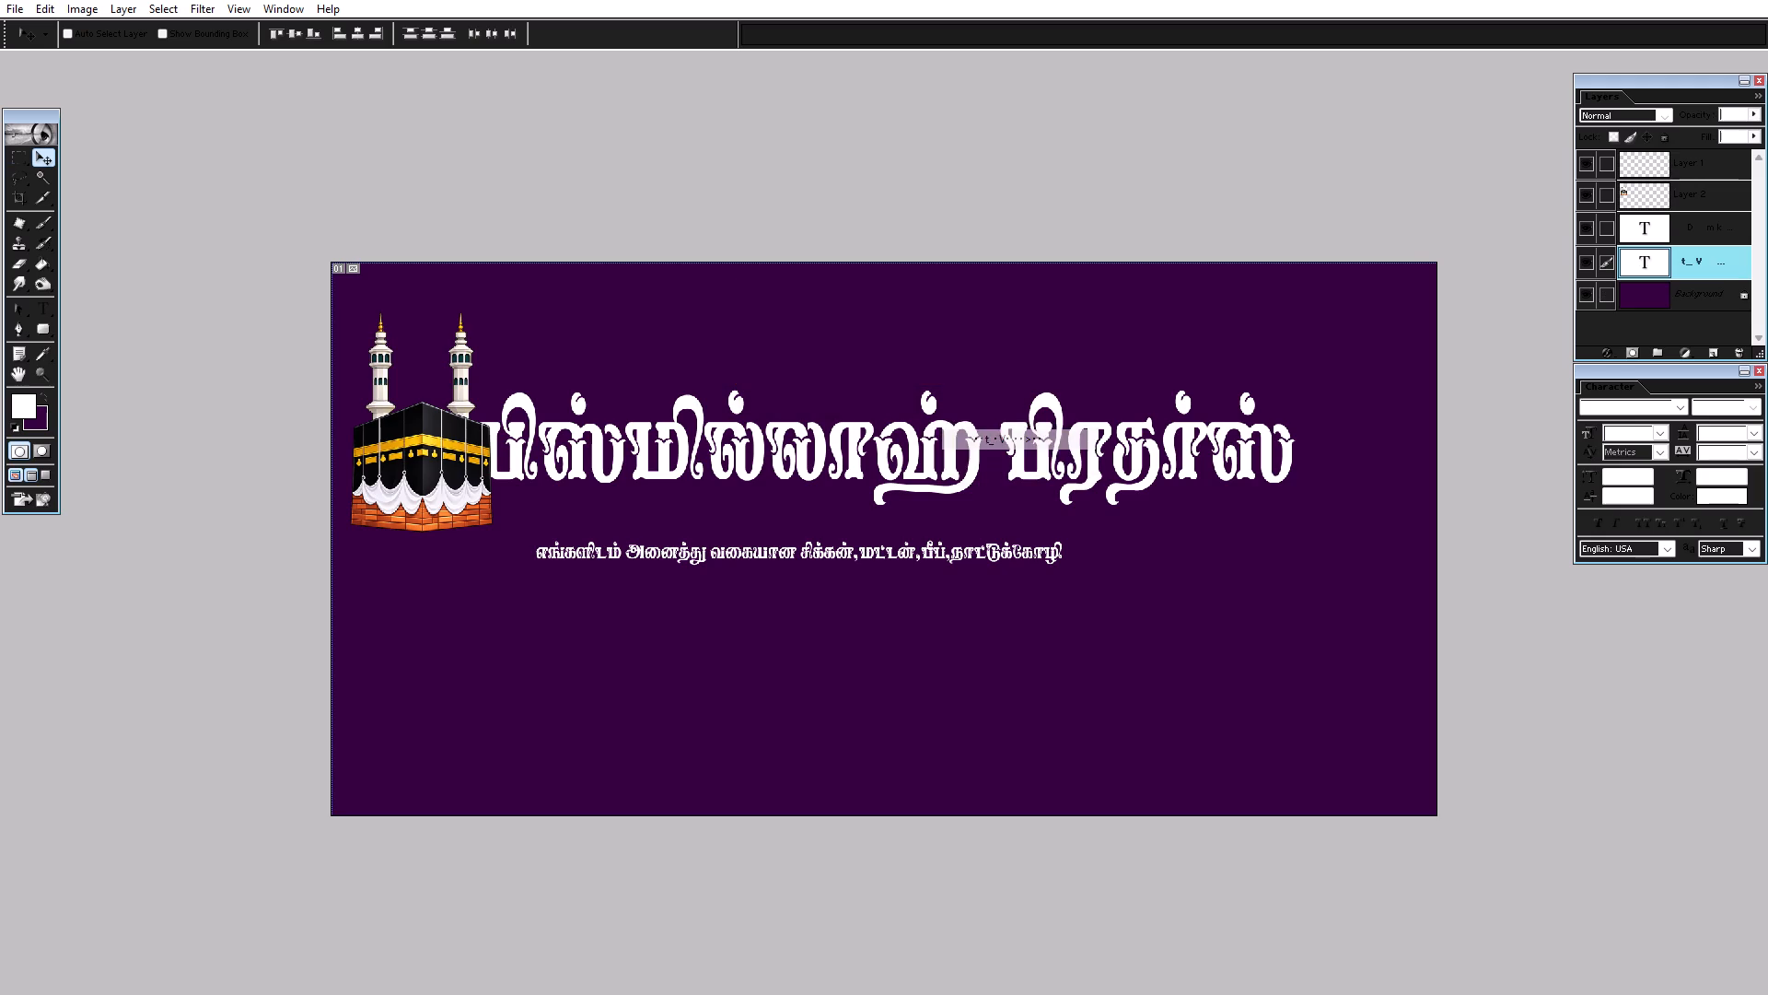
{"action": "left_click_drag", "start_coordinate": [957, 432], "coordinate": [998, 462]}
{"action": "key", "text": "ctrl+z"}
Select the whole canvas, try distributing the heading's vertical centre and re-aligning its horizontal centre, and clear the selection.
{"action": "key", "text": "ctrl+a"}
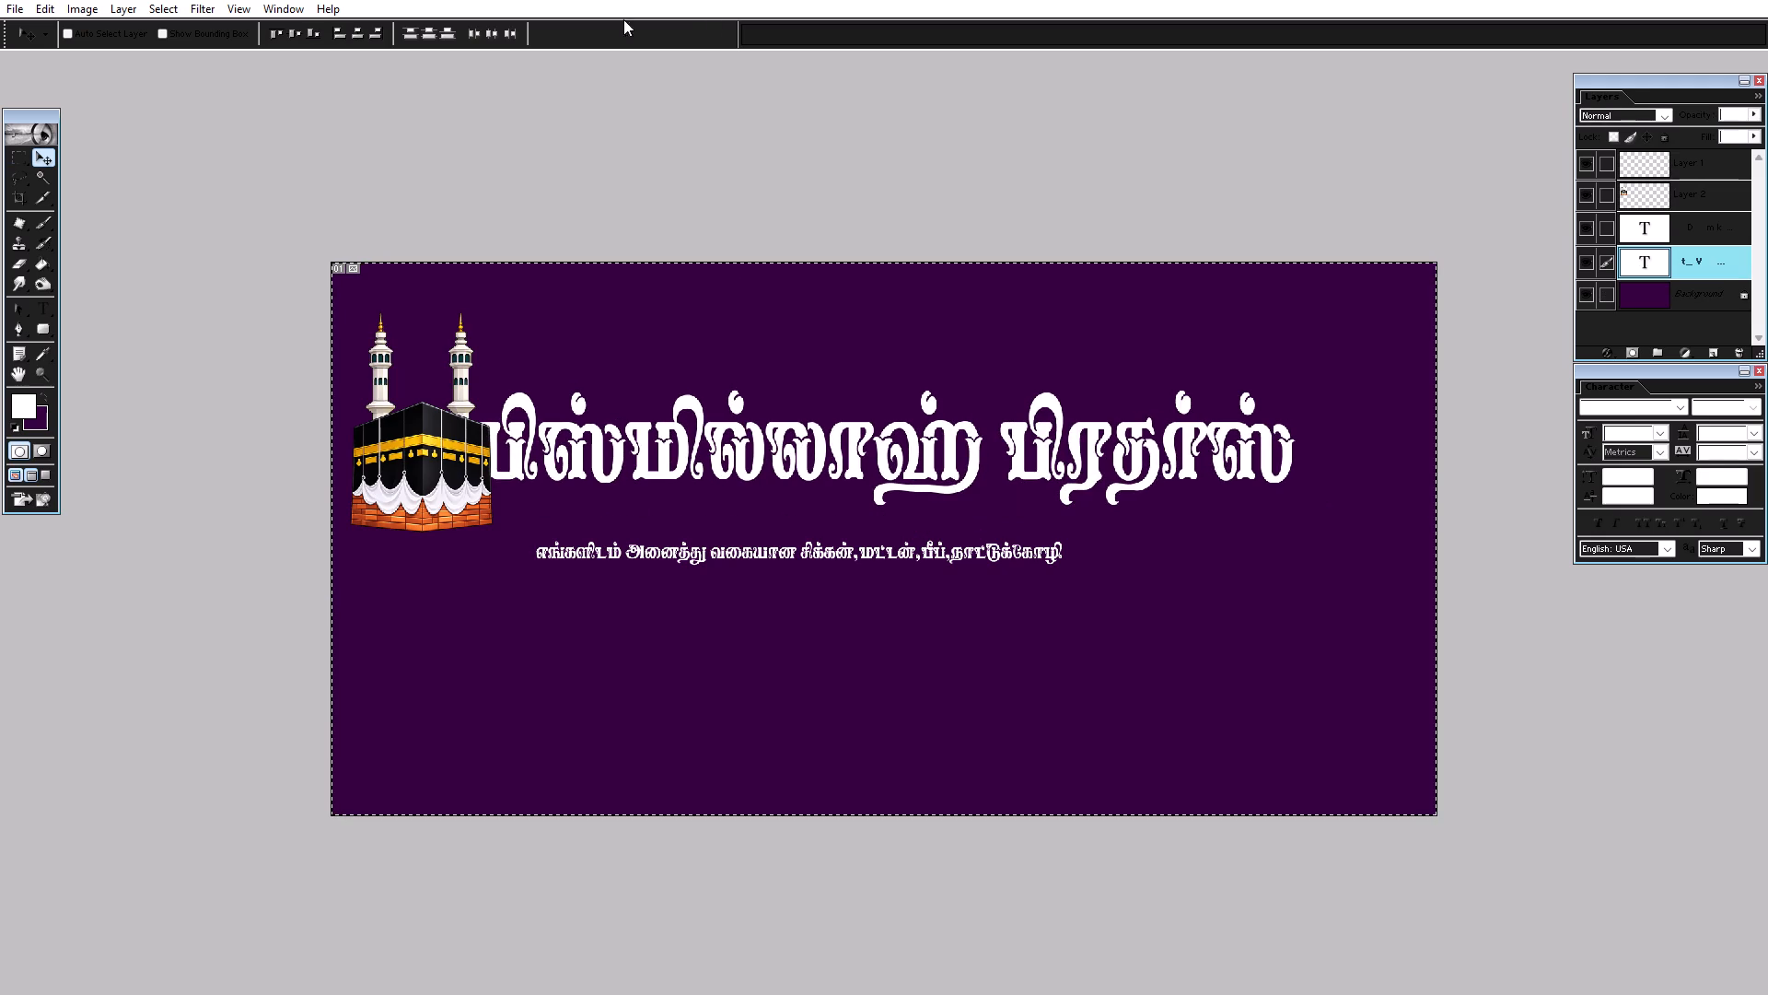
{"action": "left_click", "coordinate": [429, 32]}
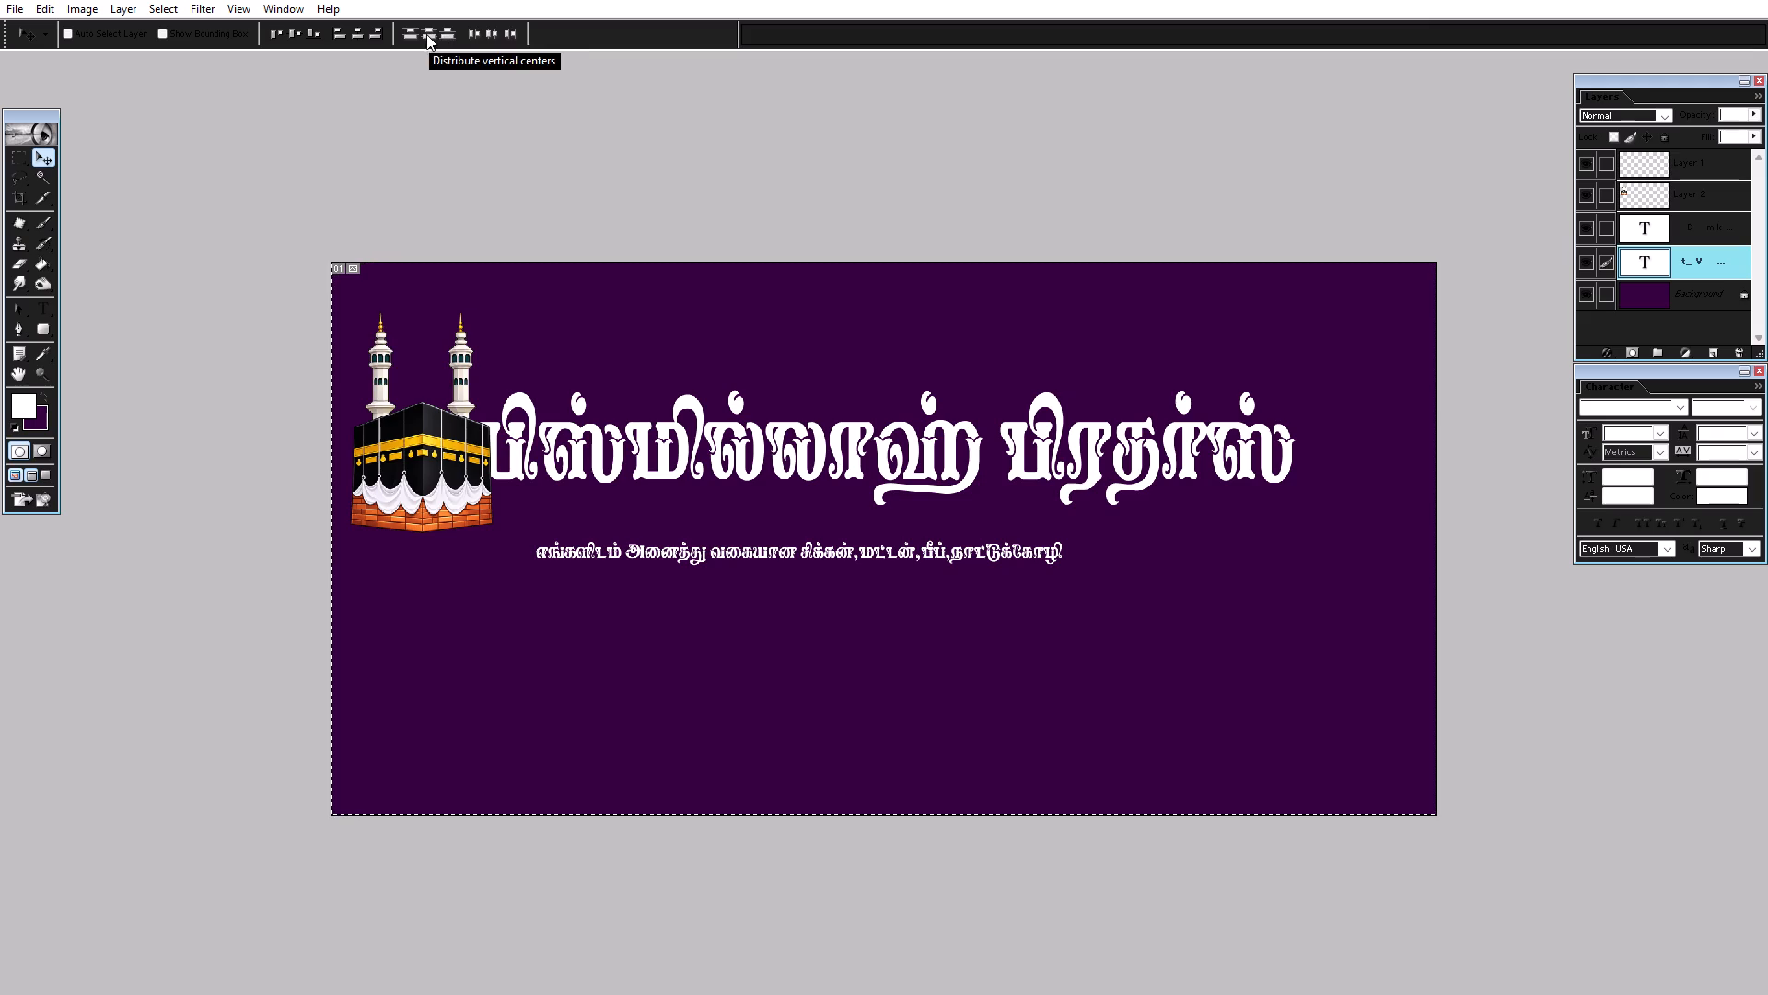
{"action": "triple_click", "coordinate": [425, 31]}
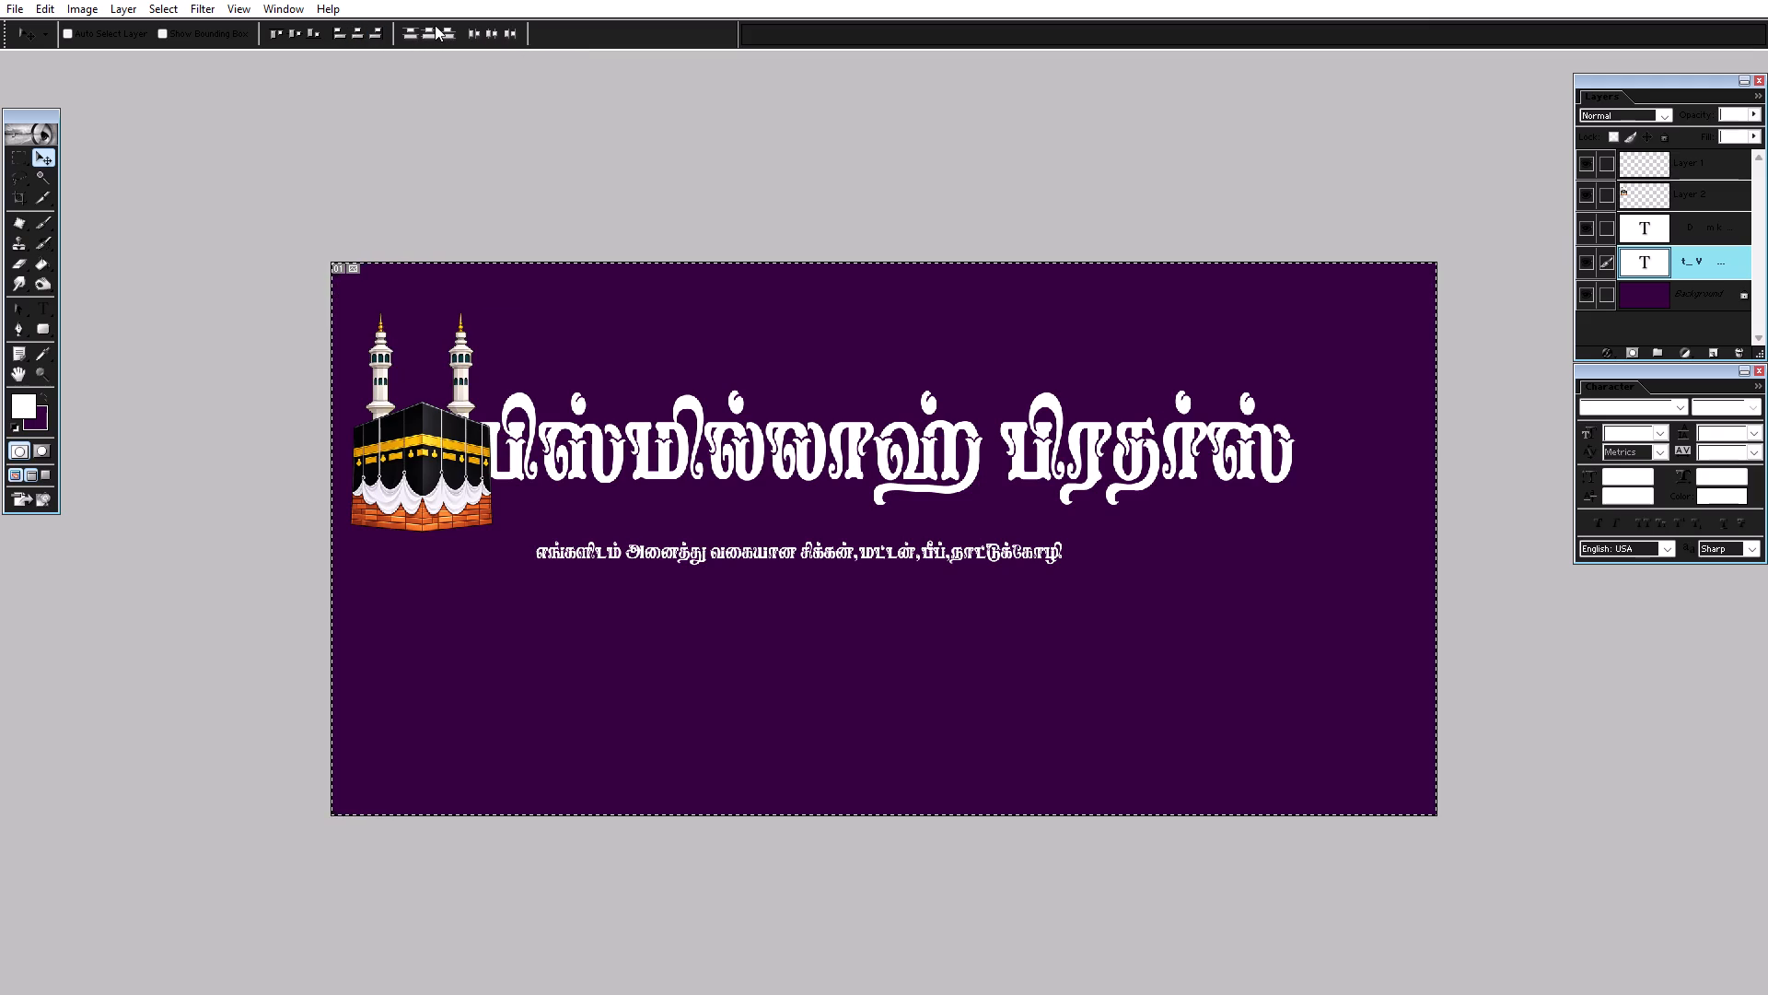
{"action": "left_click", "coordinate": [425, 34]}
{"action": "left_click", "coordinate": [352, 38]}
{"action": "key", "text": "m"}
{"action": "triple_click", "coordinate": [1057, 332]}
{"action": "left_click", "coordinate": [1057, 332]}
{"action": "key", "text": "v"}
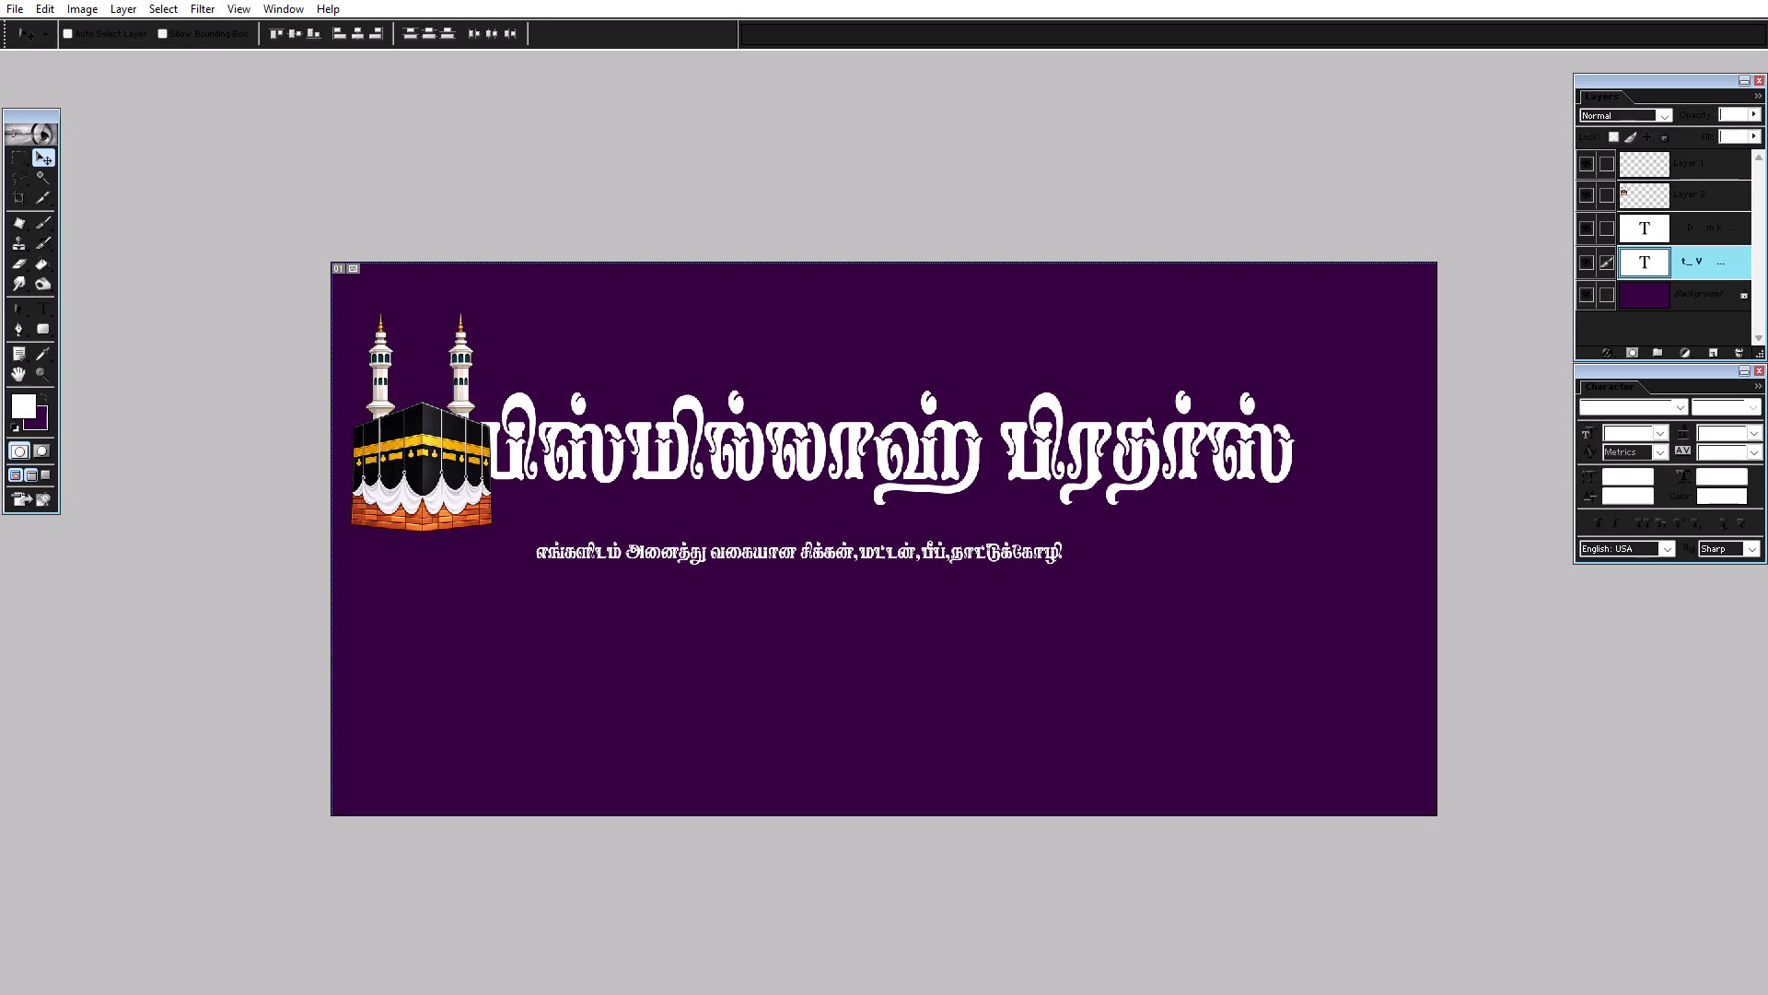
Switch to full-screen view, show the rulers and place a vertical guide at the banner's horizontal centre.
{"action": "key", "text": "f"}
{"action": "key", "text": "ctrl+r"}
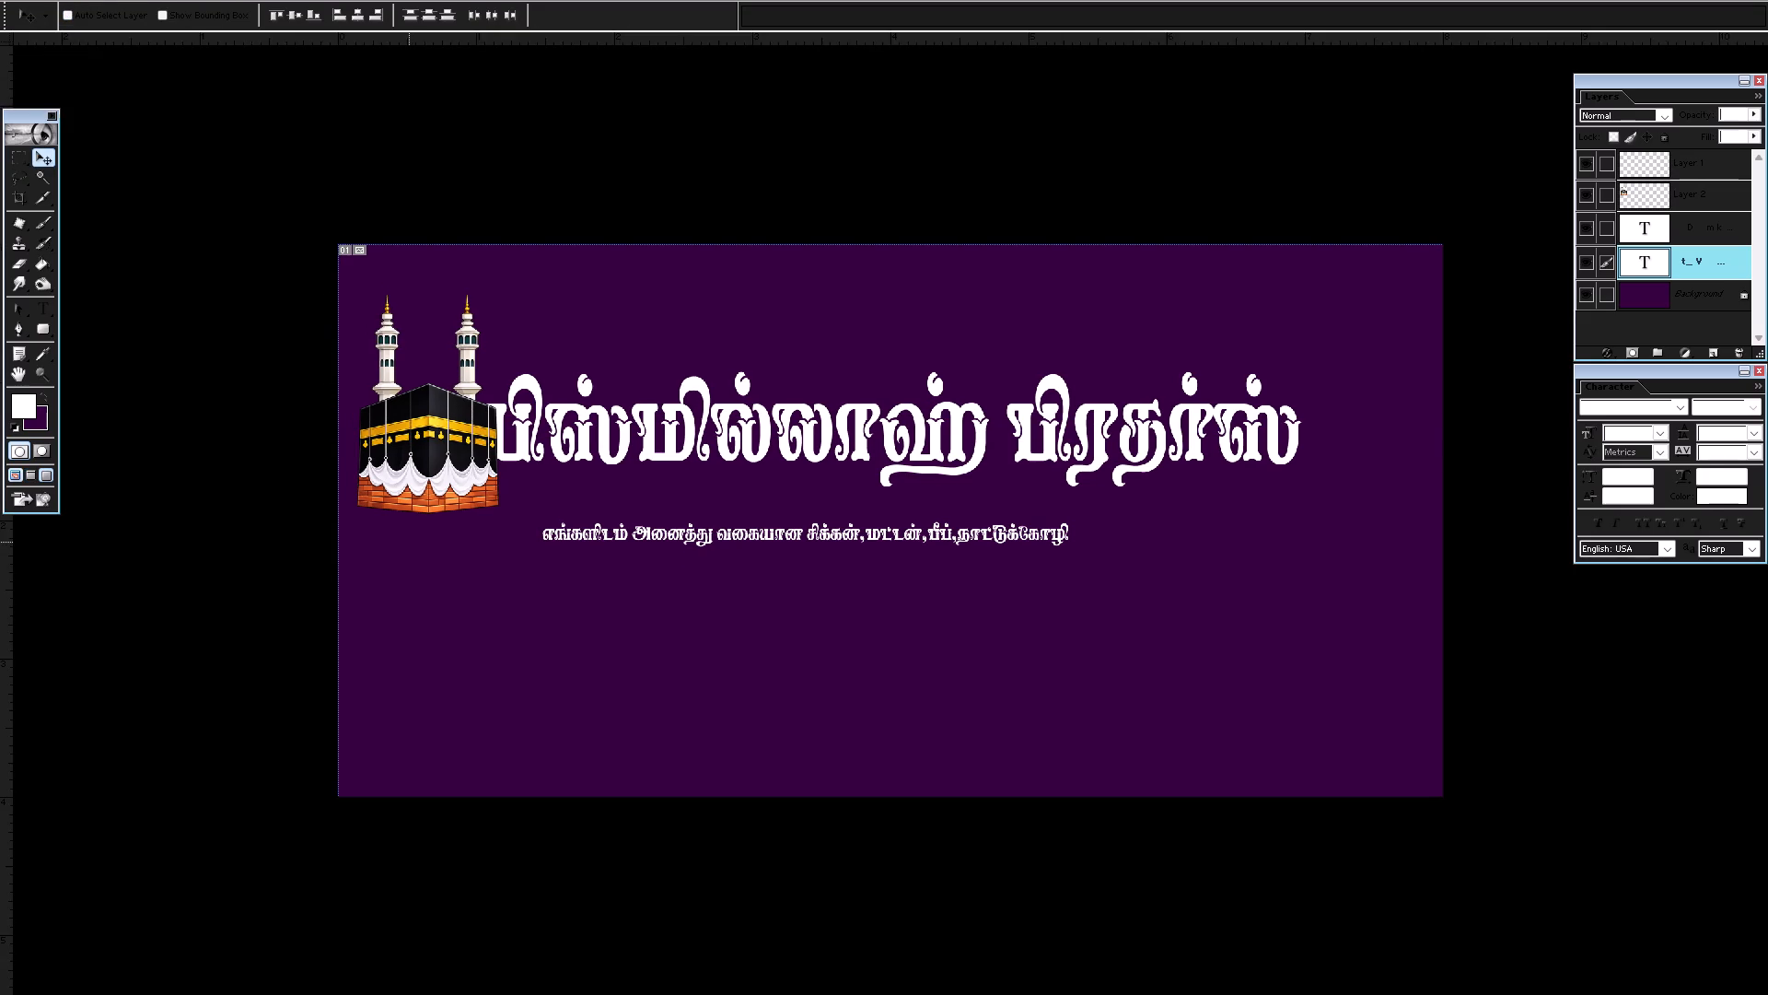
{"action": "left_click_drag", "start_coordinate": [4, 628], "coordinate": [700, 641]}
{"action": "left_click_drag", "start_coordinate": [700, 641], "coordinate": [892, 639]}
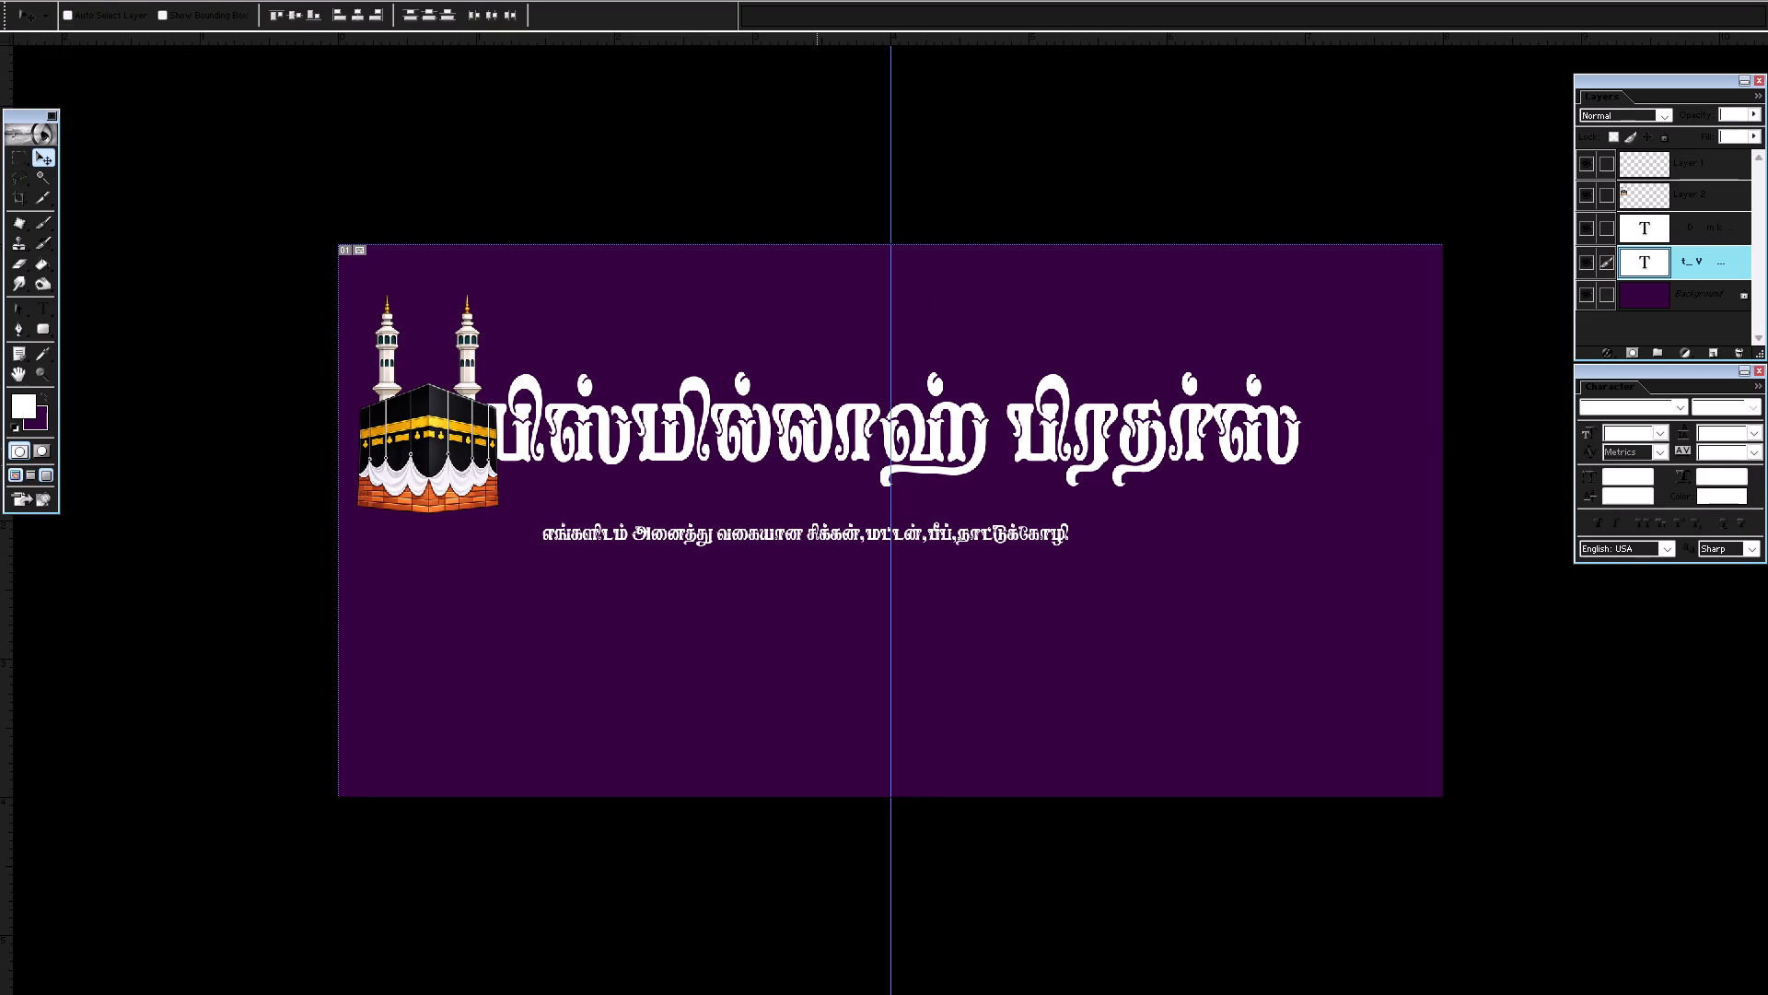
Select the heading layer, centre the text on the vertical guide and raise it towards the banner's top.
{"action": "right_click", "coordinate": [837, 422]}
{"action": "left_click", "coordinate": [852, 429]}
{"action": "left_click_drag", "start_coordinate": [852, 429], "coordinate": [906, 434]}
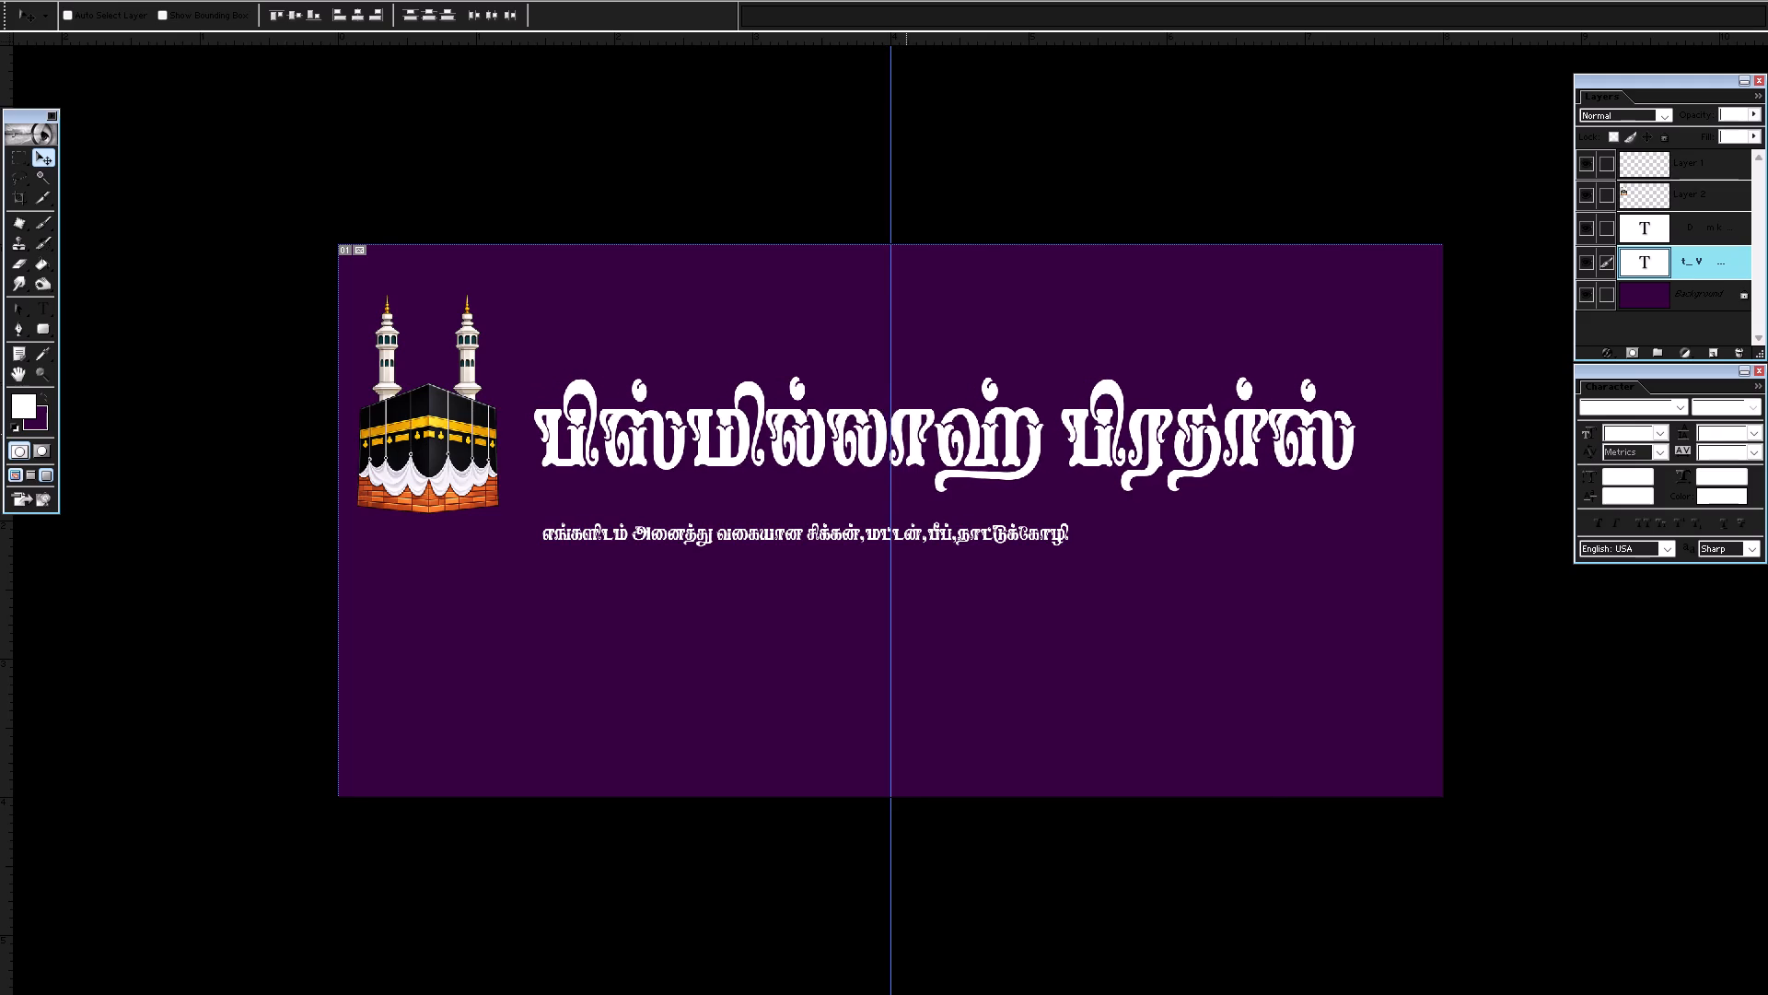
{"action": "left_click_drag", "start_coordinate": [906, 434], "coordinate": [919, 440]}
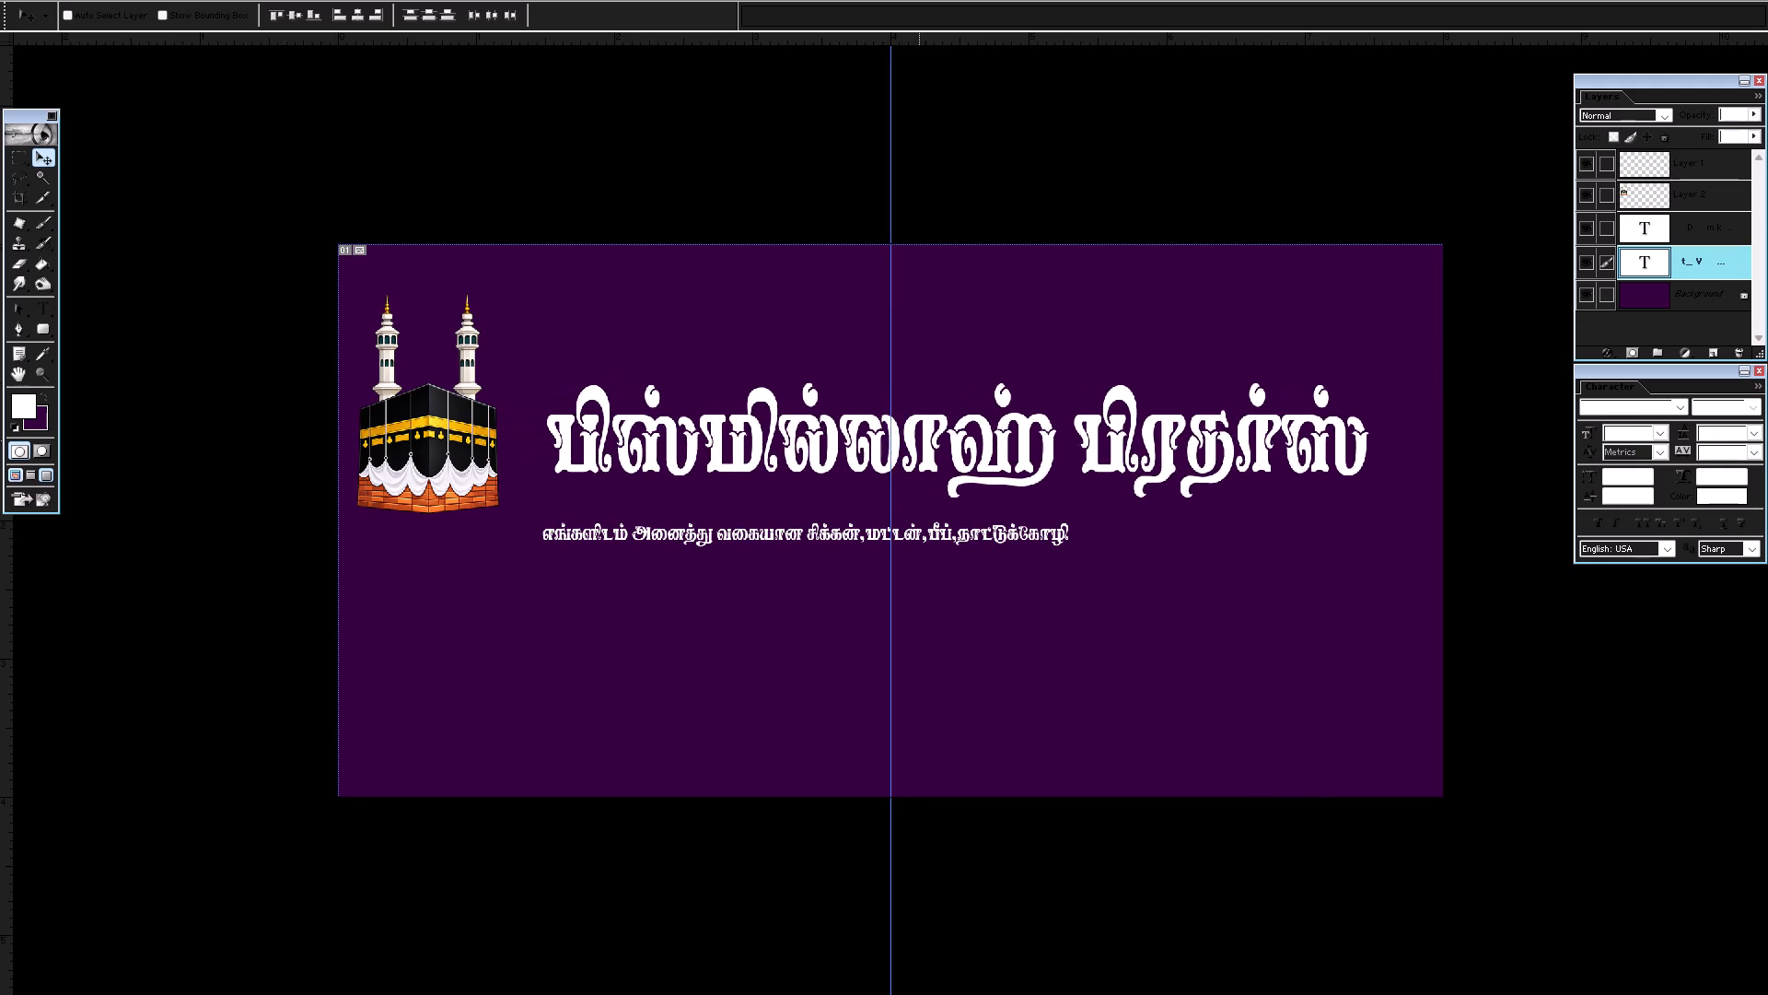
{"action": "left_click_drag", "start_coordinate": [919, 440], "coordinate": [848, 451]}
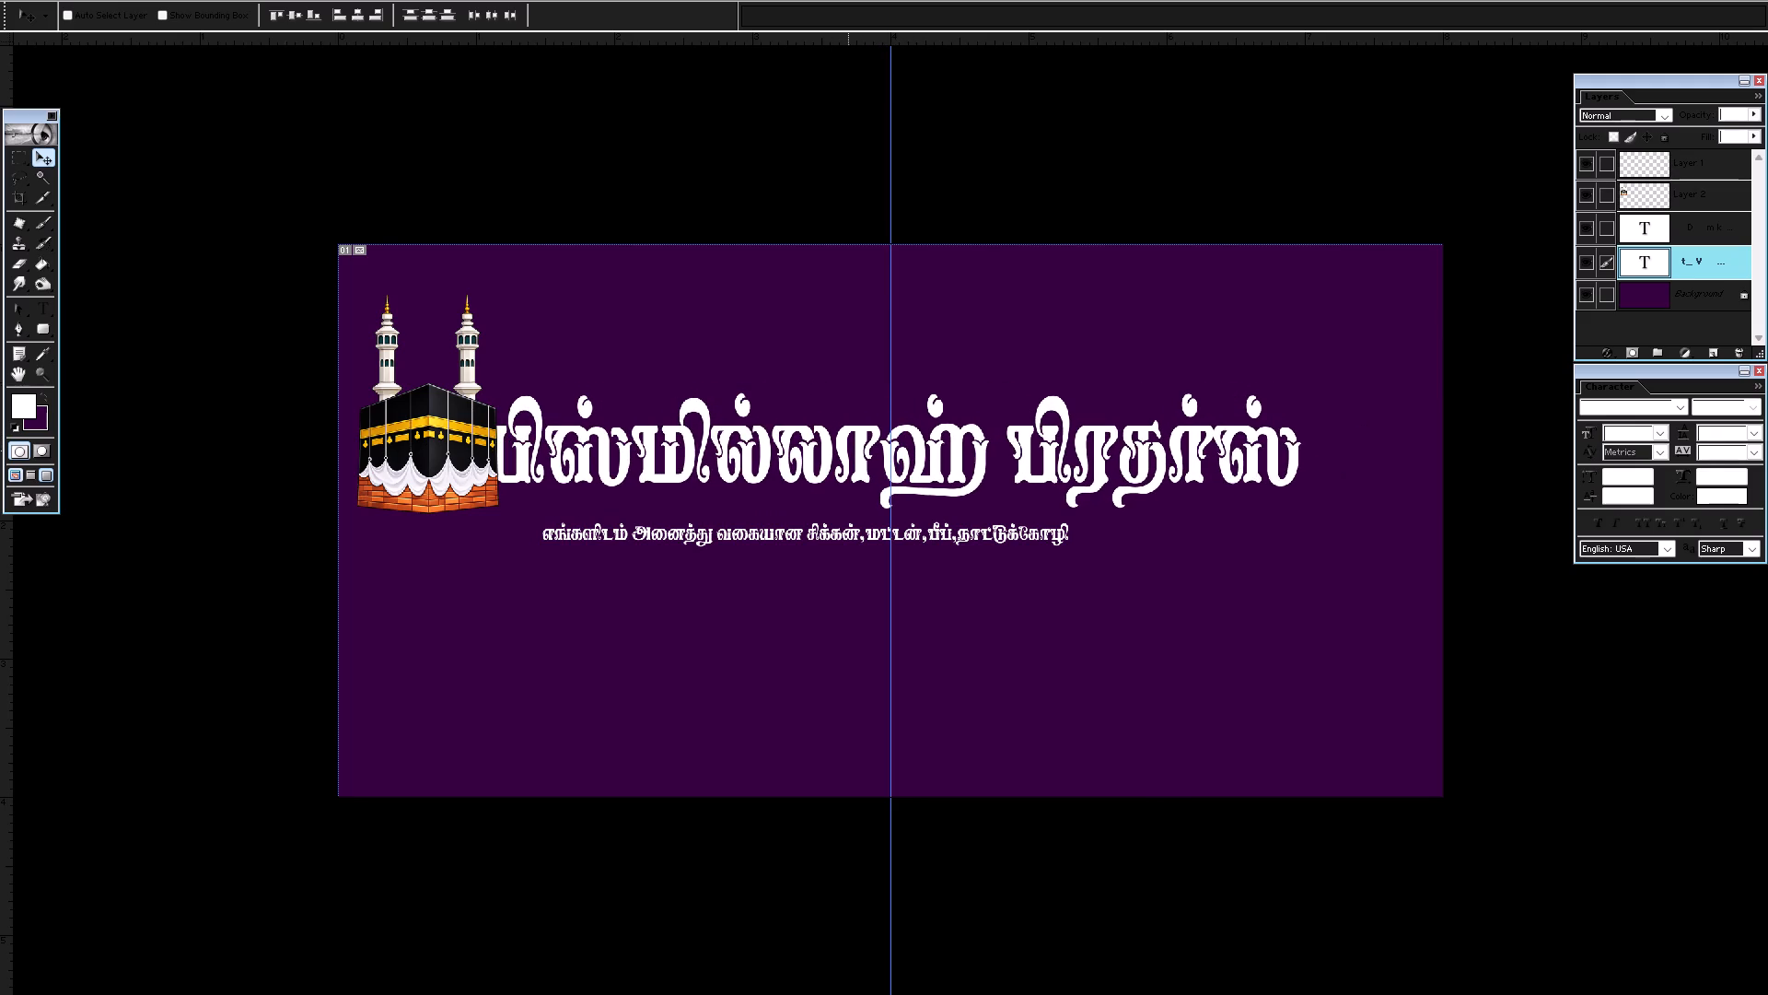
{"action": "left_click_drag", "start_coordinate": [848, 451], "coordinate": [853, 451]}
{"action": "left_click_drag", "start_coordinate": [984, 375], "coordinate": [992, 310], "text": "shift"}
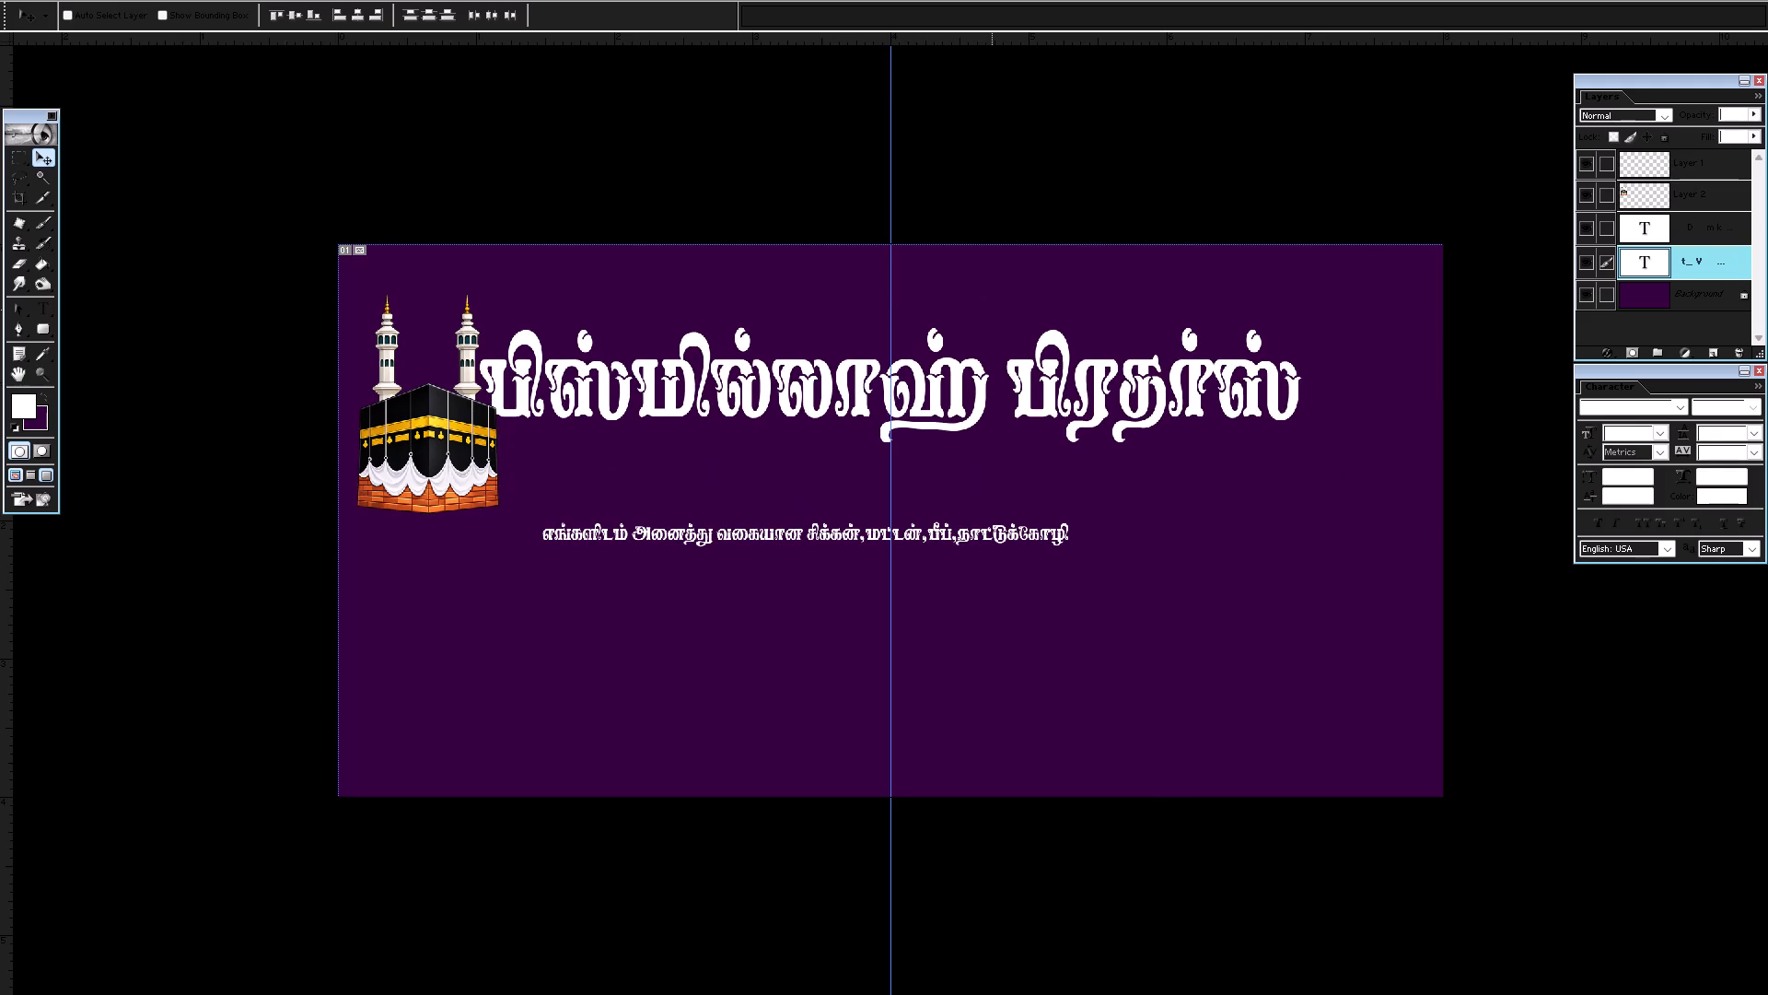
Narrow the heading equally on both sides of the centre guide so it clears the Makka image.
{"action": "key", "text": "ctrl+plus"}
{"action": "key", "text": "Tab"}
{"action": "key", "text": "space"}
{"action": "key", "text": "ctrl+t"}
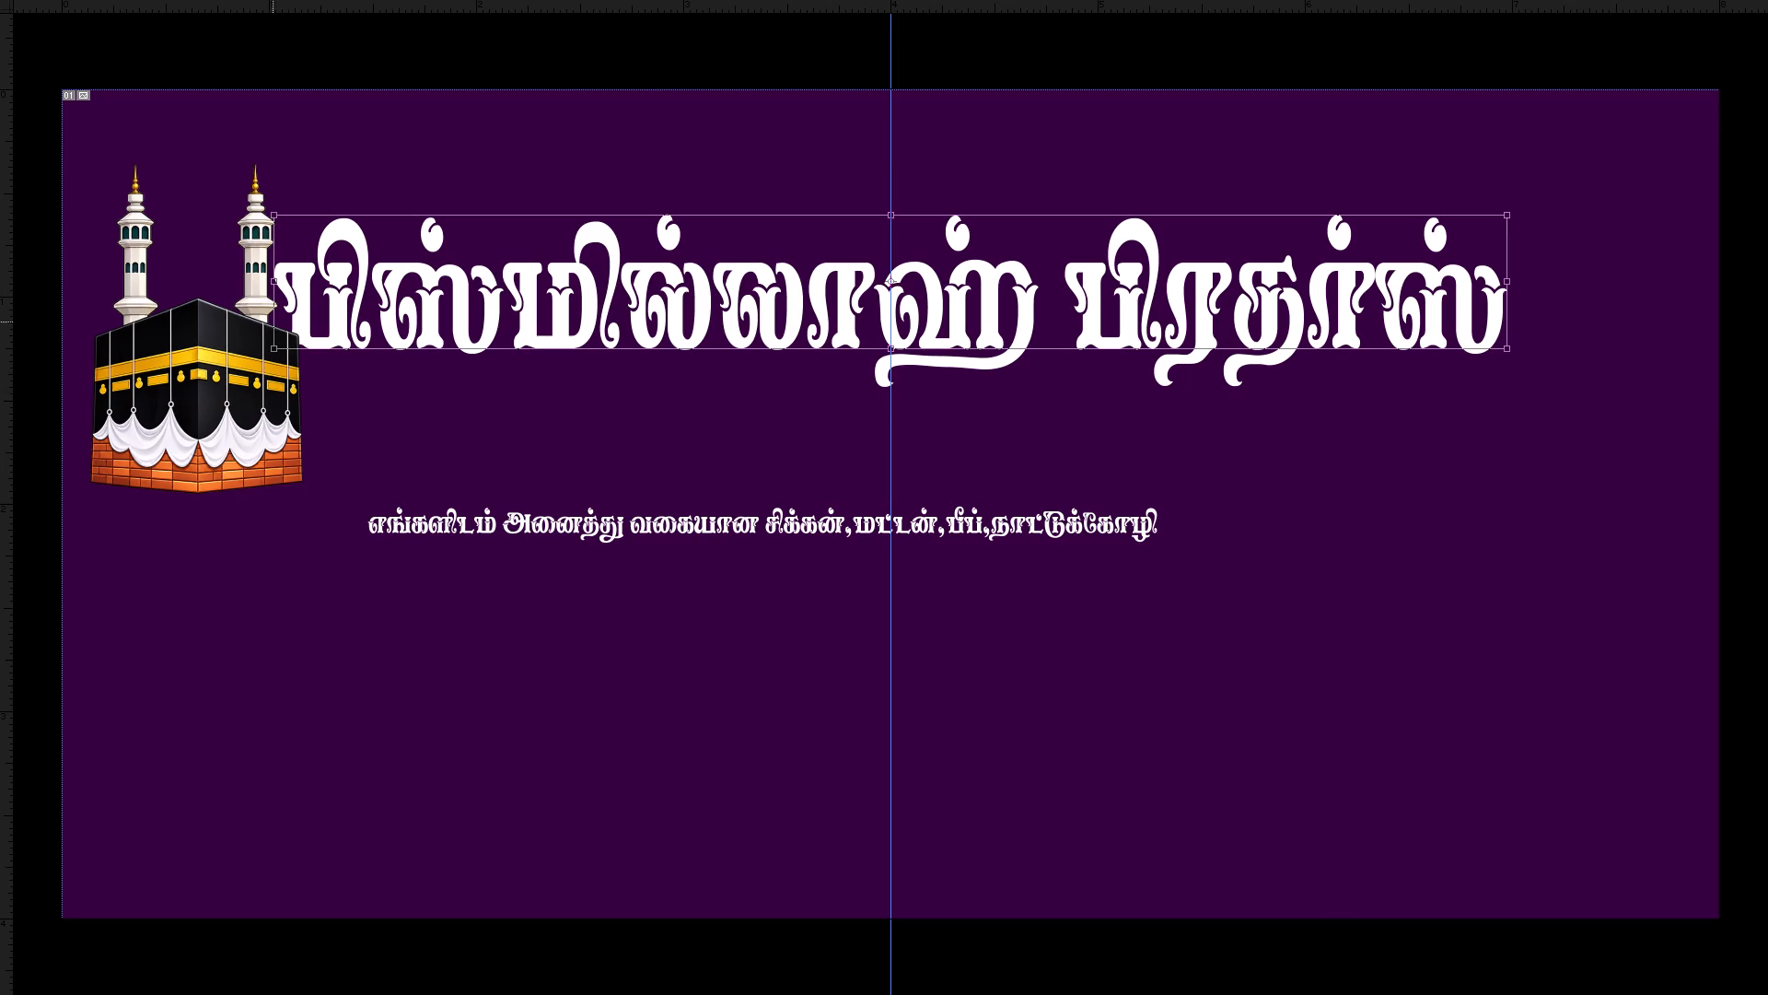
{"action": "left_click_drag", "start_coordinate": [276, 283], "coordinate": [328, 285], "text": "alt"}
{"action": "key", "text": "Return"}
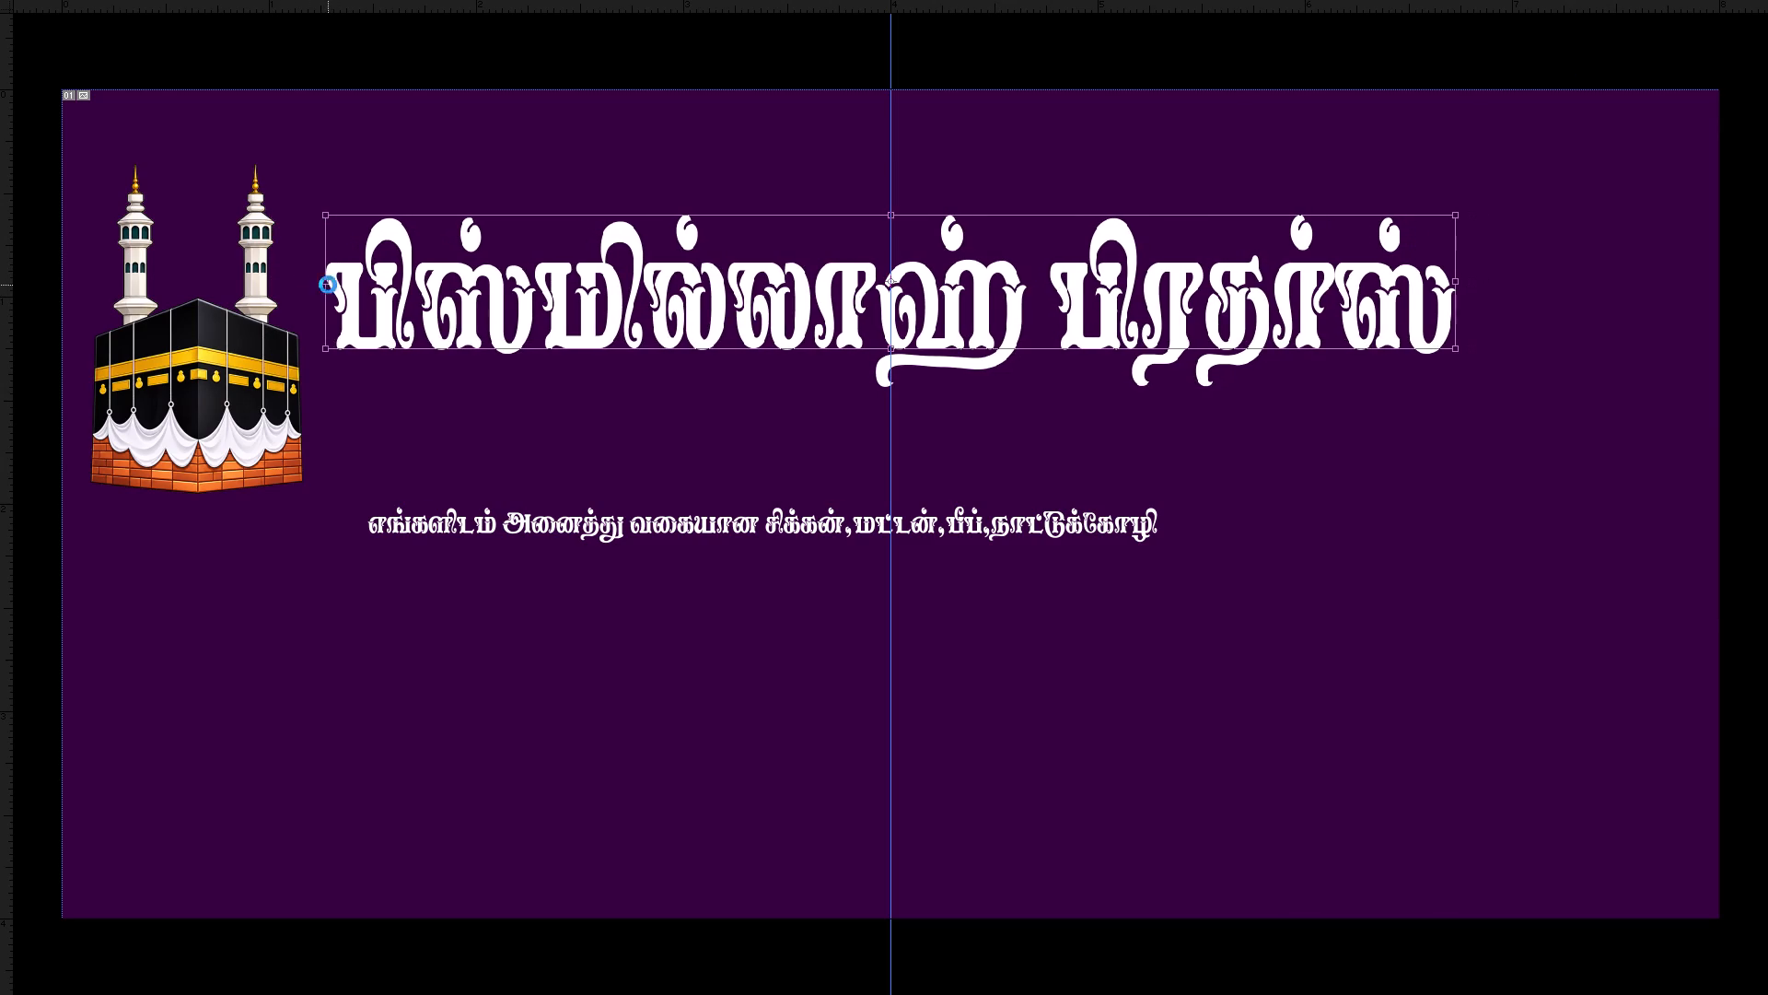
Select the Makka image on Layer 2, enlarge it slightly and lower it beside the heading.
{"action": "key", "text": "ctrl+plus"}
{"action": "key", "text": "space"}
{"action": "key", "text": "space"}
{"action": "key", "text": "space"}
{"action": "key", "text": "space"}
{"action": "key", "text": "space"}
{"action": "left_click_drag", "start_coordinate": [328, 285], "coordinate": [822, 288]}
{"action": "right_click", "coordinate": [109, 359]}
{"action": "left_click", "coordinate": [122, 363]}
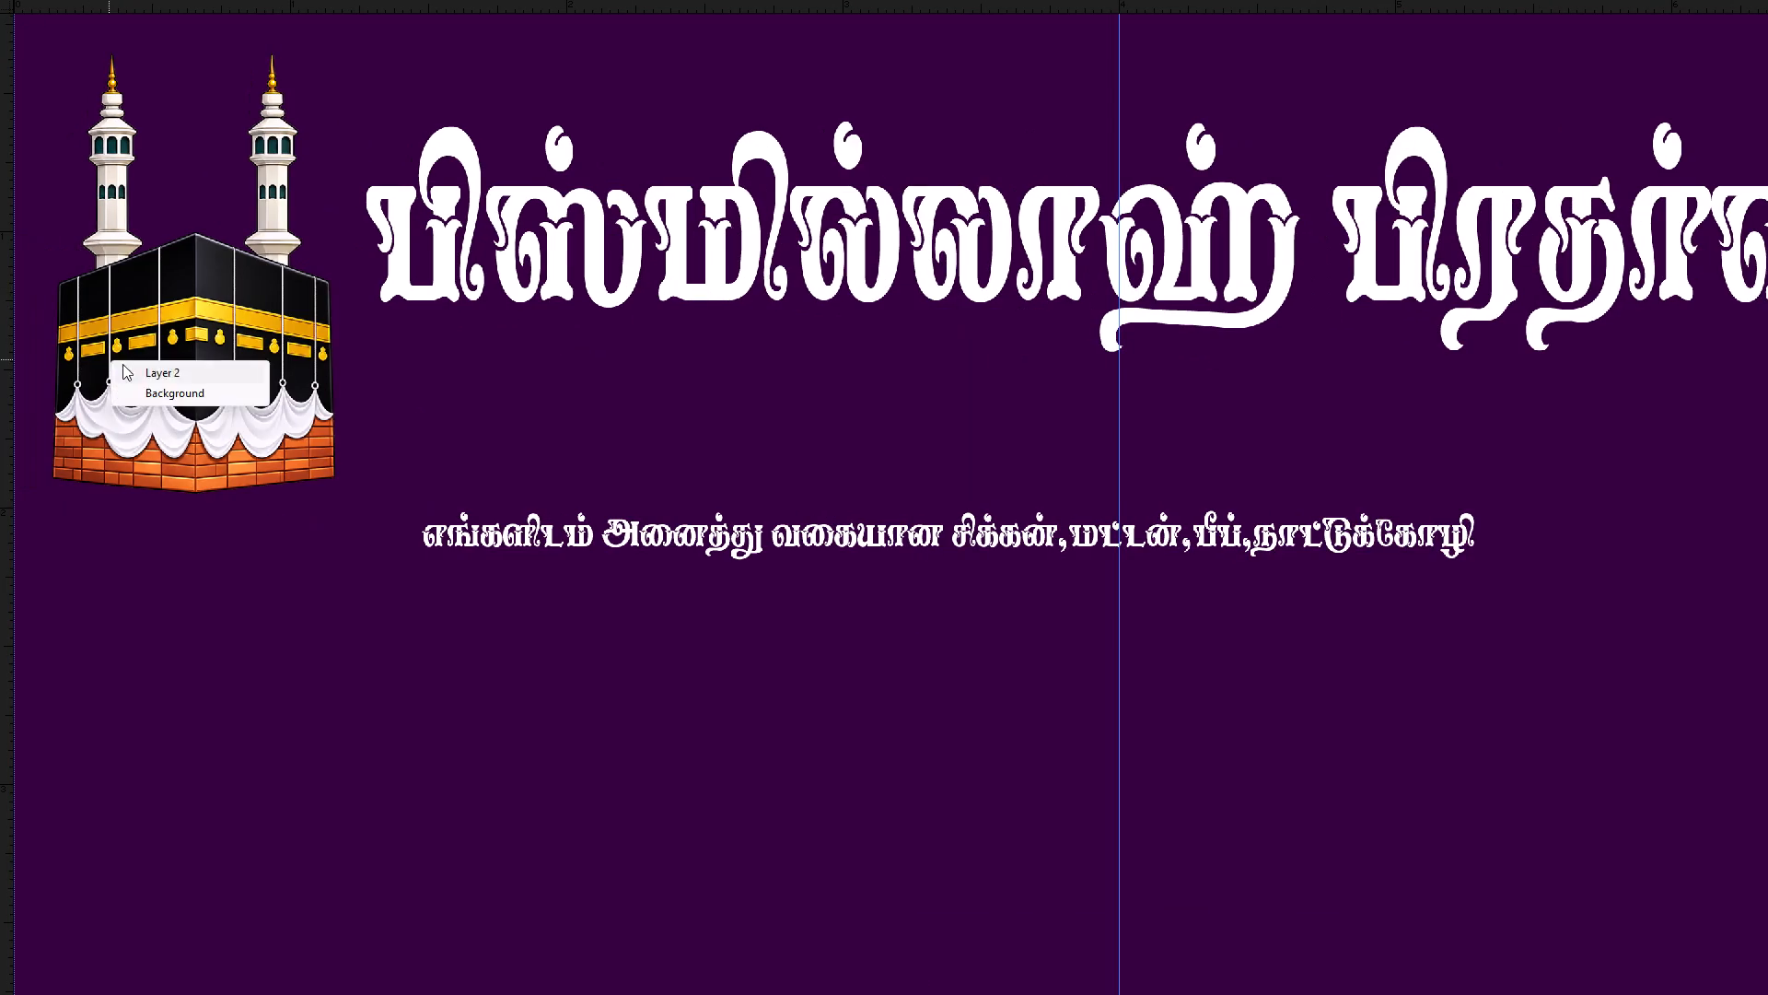
{"action": "left_click_drag", "start_coordinate": [127, 363], "coordinate": [121, 373]}
{"action": "key", "text": "ctrl+t"}
{"action": "left_click_drag", "start_coordinate": [404, 62], "coordinate": [435, 39], "text": "alt+shift"}
{"action": "left_click_drag", "start_coordinate": [320, 170], "coordinate": [330, 238]}
{"action": "key", "text": "Return"}
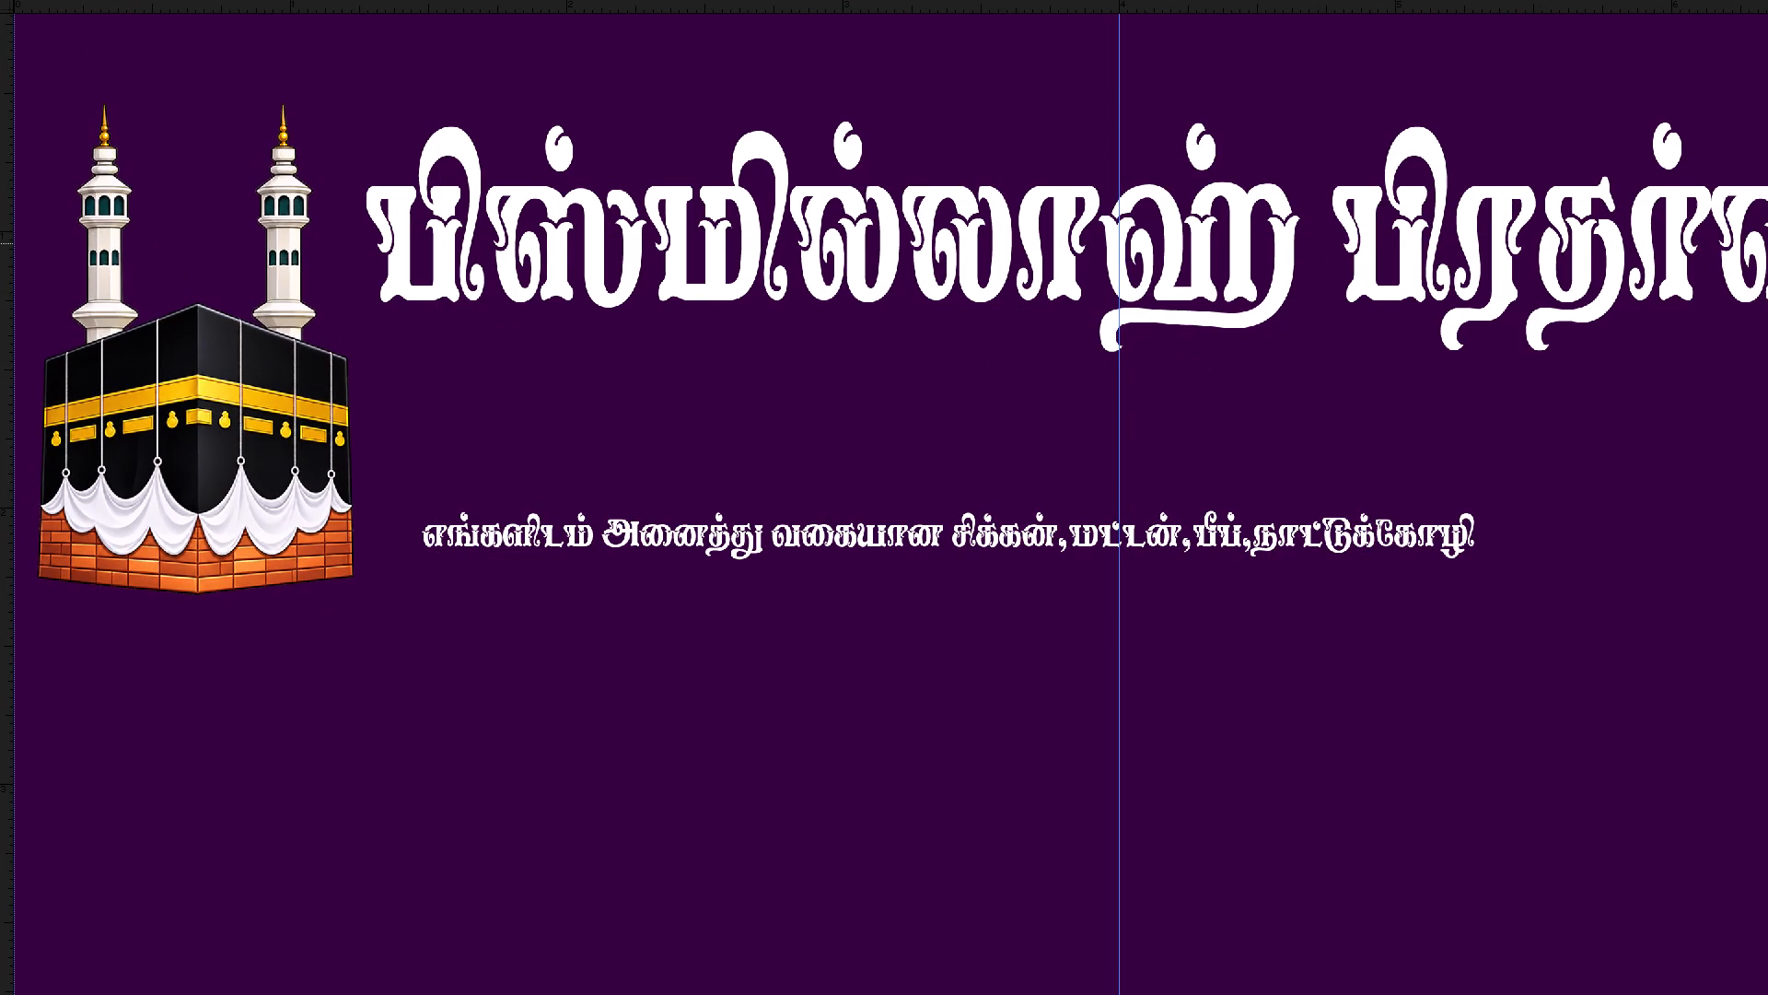
Reselect the heading layer and lower the heading partway towards the meat product line.
{"action": "right_click", "coordinate": [388, 232]}
{"action": "left_click", "coordinate": [401, 241]}
{"action": "left_click_drag", "start_coordinate": [412, 239], "coordinate": [413, 345], "text": "shift"}
{"action": "key", "text": "space"}
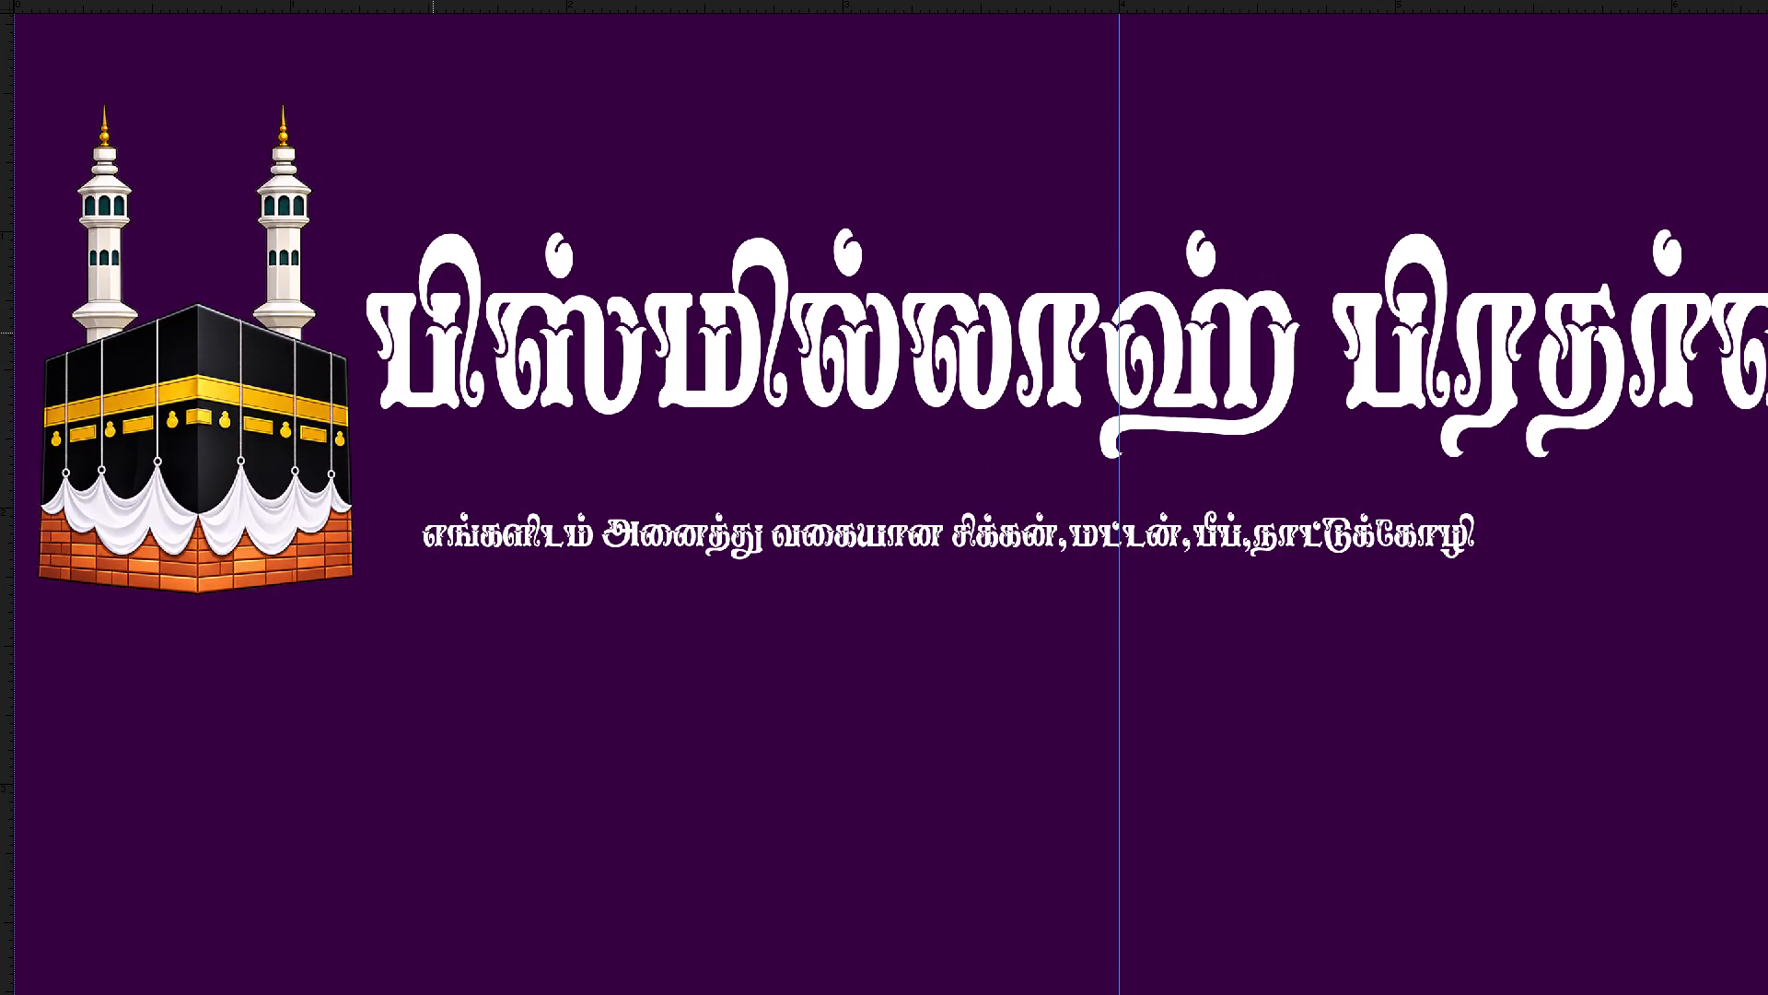
{"action": "key", "text": "space"}
{"action": "left_click_drag", "start_coordinate": [438, 333], "coordinate": [437, 344]}
{"action": "left_click_drag", "start_coordinate": [436, 323], "coordinate": [433, 270], "text": "shift"}
Switch to ChatGPT in Edge, save the generated Madina image as a PNG and bring the file into Photoshop.
{"action": "key", "text": "ctrl+Tab"}
{"action": "key", "text": "alt+Tab"}
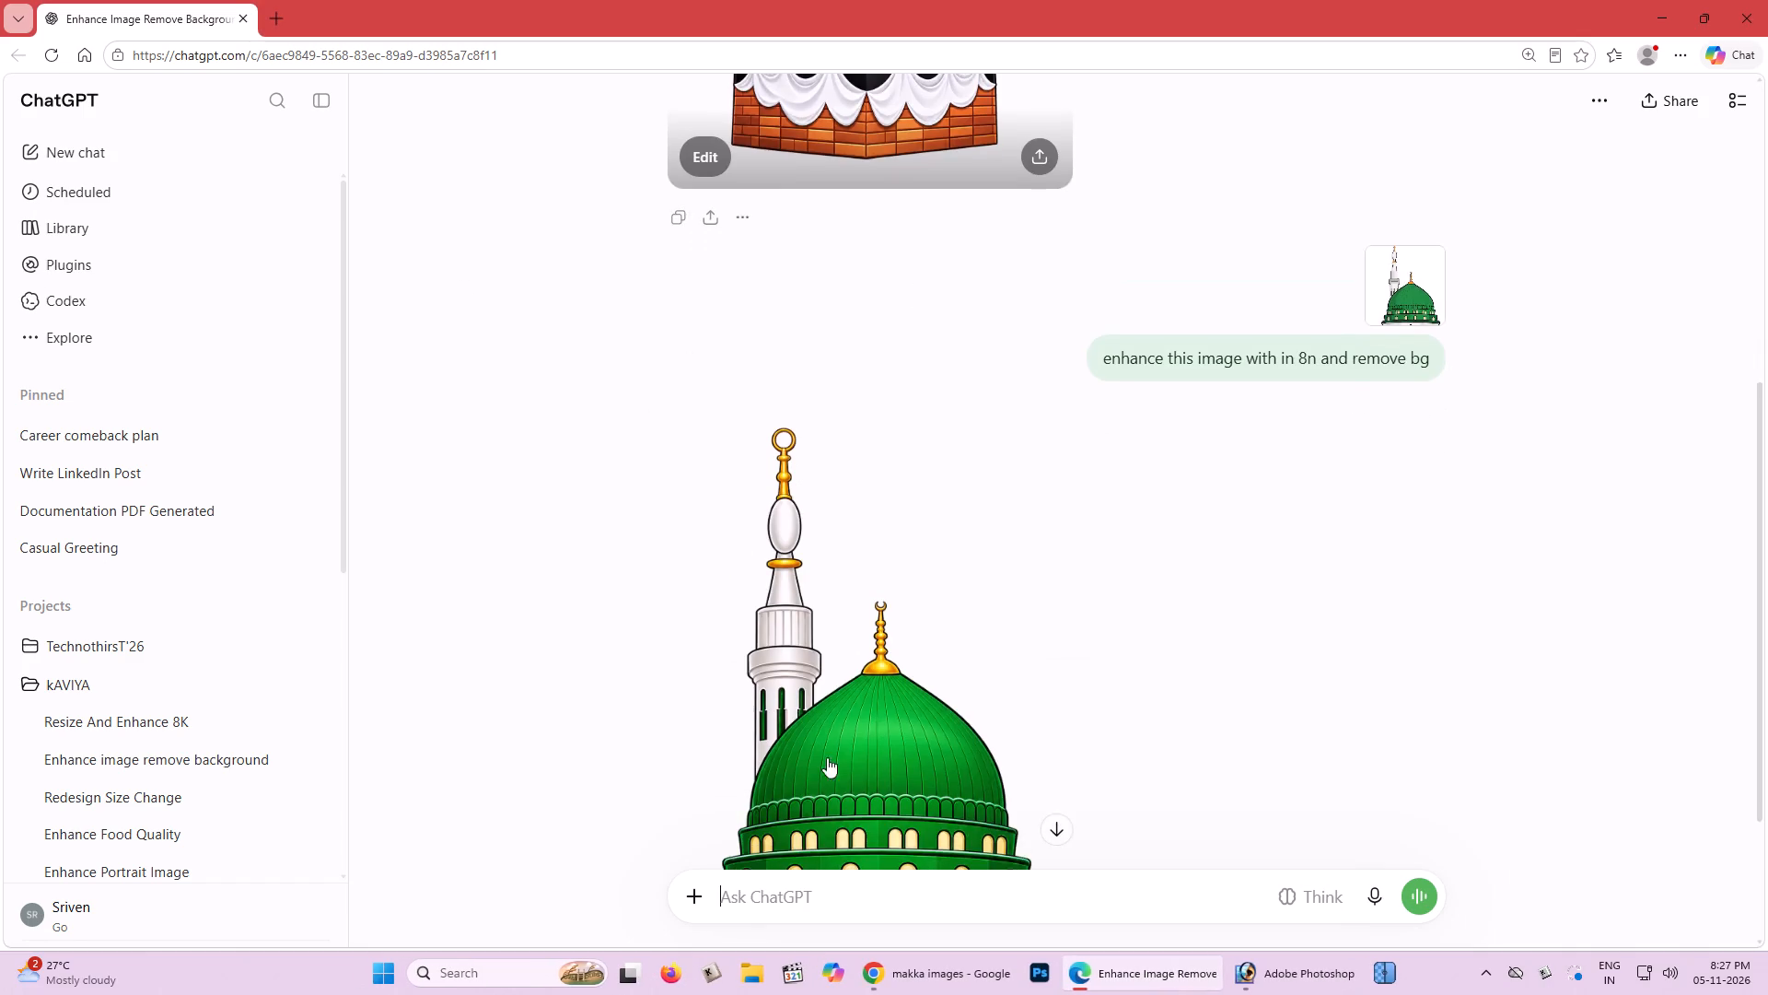
{"action": "scroll", "coordinate": [932, 741], "scroll_direction": "down", "scroll_amount": 4}
{"action": "left_click", "coordinate": [855, 647]}
{"action": "right_click", "coordinate": [832, 509]}
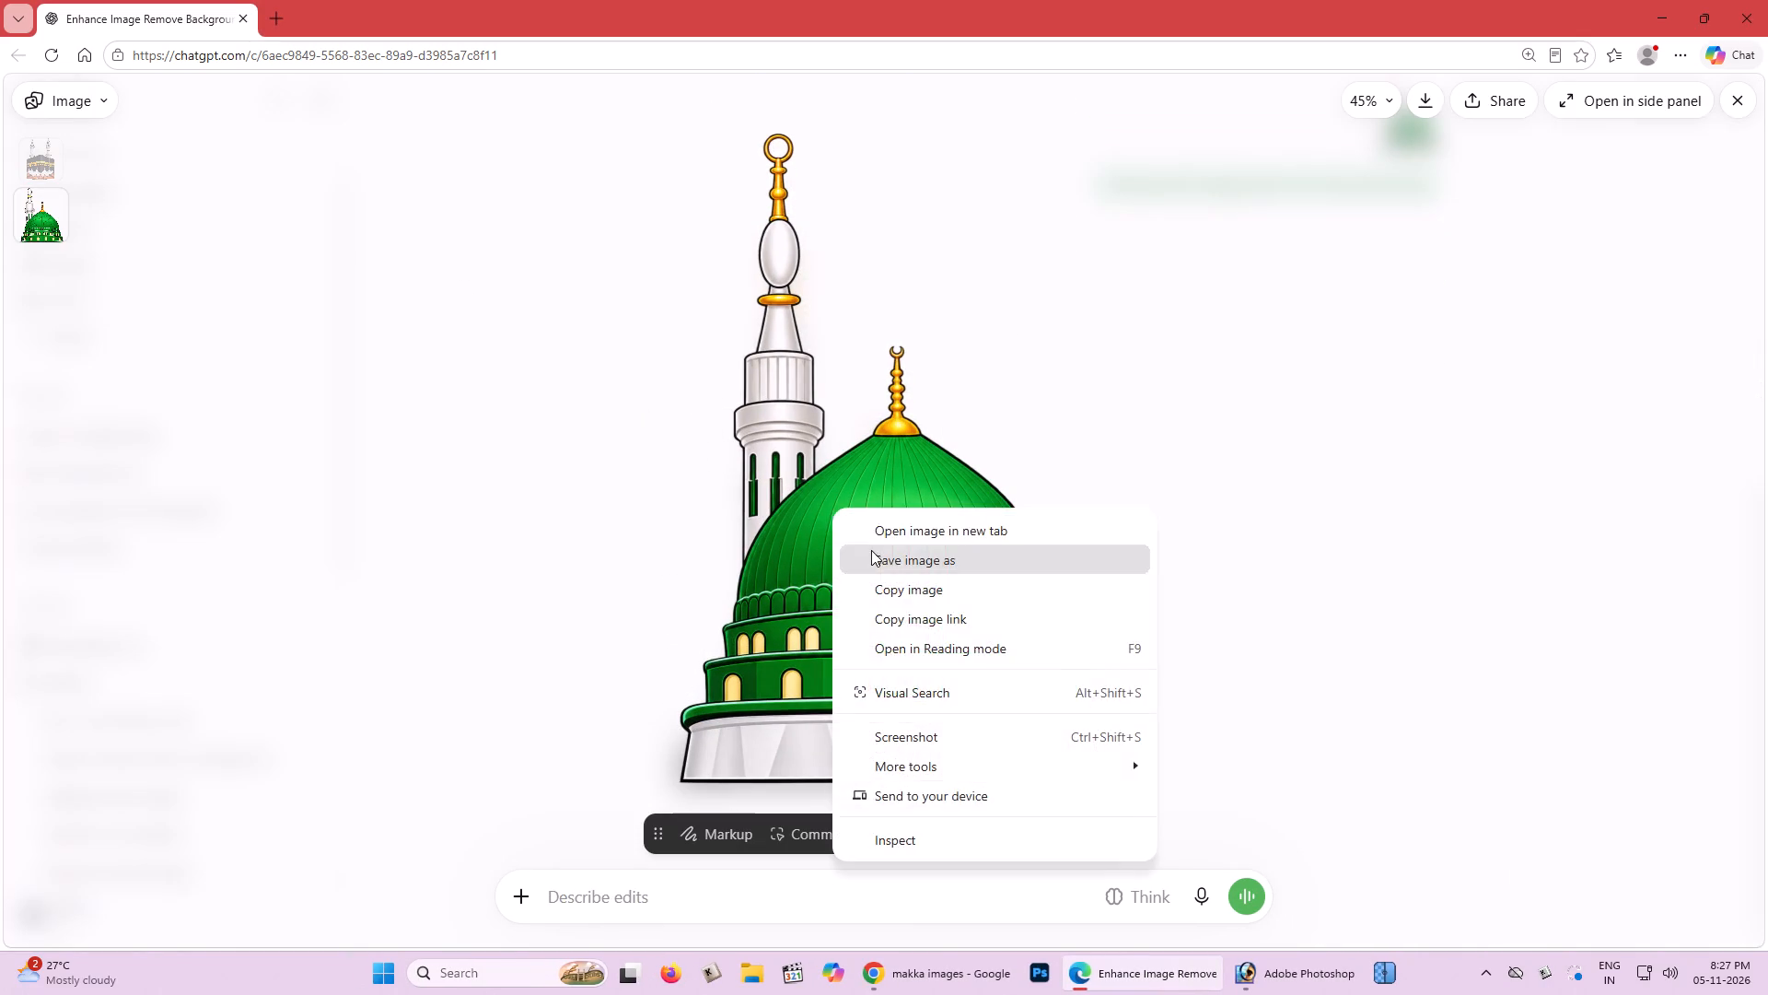
{"action": "left_click", "coordinate": [871, 552]}
{"action": "key", "text": "Return"}
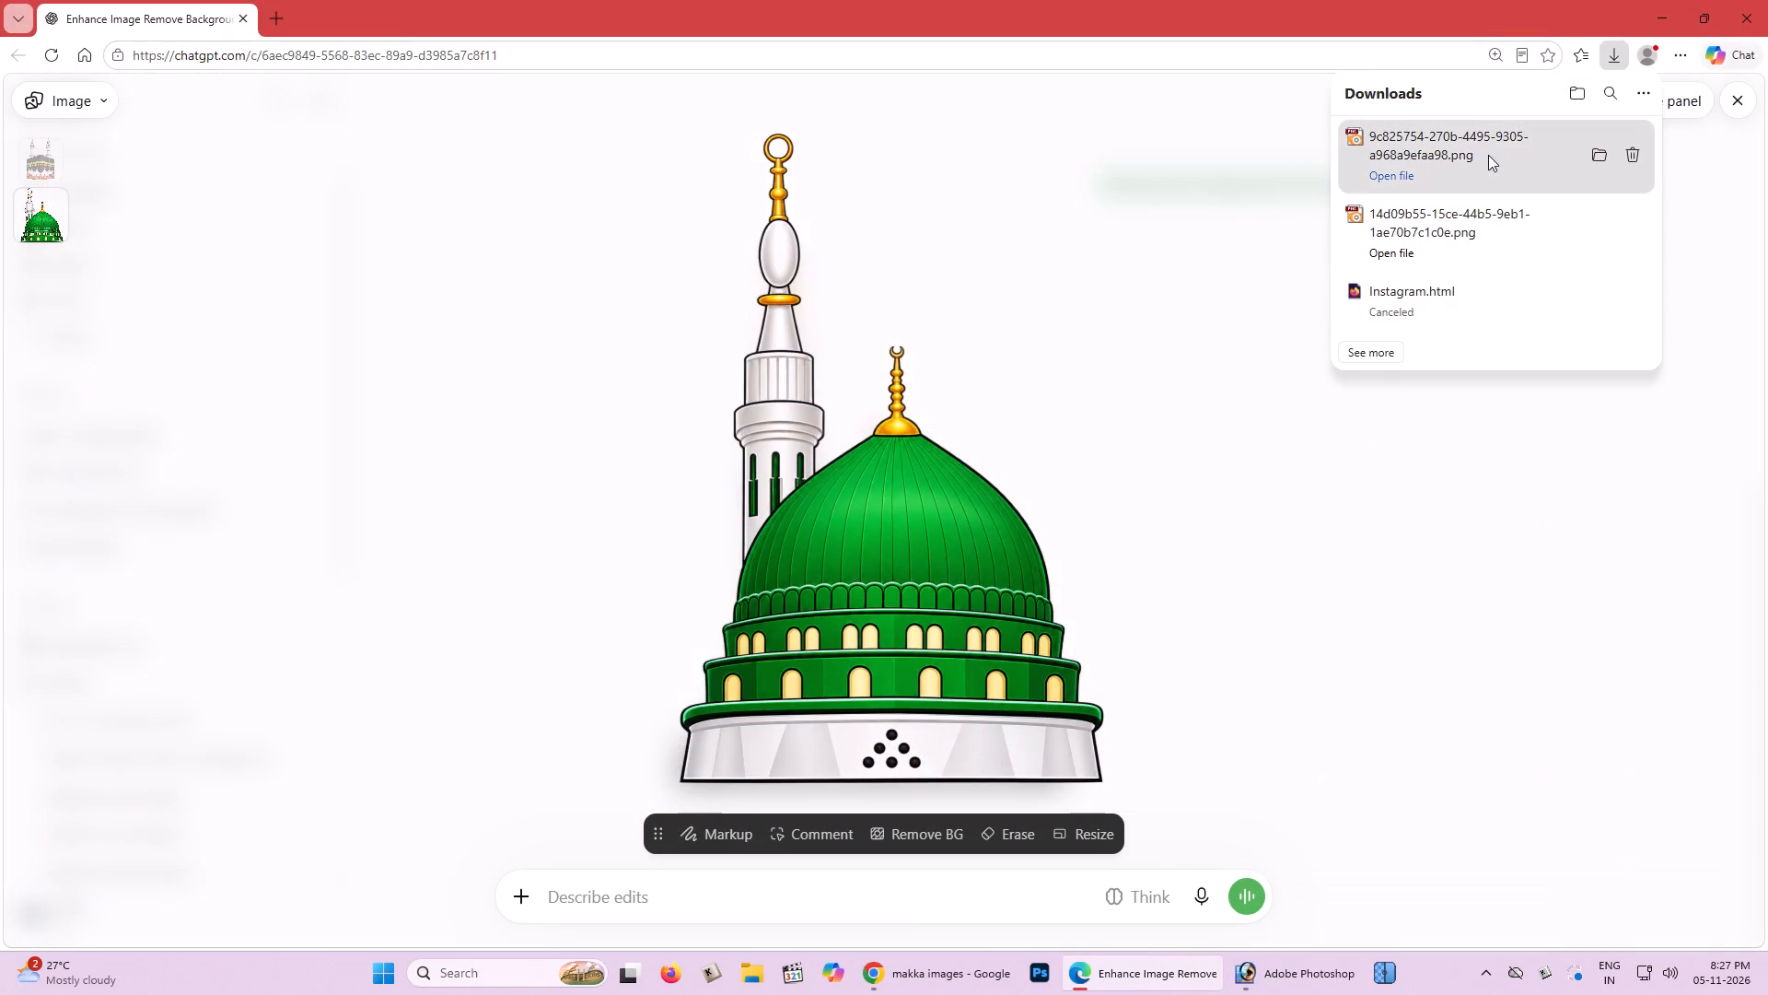
{"action": "left_click_drag", "start_coordinate": [1488, 153], "coordinate": [425, 371]}
{"action": "key", "text": "alt+Tab"}
Cut the whole Madina image from its own document, close that document and paste the image into the banner.
{"action": "key", "text": "ctrl+a"}
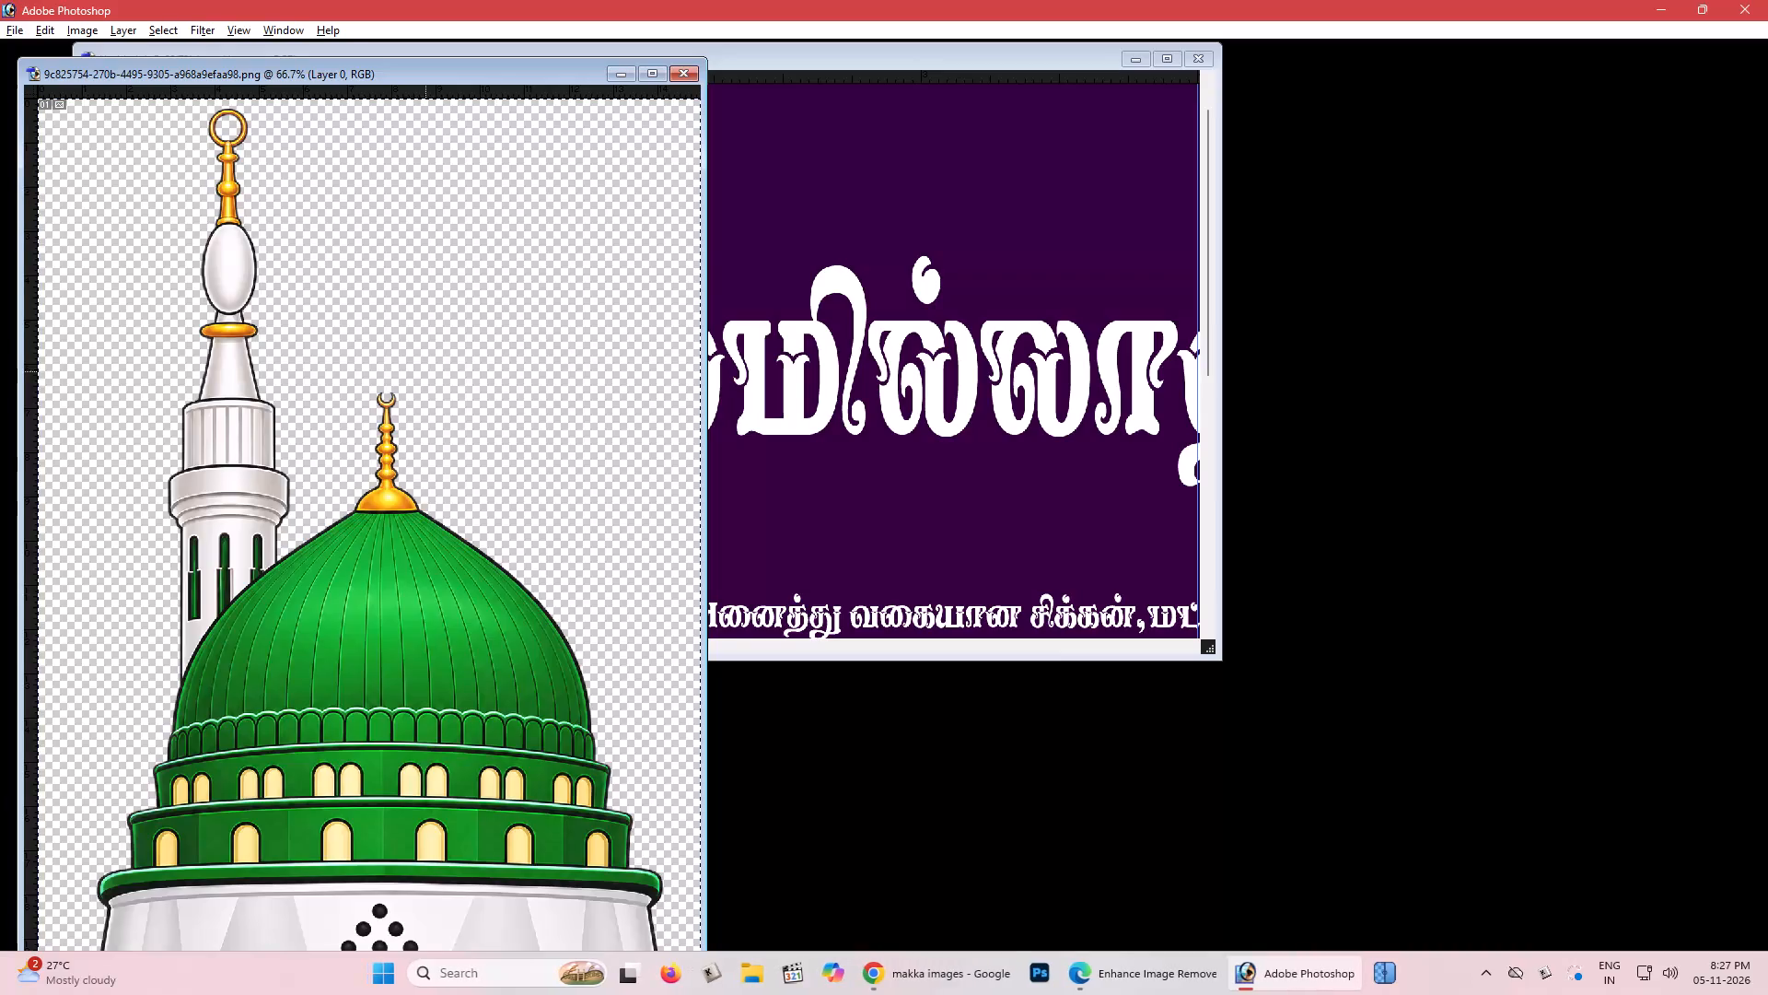
{"action": "key", "text": "ctrl+x"}
{"action": "key", "text": "ctrl+w"}
{"action": "left_click", "coordinate": [894, 373]}
{"action": "key", "text": "ctrl+v"}
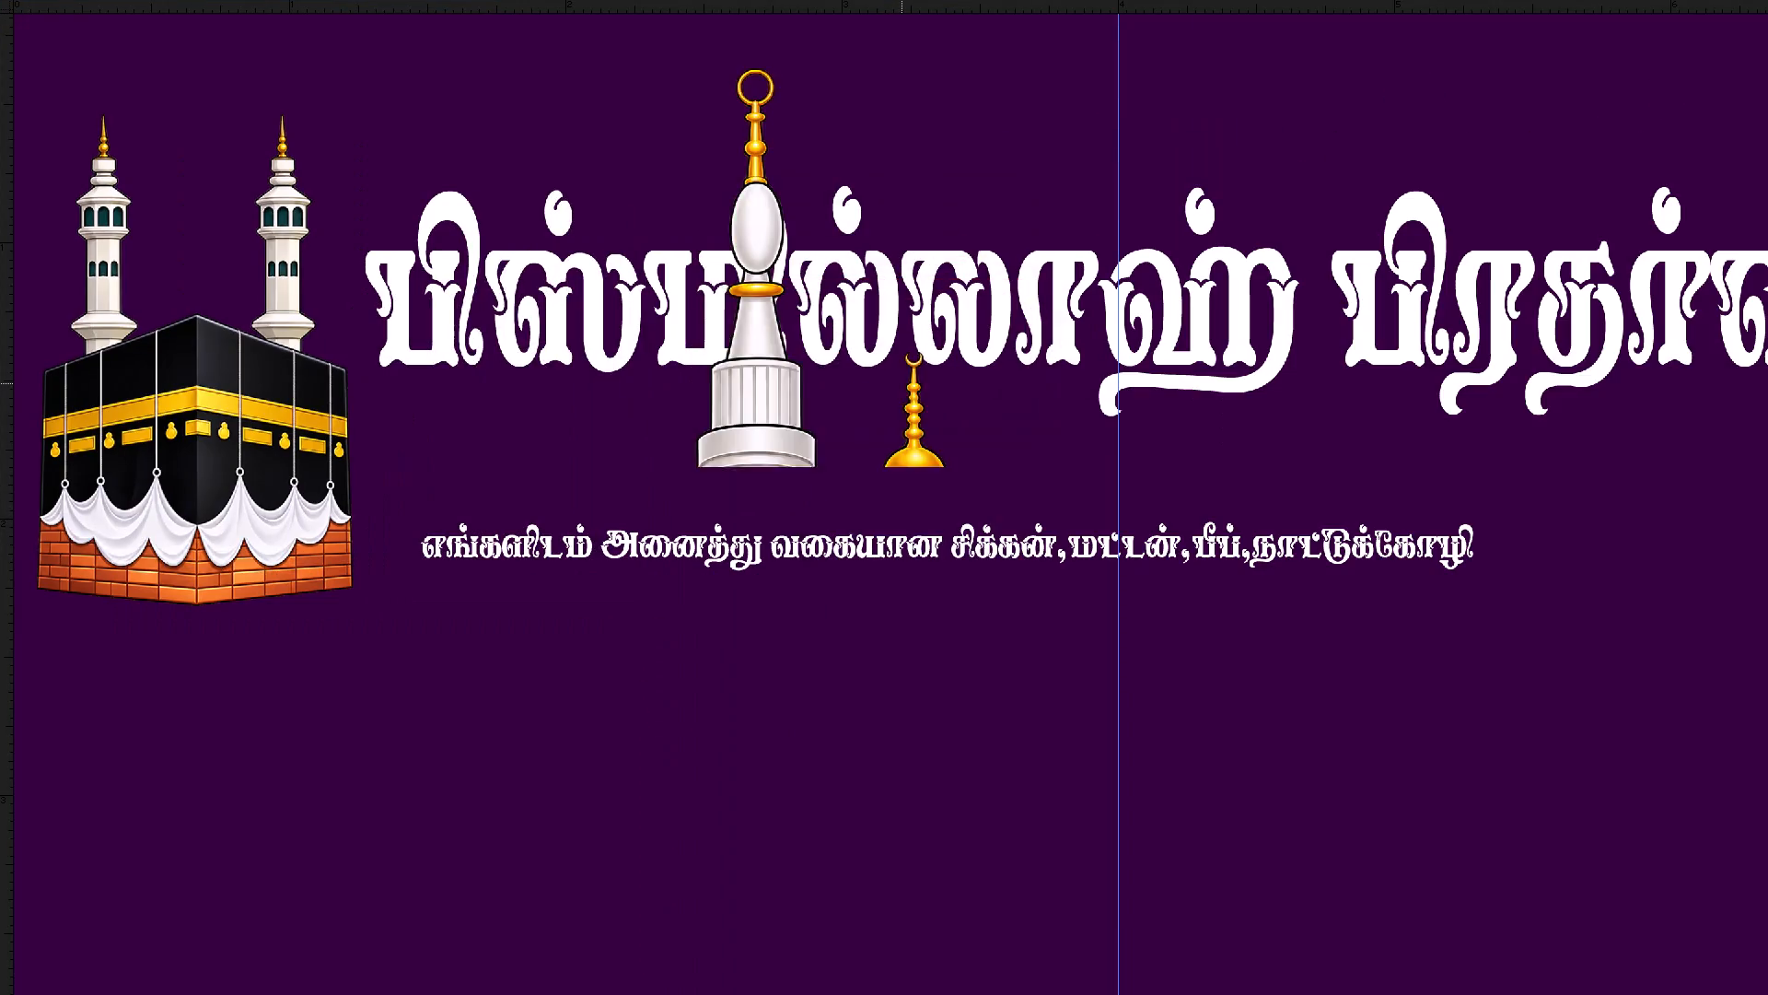
Set full-screen view with the menu bar shown and scale the pasted Madina image down proportionally.
{"action": "key", "text": "f"}
{"action": "key", "text": "space"}
{"action": "type", "text": "f"}
{"action": "key", "text": "space"}
{"action": "left_click", "coordinate": [958, 441]}
{"action": "key", "text": "ctrl+t"}
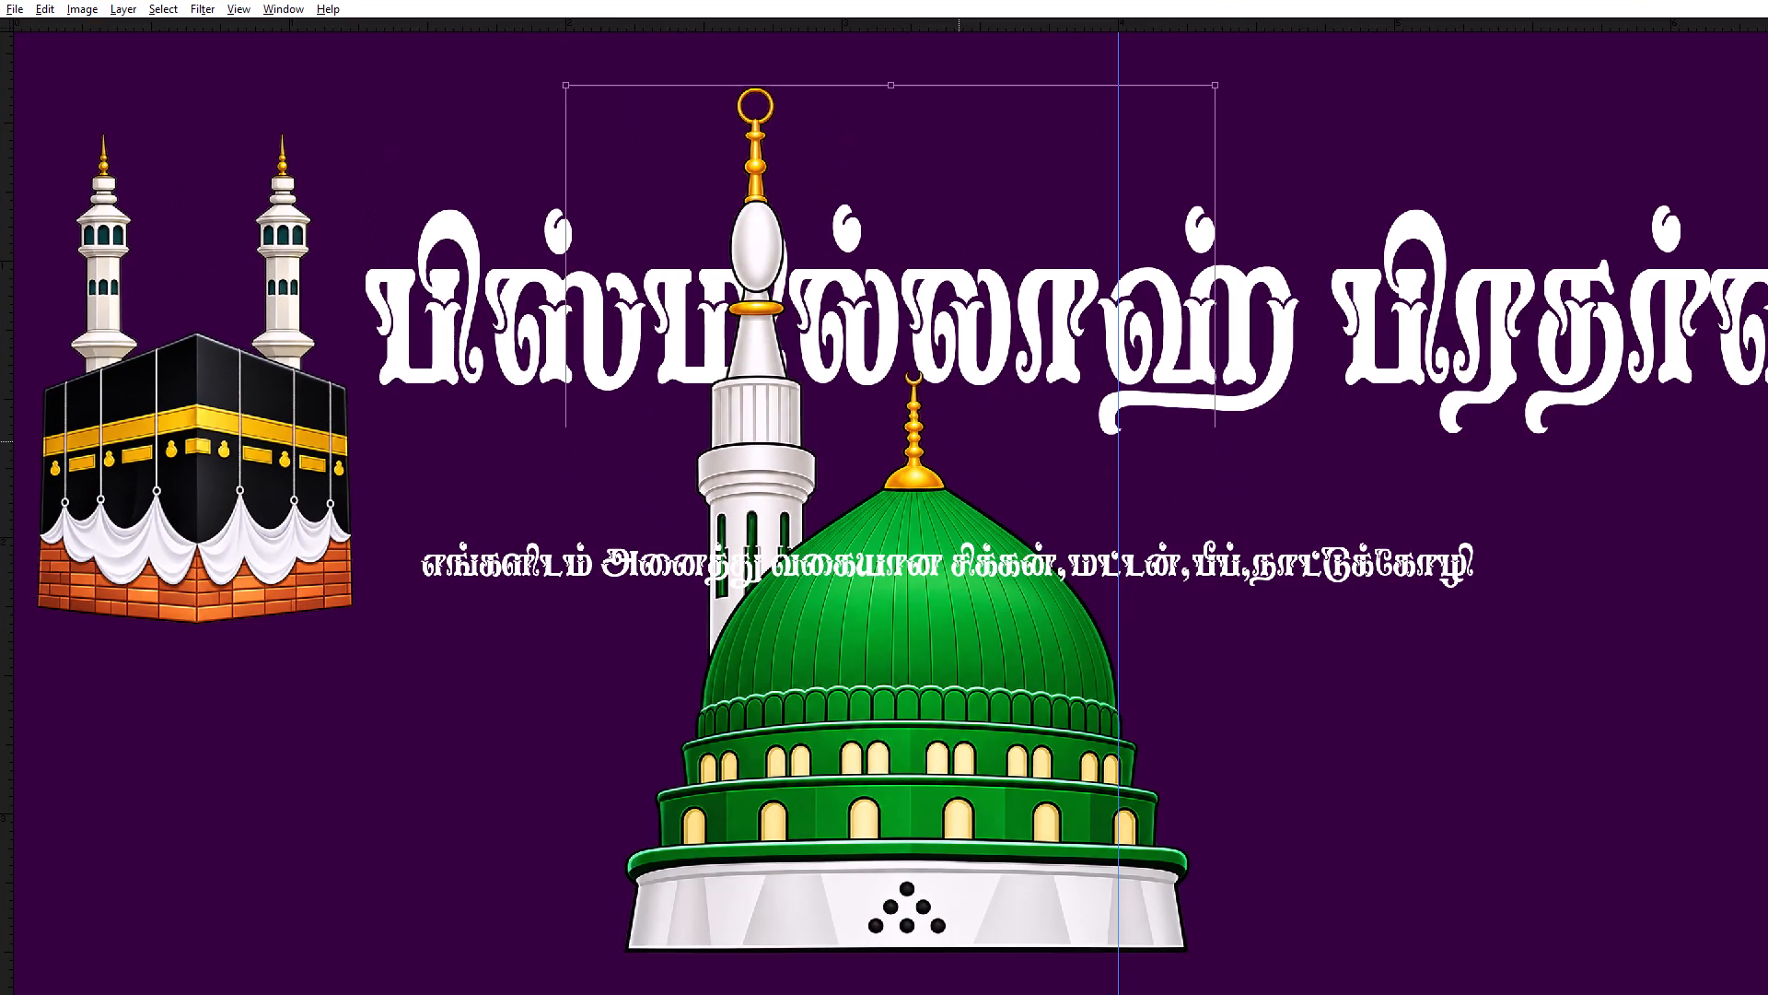
{"action": "left_click_drag", "start_coordinate": [1215, 965], "coordinate": [1022, 720]}
{"action": "key", "text": "Return"}
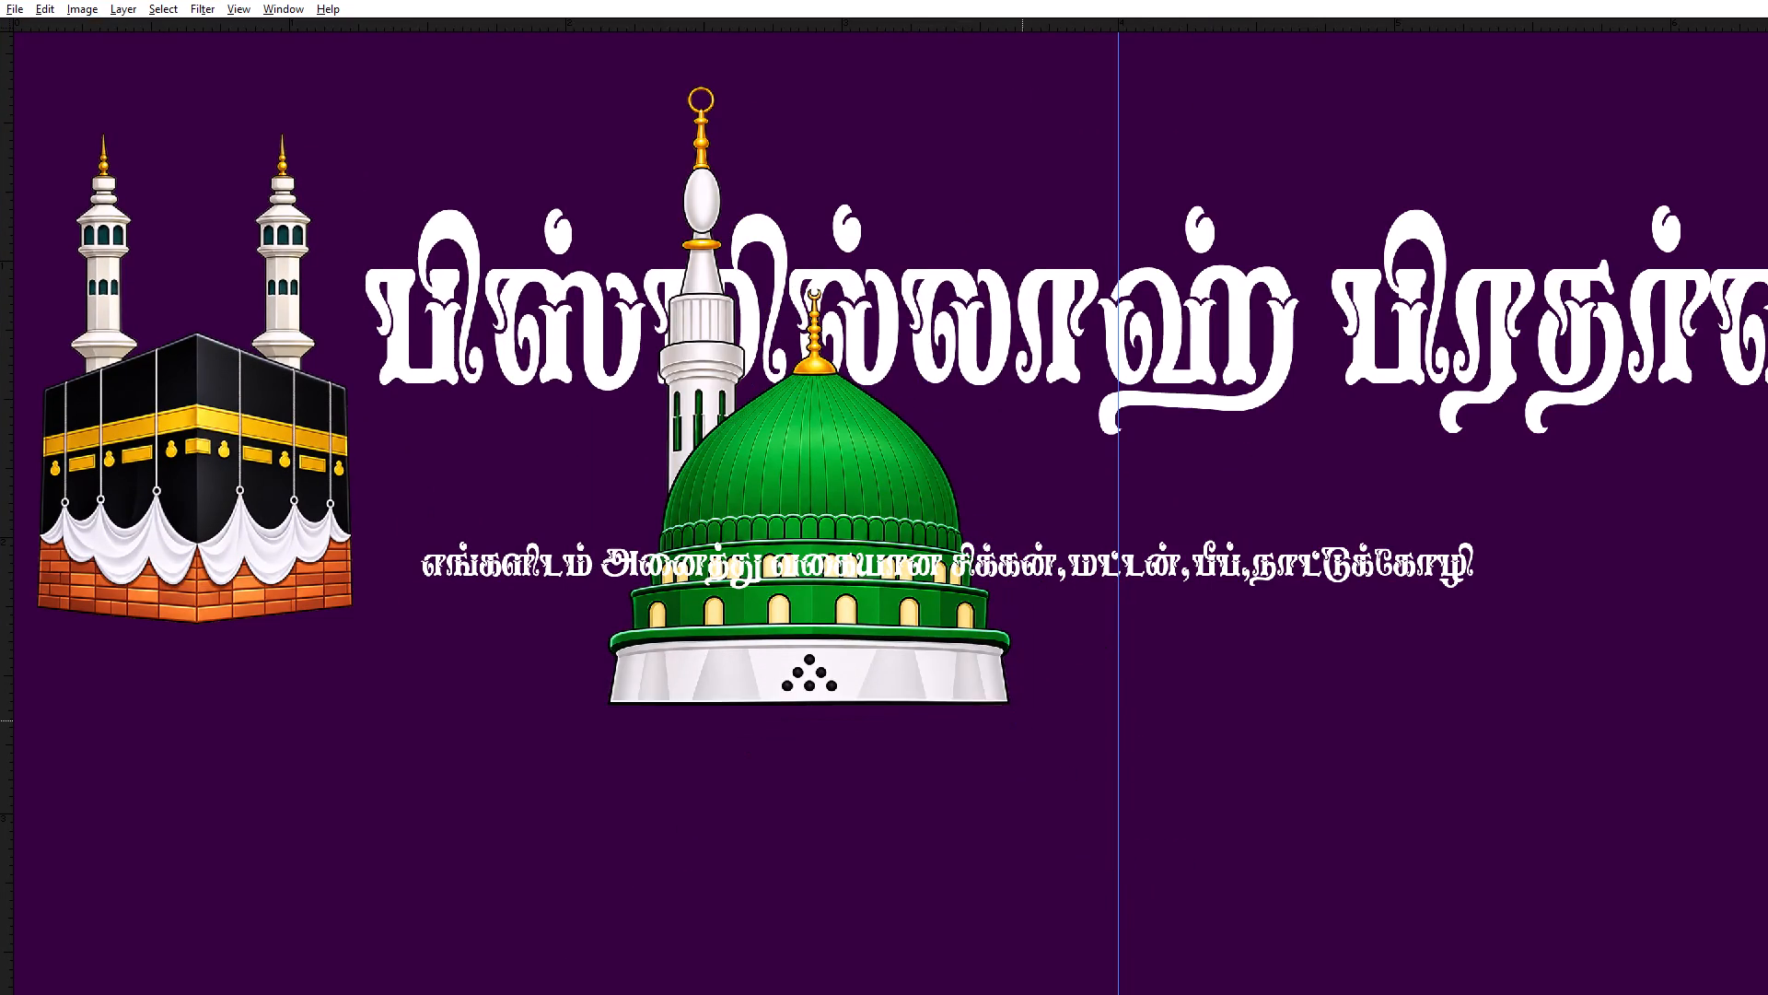
Move the Madina image to the right part of the banner, over the heading's last word.
{"action": "key", "text": "space"}
{"action": "key", "text": "space"}
{"action": "key", "text": "space"}
{"action": "key", "text": "space"}
{"action": "left_click_drag", "start_coordinate": [1013, 714], "coordinate": [622, 708]}
{"action": "left_click_drag", "start_coordinate": [555, 581], "coordinate": [1460, 592]}
{"action": "key", "text": "space"}
{"action": "left_click_drag", "start_coordinate": [1597, 581], "coordinate": [968, 581]}
Flip the Madina image horizontally so its minaret stands on the outer side.
{"action": "key", "text": "ctrl+t"}
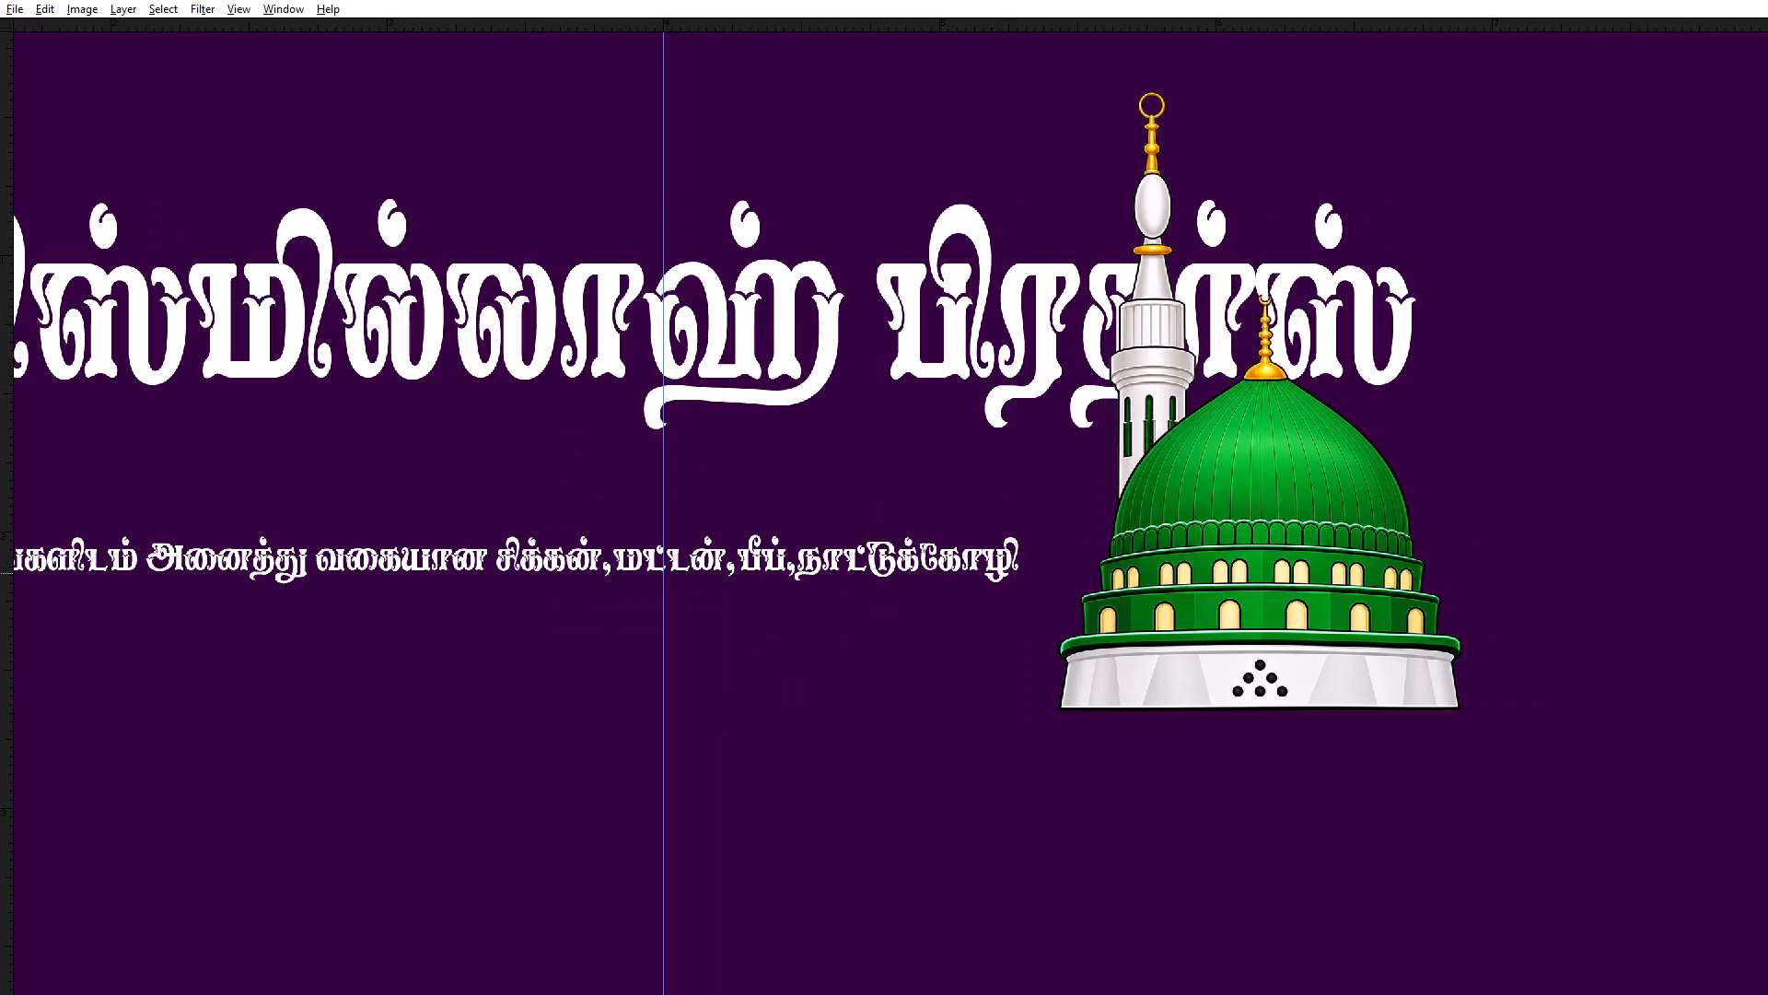
{"action": "right_click", "coordinate": [1368, 561]}
{"action": "left_click", "coordinate": [1414, 780]}
{"action": "key", "text": "Return"}
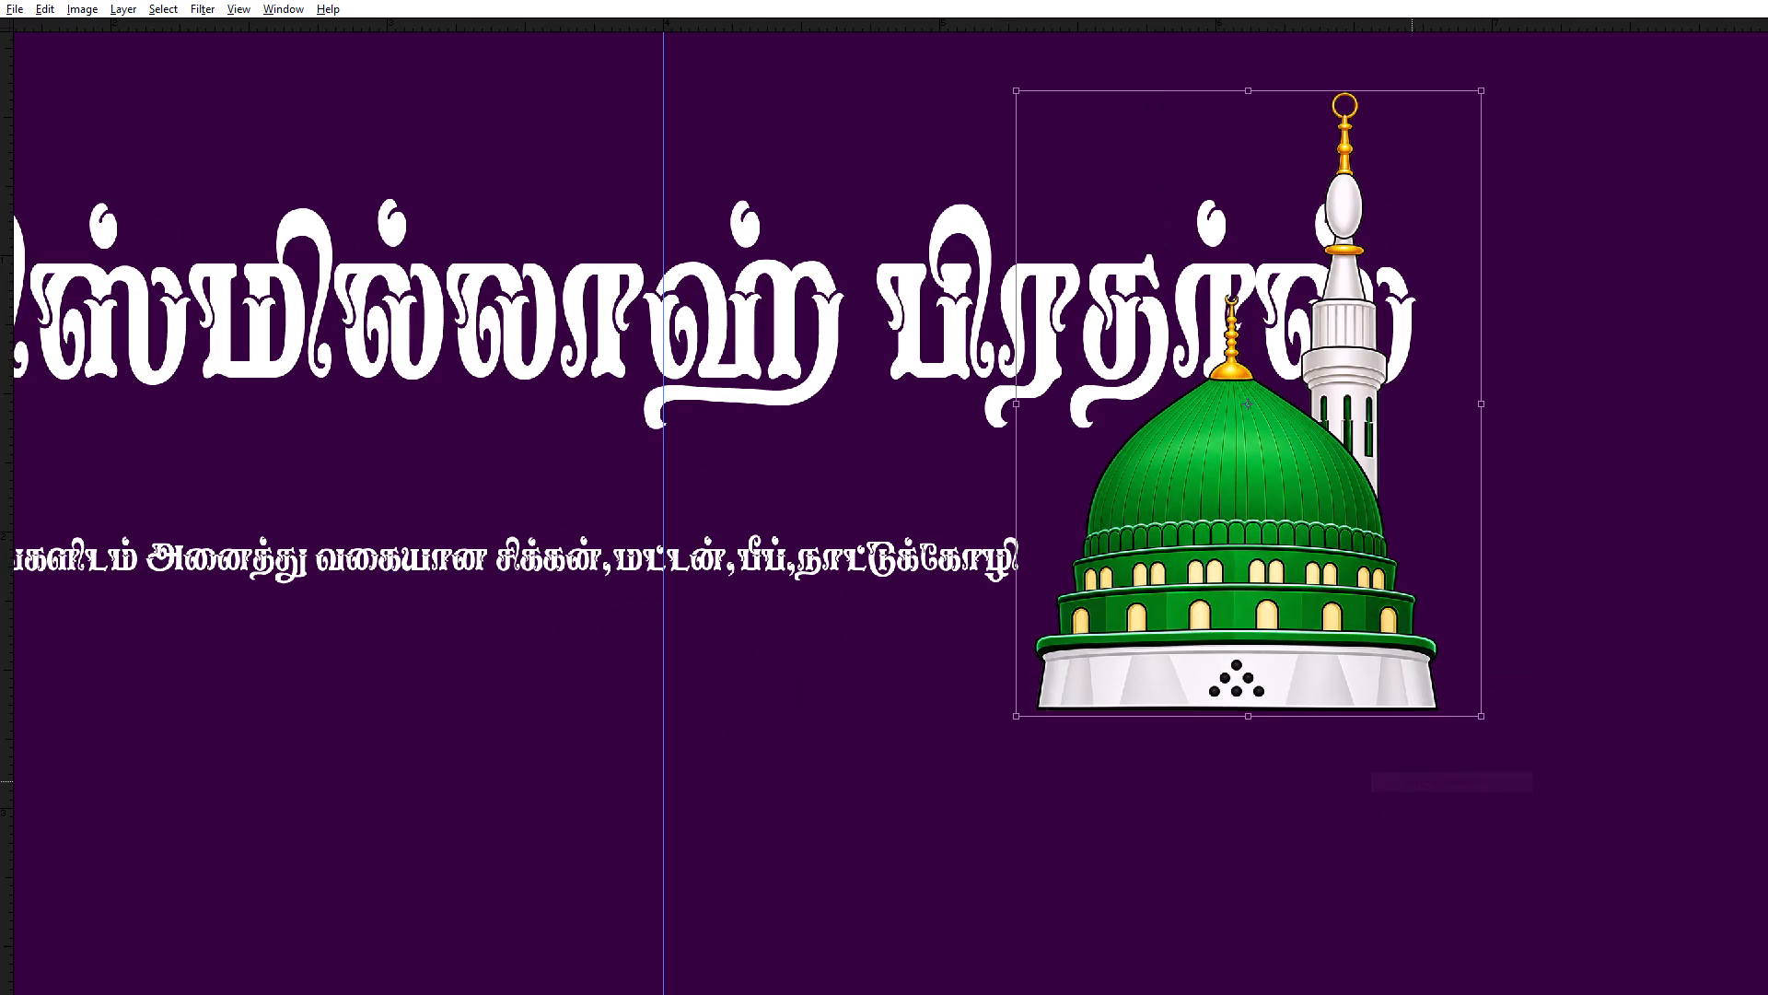
Move the Madina image to the banner's right edge and enlarge it slightly about its centre.
{"action": "left_click_drag", "start_coordinate": [1360, 606], "coordinate": [1658, 591]}
{"action": "key", "text": "ctrl+t"}
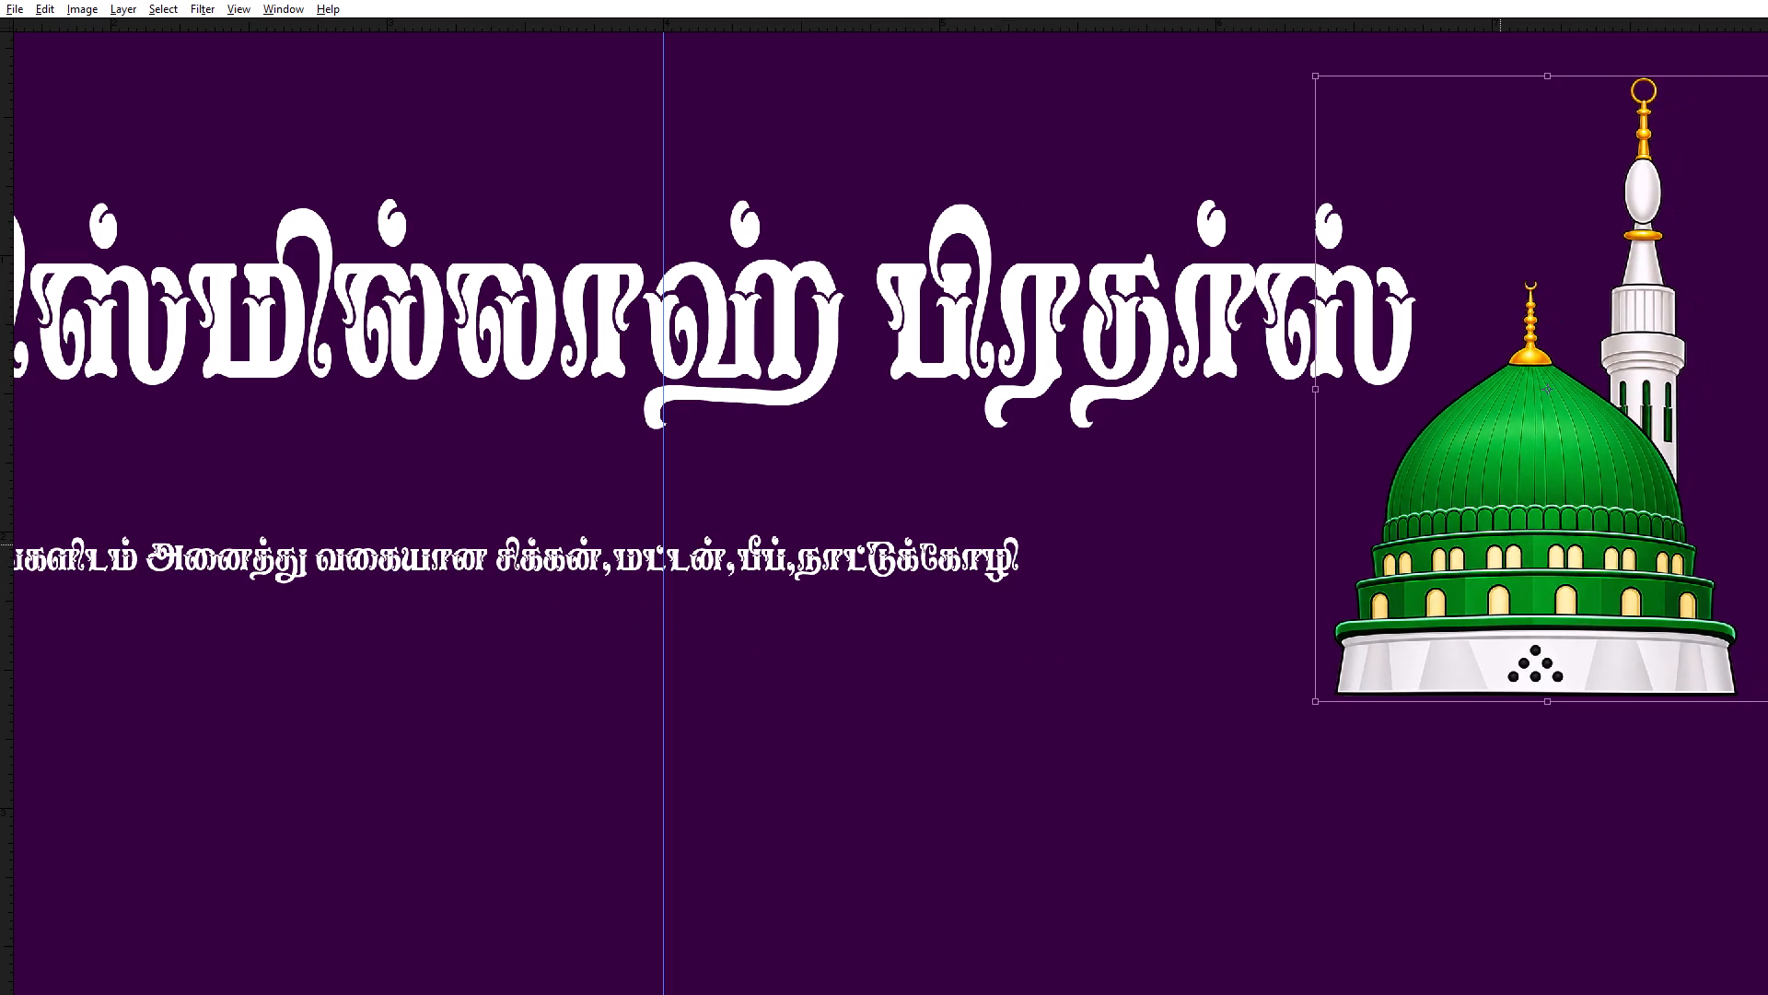
{"action": "left_click_drag", "start_coordinate": [1323, 76], "coordinate": [1267, 64], "text": "alt+shift"}
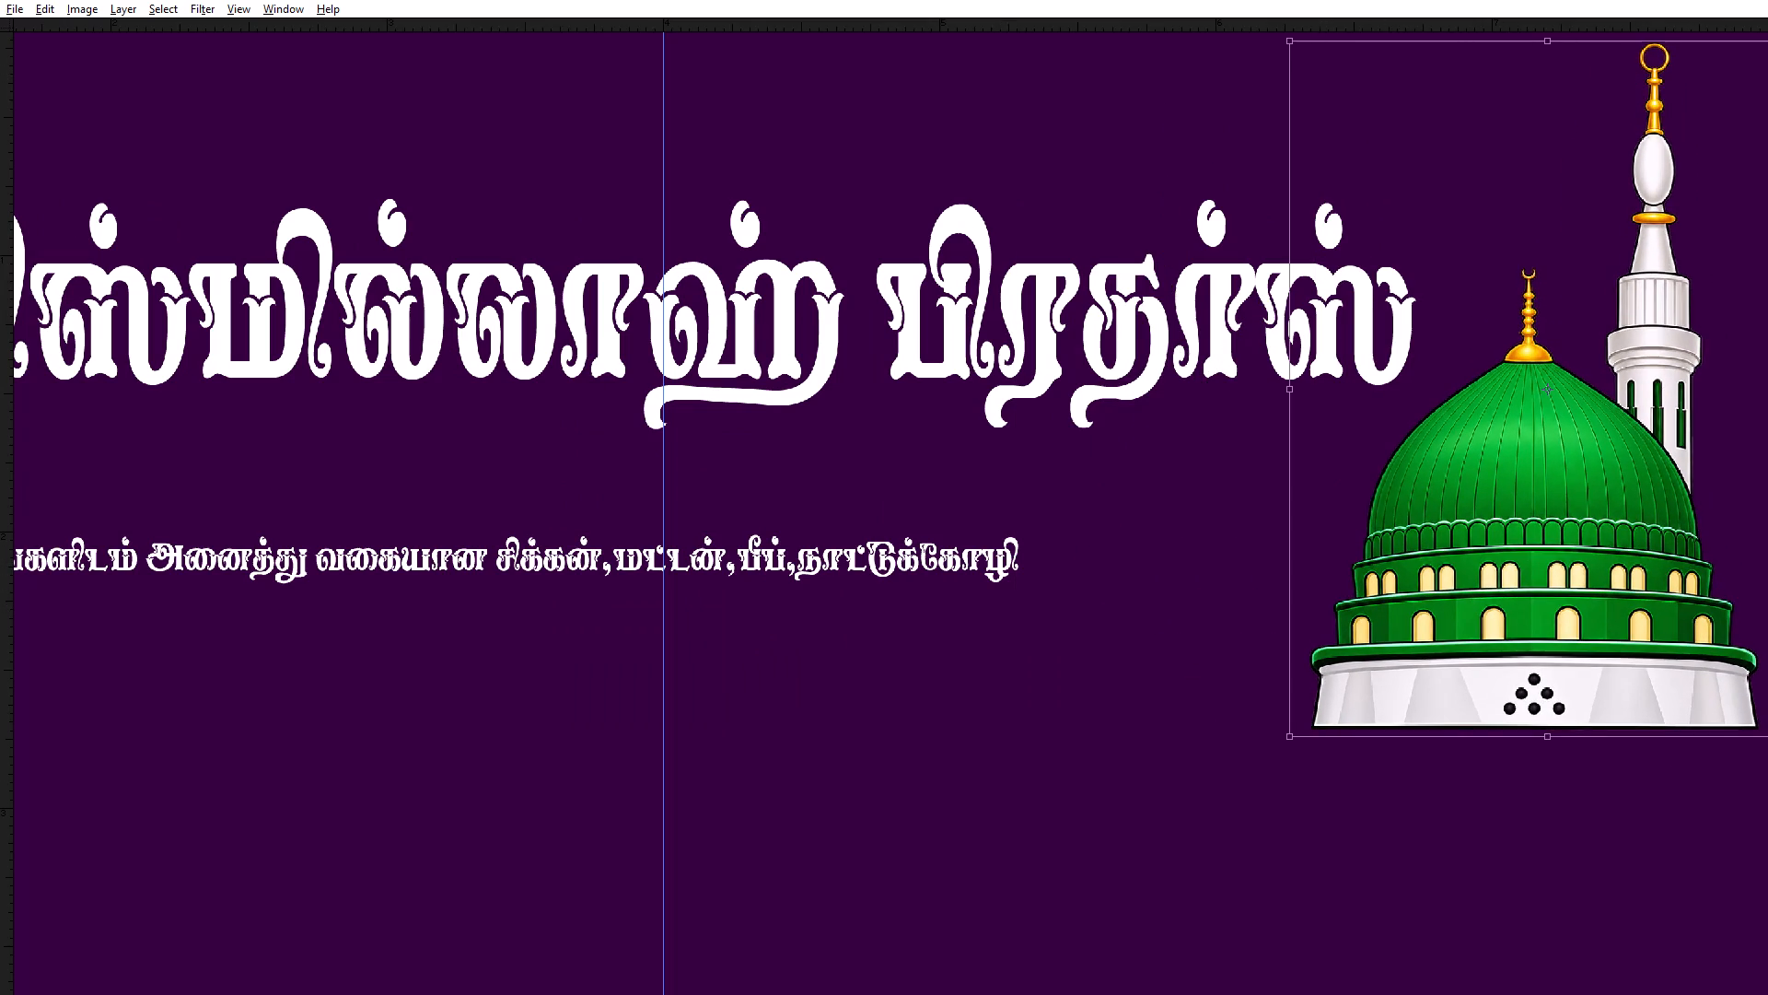
{"action": "key", "text": "Return"}
Scale the Madina image down proportionally so it clears the end of the heading.
{"action": "key", "text": "ctrl+minus"}
{"action": "key", "text": "ctrl+minus"}
{"action": "key", "text": "ctrl+minus"}
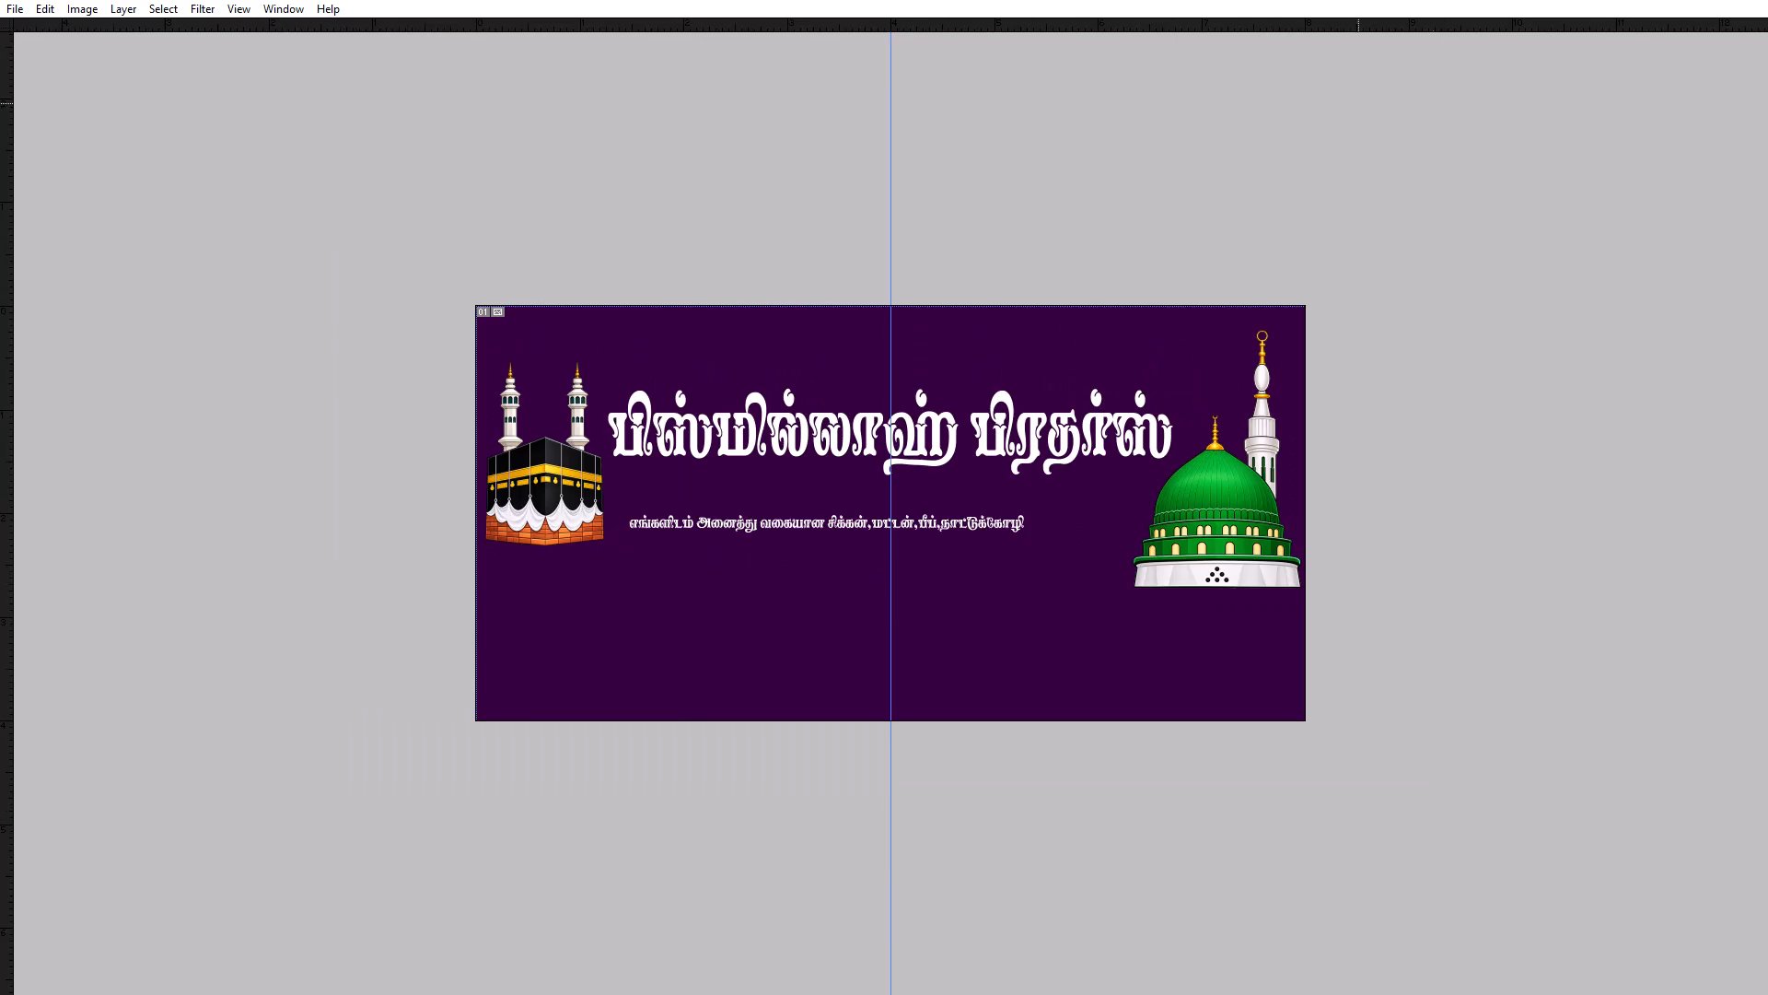
{"action": "key", "text": "ctrl+t"}
{"action": "left_click_drag", "start_coordinate": [1125, 592], "coordinate": [1164, 555]}
{"action": "key", "text": "Return"}
Place the Madina image against the banner's right edge and nudge it up 20 steps to balance the Makka image.
{"action": "key", "text": "ctrl+plus"}
{"action": "key", "text": "space"}
{"action": "left_click_drag", "start_coordinate": [1167, 548], "coordinate": [1153, 573]}
{"action": "left_click_drag", "start_coordinate": [1398, 523], "coordinate": [1445, 520]}
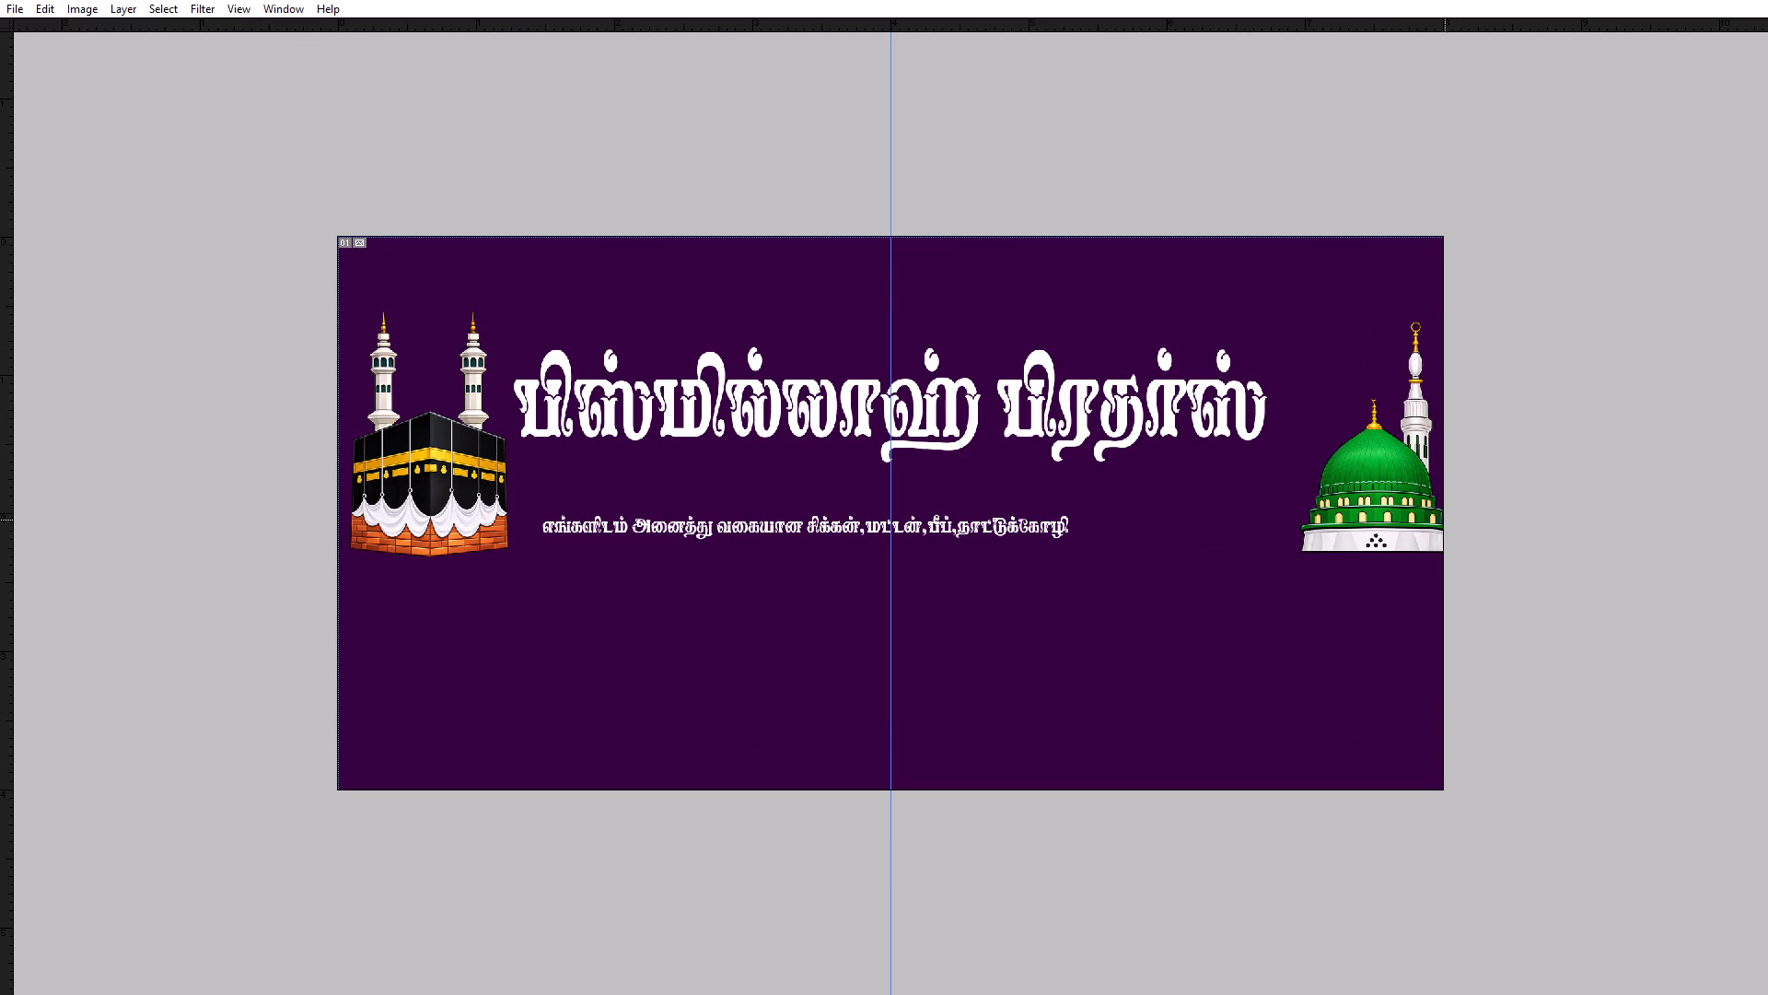
{"action": "left_click_drag", "start_coordinate": [1445, 520], "coordinate": [1431, 520]}
{"action": "key", "text": "Up"}
{"action": "key", "text": "Up"}
{"action": "key", "text": "Up"}
{"action": "key", "text": "Up"}
{"action": "key", "text": "Up"}
{"action": "key", "text": "Up"}
{"action": "key", "text": "Up"}
{"action": "key", "text": "Up"}
{"action": "key", "text": "Up"}
{"action": "key", "text": "Up"}
{"action": "key", "text": "Up"}
{"action": "key", "text": "Up"}
{"action": "key", "text": "Up"}
{"action": "key", "text": "Up"}
{"action": "key", "text": "Up"}
{"action": "key", "text": "Up"}
{"action": "key", "text": "Up"}
{"action": "key", "text": "Up"}
{"action": "key", "text": "Up"}
{"action": "key", "text": "Up"}
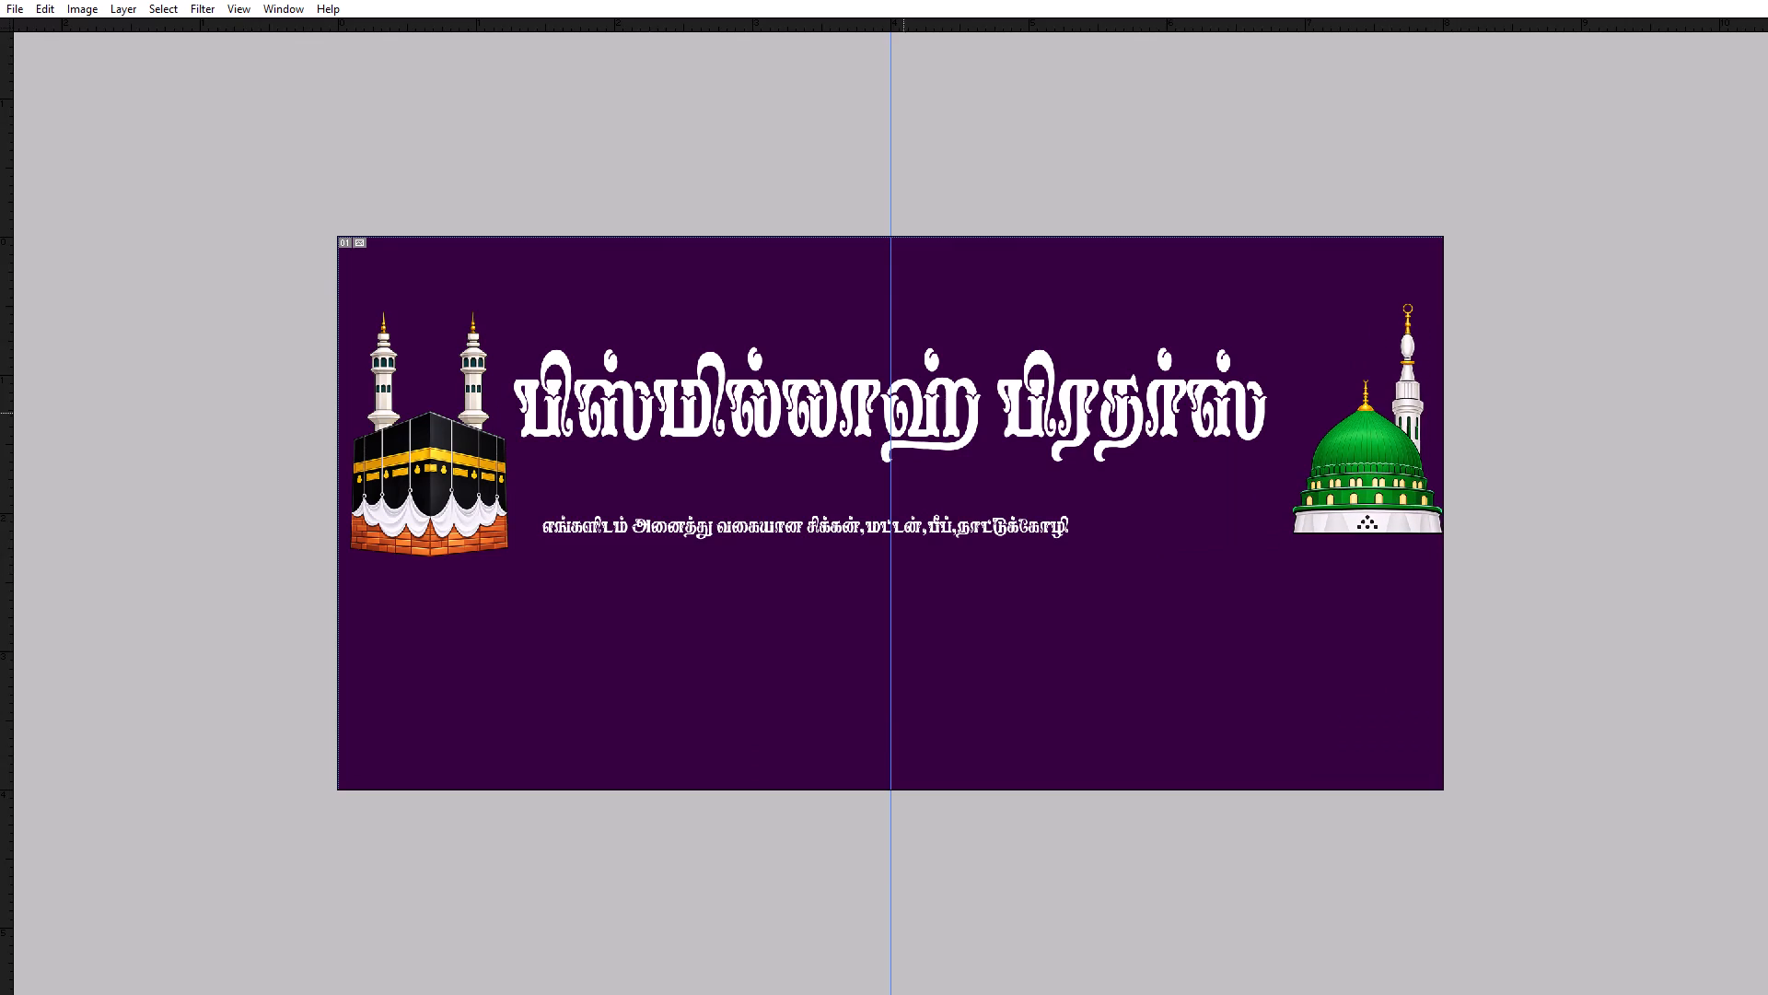
Reselect the heading layer, enlarge it to span the gap between the Makka and Madina images, and lower it over the product line.
{"action": "right_click_drag", "start_coordinate": [929, 399], "coordinate": [942, 406]}
{"action": "left_click", "coordinate": [956, 414]}
{"action": "left_click_drag", "start_coordinate": [956, 414], "coordinate": [972, 425]}
{"action": "key", "text": "ctrl+z"}
{"action": "key", "text": "ctrl+t"}
{"action": "left_click_drag", "start_coordinate": [1263, 393], "coordinate": [1285, 392], "text": "shift"}
{"action": "left_click_drag", "start_coordinate": [1198, 345], "coordinate": [1189, 341]}
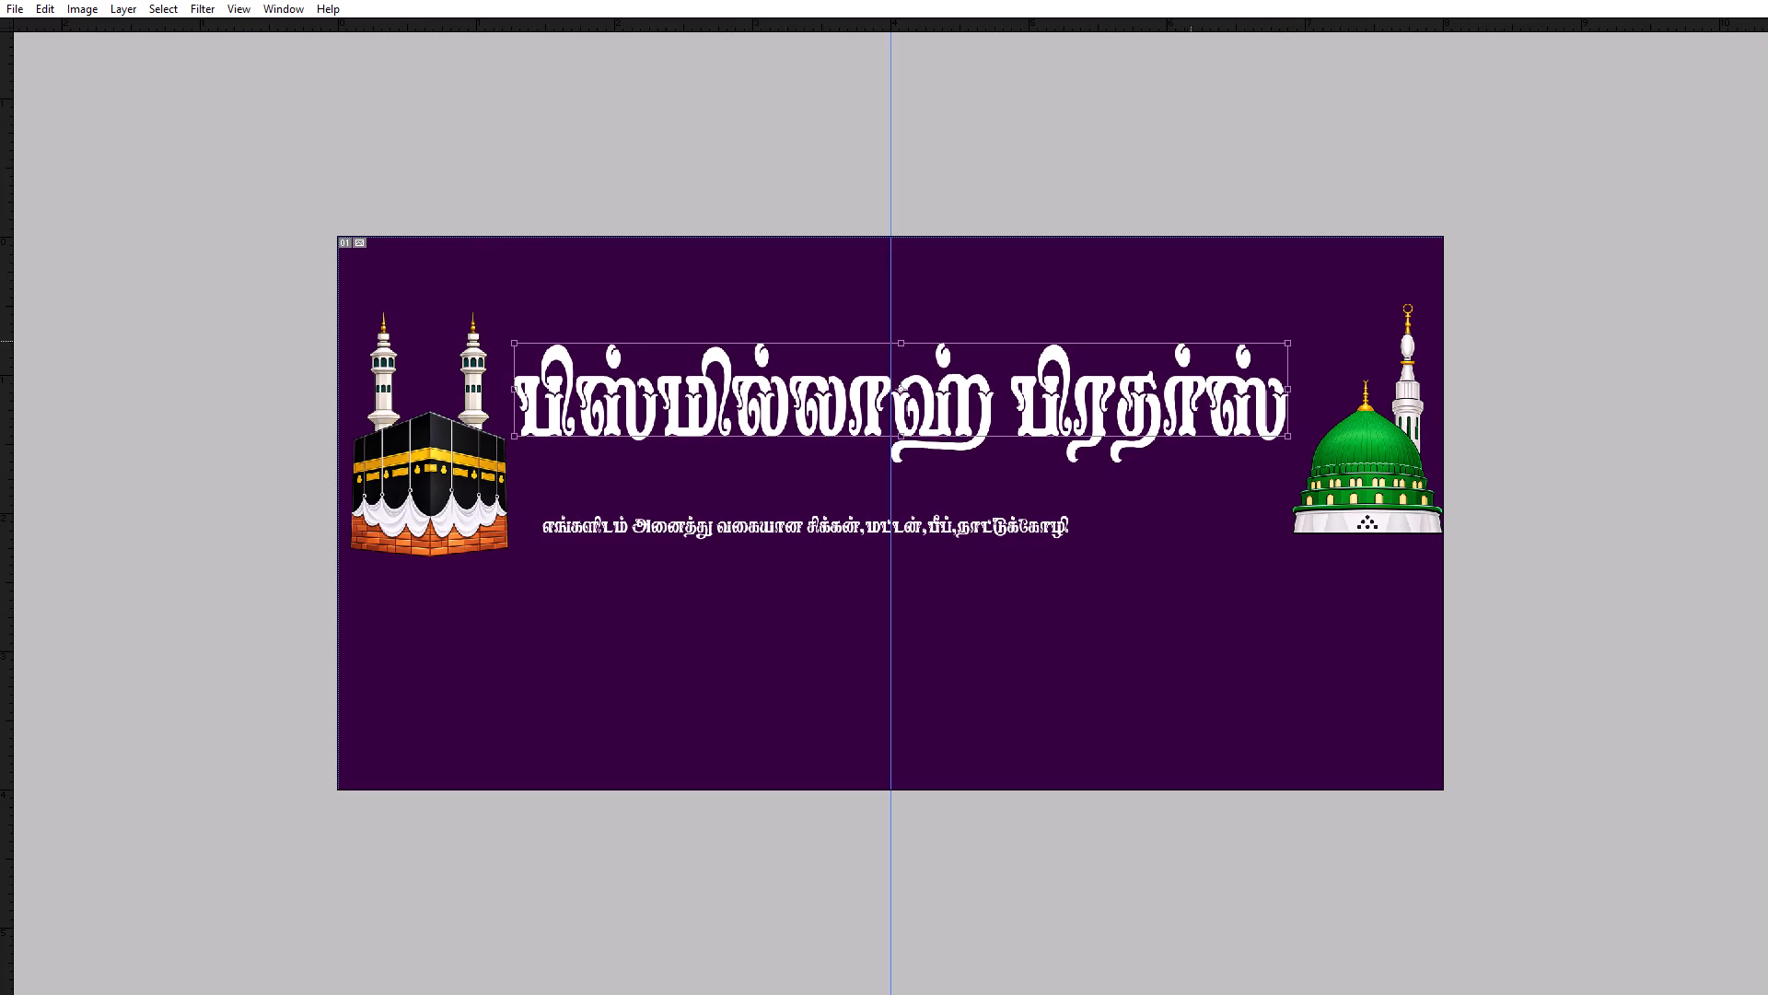
{"action": "left_click_drag", "start_coordinate": [1189, 341], "coordinate": [1188, 340]}
{"action": "left_click_drag", "start_coordinate": [1279, 338], "coordinate": [1296, 337], "text": "alt+shift"}
{"action": "left_click_drag", "start_coordinate": [1064, 381], "coordinate": [1074, 436]}
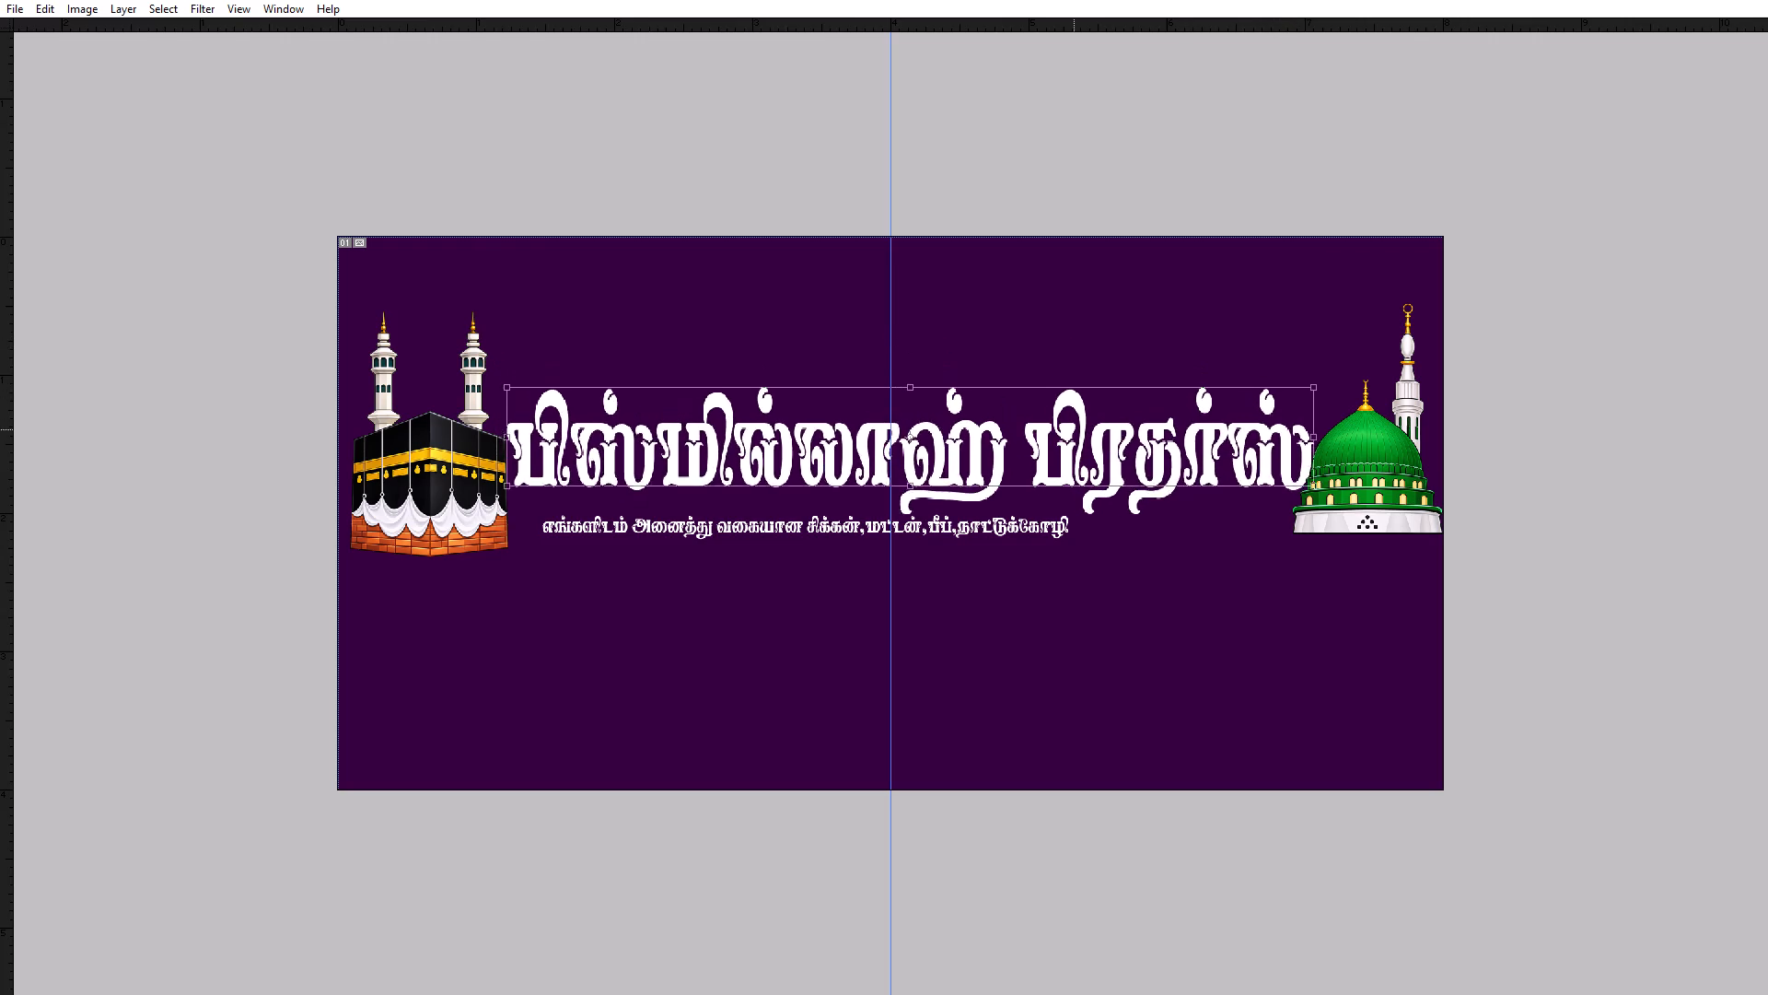
{"action": "left_click_drag", "start_coordinate": [1074, 436], "coordinate": [1075, 452]}
{"action": "left_click_drag", "start_coordinate": [1318, 463], "coordinate": [1302, 463], "text": "shift"}
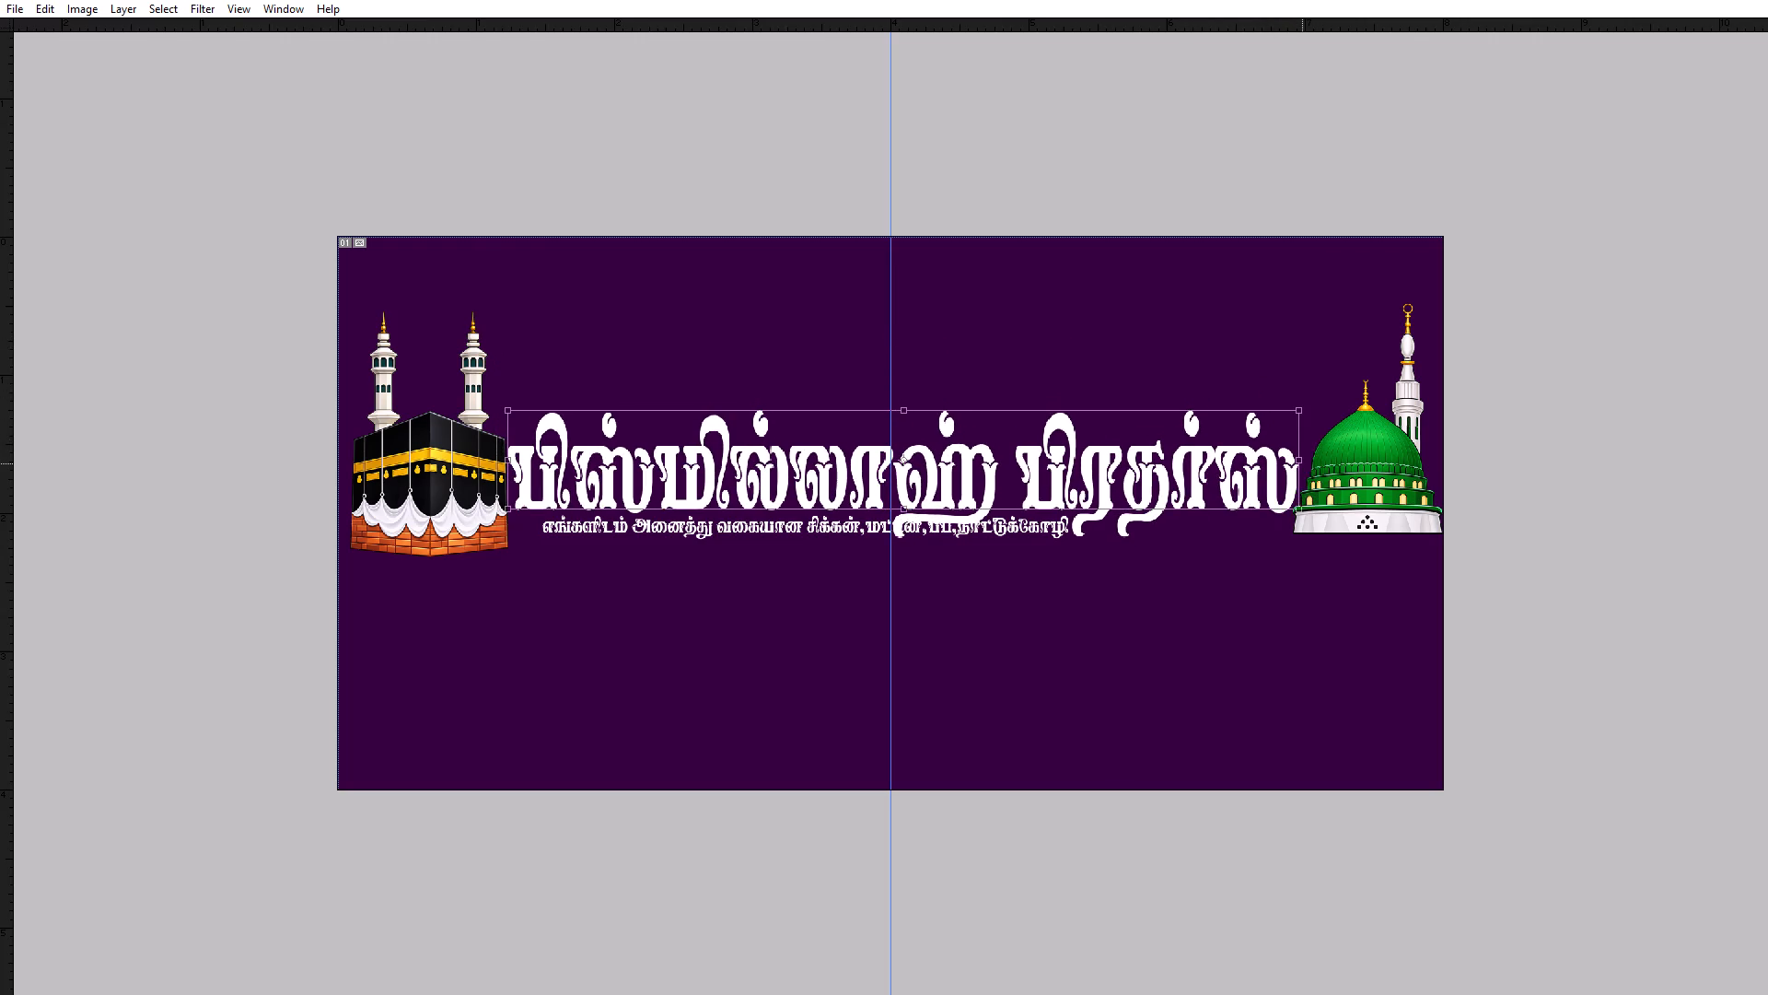
{"action": "left_click_drag", "start_coordinate": [1302, 463], "coordinate": [1301, 463], "text": "shift"}
{"action": "key", "text": "Return"}
Scale the heading down slightly about its centre to leave small gaps beside the Makka and Madina images.
{"action": "key", "text": "ctrl+minus"}
{"action": "scroll", "coordinate": [1301, 463], "scroll_direction": "up", "scroll_amount": 4}
{"action": "scroll", "coordinate": [958, 395], "scroll_direction": "down", "scroll_amount": 1}
{"action": "key", "text": "z"}
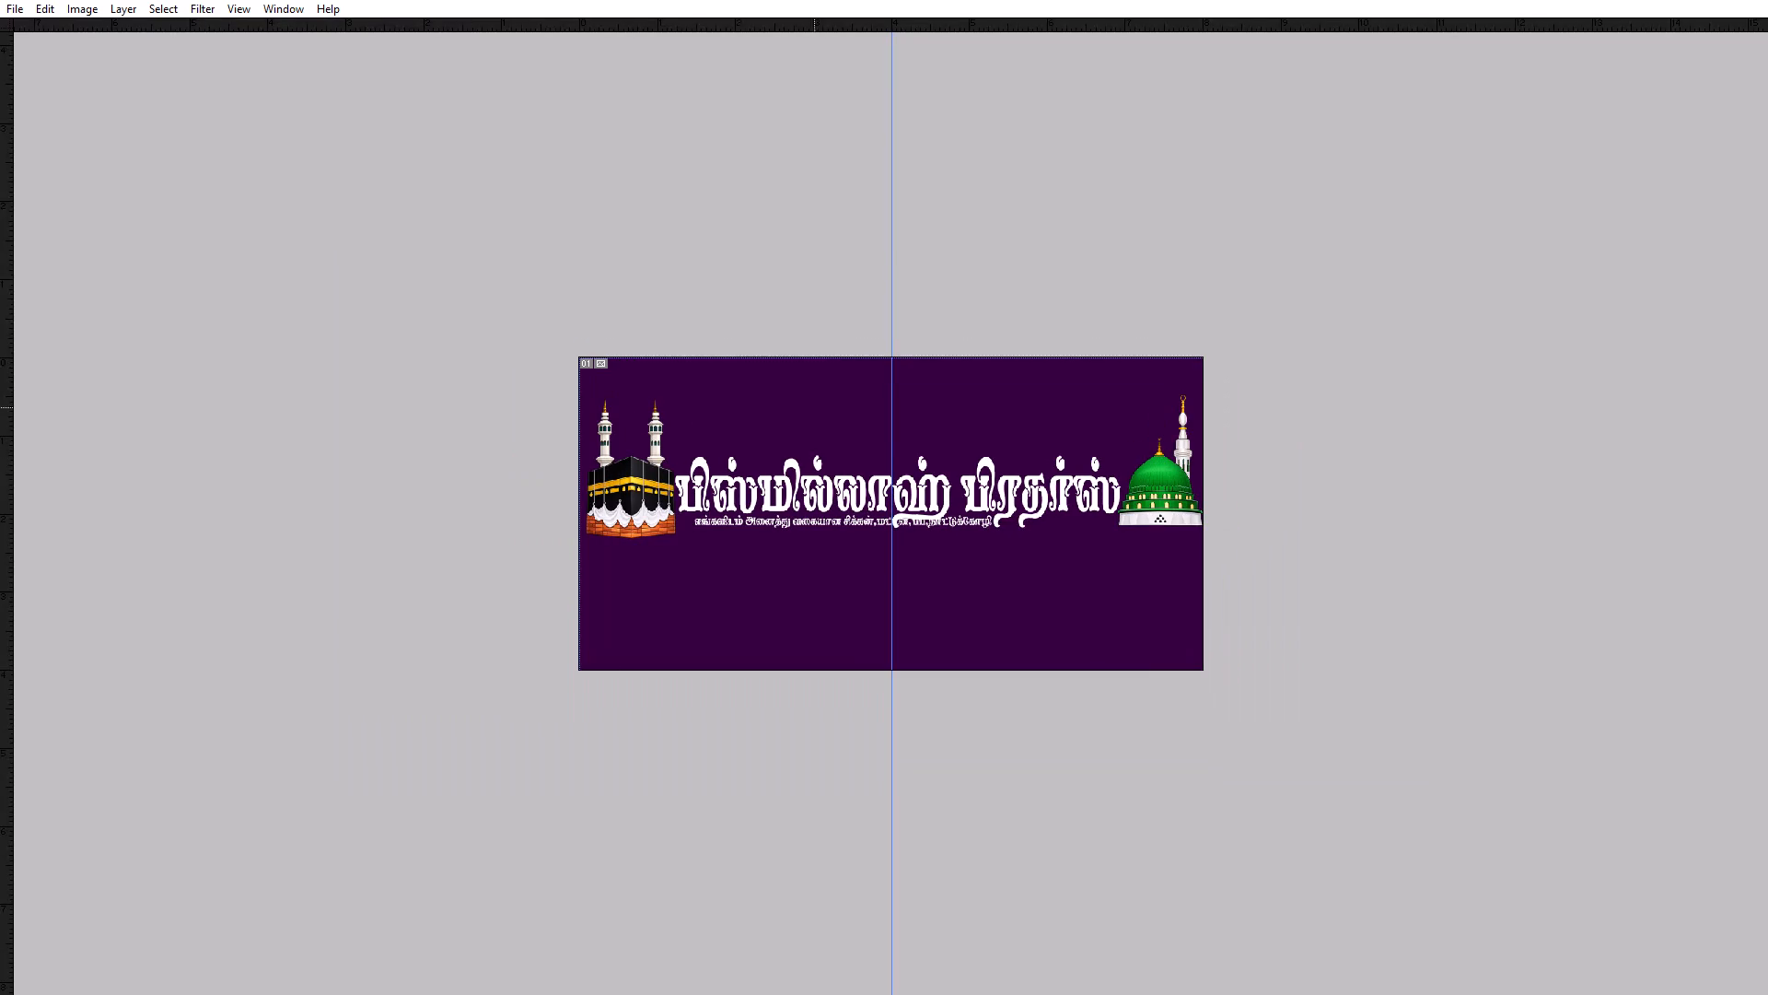
{"action": "triple_click", "coordinate": [766, 465]}
{"action": "key", "text": "v"}
{"action": "key", "text": "ctrl+t"}
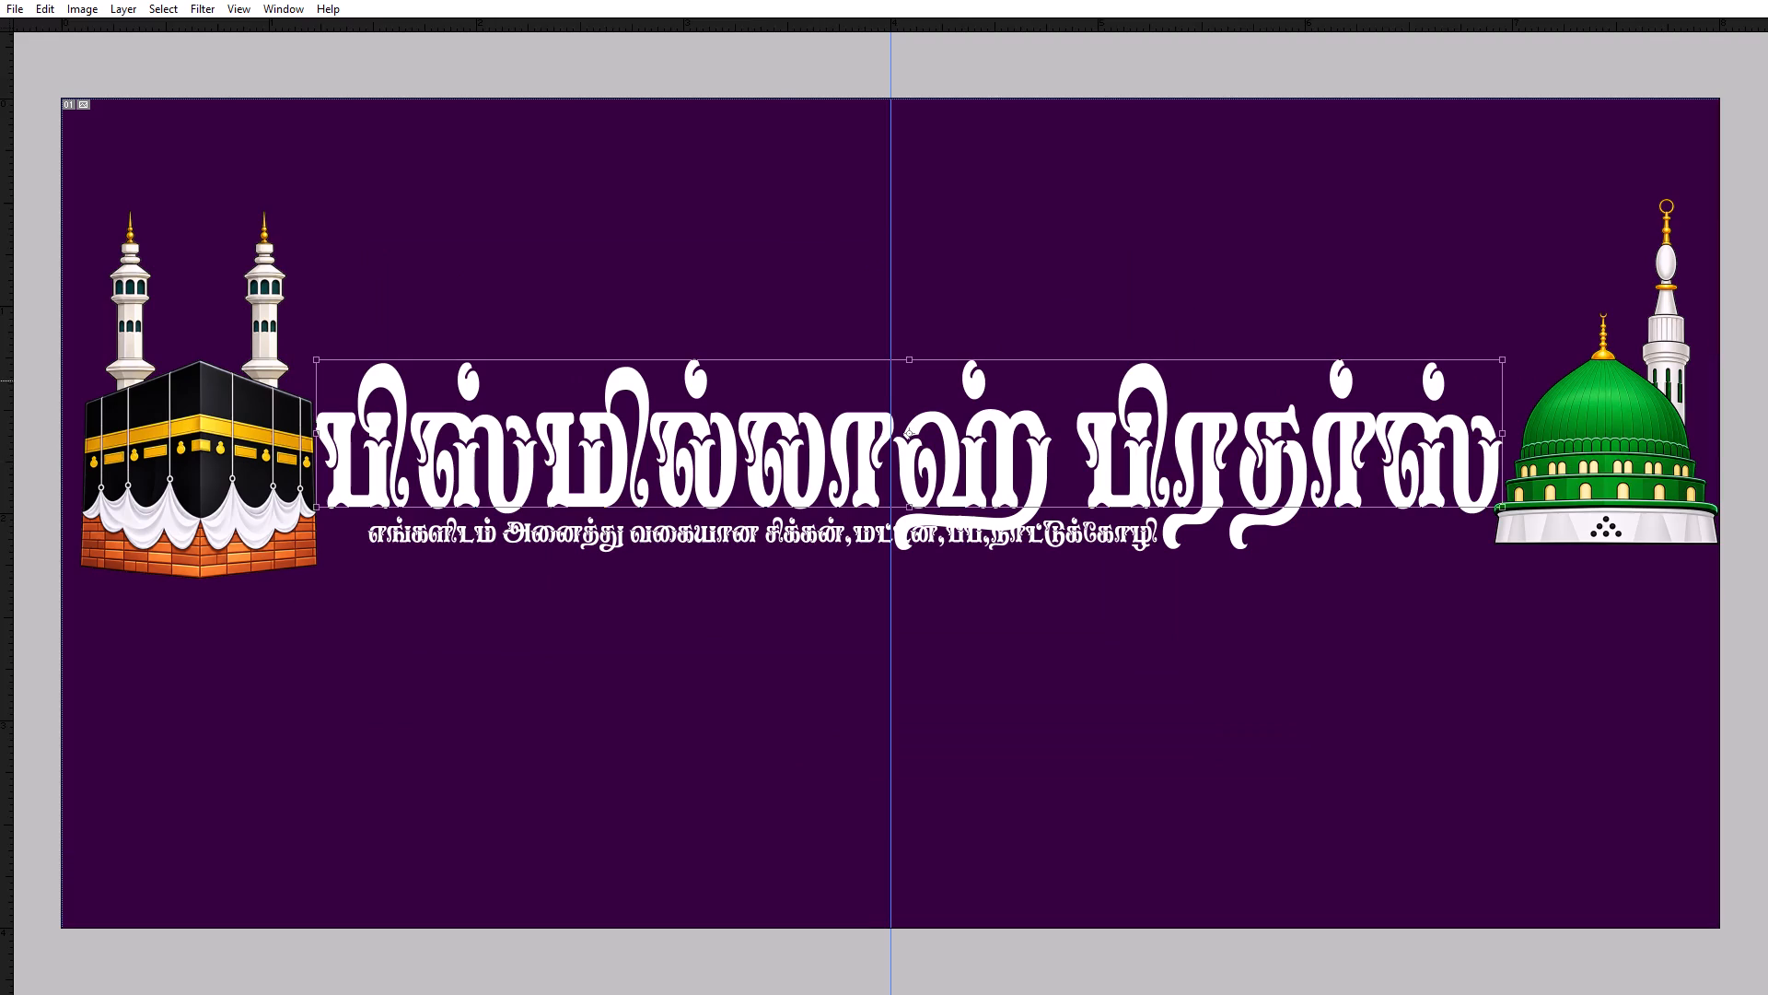
{"action": "left_click_drag", "start_coordinate": [1502, 356], "coordinate": [1492, 359], "text": "alt+shift"}
{"action": "key", "text": "Return"}
Reselect the heading layer and move the heading up to leave clear space above the meat product line.
{"action": "left_click_drag", "start_coordinate": [705, 511], "coordinate": [711, 449], "text": "shift"}
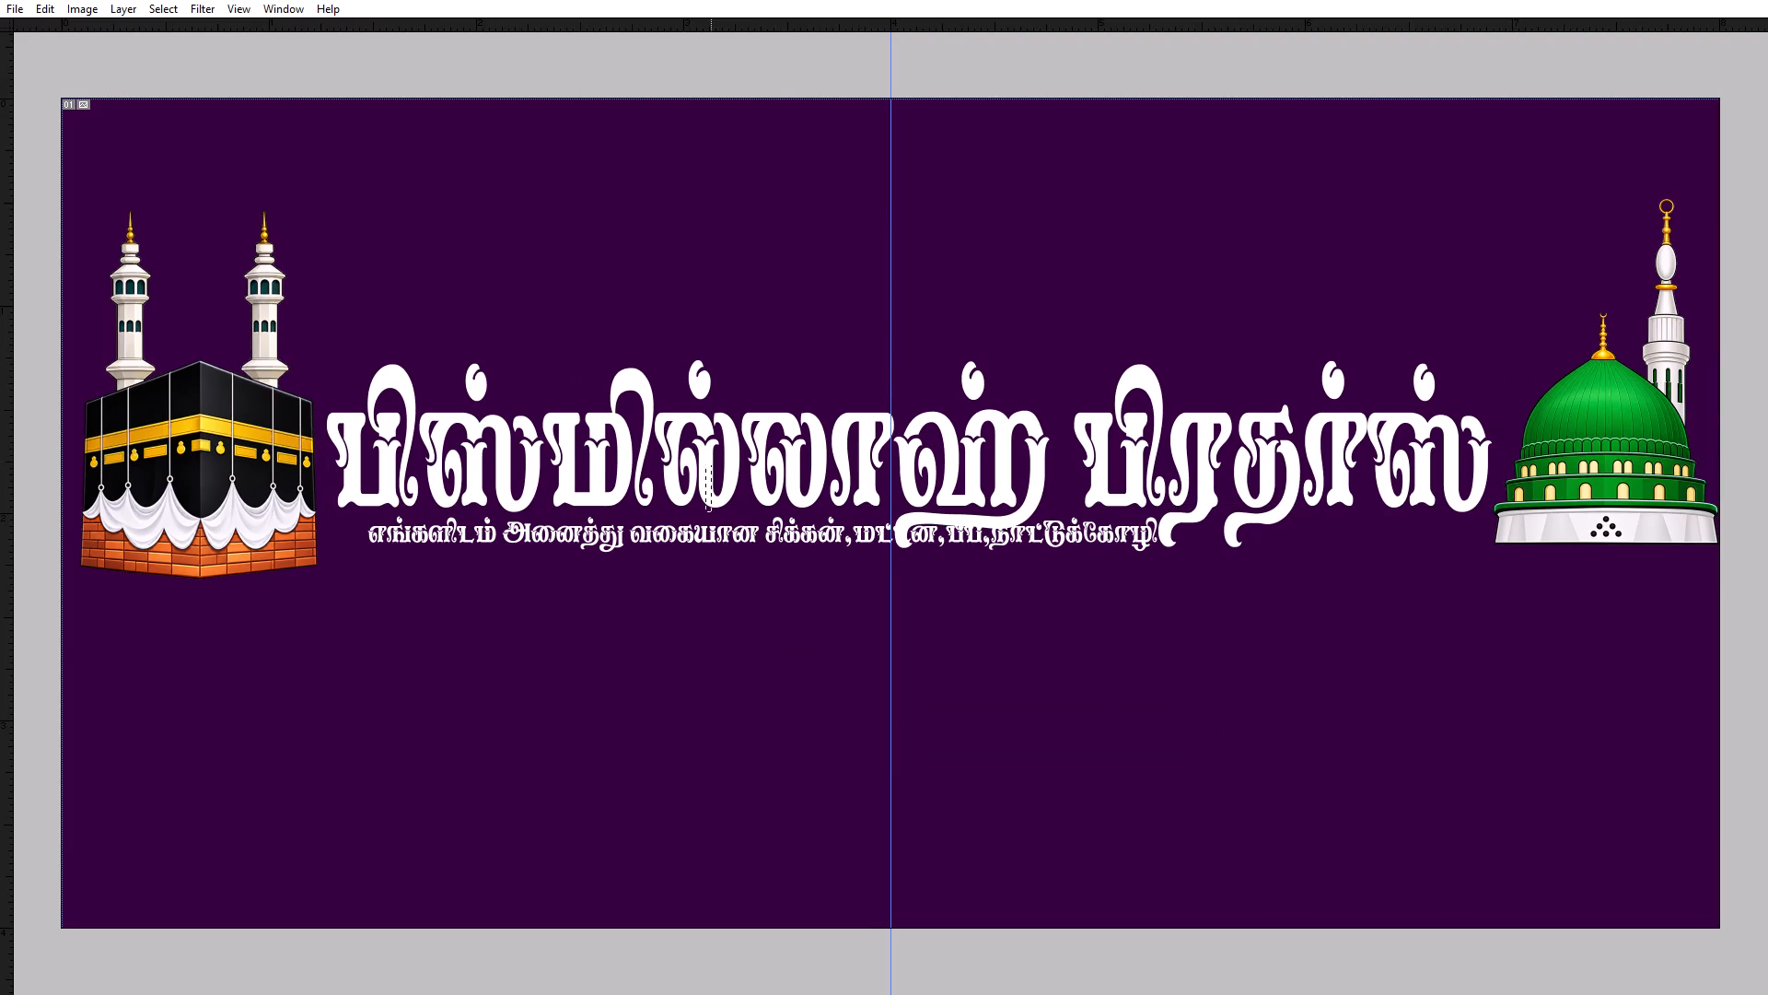
{"action": "left_click_drag", "start_coordinate": [711, 449], "coordinate": [711, 376], "text": "shift"}
{"action": "right_click", "coordinate": [711, 376]}
{"action": "left_click", "coordinate": [725, 381]}
{"action": "left_click_drag", "start_coordinate": [446, 331], "coordinate": [1086, 544]}
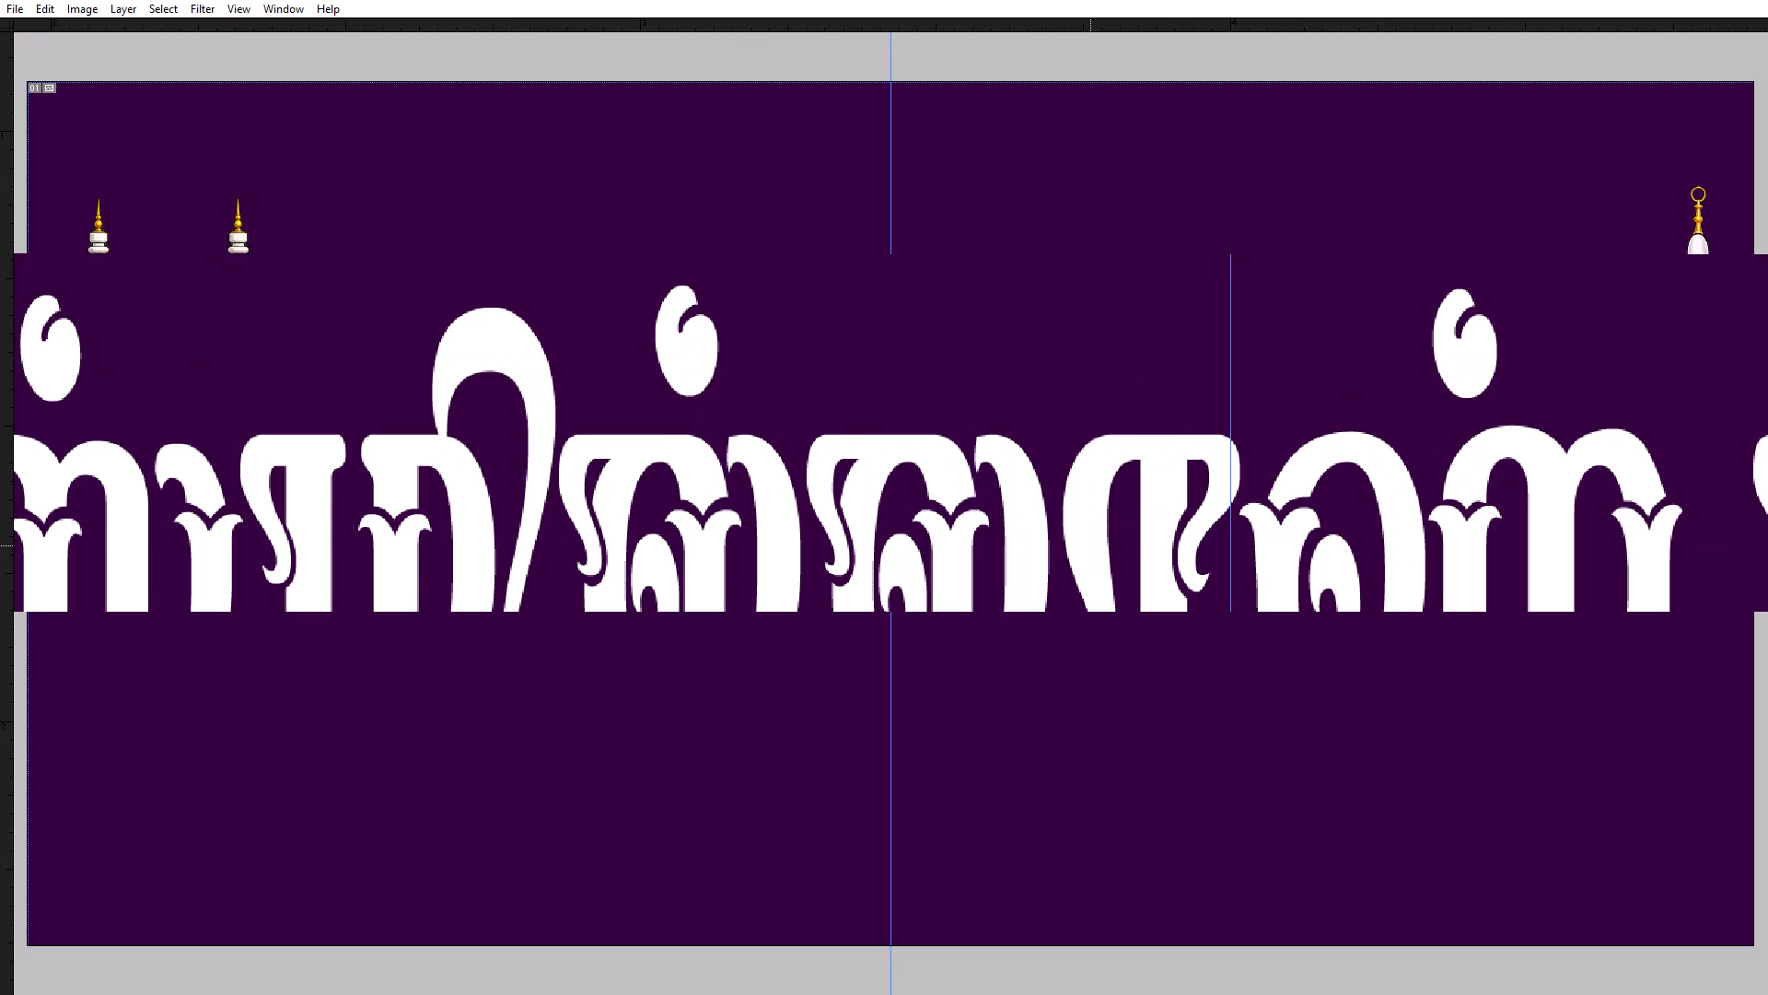
{"action": "key", "text": "space"}
{"action": "key", "text": "v"}
{"action": "key", "text": "ctrl+minus"}
{"action": "key", "text": "ctrl+minus"}
{"action": "key", "text": "ctrl+minus"}
{"action": "left_click_drag", "start_coordinate": [1083, 418], "coordinate": [1084, 325], "text": "shift"}
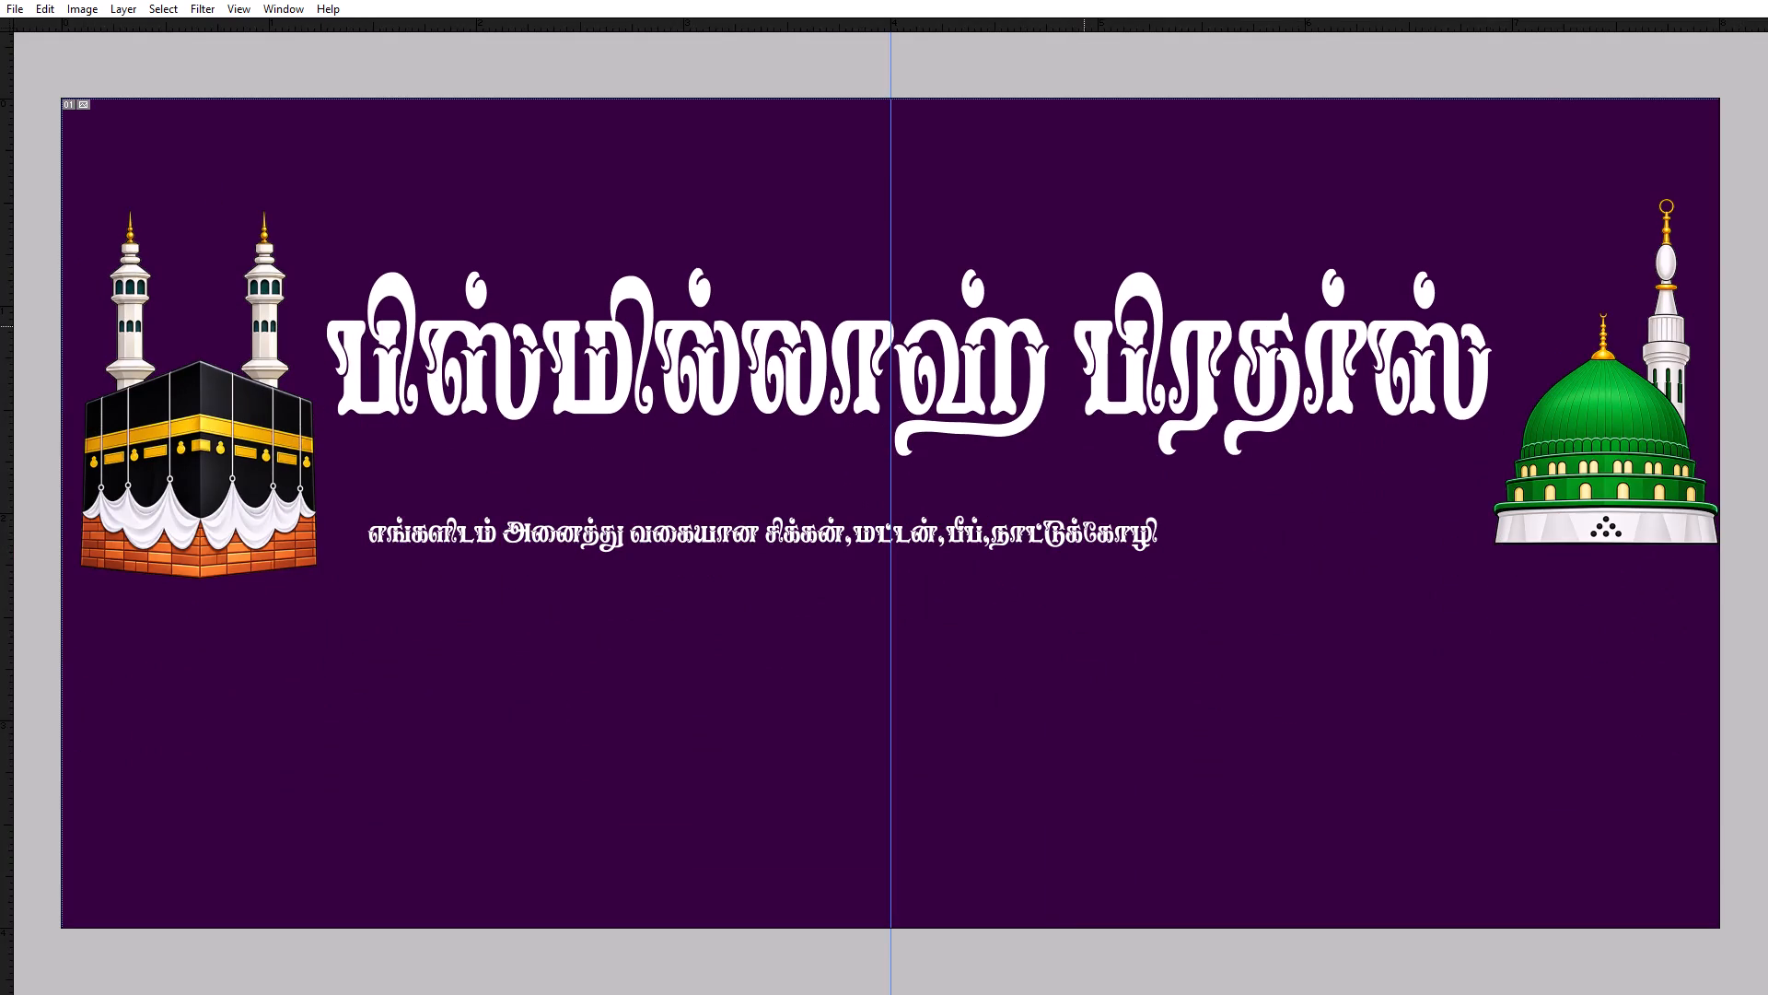
{"action": "left_click_drag", "start_coordinate": [1084, 325], "coordinate": [1084, 288], "text": "shift"}
Stretch the heading slightly taller about its centre while keeping its width between the two images.
{"action": "key", "text": "ctrl+t"}
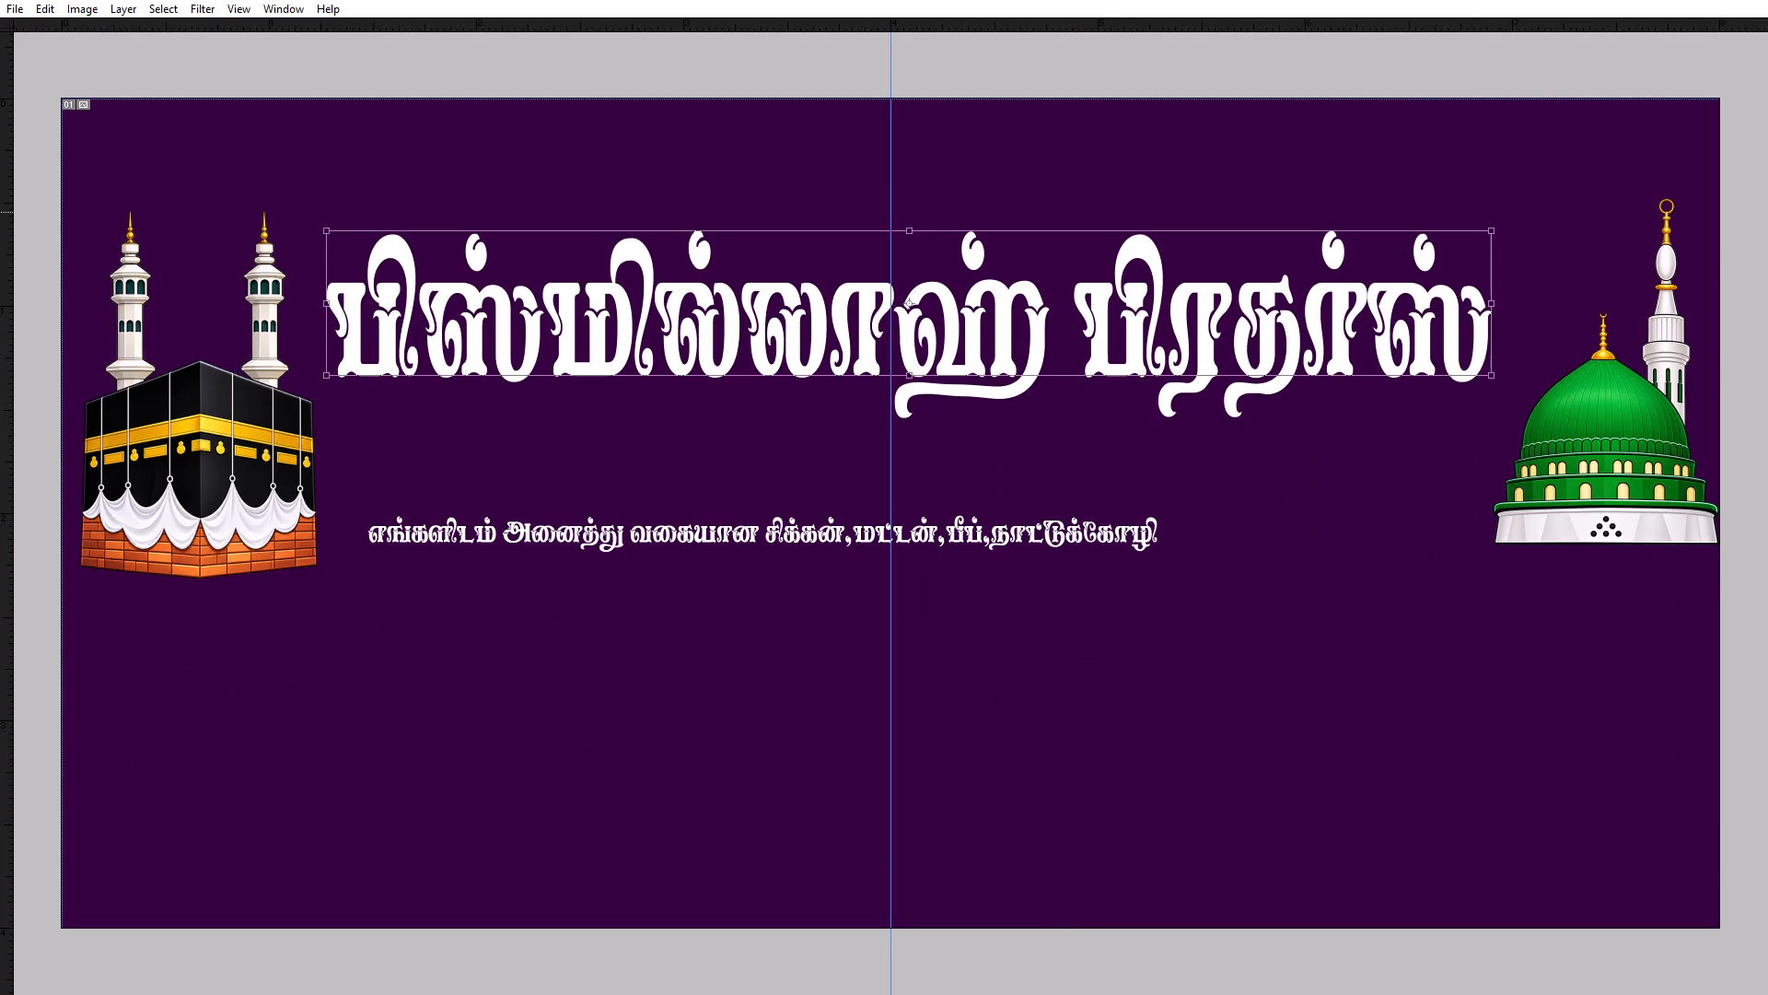
{"action": "left_click_drag", "start_coordinate": [1488, 229], "coordinate": [1552, 231], "text": "alt+shift"}
{"action": "left_click_drag", "start_coordinate": [1549, 309], "coordinate": [1483, 316], "text": "alt+shift"}
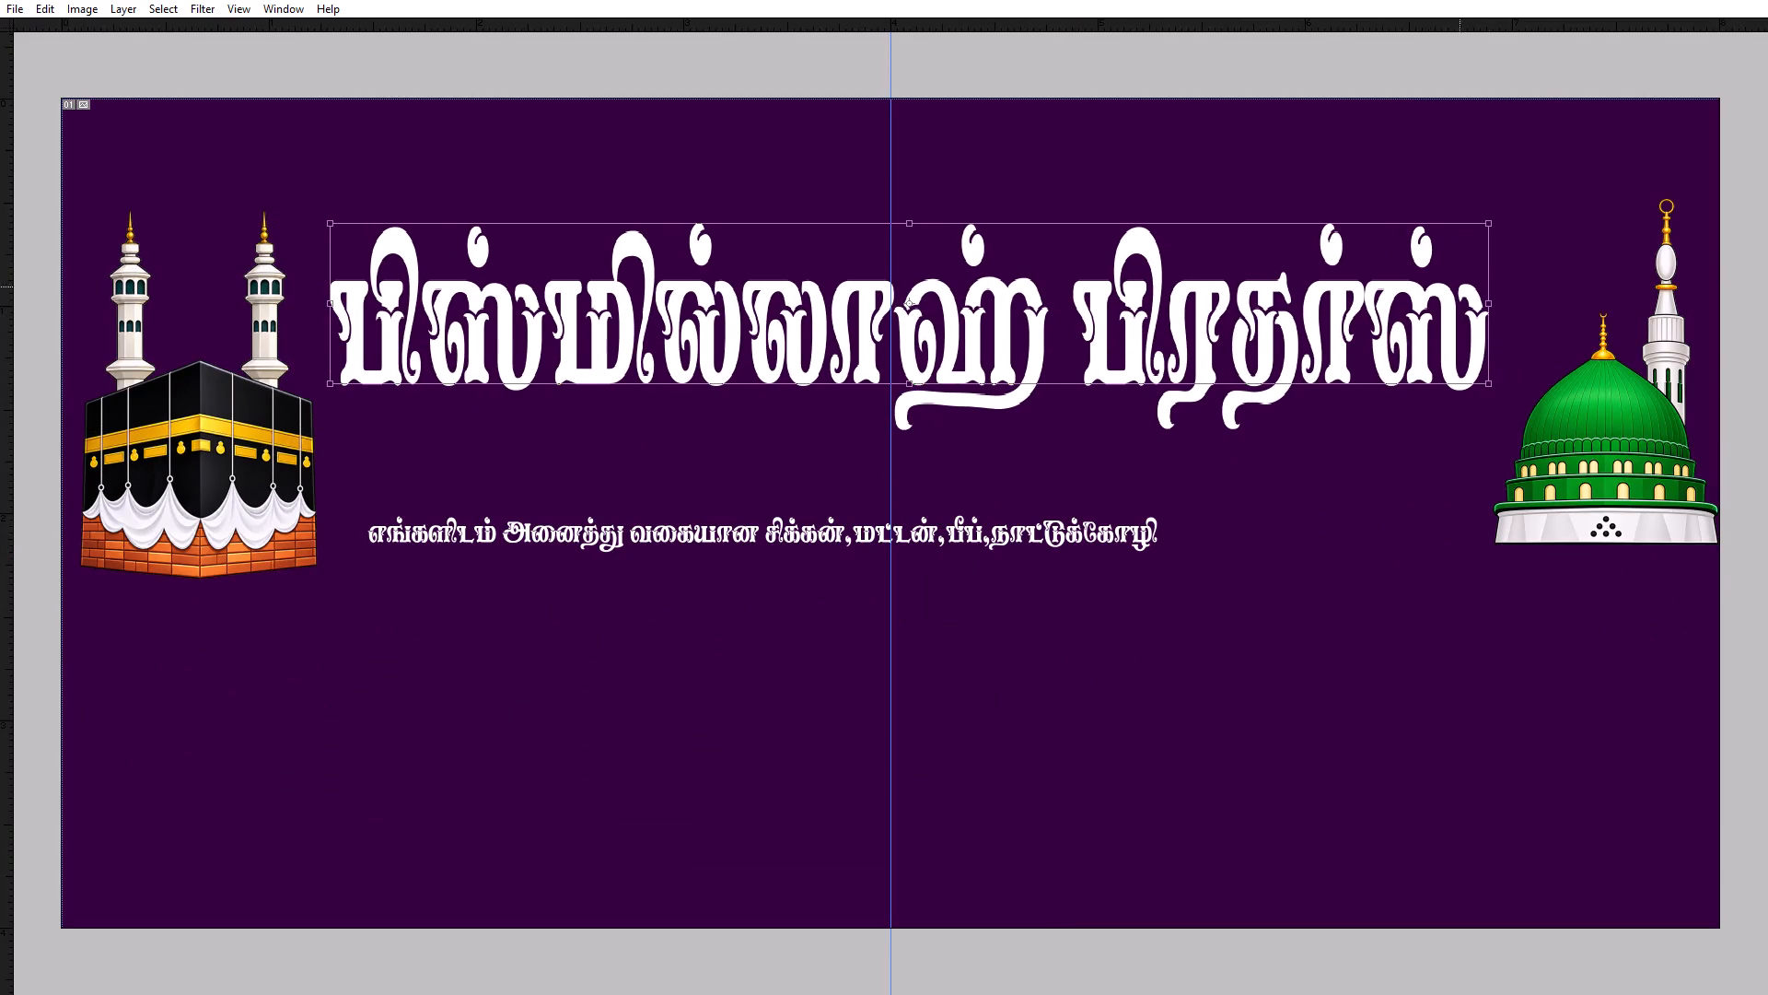
{"action": "left_click", "coordinate": [1490, 221], "text": "alt+shift"}
{"action": "key", "text": "Return"}
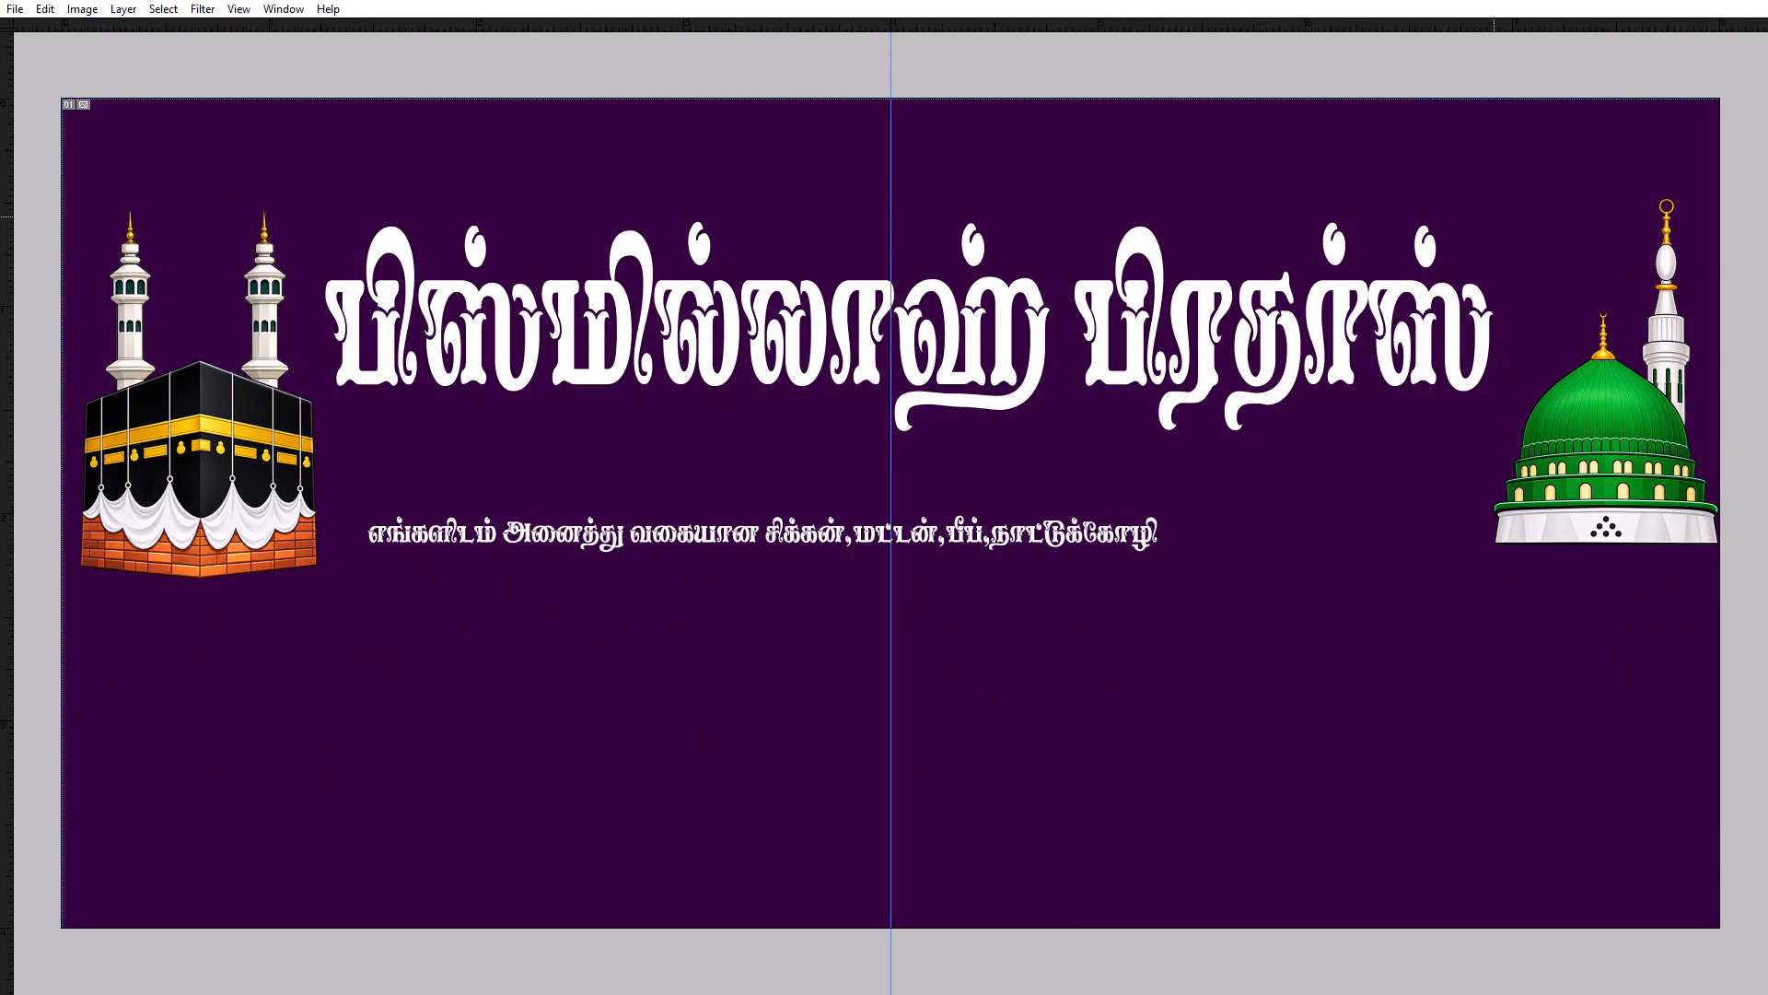
Select the Makka image, shrink it about its centre, and move it up toward the banner's upper-left corner.
{"action": "right_click", "coordinate": [263, 462]}
{"action": "left_click", "coordinate": [289, 485]}
{"action": "left_click_drag", "start_coordinate": [290, 485], "coordinate": [304, 490]}
{"action": "key", "text": "ctrl+z"}
{"action": "key", "text": "ctrl+t"}
{"action": "left_click_drag", "start_coordinate": [379, 198], "coordinate": [359, 251], "text": "alt"}
{"action": "key", "text": "Return"}
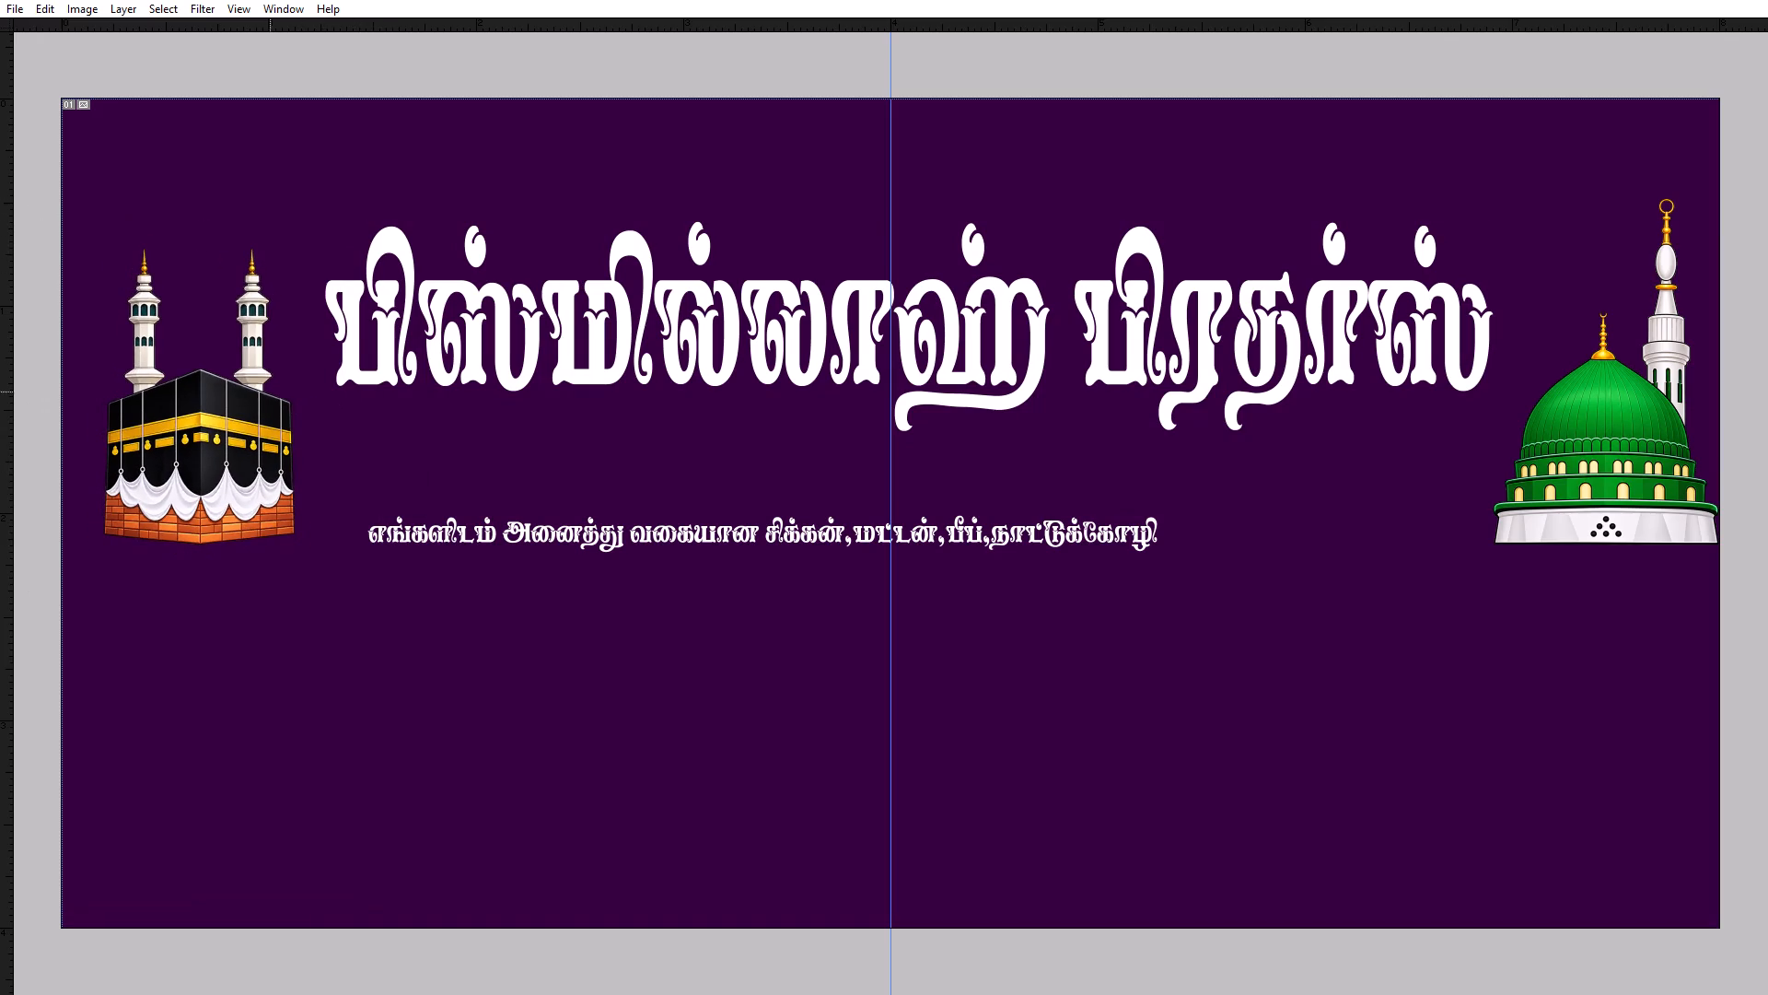
{"action": "left_click_drag", "start_coordinate": [270, 392], "coordinate": [253, 288]}
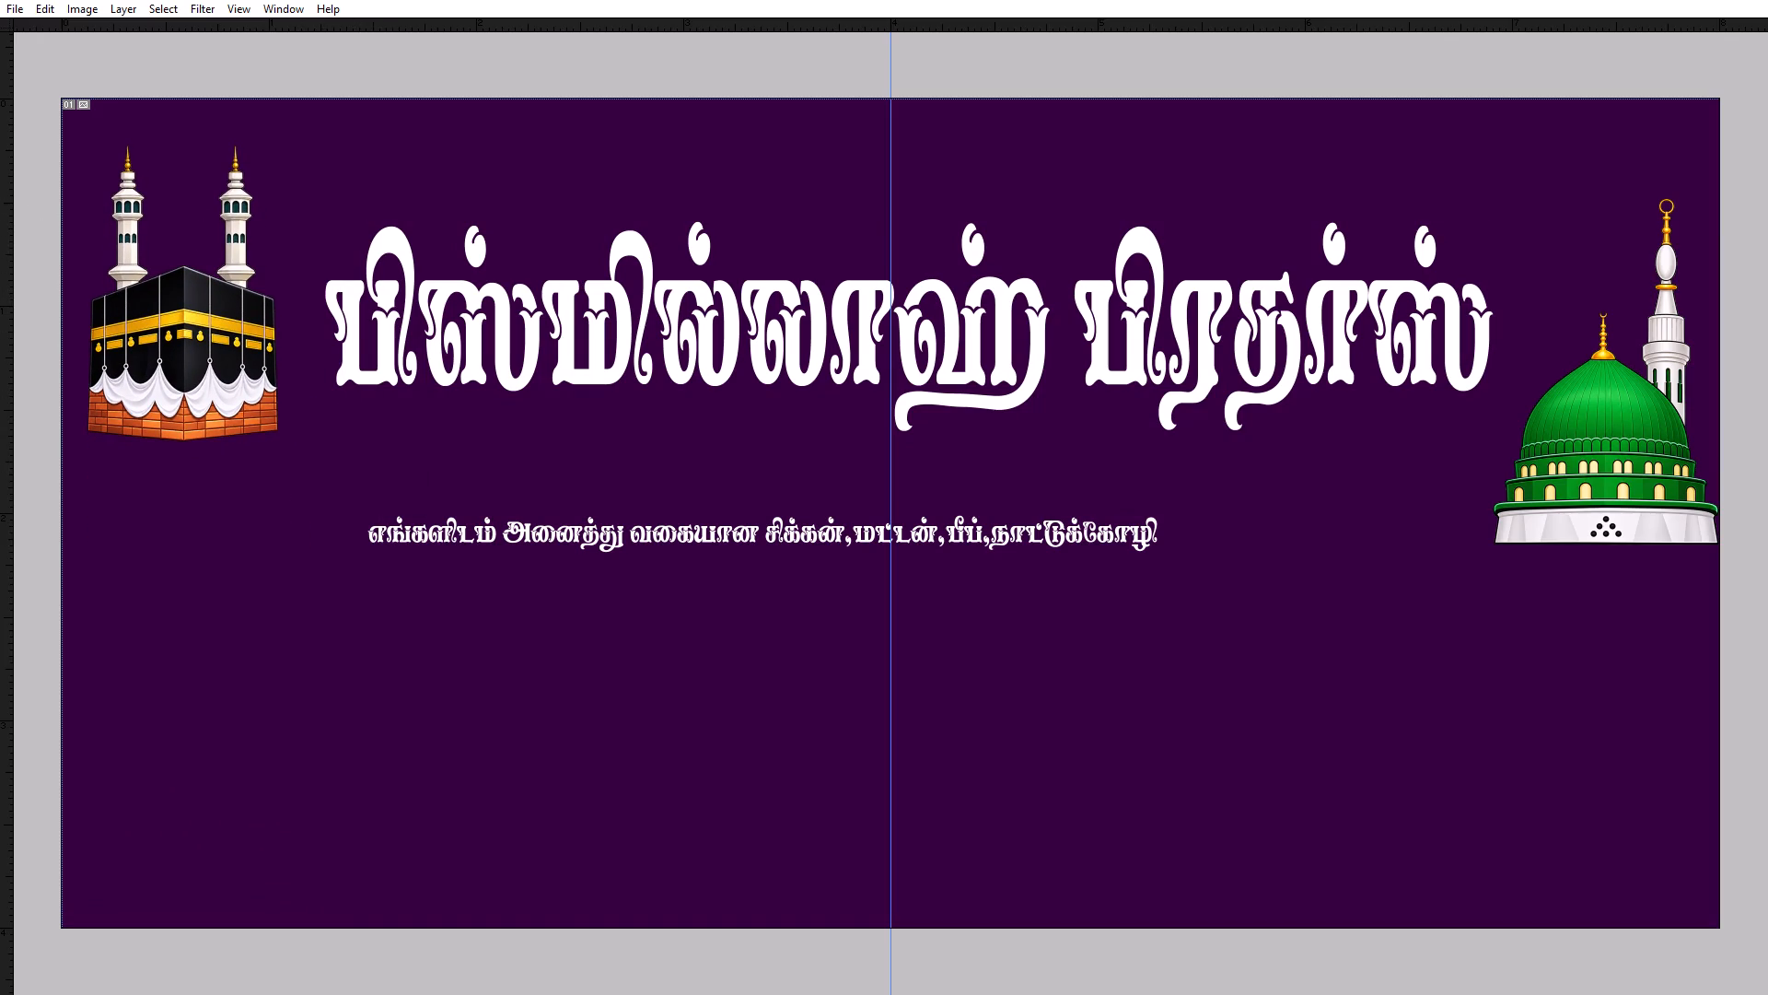
Select the Madina image, shrink it about its centre, and move it up toward the banner's upper-right corner.
{"action": "right_click", "coordinate": [1586, 430]}
{"action": "left_click", "coordinate": [1615, 438]}
{"action": "key", "text": "ctrl+t"}
{"action": "left_click_drag", "start_coordinate": [1480, 552], "coordinate": [1481, 548], "text": "alt+shift"}
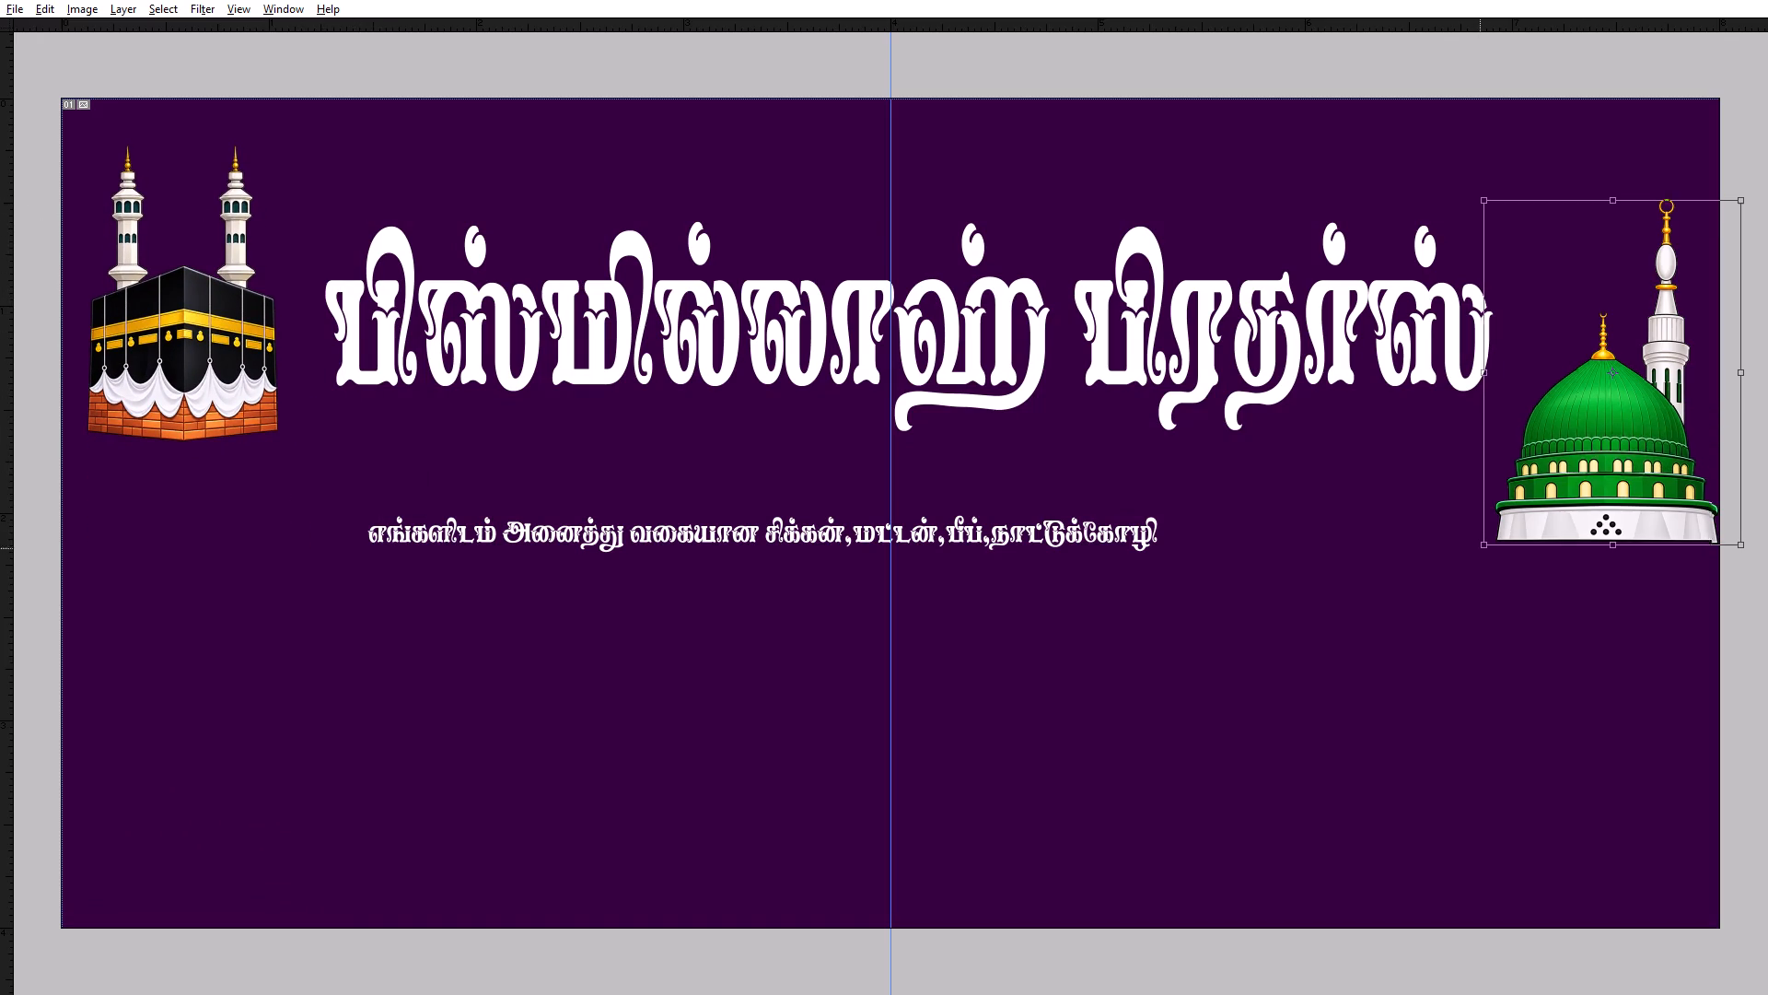
{"action": "left_click_drag", "start_coordinate": [1481, 548], "coordinate": [1502, 517], "text": "alt+shift"}
{"action": "double_click", "coordinate": [1551, 441]}
{"action": "left_click_drag", "start_coordinate": [1586, 429], "coordinate": [1584, 334]}
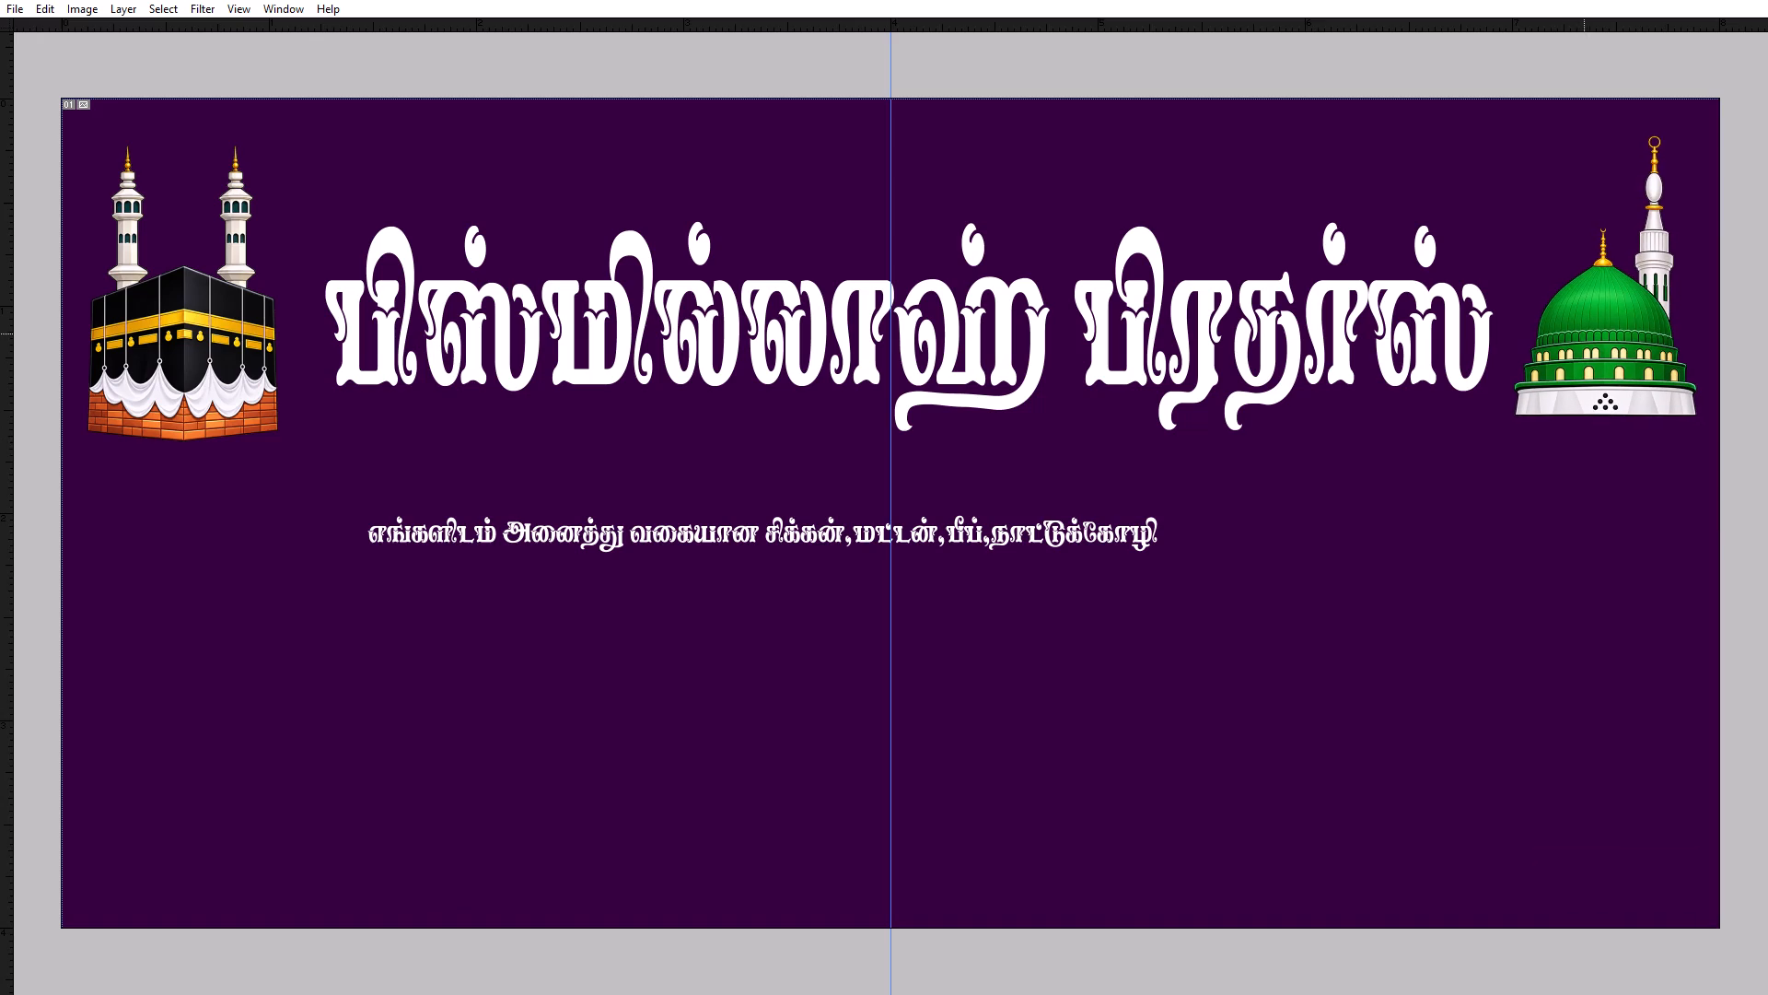
{"action": "left_click_drag", "start_coordinate": [1584, 334], "coordinate": [1599, 320]}
Reselect the heading layer and enlarge it about its centre to fill the widened gap between the Makka and Madina images.
{"action": "right_click", "coordinate": [1390, 335]}
{"action": "left_click", "coordinate": [1392, 338]}
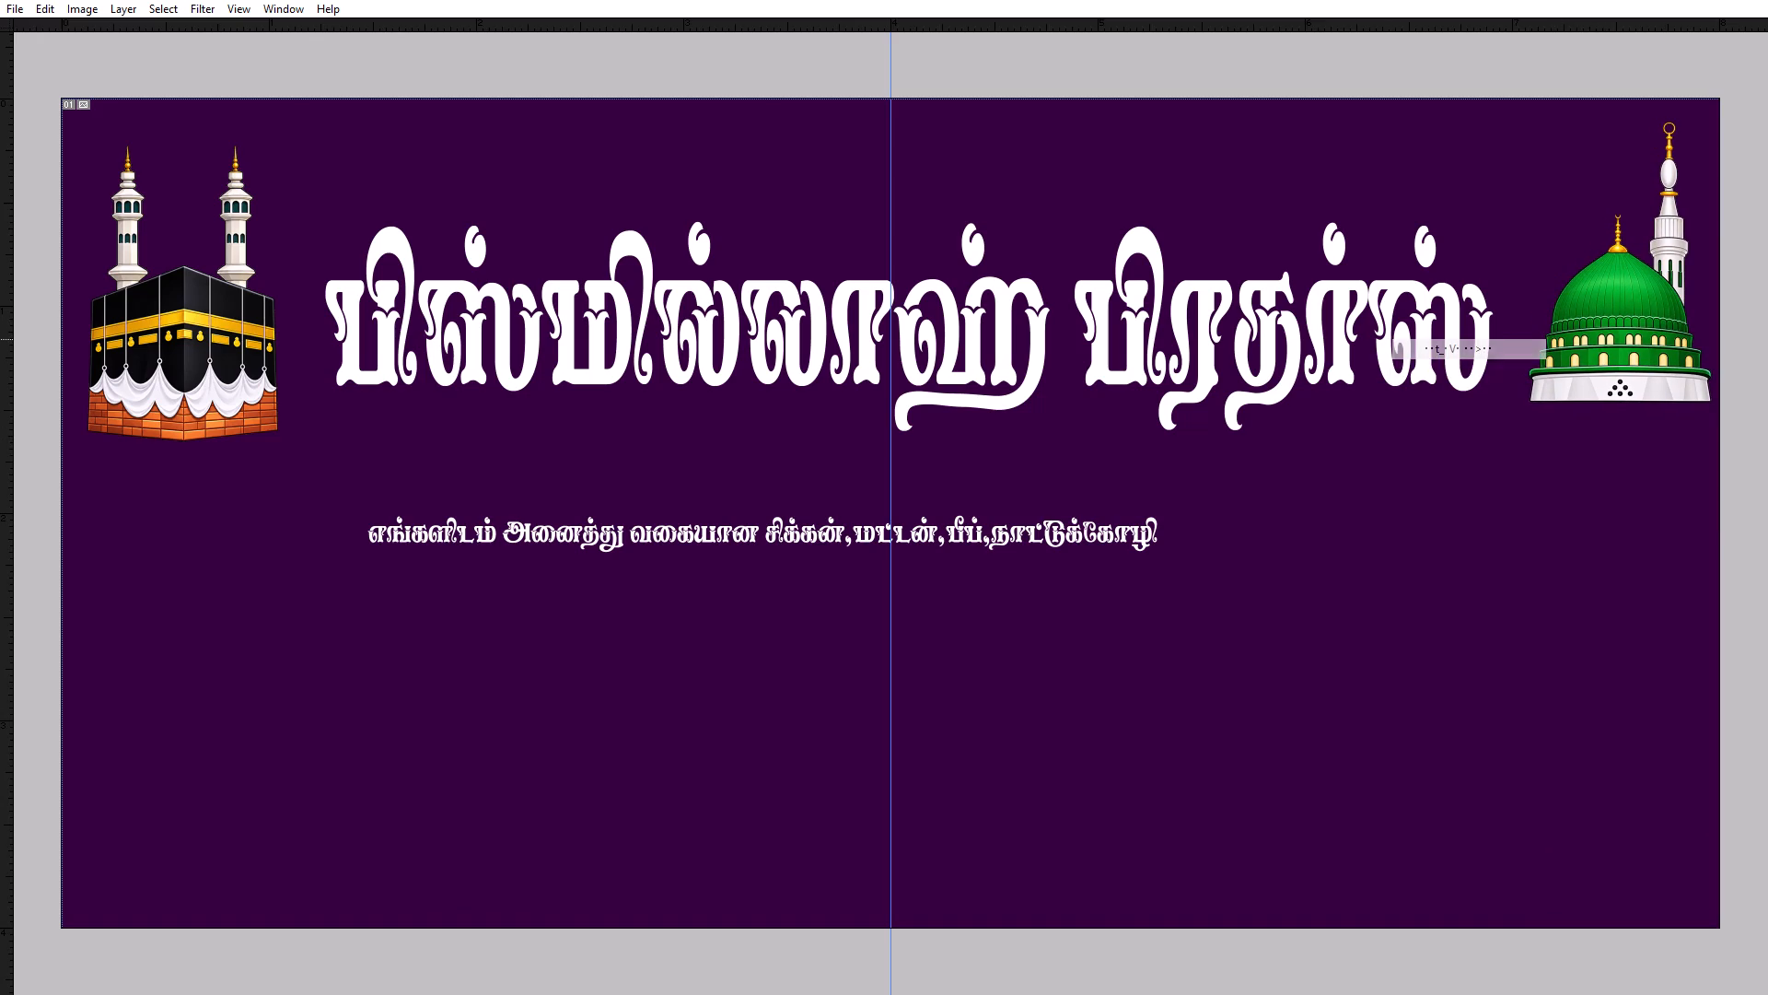
{"action": "right_click", "coordinate": [1382, 337]}
{"action": "left_click", "coordinate": [1389, 345]}
{"action": "left_click_drag", "start_coordinate": [1389, 345], "coordinate": [1399, 352]}
{"action": "key", "text": "ctrl+z"}
{"action": "key", "text": "Return"}
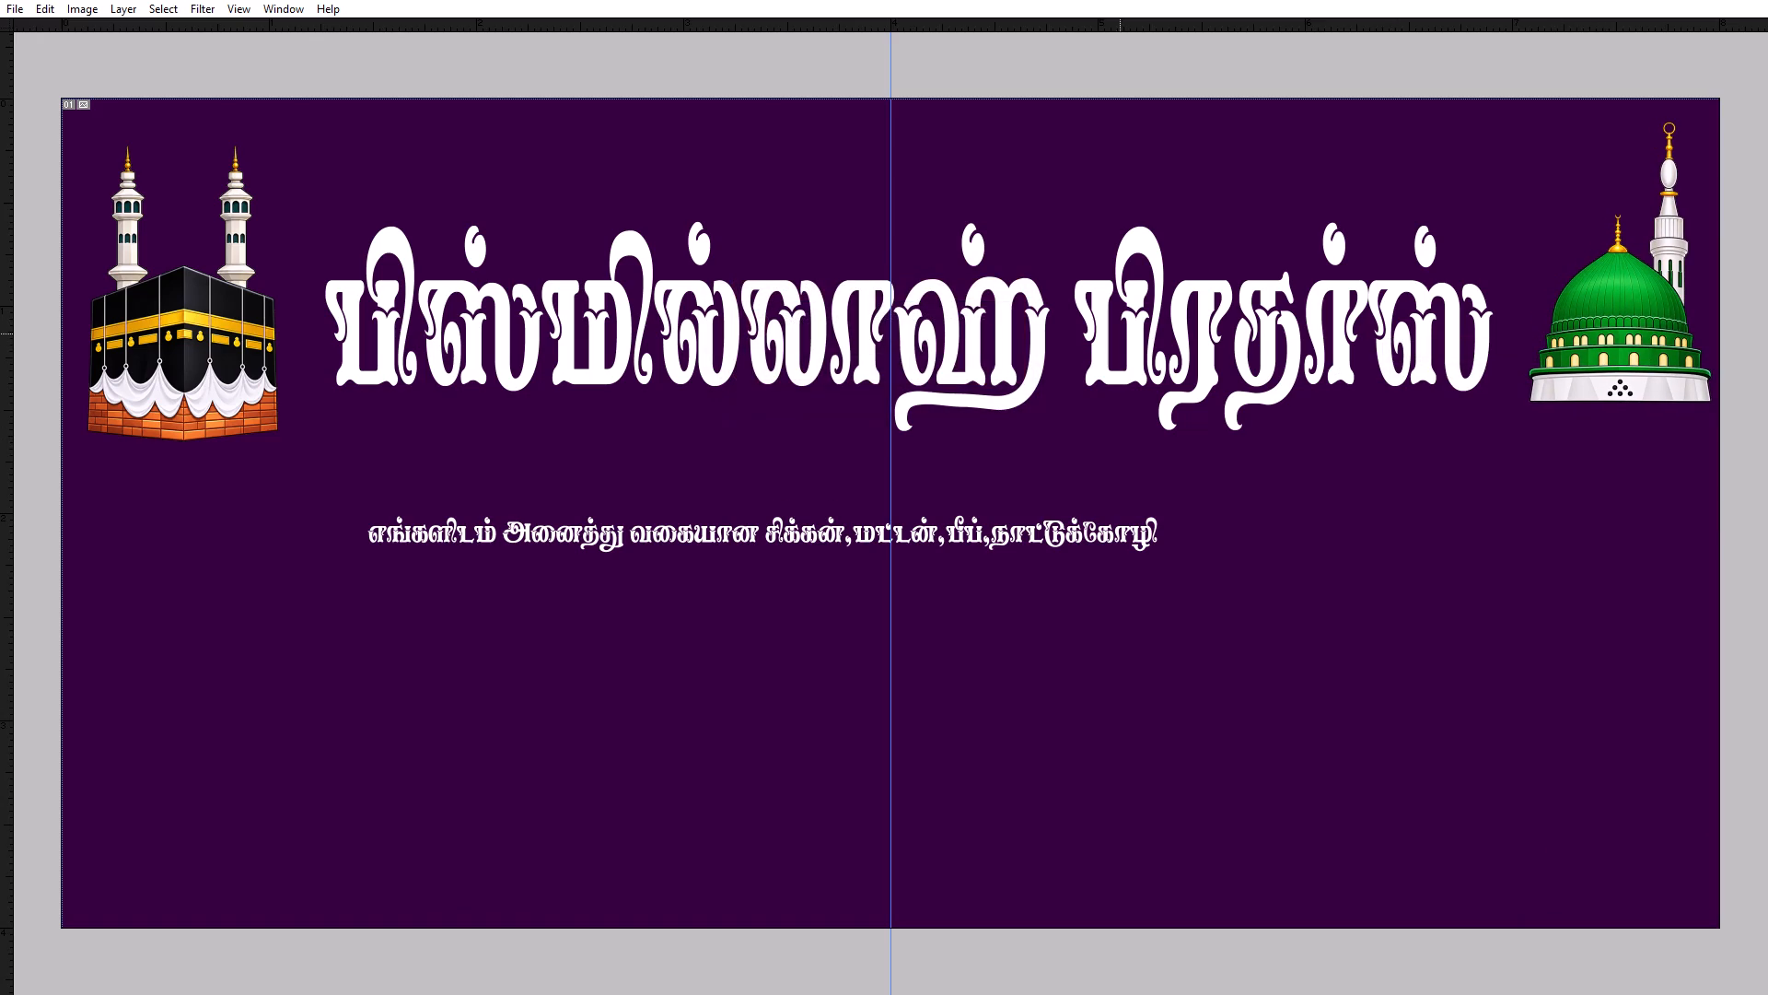
{"action": "right_click", "coordinate": [1030, 319]}
{"action": "left_click", "coordinate": [1044, 330]}
{"action": "left_click_drag", "start_coordinate": [1046, 330], "coordinate": [1065, 339]}
{"action": "key", "text": "ctrl+z"}
{"action": "key", "text": "ctrl+t"}
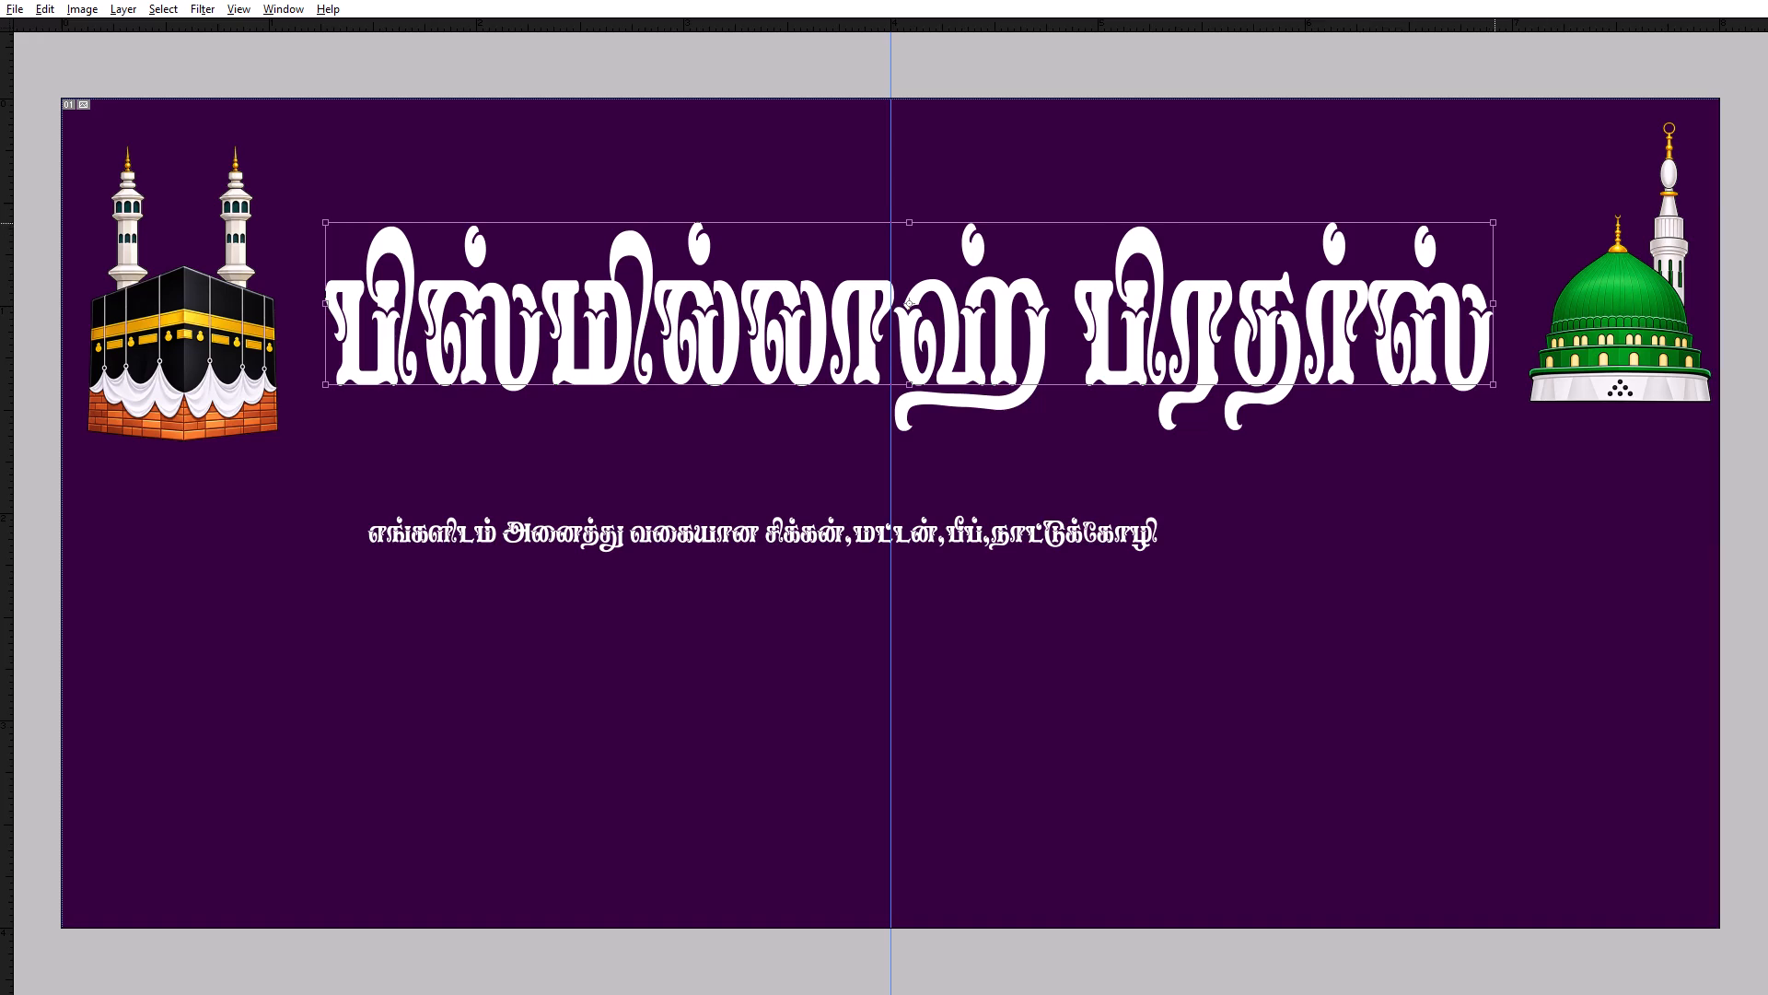
{"action": "left_click_drag", "start_coordinate": [1493, 221], "coordinate": [1524, 213], "text": "alt+shift"}
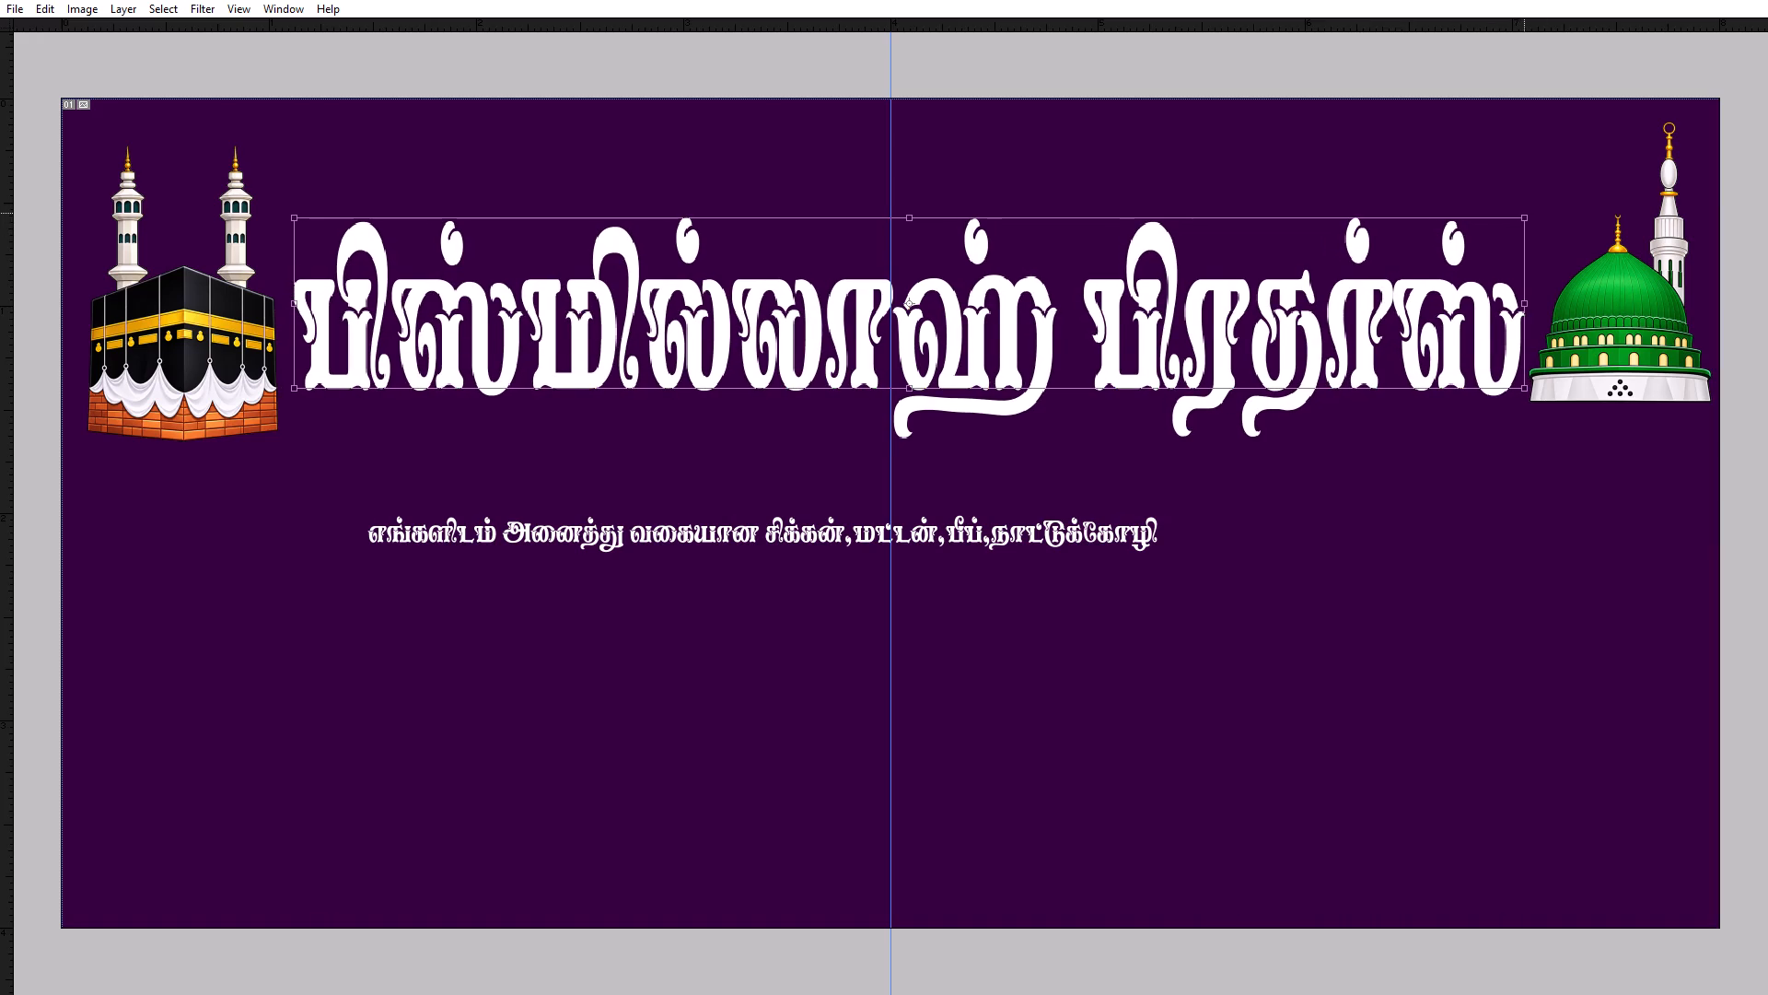
{"action": "key", "text": "Return"}
Draw a long rounded rectangle from below Makka to the centre guide, above the product line, and copy that Background area to a new layer.
{"action": "scroll", "coordinate": [1080, 410], "scroll_direction": "up", "scroll_amount": 5}
{"action": "key", "text": "ctrl+plus"}
{"action": "key", "text": "ctrl+plus"}
{"action": "key", "text": "ctrl+plus"}
{"action": "key", "text": "space"}
{"action": "key", "text": "space"}
{"action": "key", "text": "space"}
{"action": "key", "text": "space"}
{"action": "key", "text": "space"}
{"action": "key", "text": "space"}
{"action": "key", "text": "space"}
{"action": "key", "text": "space"}
{"action": "key", "text": "space"}
{"action": "key", "text": "space"}
{"action": "key", "text": "space"}
{"action": "key", "text": "space"}
{"action": "key", "text": "space"}
{"action": "key", "text": "space"}
{"action": "key", "text": "space"}
{"action": "key", "text": "space"}
{"action": "key", "text": "space"}
{"action": "key", "text": "space"}
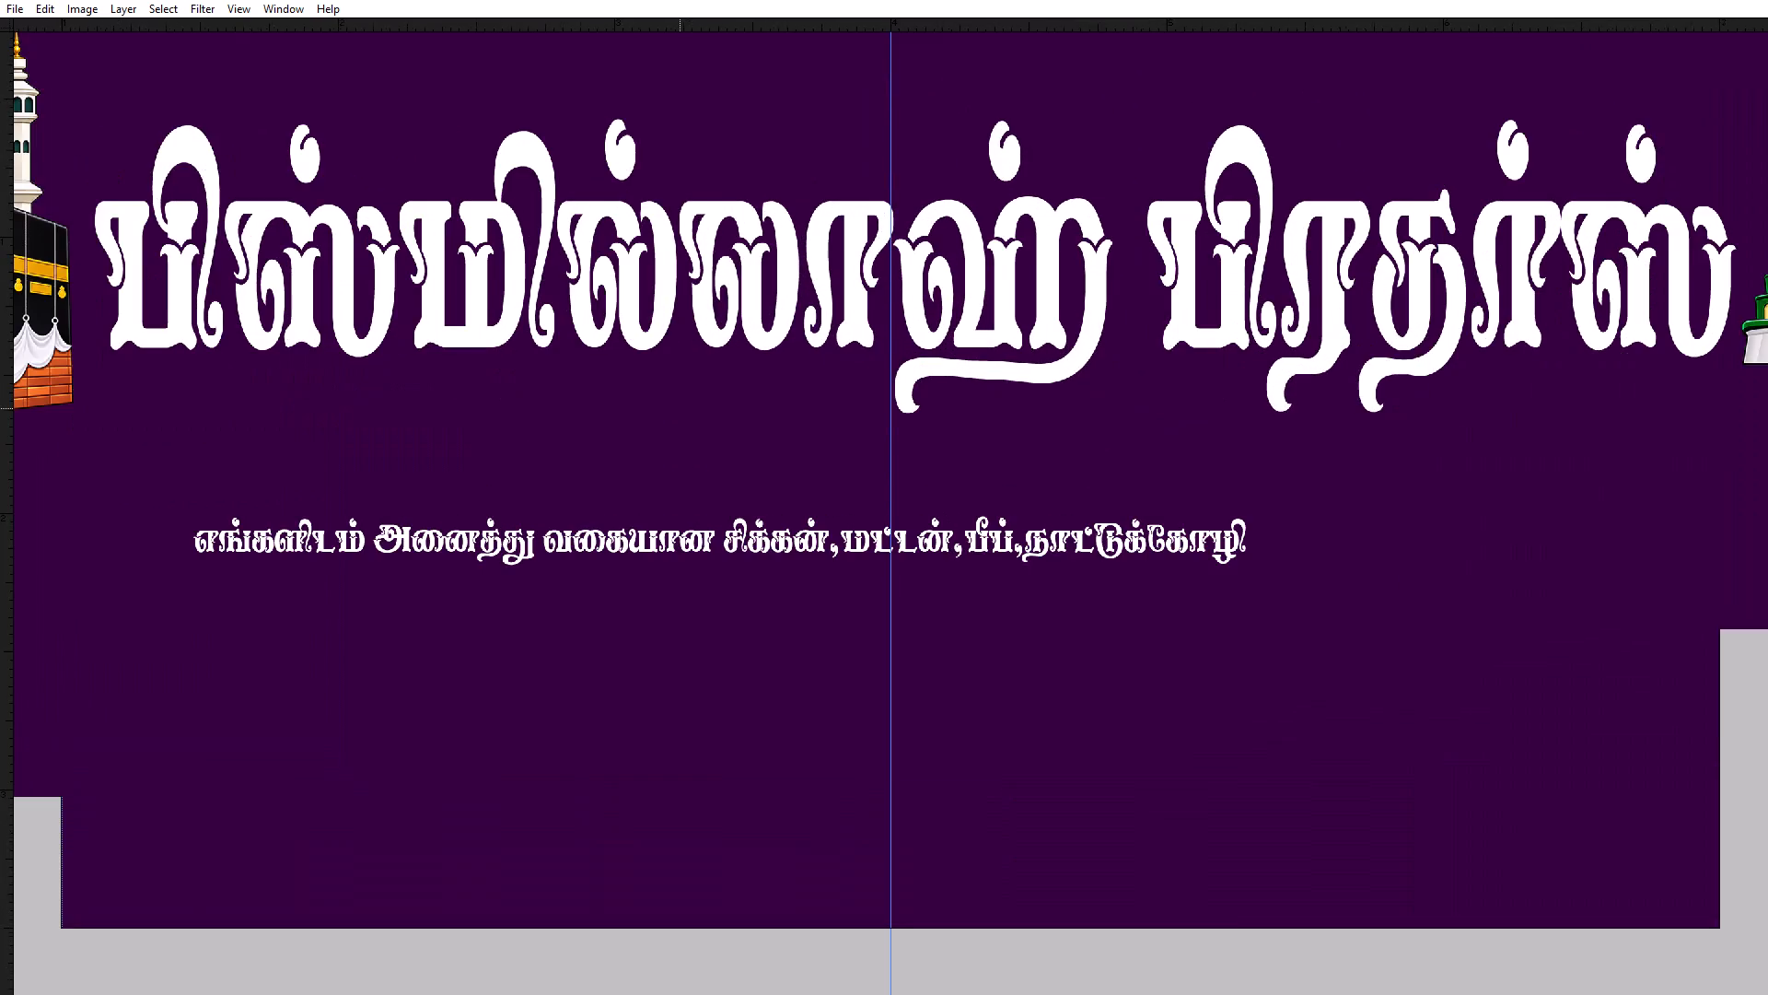
{"action": "left_click_drag", "start_coordinate": [682, 407], "coordinate": [1171, 416]}
{"action": "left_click_drag", "start_coordinate": [745, 500], "coordinate": [911, 500]}
{"action": "right_click", "coordinate": [738, 408]}
{"action": "left_click", "coordinate": [754, 415]}
{"action": "key", "text": "Tab"}
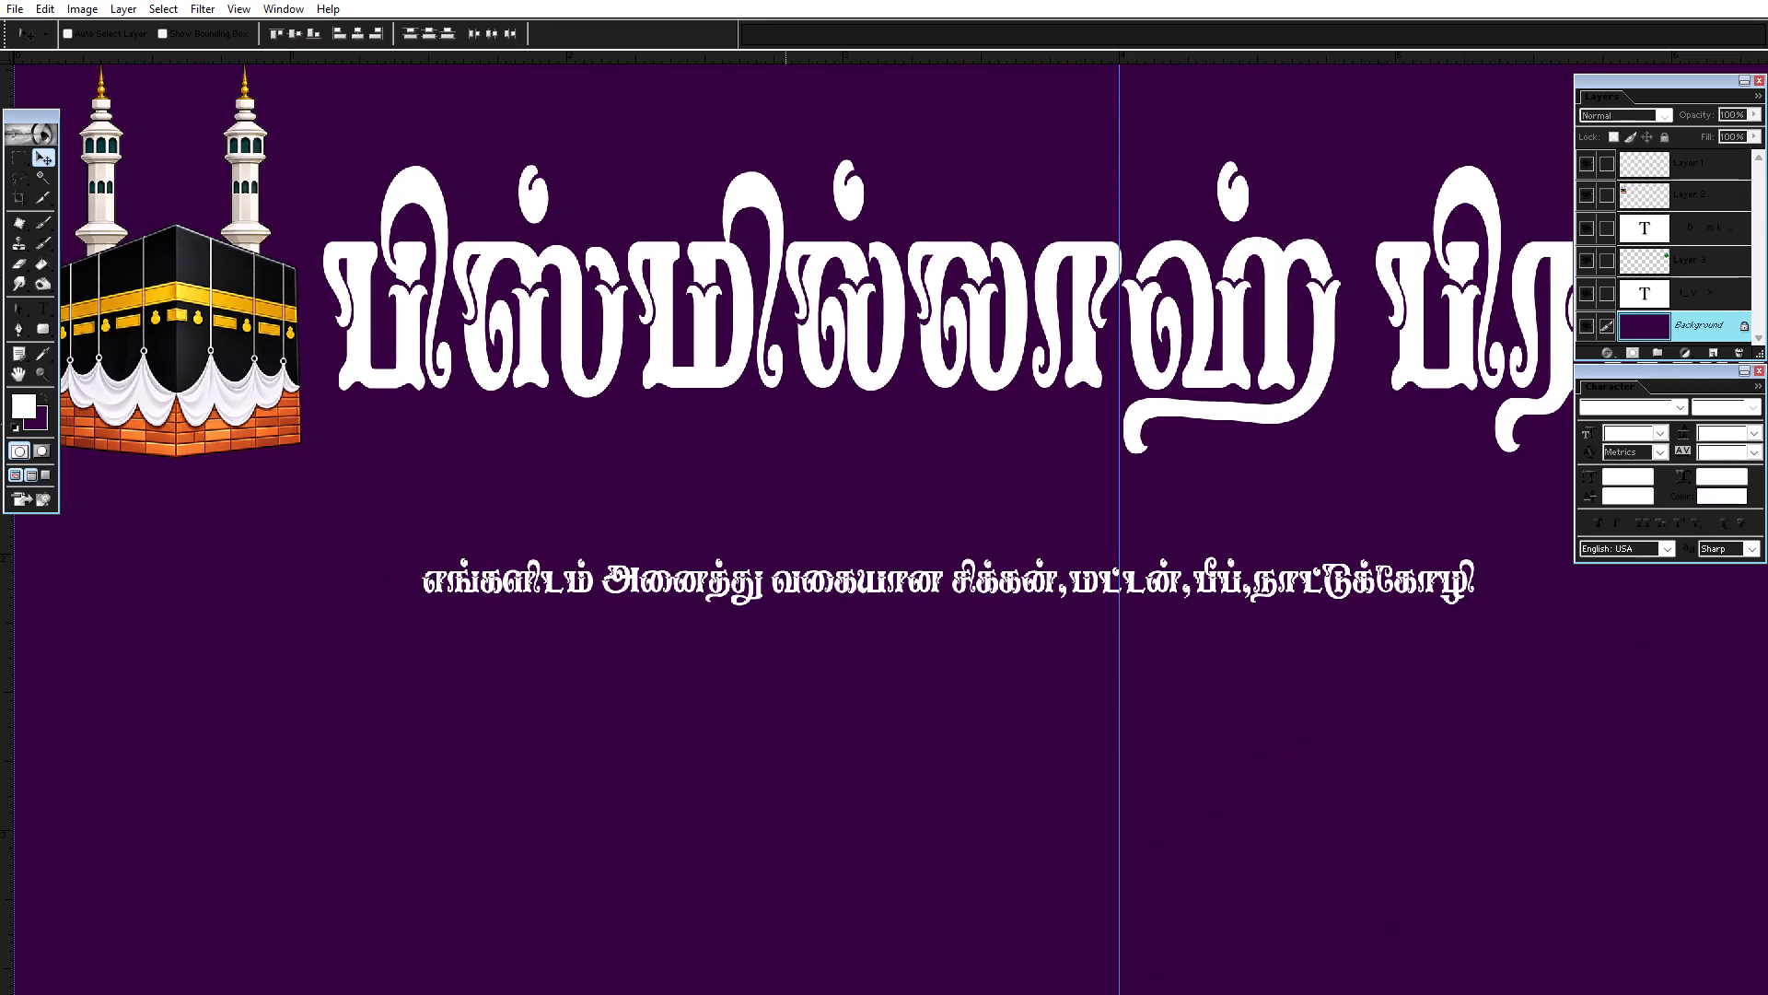
{"action": "key", "text": "p"}
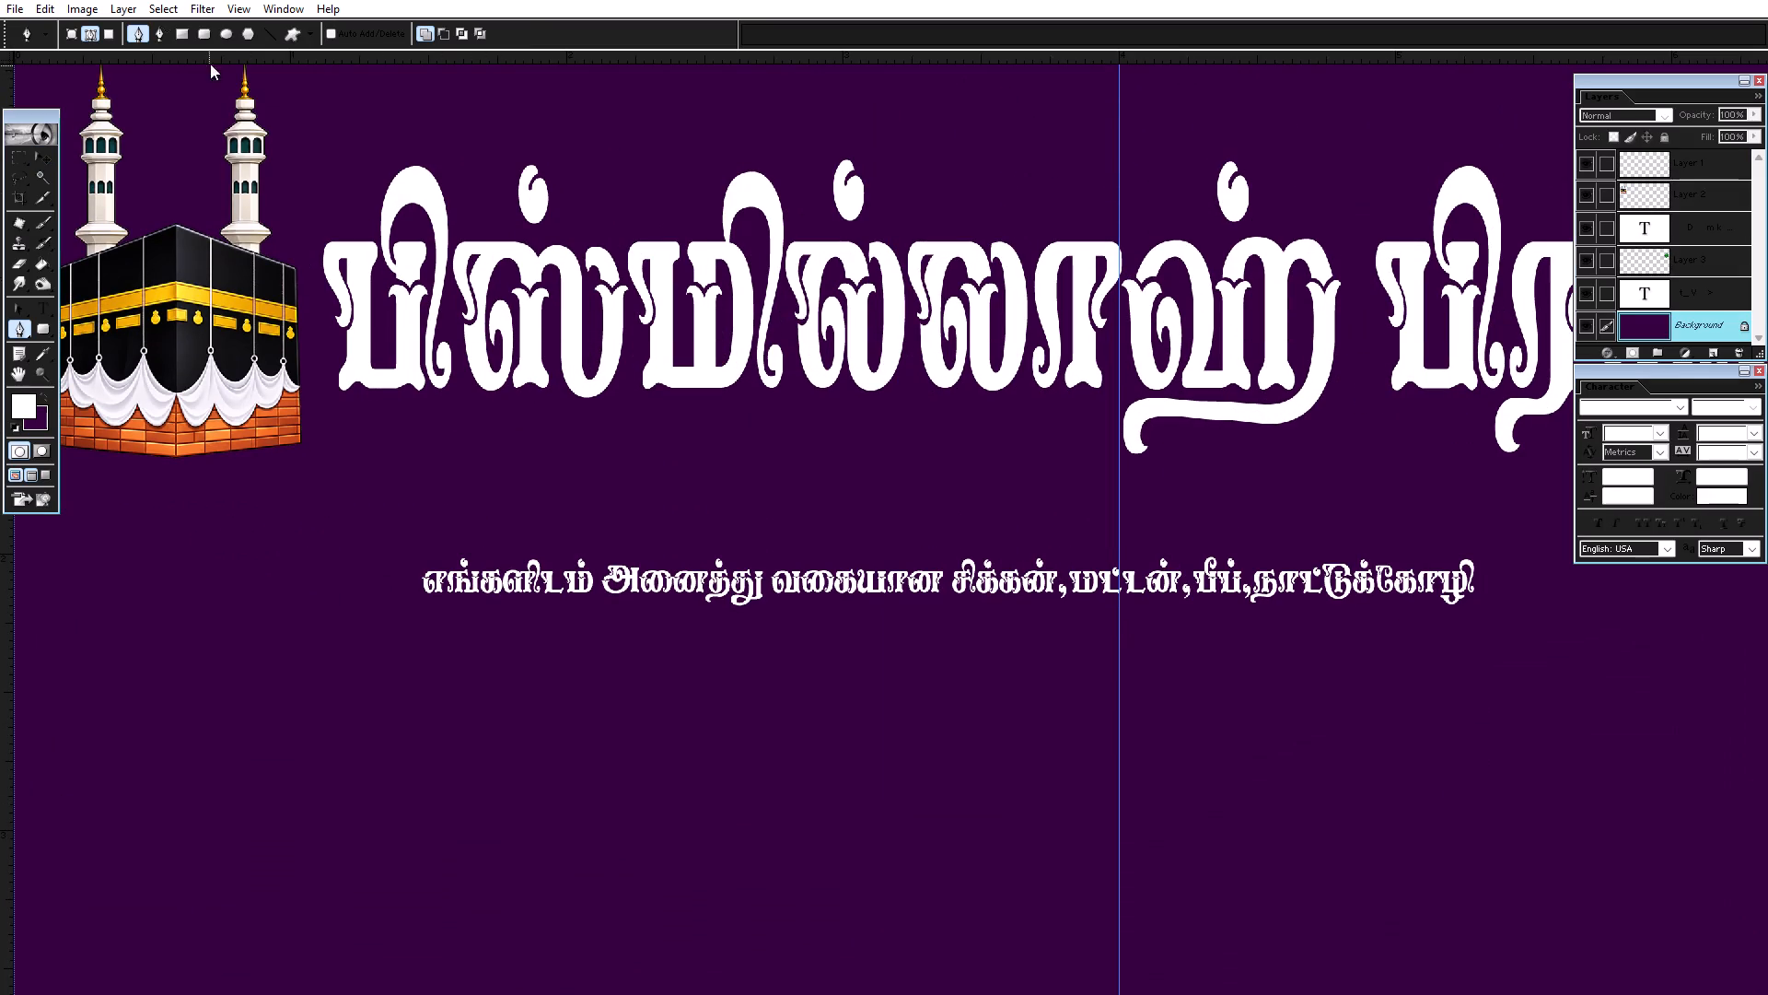
{"action": "left_click", "coordinate": [205, 29]}
{"action": "left_click_drag", "start_coordinate": [170, 424], "coordinate": [1128, 548]}
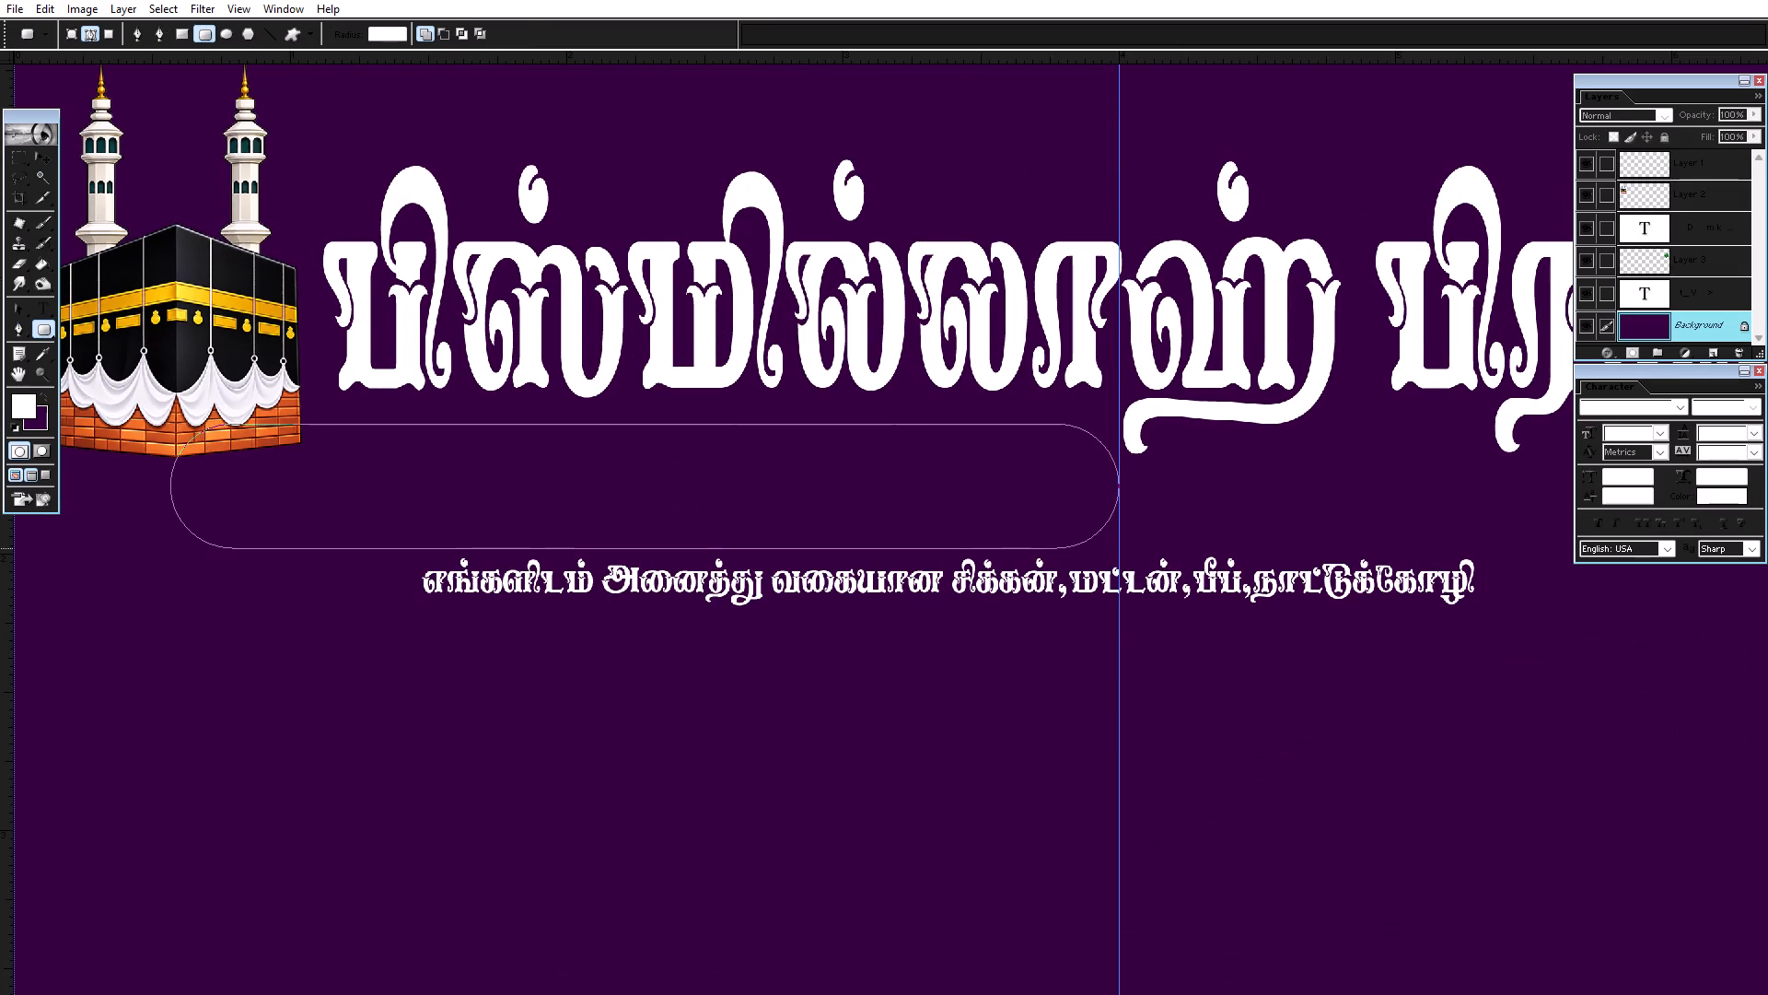
{"action": "left_click_drag", "start_coordinate": [1128, 548], "coordinate": [1130, 548]}
{"action": "key", "text": "ctrl+Return"}
{"action": "key", "text": "ctrl+Return"}
{"action": "key", "text": "ctrl+Return"}
{"action": "key", "text": "ctrl+Return"}
{"action": "key", "text": "ctrl+Return"}
{"action": "key", "text": "ctrl+Return"}
{"action": "key", "text": "ctrl+j"}
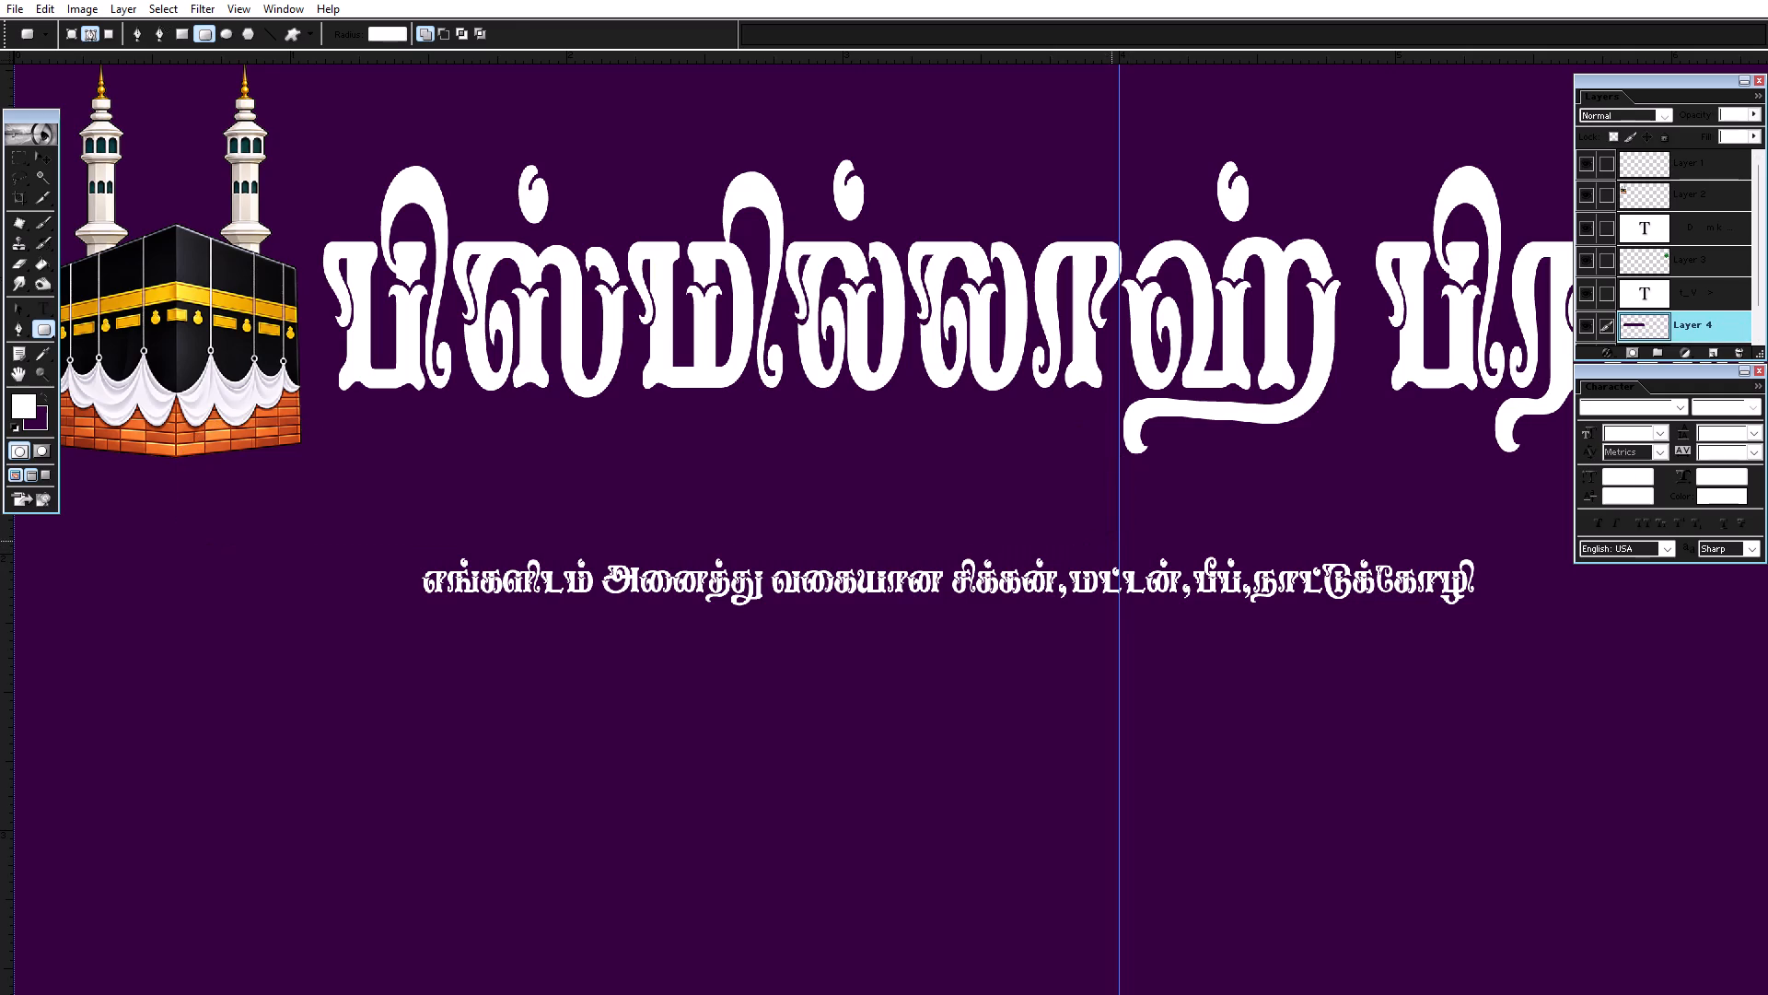
Fill the new rounded bar layer with white.
{"action": "key", "text": "v"}
{"action": "key", "text": "ctrl+minus"}
{"action": "key", "text": "ctrl+minus"}
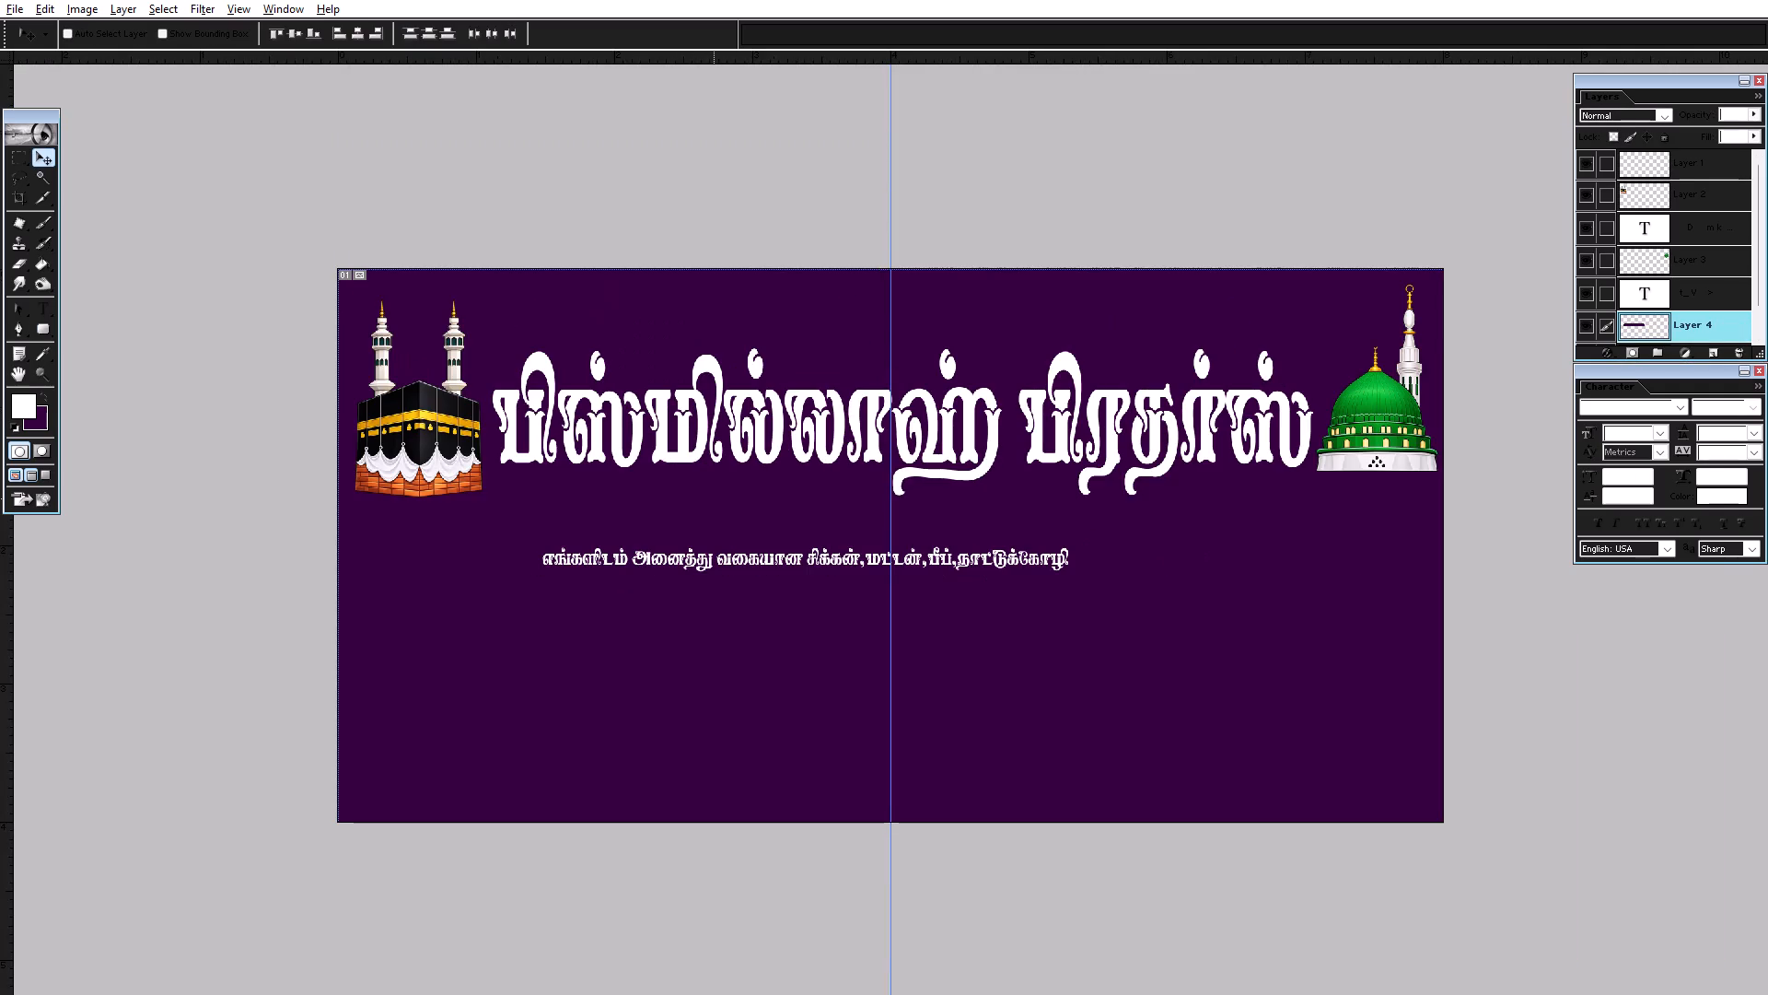
{"action": "key", "text": "alt+shift+BackSpace"}
Scale the white bar down about its centre and shift it partly off the banner's left edge, below the Makka image.
{"action": "key", "text": "Tab"}
{"action": "key", "text": "ctrl+plus"}
{"action": "key", "text": "ctrl+plus"}
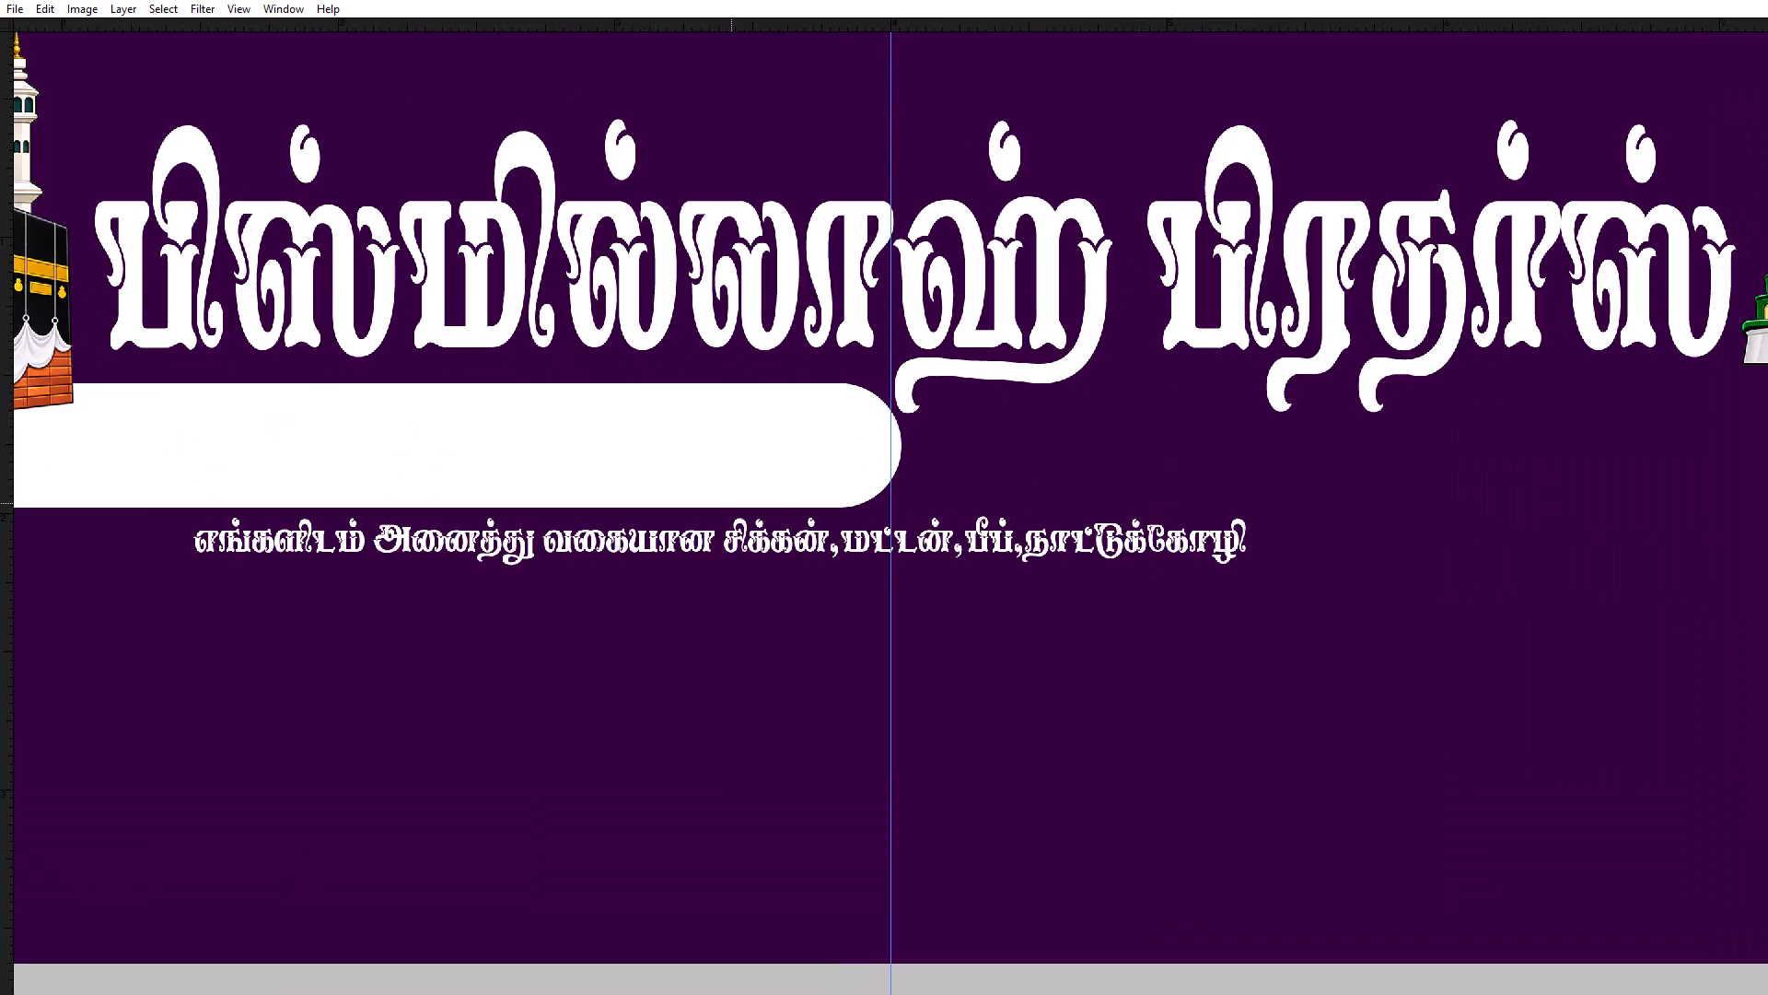
{"action": "key", "text": "space"}
{"action": "key", "text": "space"}
{"action": "key", "text": "space"}
{"action": "key", "text": "space"}
{"action": "key", "text": "space"}
{"action": "key", "text": "space"}
{"action": "left_click_drag", "start_coordinate": [847, 497], "coordinate": [1332, 533]}
{"action": "key", "text": "ctrl+t"}
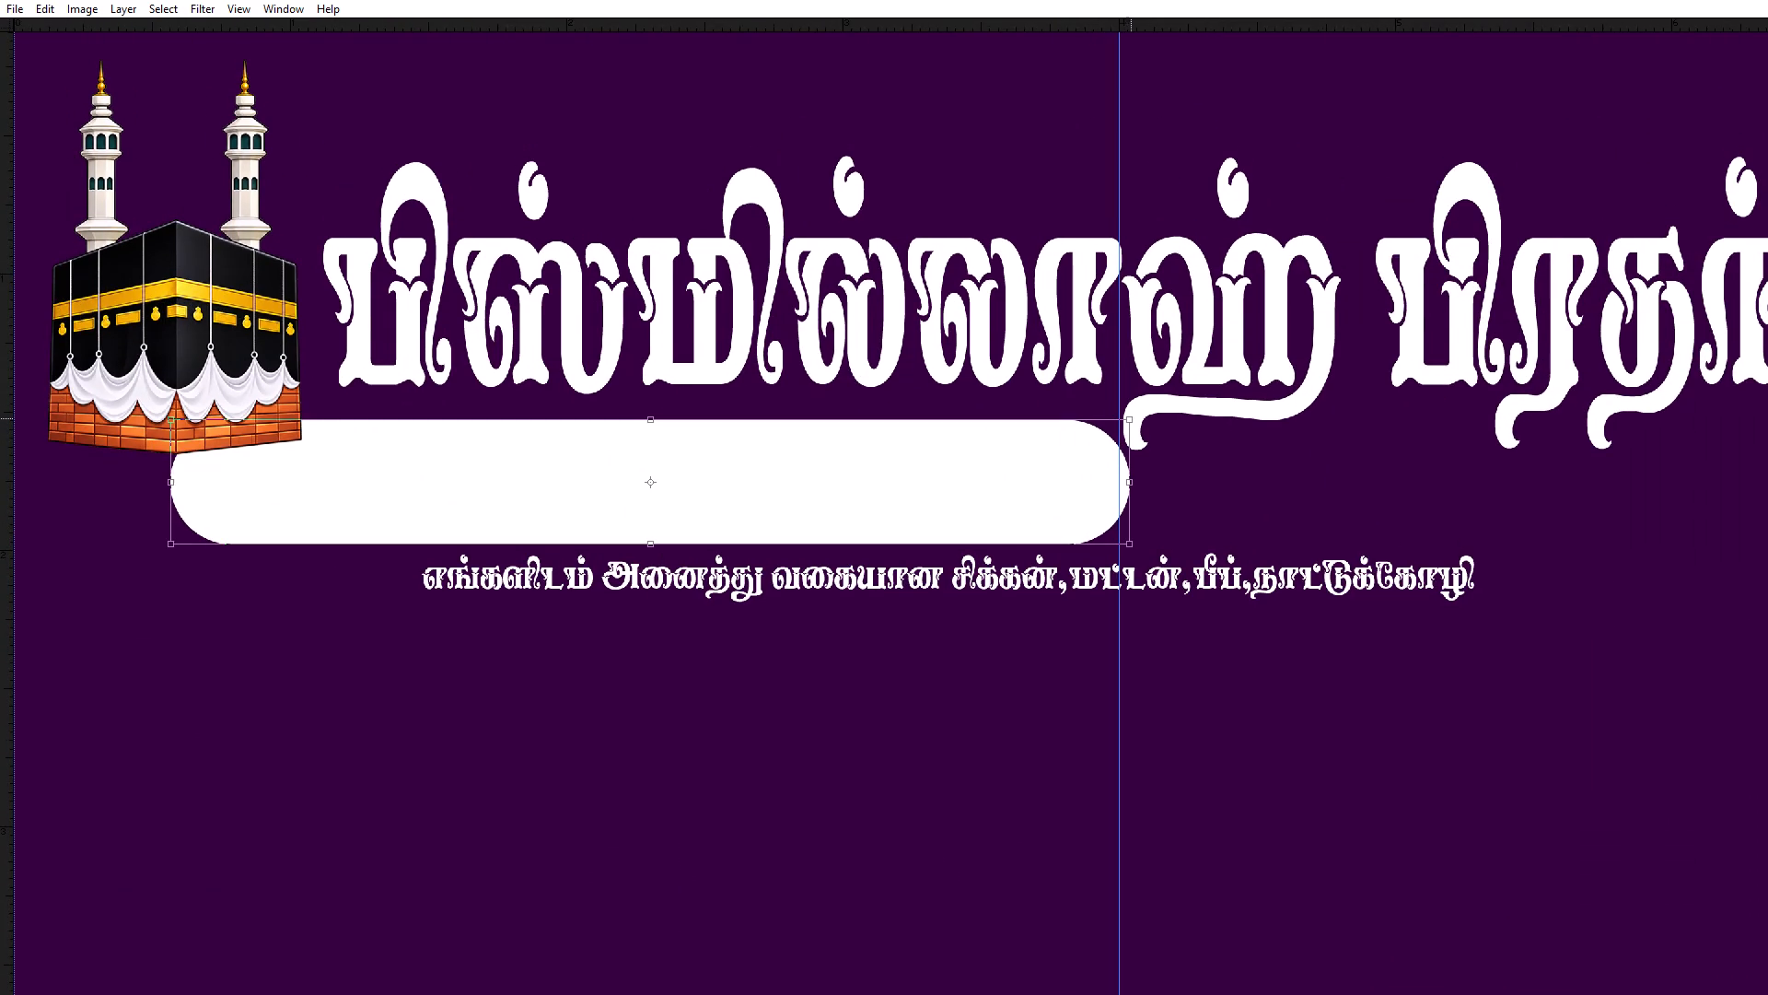
{"action": "left_click_drag", "start_coordinate": [1132, 417], "coordinate": [1007, 469], "text": "alt+shift"}
{"action": "key", "text": "Return"}
{"action": "key", "text": "space"}
{"action": "left_click_drag", "start_coordinate": [878, 482], "coordinate": [1489, 482]}
{"action": "left_click_drag", "start_coordinate": [818, 500], "coordinate": [415, 523]}
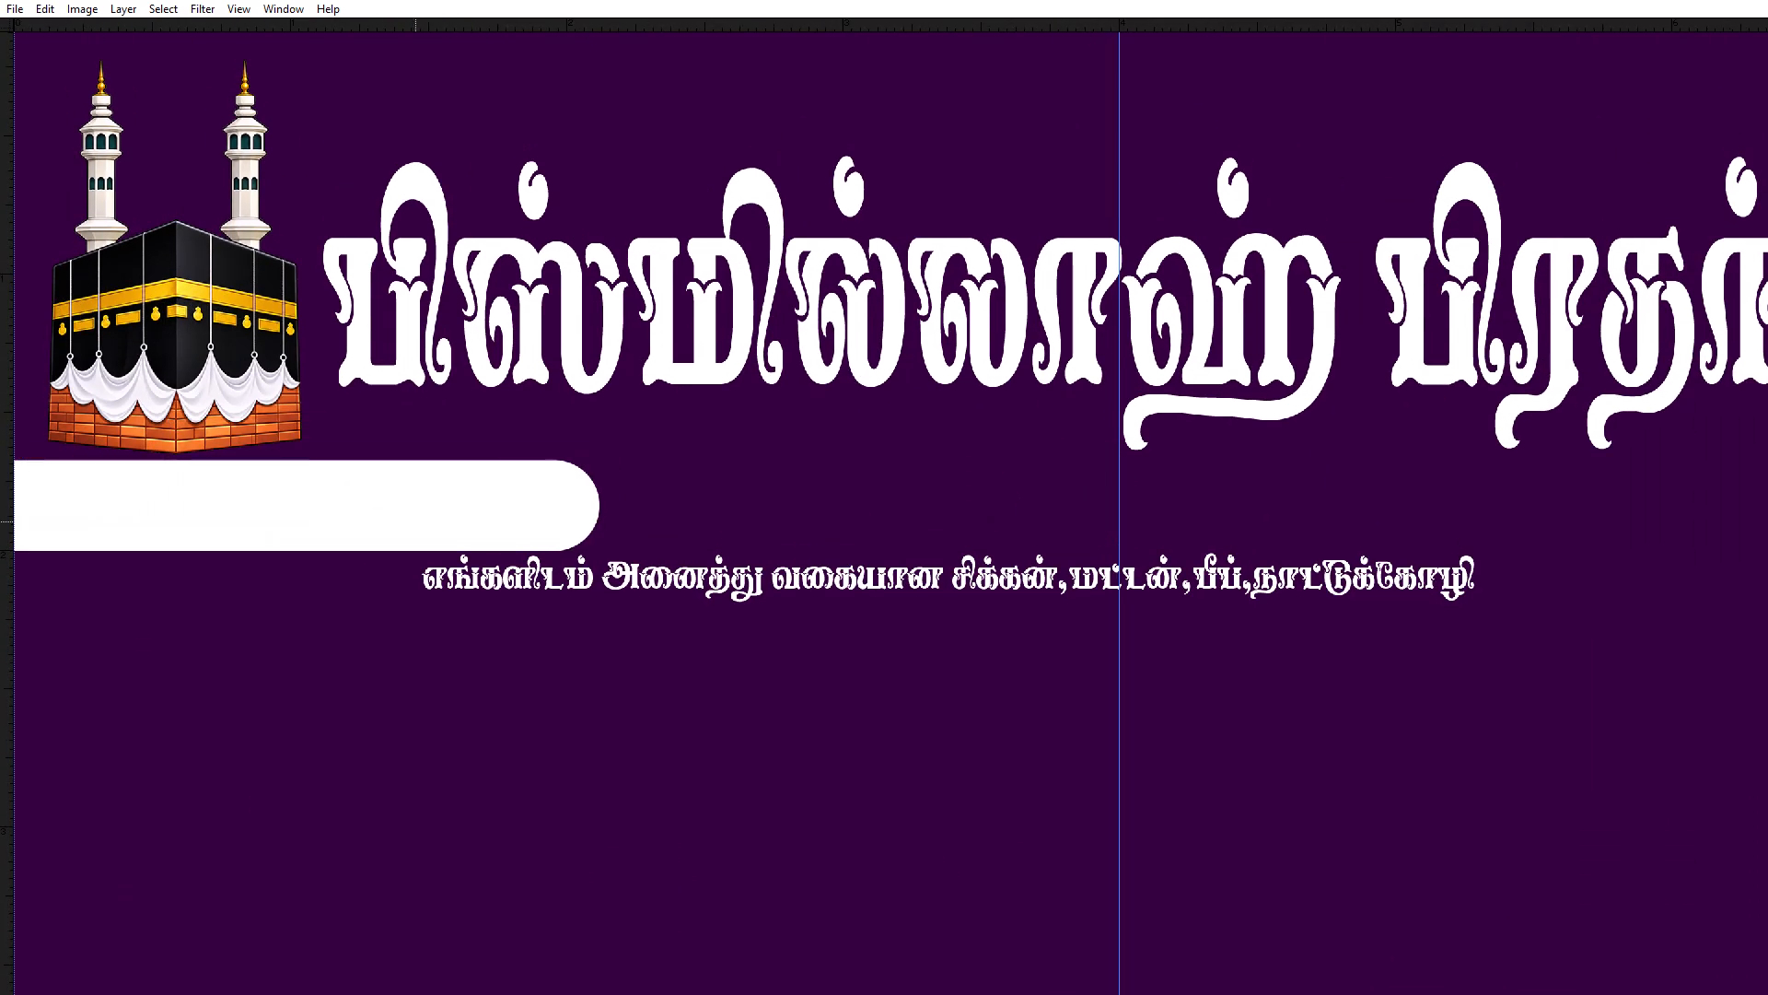
{"action": "left_click_drag", "start_coordinate": [415, 523], "coordinate": [343, 518]}
Shrink the white bar further about its centre and lower it to the height of the product line.
{"action": "key", "text": "ctrl+t"}
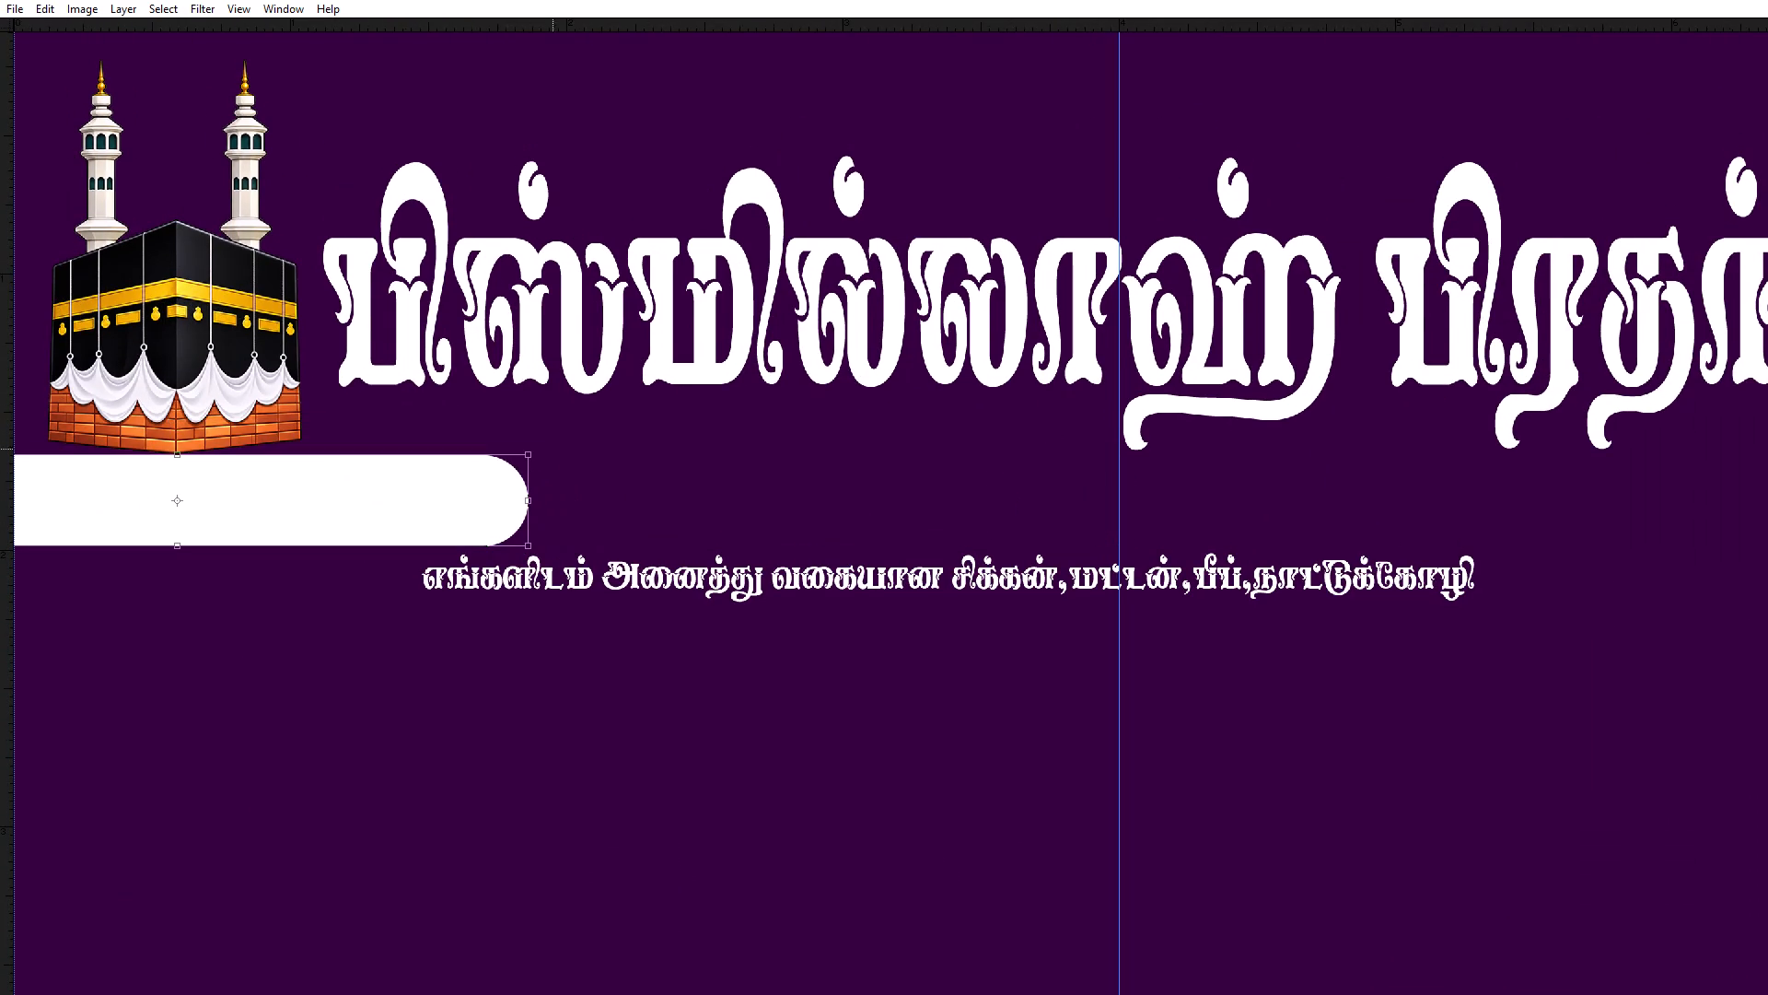
{"action": "left_click_drag", "start_coordinate": [528, 452], "coordinate": [445, 476], "text": "alt+shift"}
{"action": "key", "text": "Return"}
{"action": "left_click_drag", "start_coordinate": [355, 507], "coordinate": [353, 513], "text": "shift"}
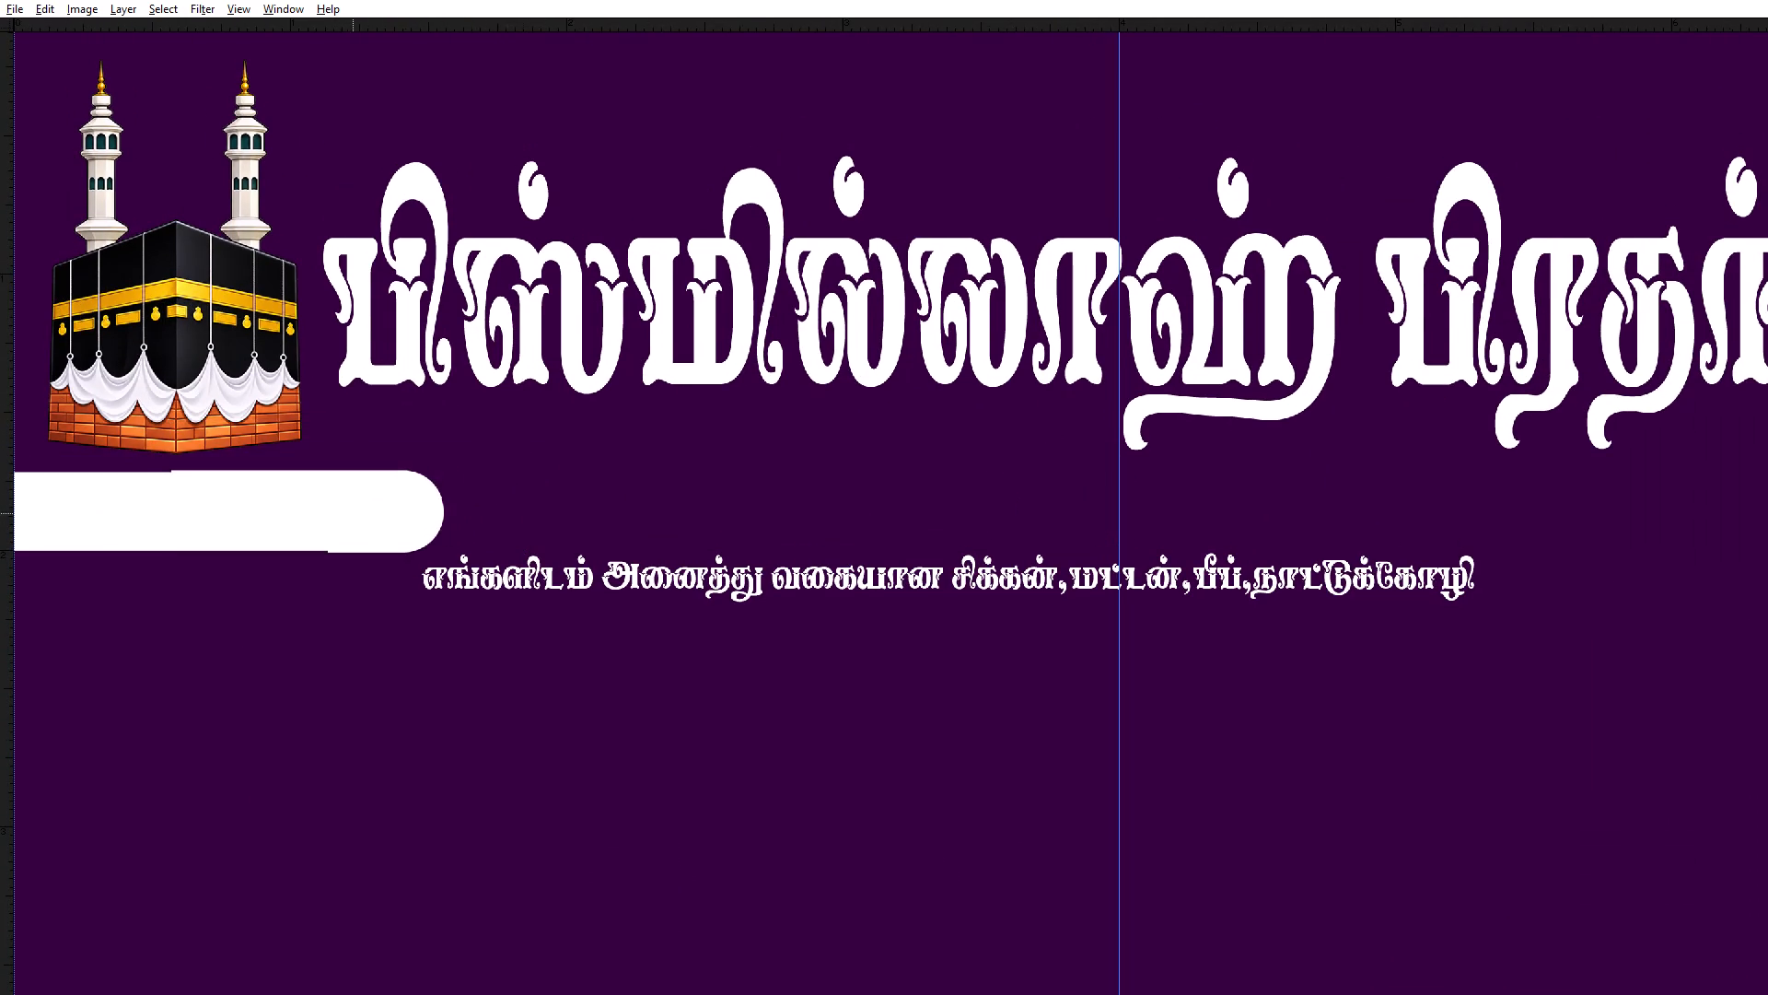
{"action": "left_click_drag", "start_coordinate": [353, 513], "coordinate": [343, 585], "text": "shift"}
Select the product line's text layer, bring it to the front of the layer stack, and recolour it dark purple.
{"action": "key", "text": "plus"}
{"action": "key", "text": "ctrl+plus"}
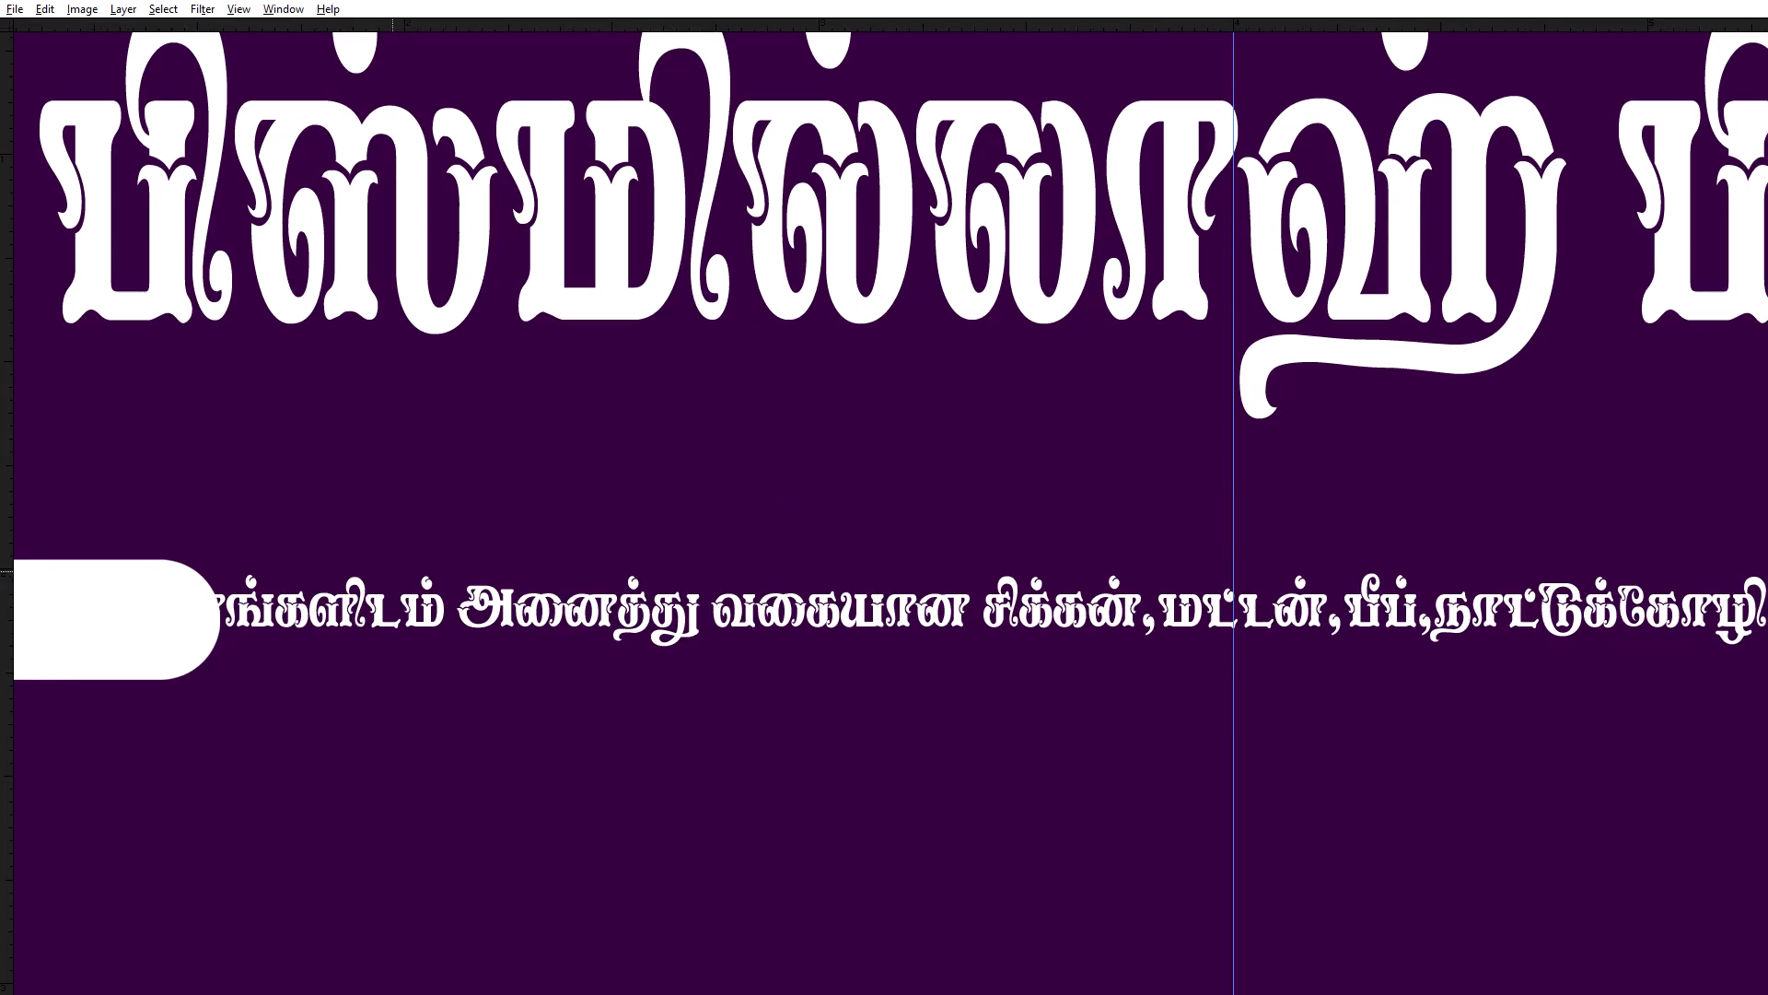
{"action": "right_click", "coordinate": [357, 585]}
{"action": "left_click", "coordinate": [371, 594]}
{"action": "left_click_drag", "start_coordinate": [372, 594], "coordinate": [219, 623]}
{"action": "key", "text": "ctrl+z"}
{"action": "key", "text": "ctrl+alt+shift+bracketright"}
{"action": "key", "text": "x"}
{"action": "key", "text": "alt+shift+BackSpace"}
Move the dark purple product line left onto the white bar and lower it slightly within the bar.
{"action": "key", "text": "Tab"}
{"action": "key", "text": "space"}
{"action": "left_click_drag", "start_coordinate": [140, 580], "coordinate": [368, 580]}
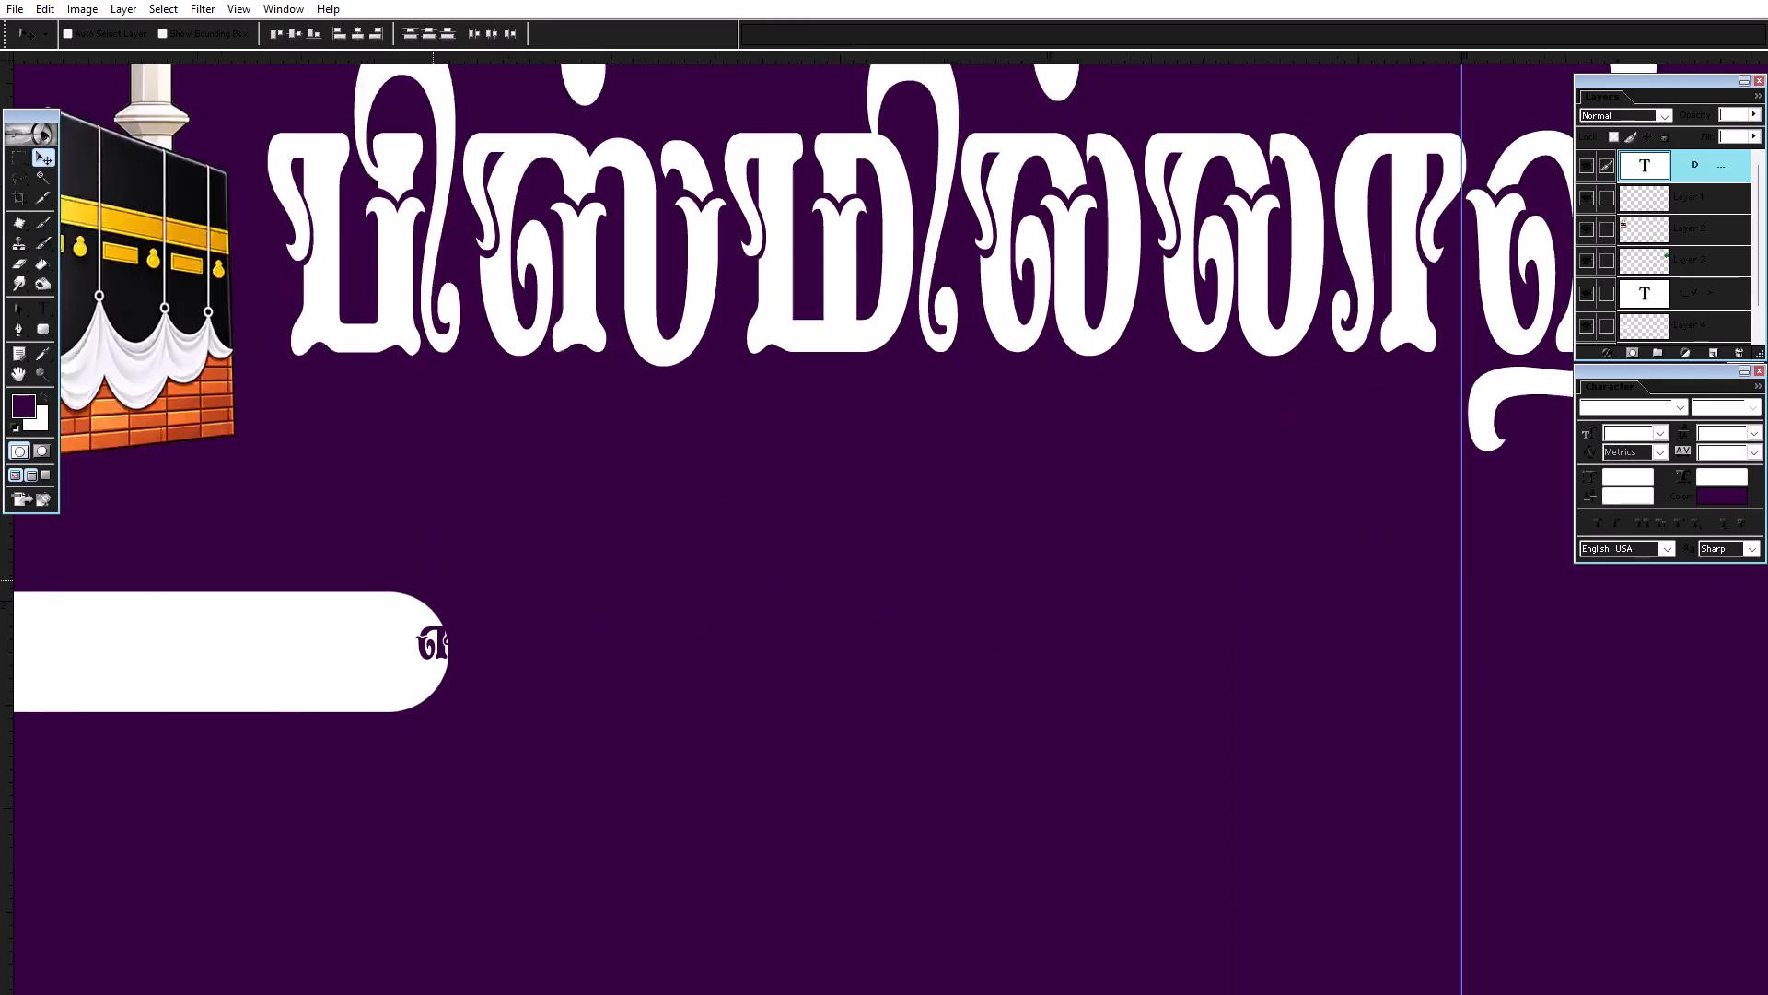
{"action": "left_click_drag", "start_coordinate": [368, 580], "coordinate": [1074, 577]}
{"action": "key", "text": "Tab"}
{"action": "left_click_drag", "start_coordinate": [1172, 614], "coordinate": [387, 604]}
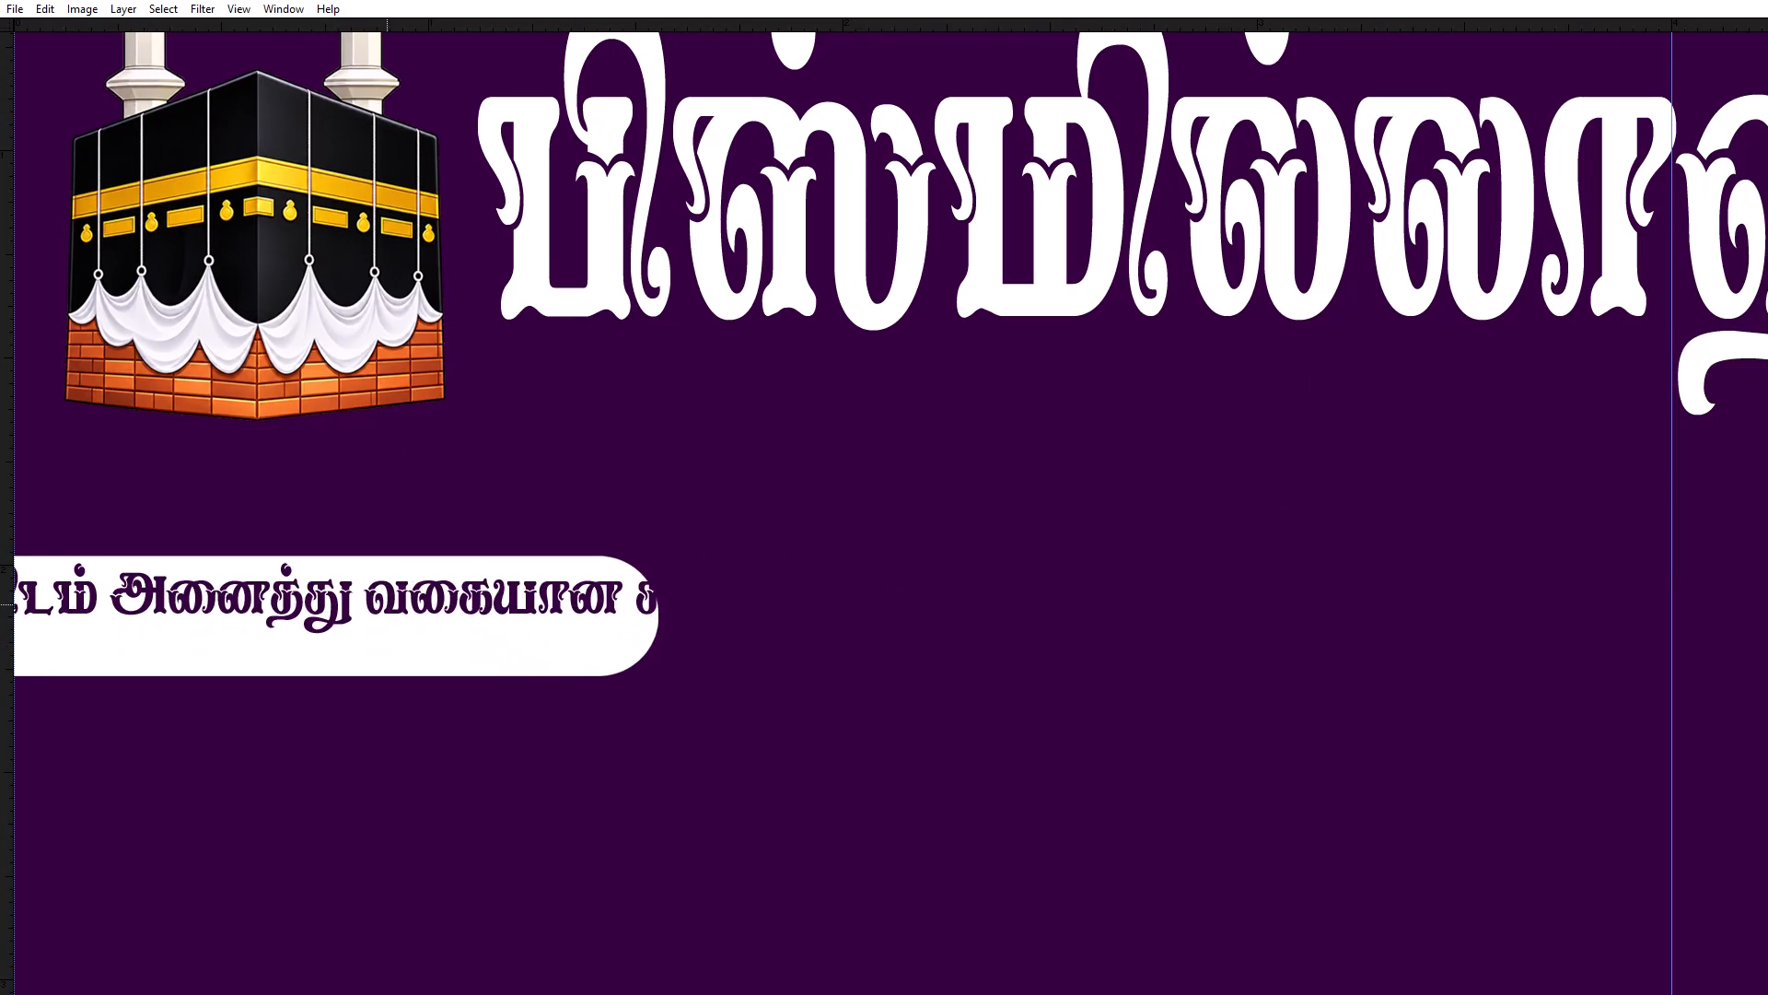
{"action": "left_click_drag", "start_coordinate": [387, 604], "coordinate": [385, 625]}
Delete the meat product names from the text line, keeping only எங்களிடம் அனைத்து வகையான.
{"action": "key", "text": "t"}
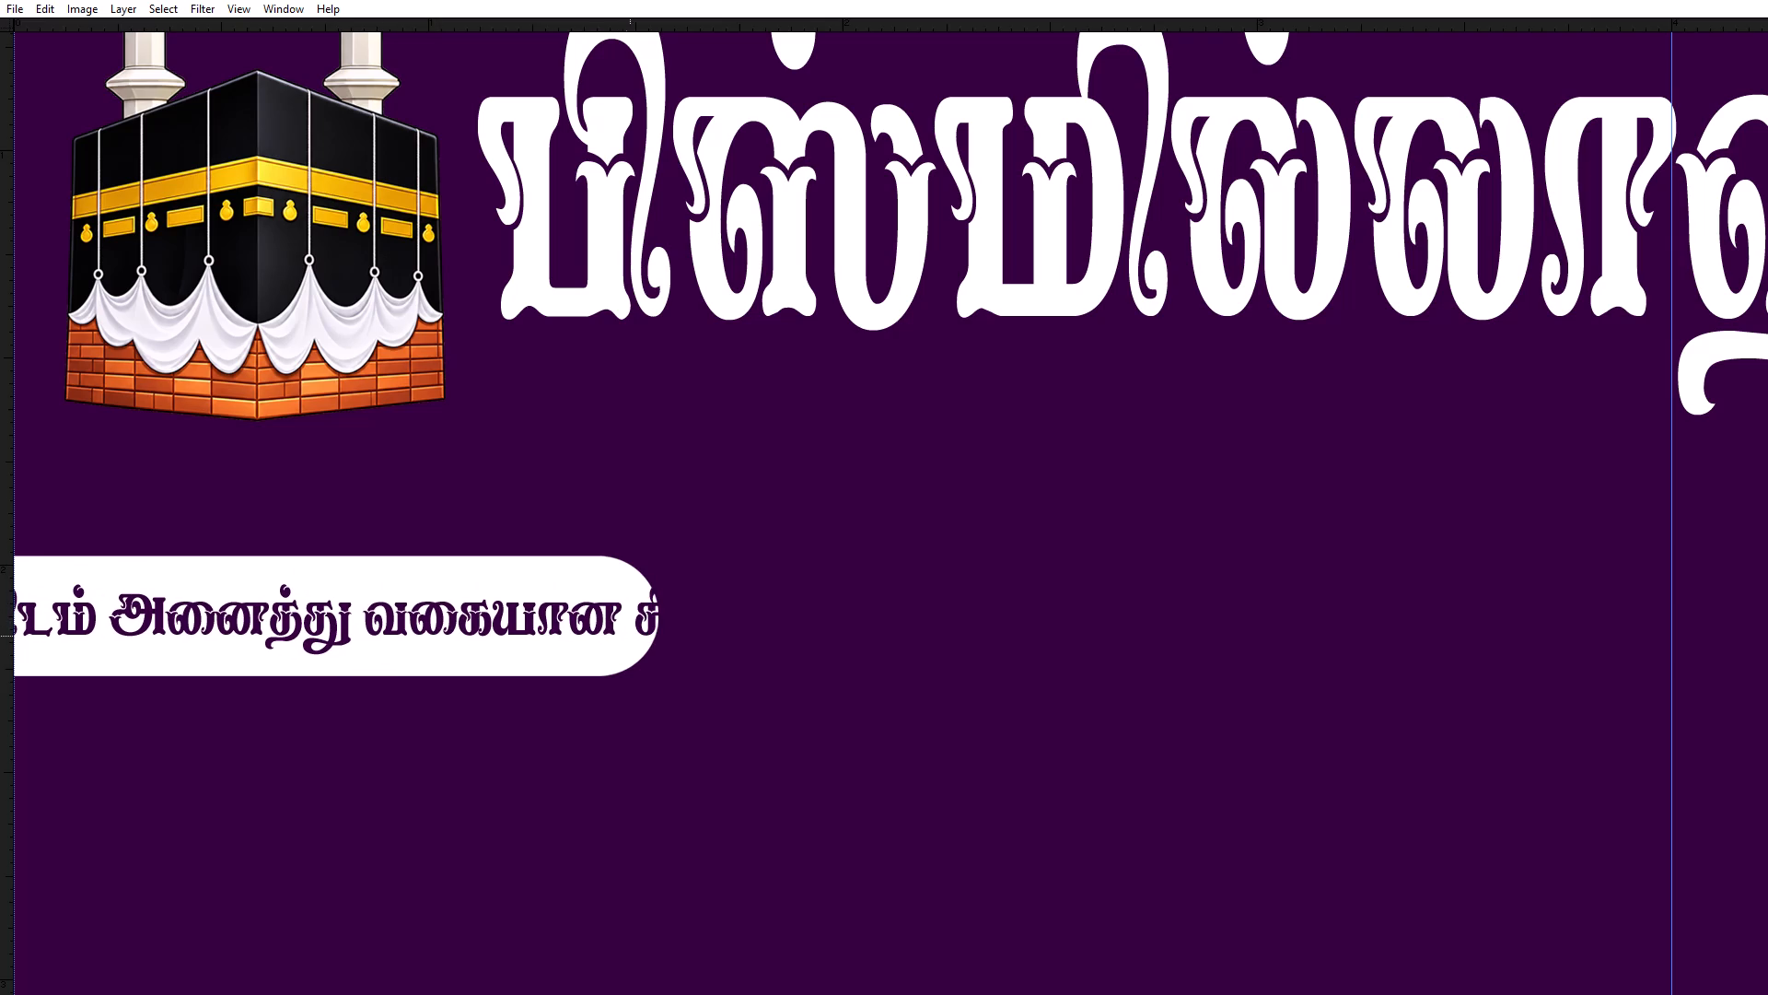
{"action": "left_click_drag", "start_coordinate": [635, 625], "coordinate": [1738, 631]}
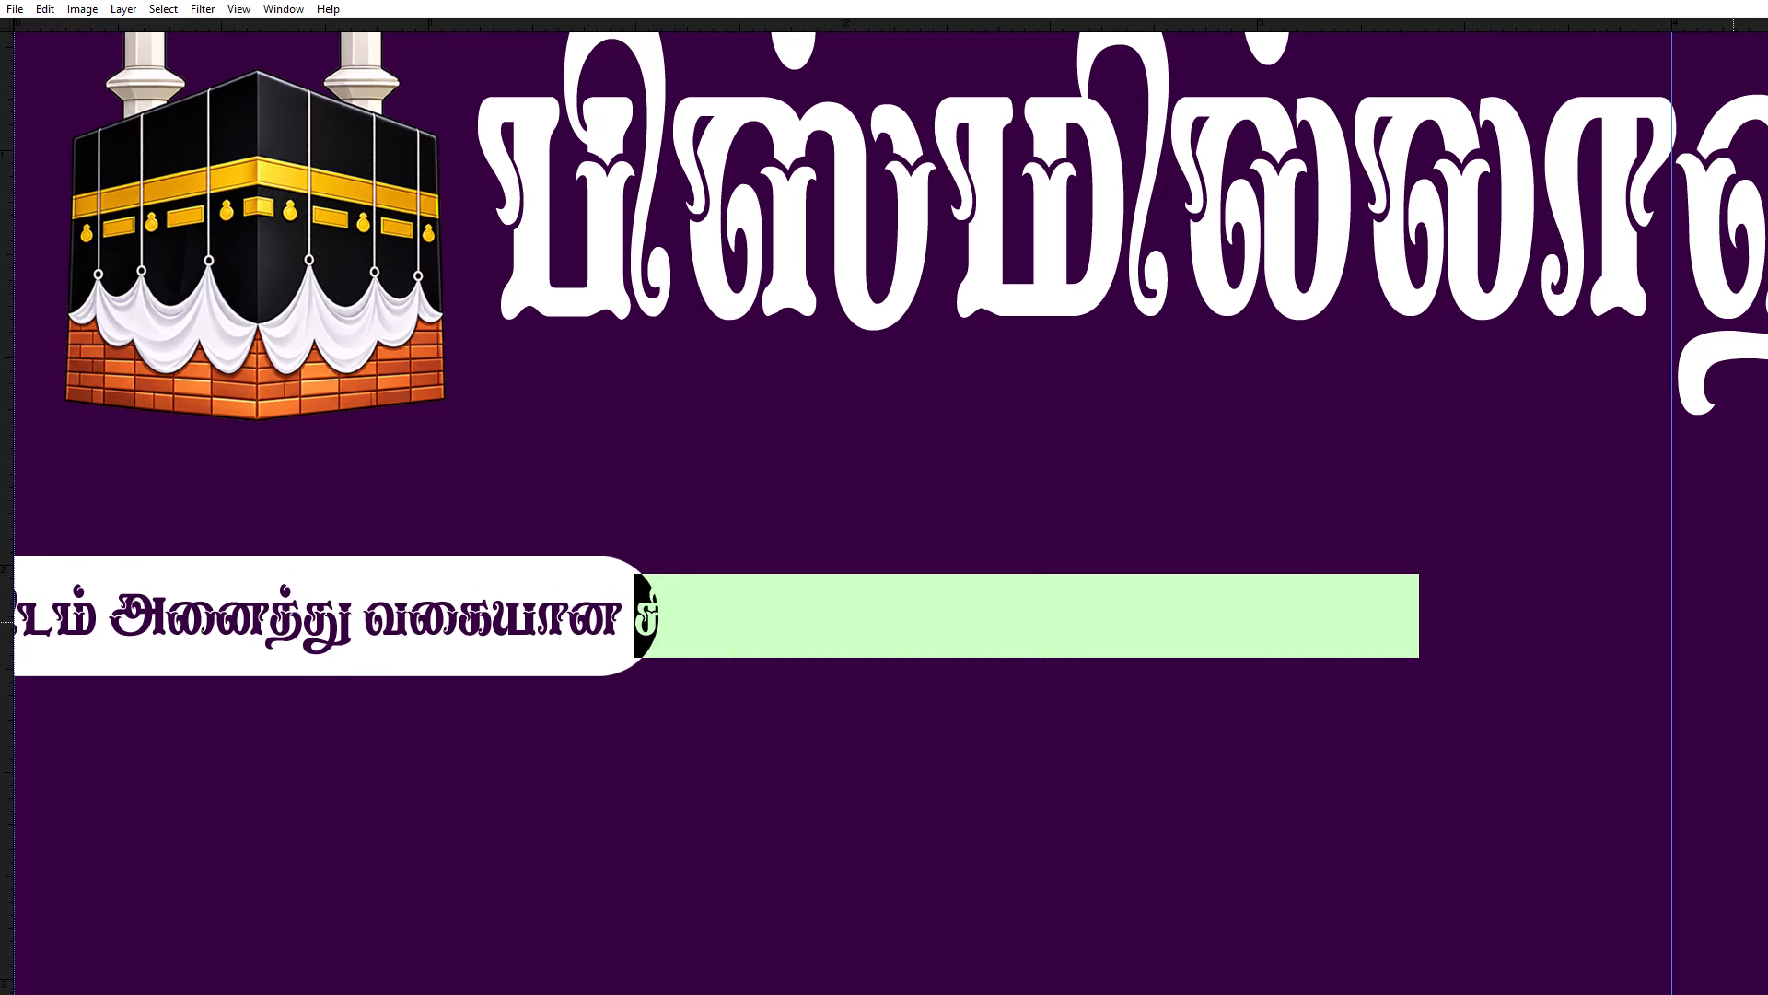
{"action": "key", "text": "BackSpace"}
{"action": "key", "text": "ctrl+Return"}
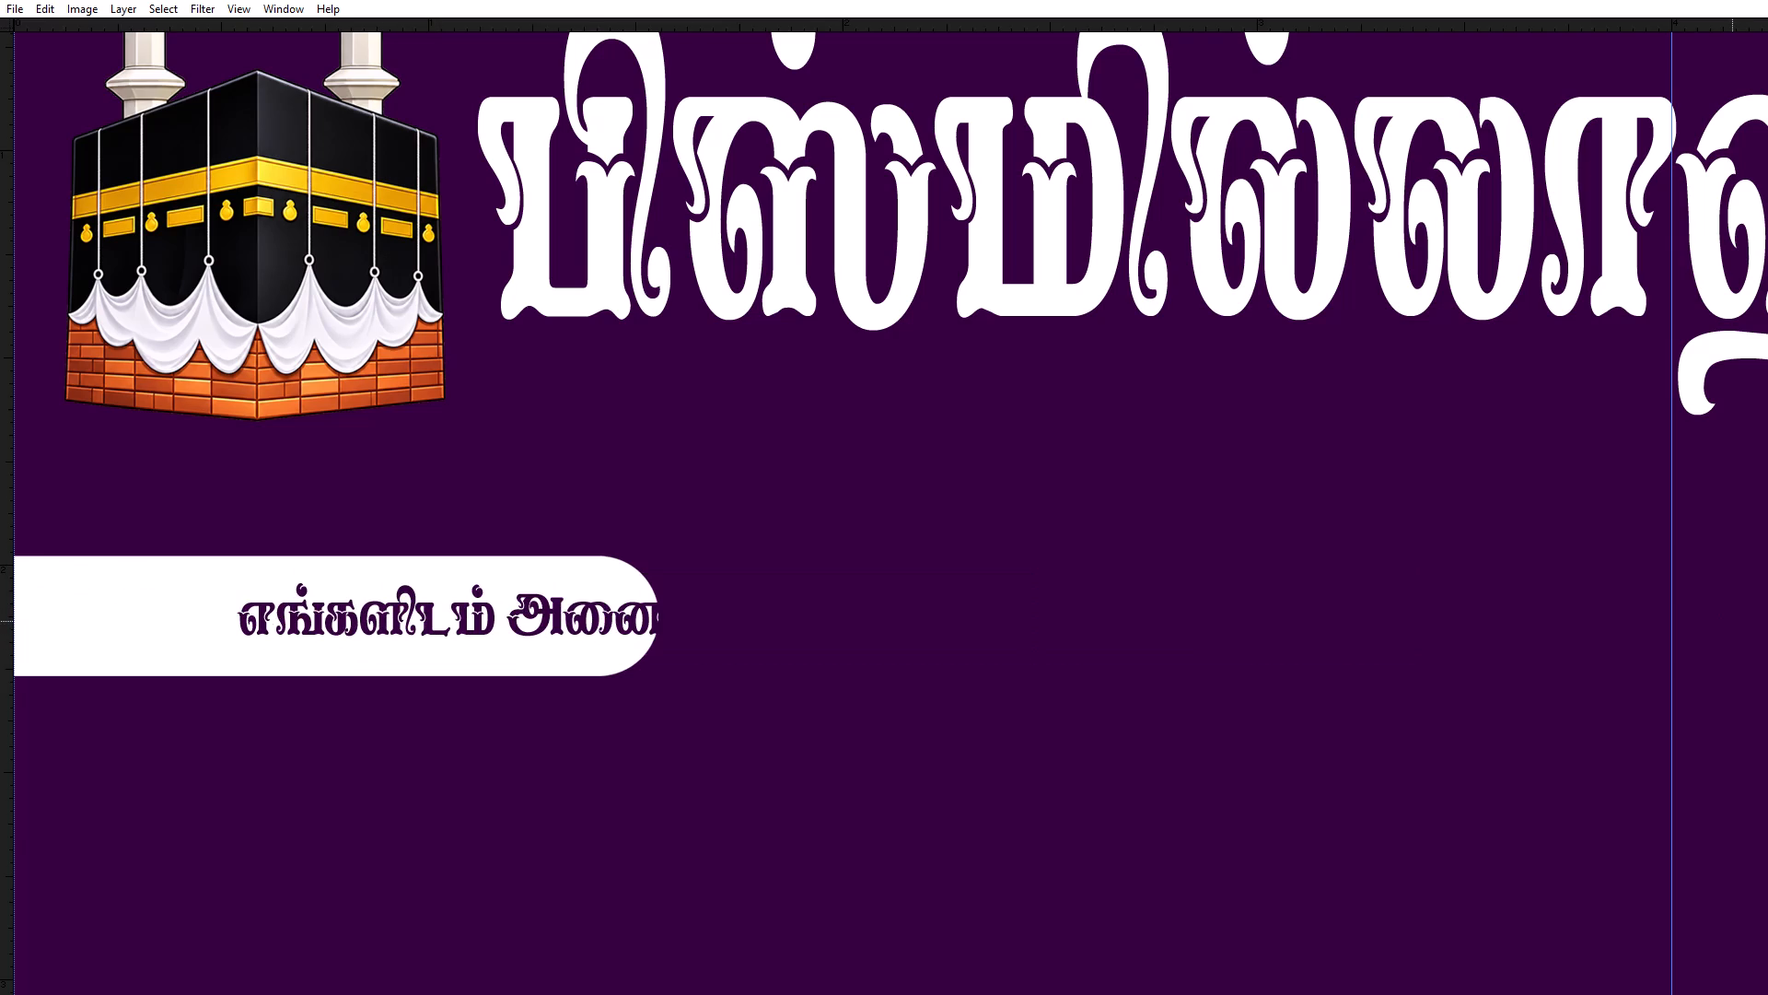
Shift the remaining text left and narrow it horizontally so its end fits inside the white bar's rounded end.
{"action": "key", "text": "v"}
{"action": "key", "text": "ctrl+plus"}
{"action": "key", "text": "space"}
{"action": "key", "text": "space"}
{"action": "key", "text": "space"}
{"action": "key", "text": "space"}
{"action": "key", "text": "space"}
{"action": "key", "text": "space"}
{"action": "key", "text": "space"}
{"action": "key", "text": "space"}
{"action": "key", "text": "space"}
{"action": "key", "text": "space"}
{"action": "key", "text": "space"}
{"action": "key", "text": "space"}
{"action": "key", "text": "space"}
{"action": "key", "text": "space"}
{"action": "key", "text": "space"}
{"action": "key", "text": "space"}
{"action": "key", "text": "space"}
{"action": "key", "text": "space"}
{"action": "key", "text": "space"}
{"action": "key", "text": "space"}
{"action": "left_click_drag", "start_coordinate": [996, 616], "coordinate": [1767, 612]}
{"action": "left_click_drag", "start_coordinate": [1064, 634], "coordinate": [1766, 634]}
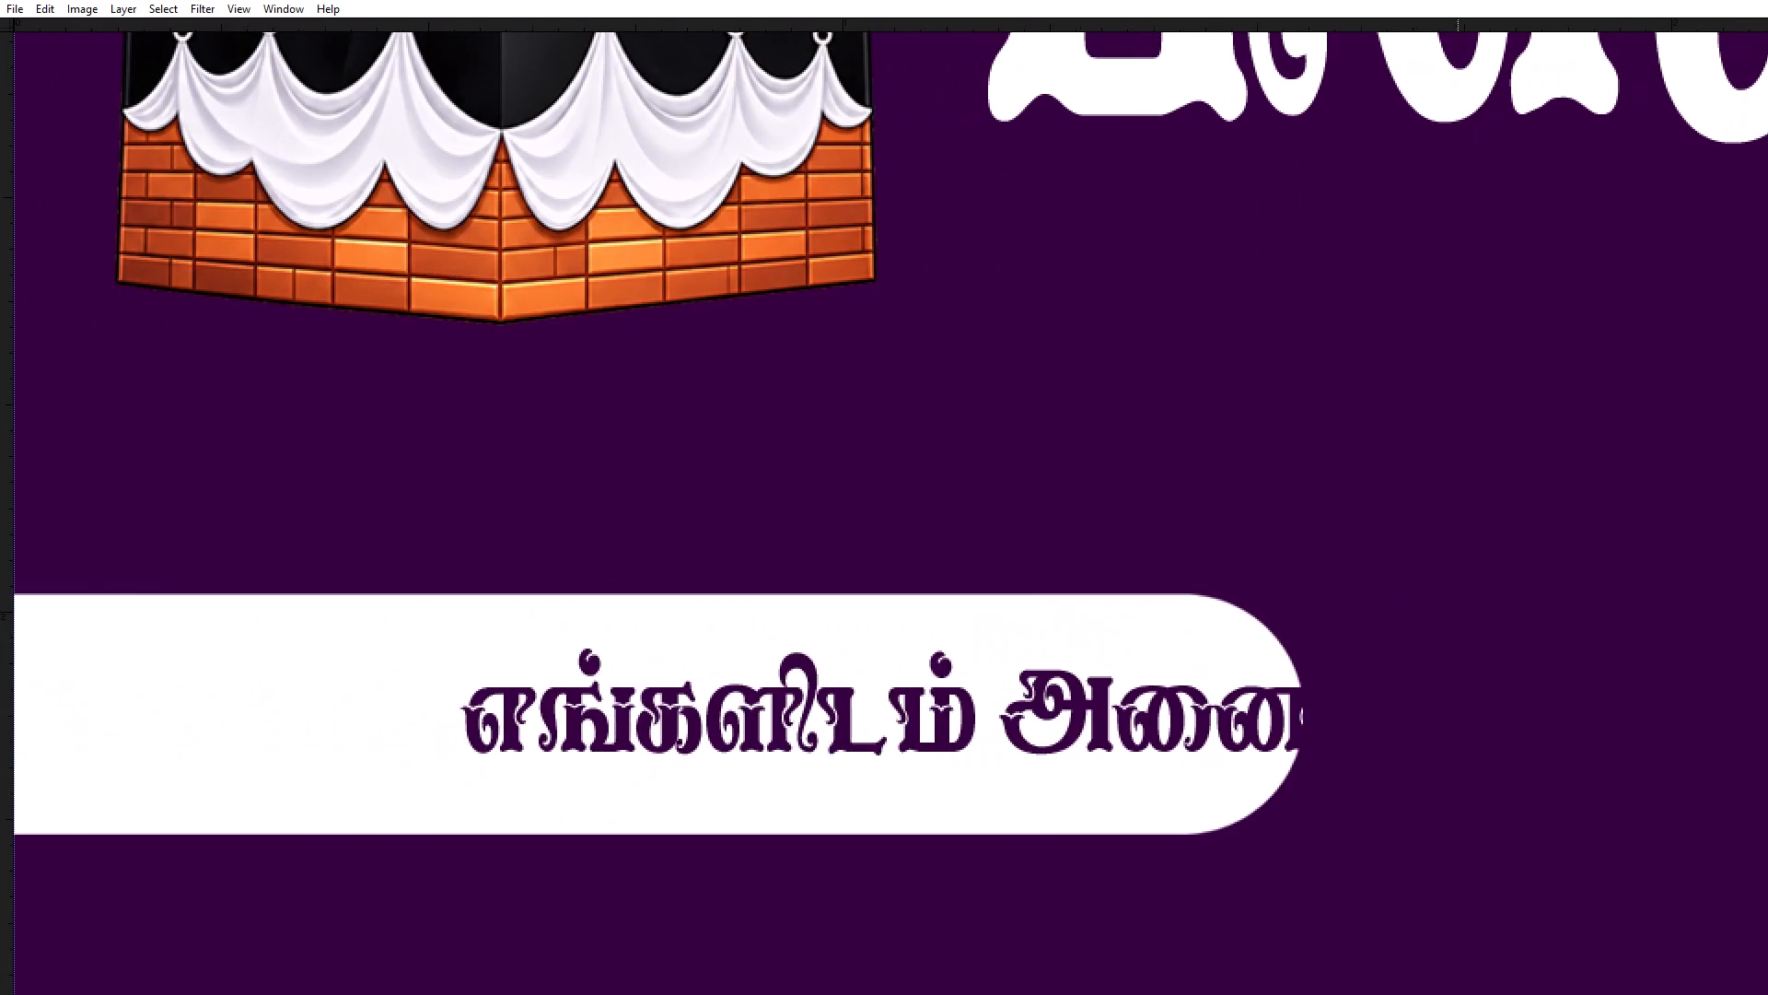
{"action": "left_click_drag", "start_coordinate": [1342, 697], "coordinate": [845, 669]}
{"action": "key", "text": "ctrl+minus"}
{"action": "key", "text": "ctrl+minus"}
{"action": "key", "text": "ctrl+t"}
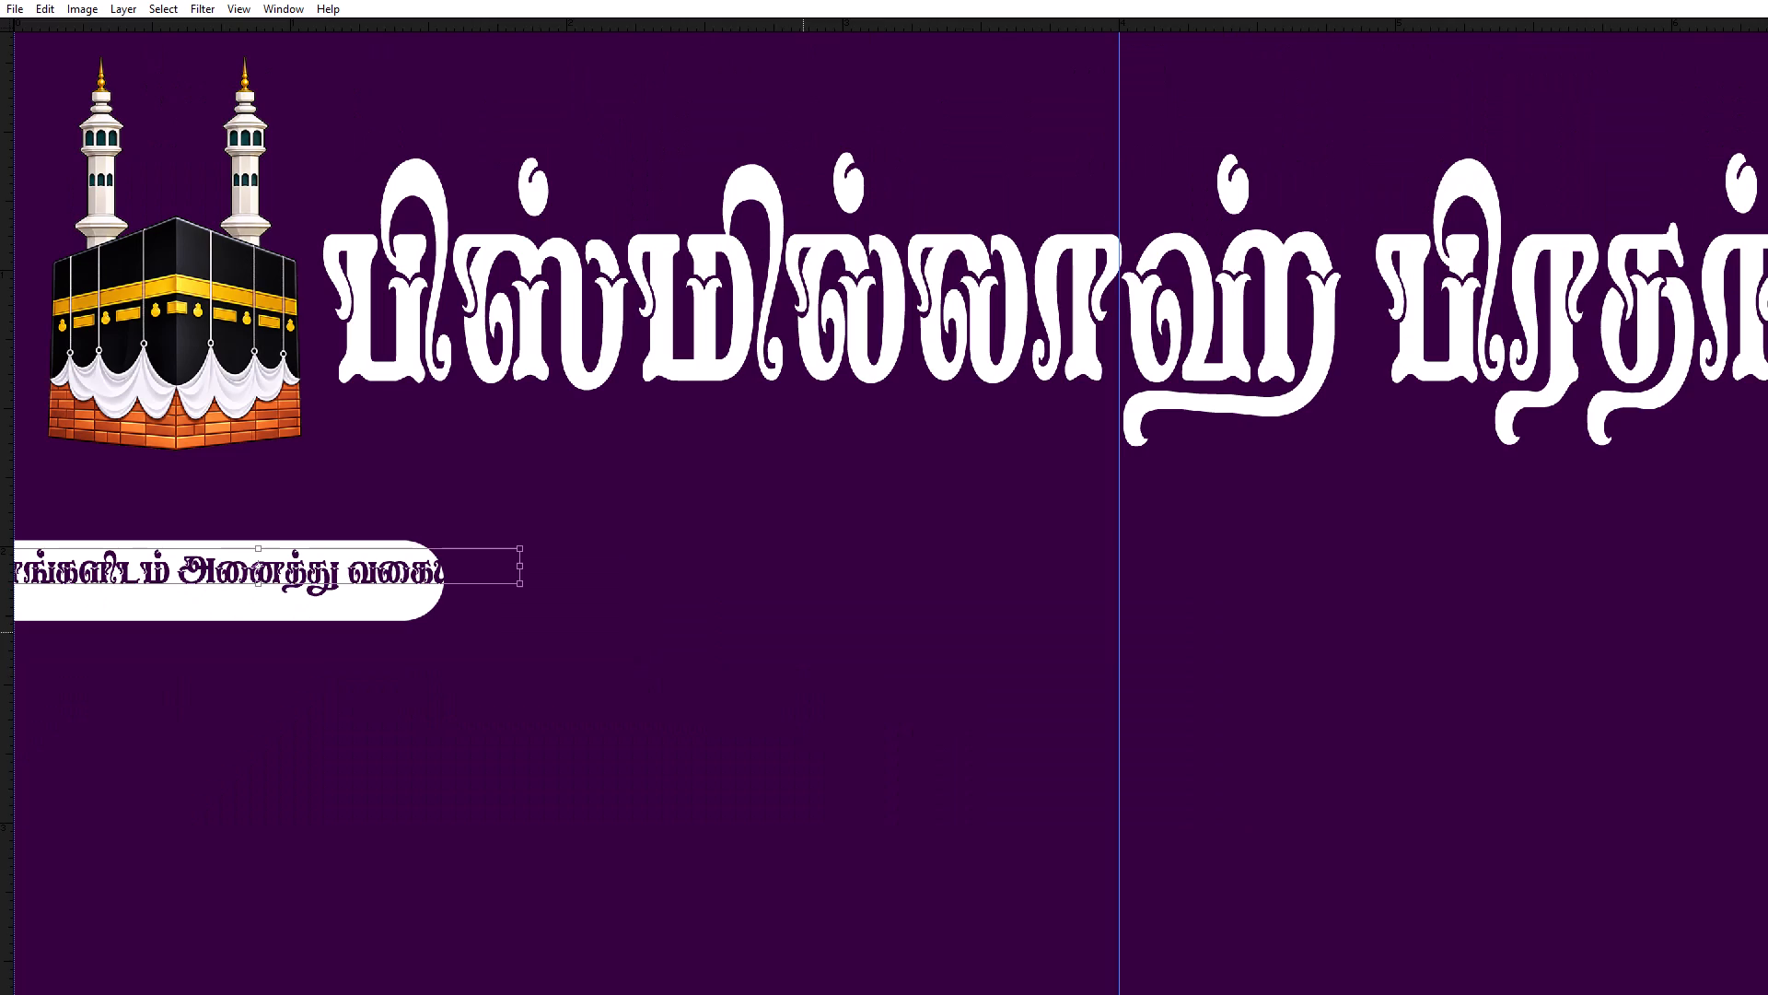
{"action": "left_click_drag", "start_coordinate": [517, 561], "coordinate": [409, 569], "text": "shift"}
{"action": "key", "text": "Return"}
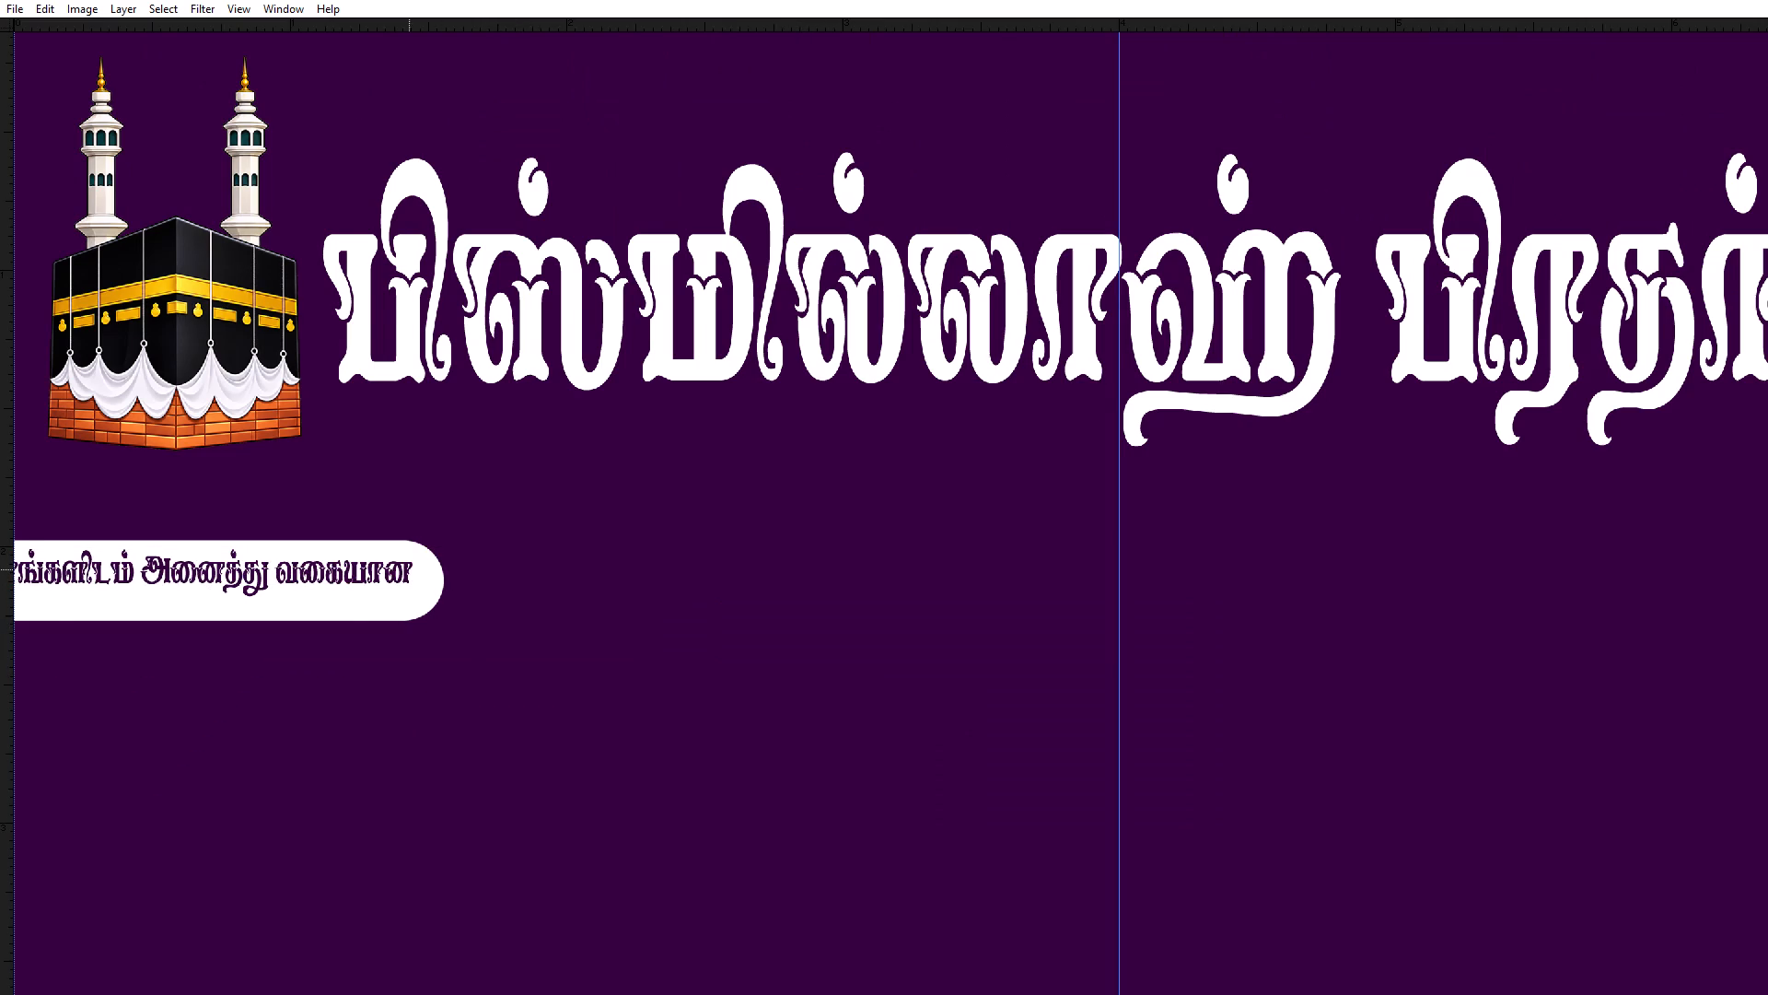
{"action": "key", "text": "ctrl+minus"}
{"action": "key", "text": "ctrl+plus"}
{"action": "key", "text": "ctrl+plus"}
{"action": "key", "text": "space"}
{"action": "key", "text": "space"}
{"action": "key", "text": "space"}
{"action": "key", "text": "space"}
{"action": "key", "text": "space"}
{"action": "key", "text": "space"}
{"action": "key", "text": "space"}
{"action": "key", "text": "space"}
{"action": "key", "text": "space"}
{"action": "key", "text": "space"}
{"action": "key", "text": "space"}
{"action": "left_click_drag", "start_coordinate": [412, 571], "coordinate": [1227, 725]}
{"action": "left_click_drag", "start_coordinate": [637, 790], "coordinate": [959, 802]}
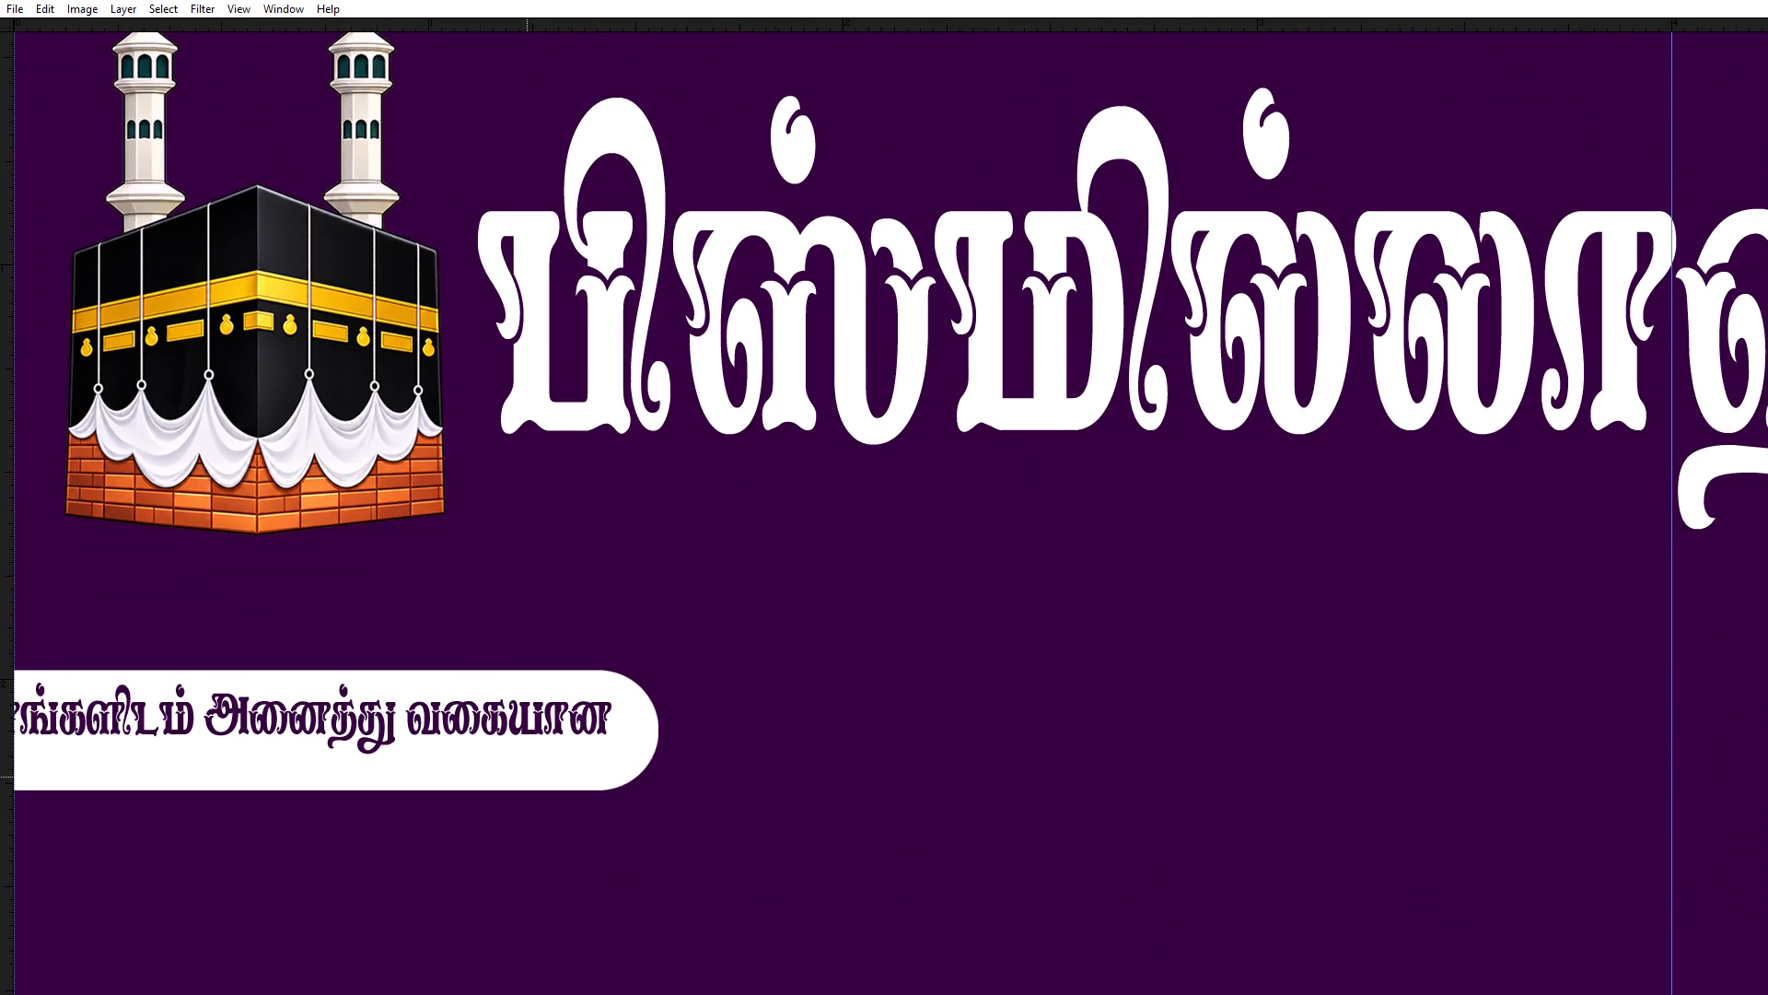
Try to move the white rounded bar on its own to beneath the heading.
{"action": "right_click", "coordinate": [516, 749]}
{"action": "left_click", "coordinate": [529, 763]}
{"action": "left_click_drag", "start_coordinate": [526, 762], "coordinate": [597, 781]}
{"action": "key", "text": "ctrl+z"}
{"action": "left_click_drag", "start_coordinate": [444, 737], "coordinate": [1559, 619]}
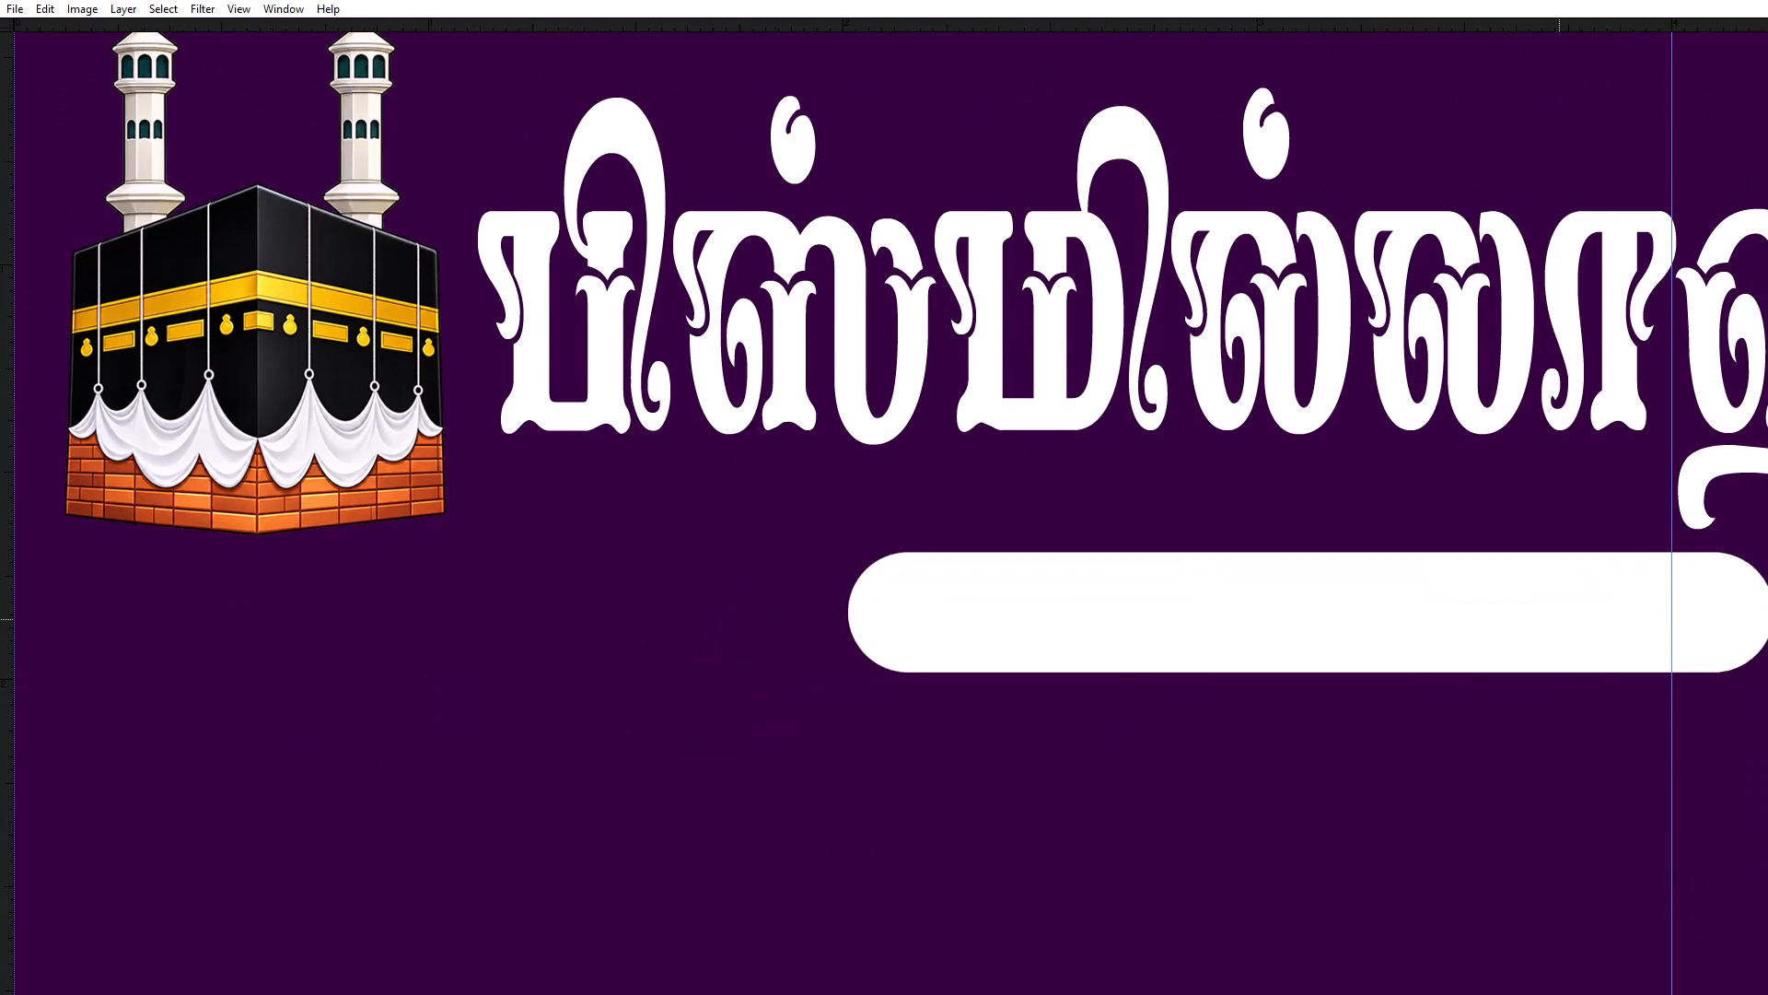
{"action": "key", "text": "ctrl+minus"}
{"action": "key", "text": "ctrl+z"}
Move the white bar together with its purple tagline to beneath the heading, centring the tagline on the vertical guide.
{"action": "right_click", "coordinate": [284, 606], "text": "shift"}
{"action": "double_click", "coordinate": [300, 618], "text": "shift"}
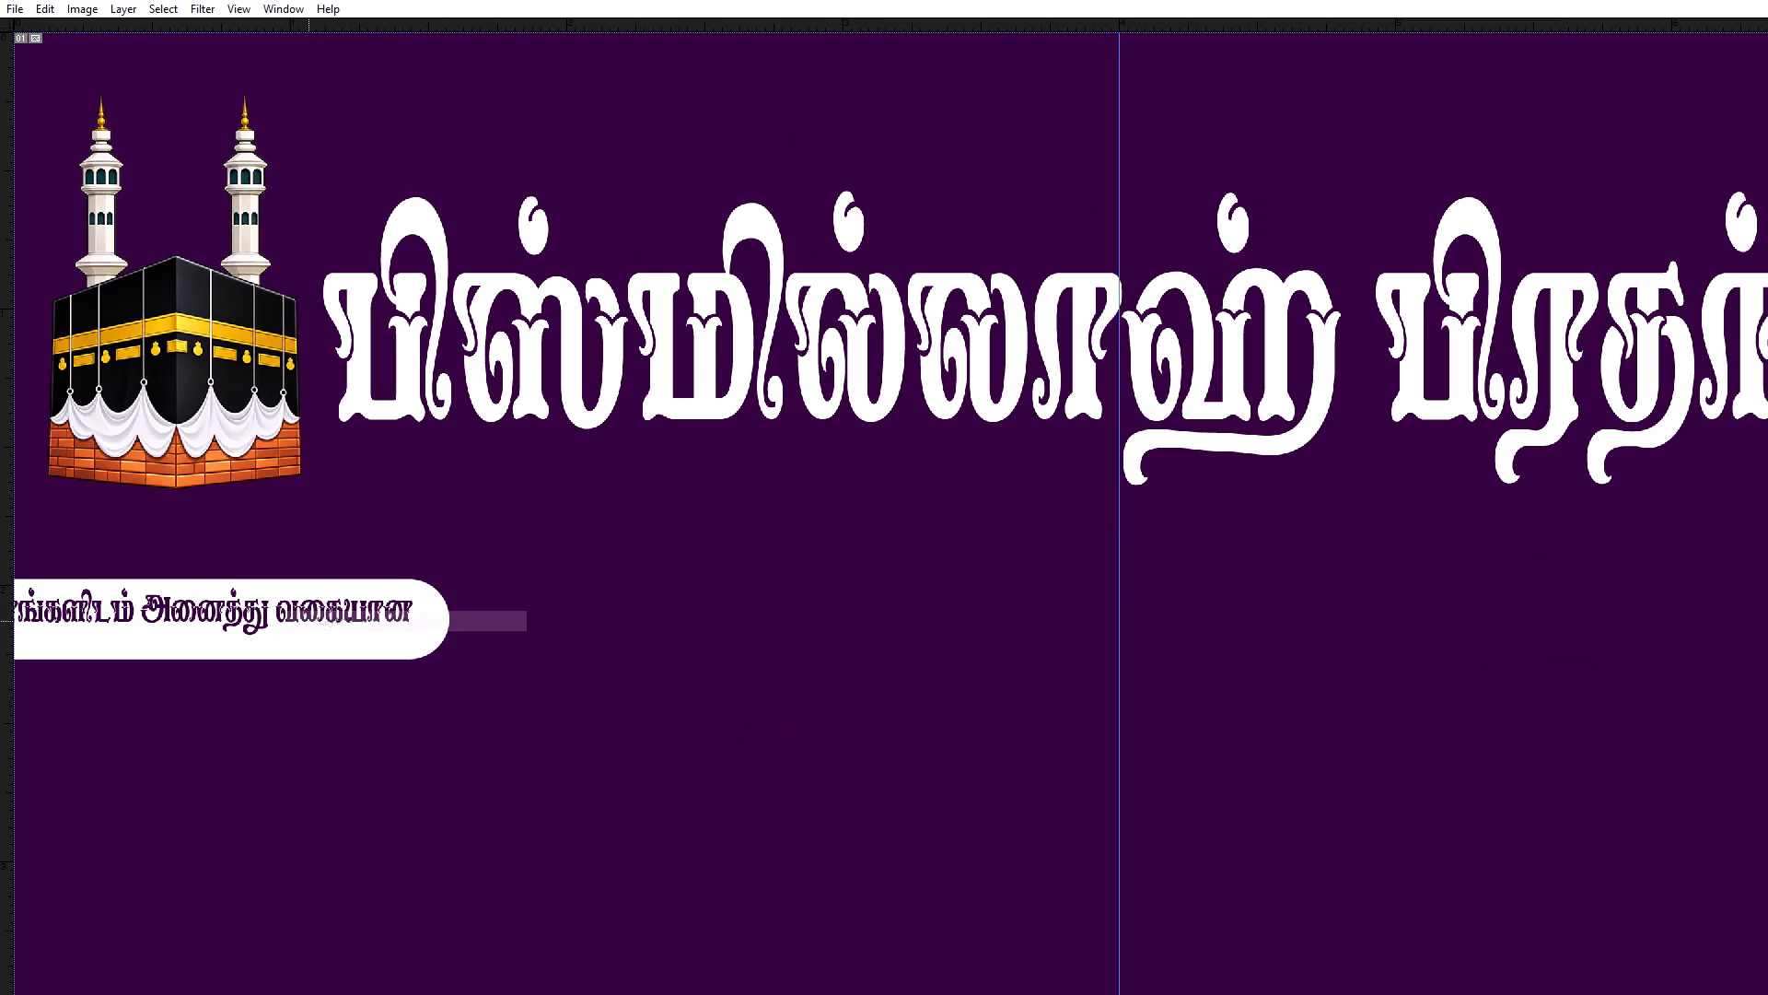
{"action": "key", "text": "Return"}
{"action": "right_click", "coordinate": [297, 661]}
{"action": "left_click", "coordinate": [308, 672]}
{"action": "right_click", "coordinate": [301, 669], "text": "shift"}
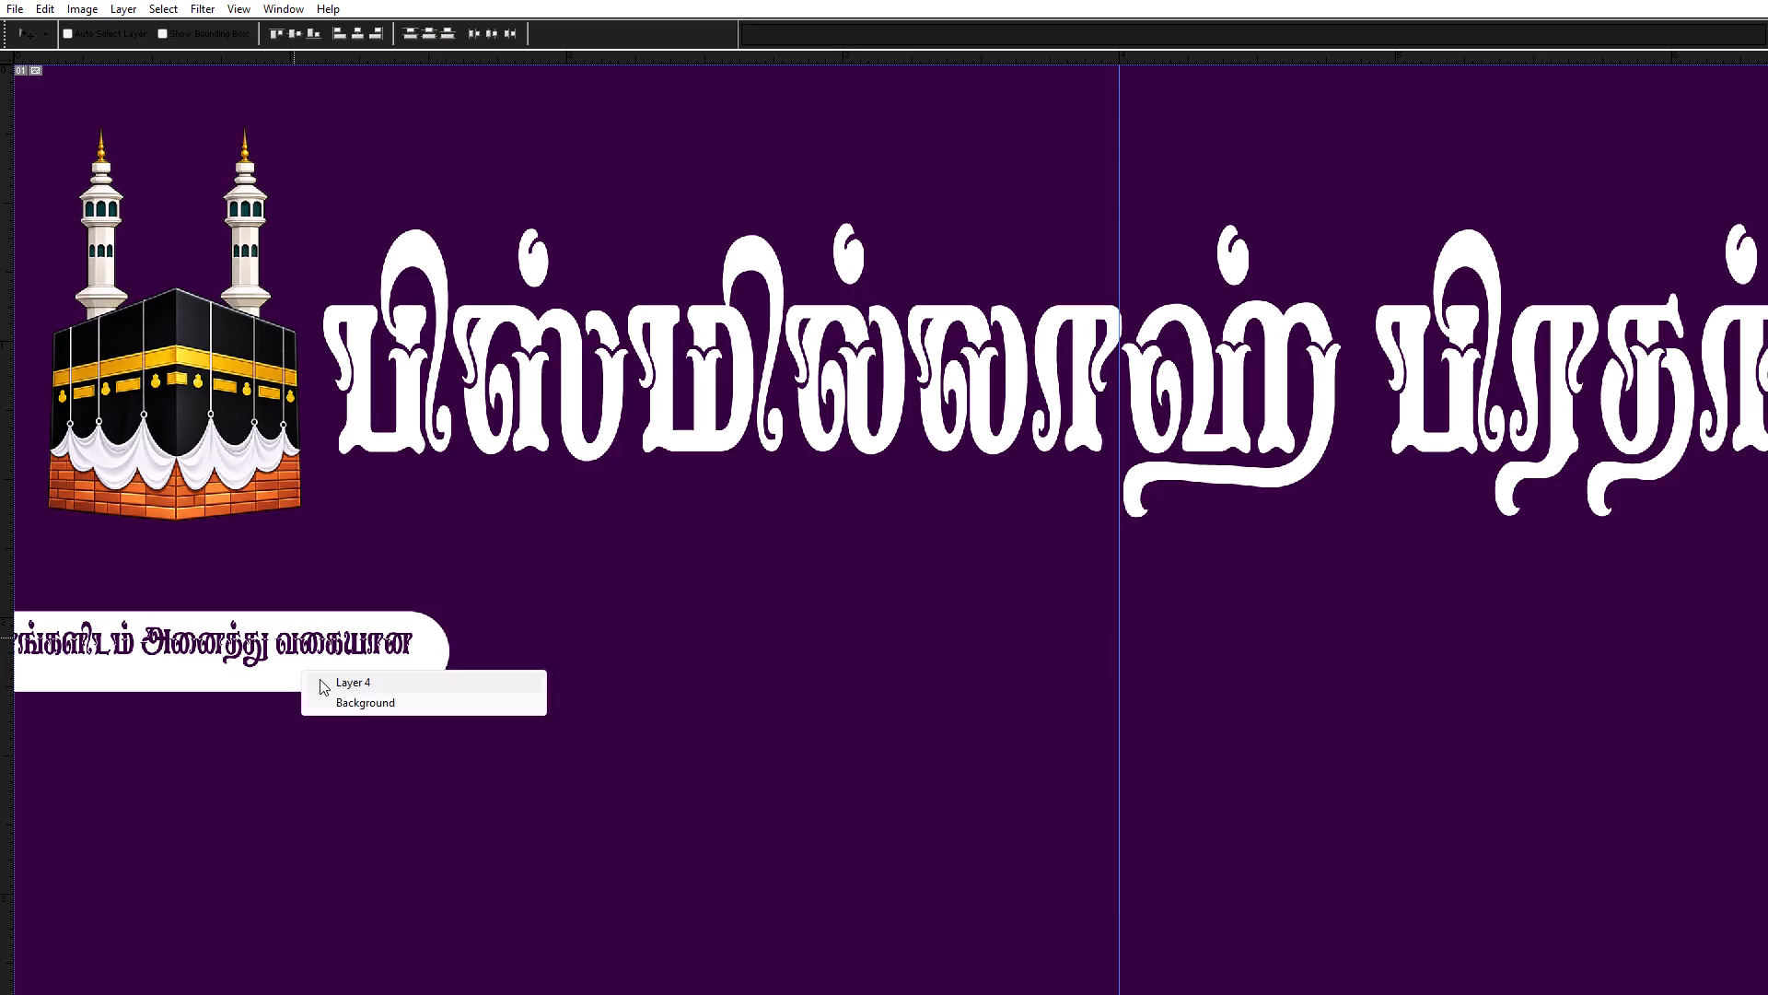
{"action": "left_click", "coordinate": [314, 676], "text": "shift"}
{"action": "left_click", "coordinate": [320, 679]}
{"action": "key", "text": "ctrl+z"}
{"action": "right_click", "coordinate": [288, 643], "text": "shift"}
{"action": "left_click", "coordinate": [300, 650], "text": "shift"}
{"action": "left_click_drag", "start_coordinate": [307, 647], "coordinate": [333, 654]}
{"action": "key", "text": "ctrl+z"}
{"action": "left_click_drag", "start_coordinate": [343, 654], "coordinate": [1187, 628]}
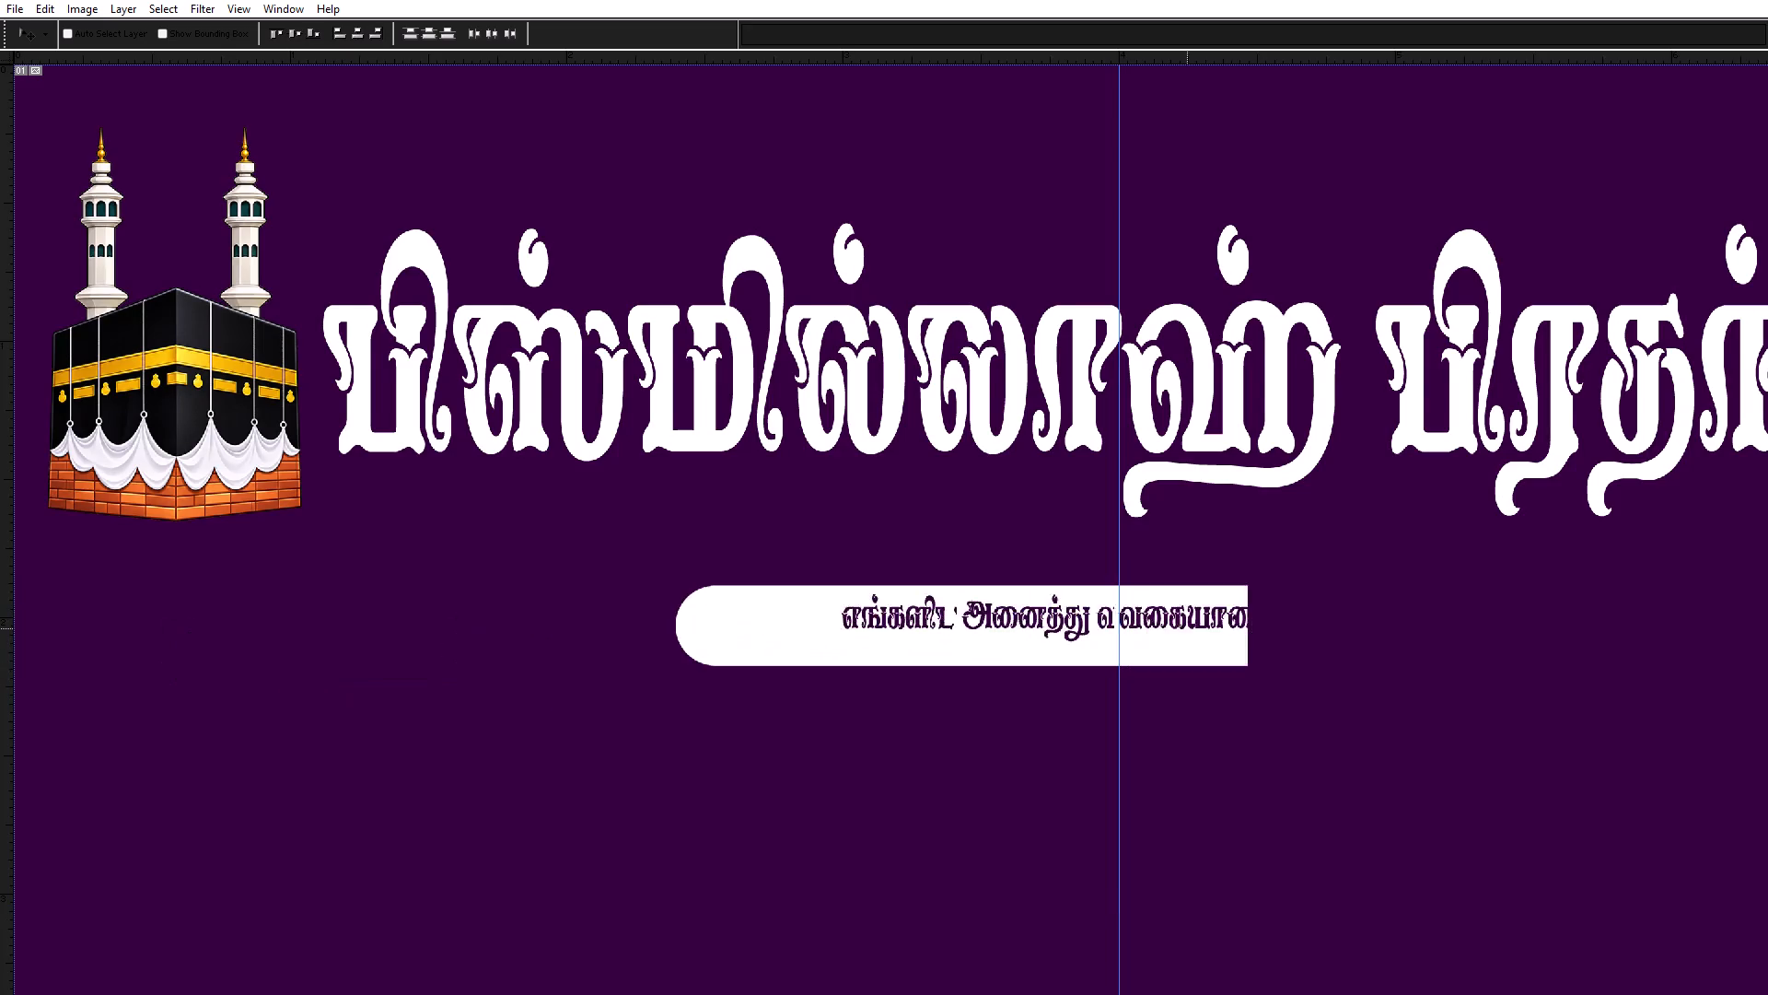
{"action": "left_click_drag", "start_coordinate": [1187, 628], "coordinate": [1257, 628]}
{"action": "key", "text": "ctrl+minus"}
{"action": "key", "text": "ctrl+plus"}
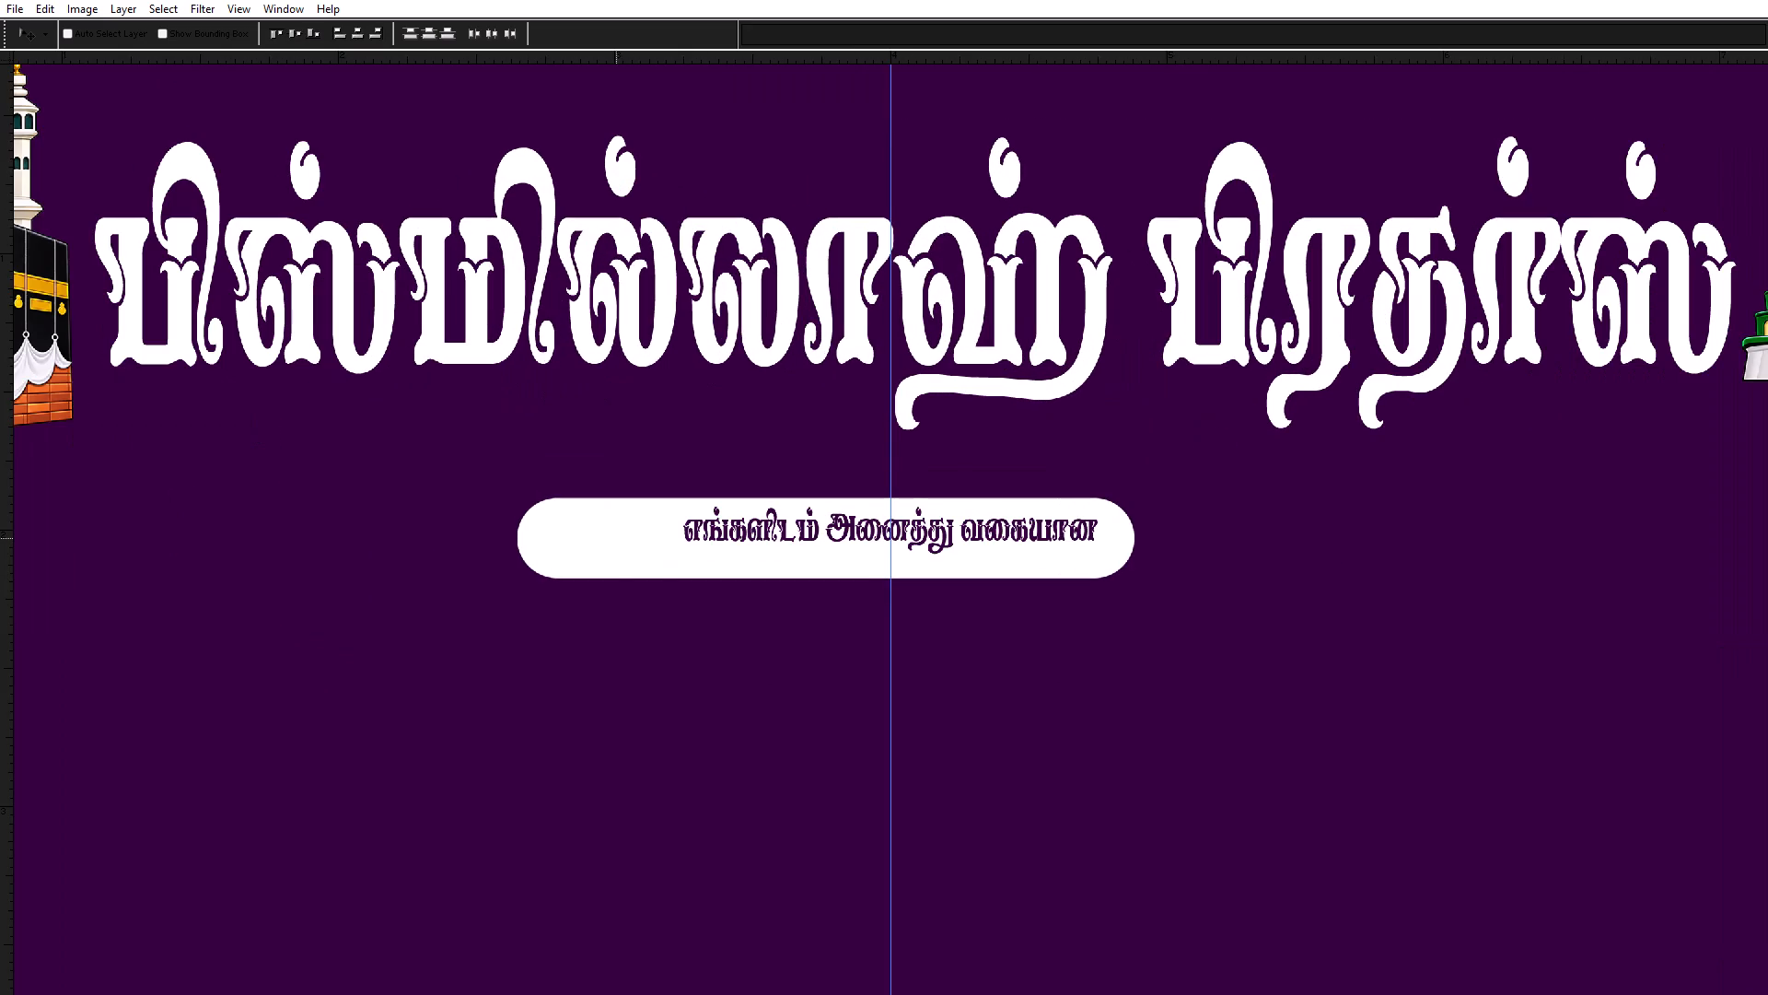
Select the white bar and enlarge it to about twice its size around the tagline.
{"action": "right_click", "coordinate": [627, 545]}
{"action": "left_click", "coordinate": [634, 549]}
{"action": "right_click", "coordinate": [621, 541], "text": "shift"}
{"action": "left_click", "coordinate": [632, 549], "text": "shift"}
{"action": "left_click_drag", "start_coordinate": [640, 550], "coordinate": [662, 559]}
{"action": "key", "text": "ctrl+z"}
{"action": "key", "text": "ctrl+t"}
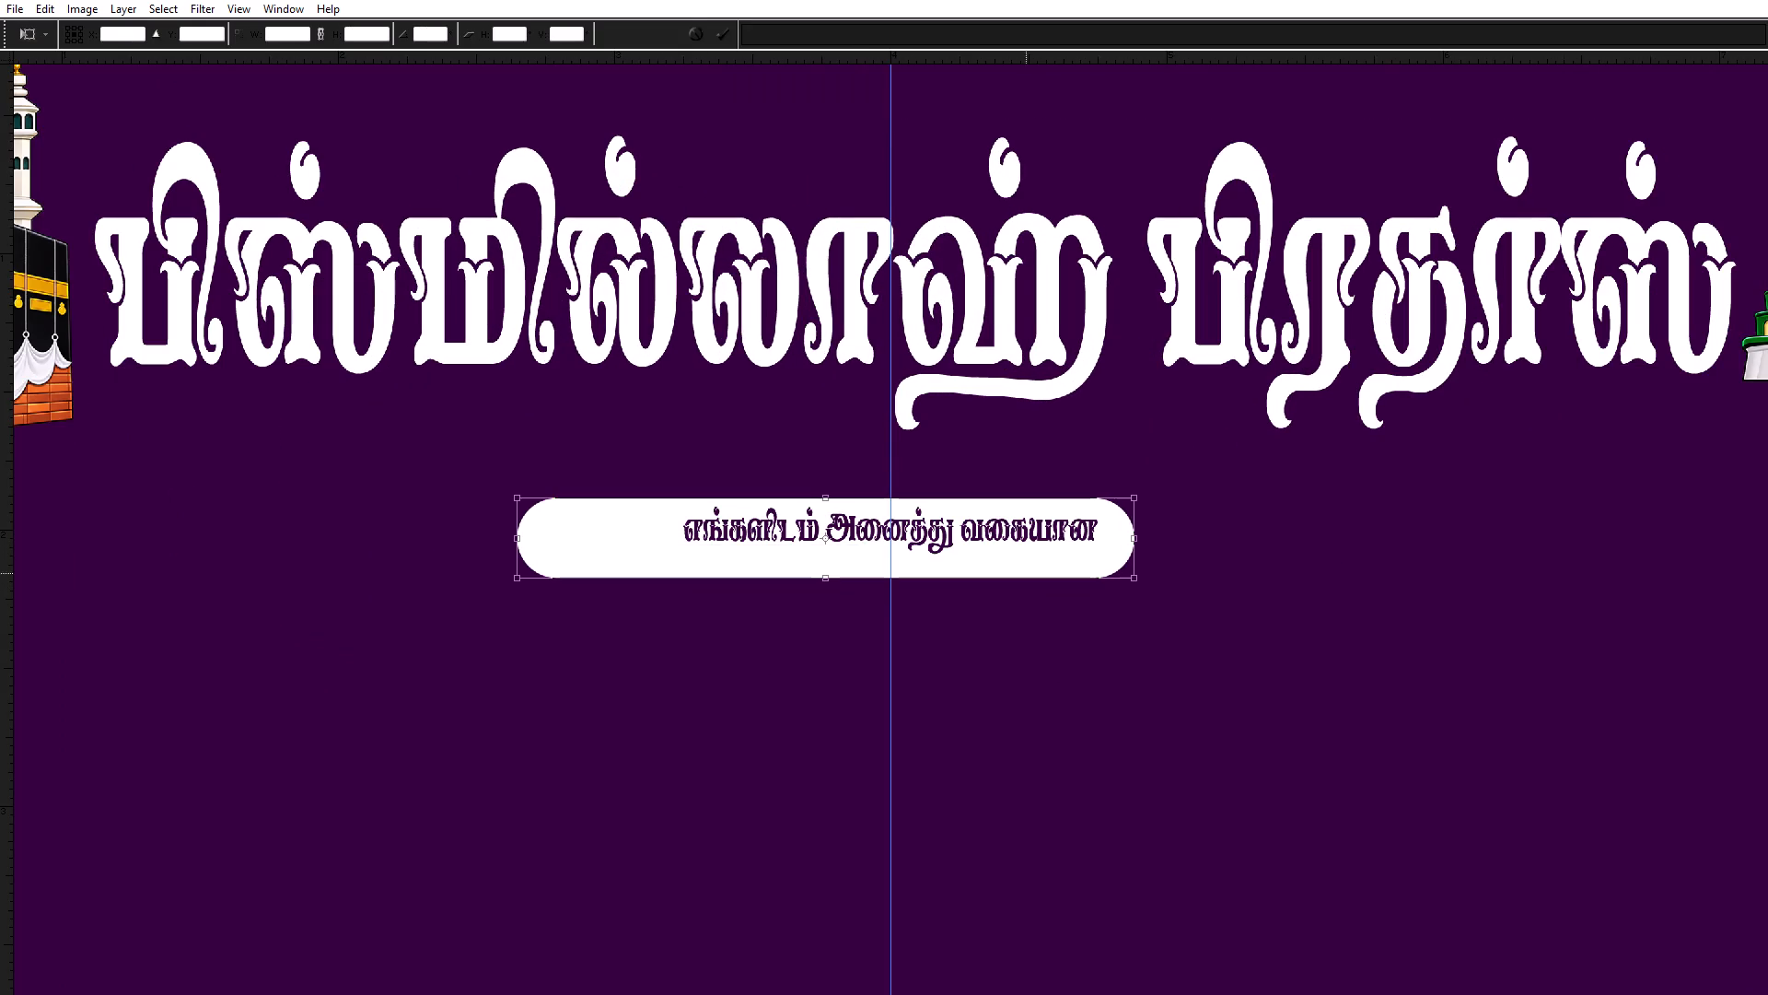
{"action": "left_click_drag", "start_coordinate": [1134, 495], "coordinate": [1427, 494], "text": "alt"}
{"action": "key", "text": "Return"}
{"action": "key", "text": "ctrl+minus"}
{"action": "key", "text": "ctrl+minus"}
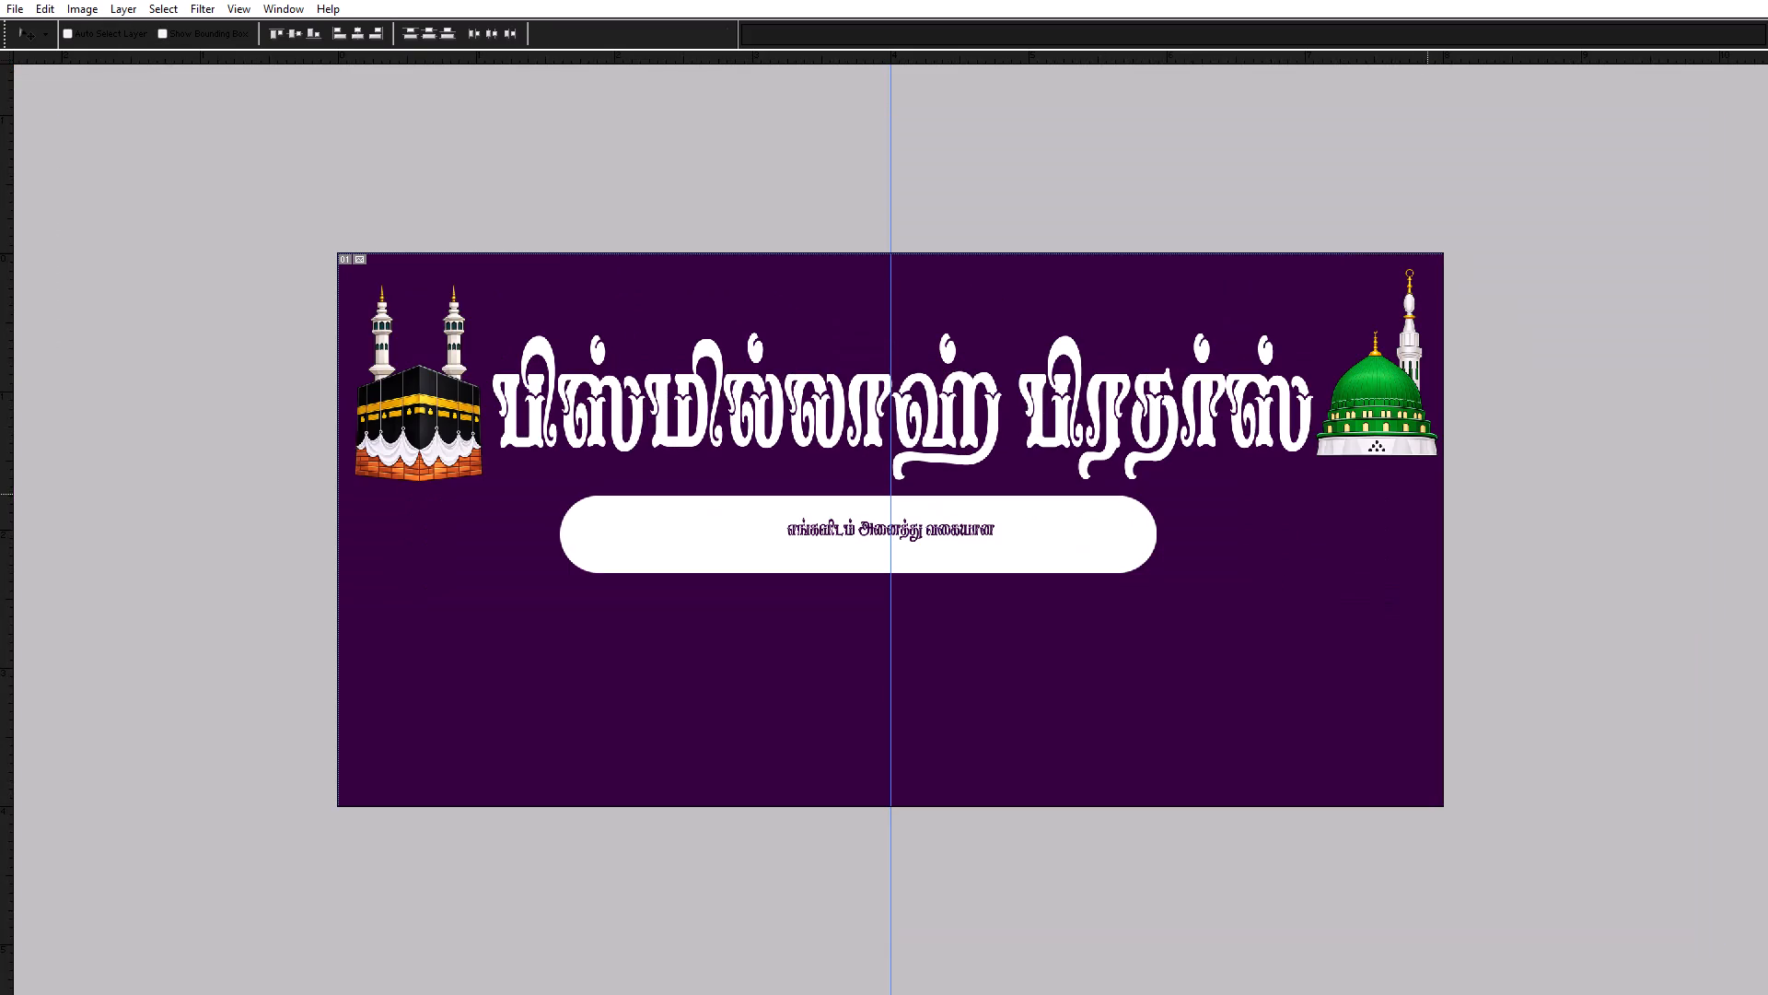
Move the white bar up close beneath the heading and reduce its height to about two thirds.
{"action": "key", "text": "ctrl+t"}
{"action": "left_click_drag", "start_coordinate": [1021, 546], "coordinate": [1074, 522]}
{"action": "left_click_drag", "start_coordinate": [1067, 474], "coordinate": [1068, 478], "text": "shift"}
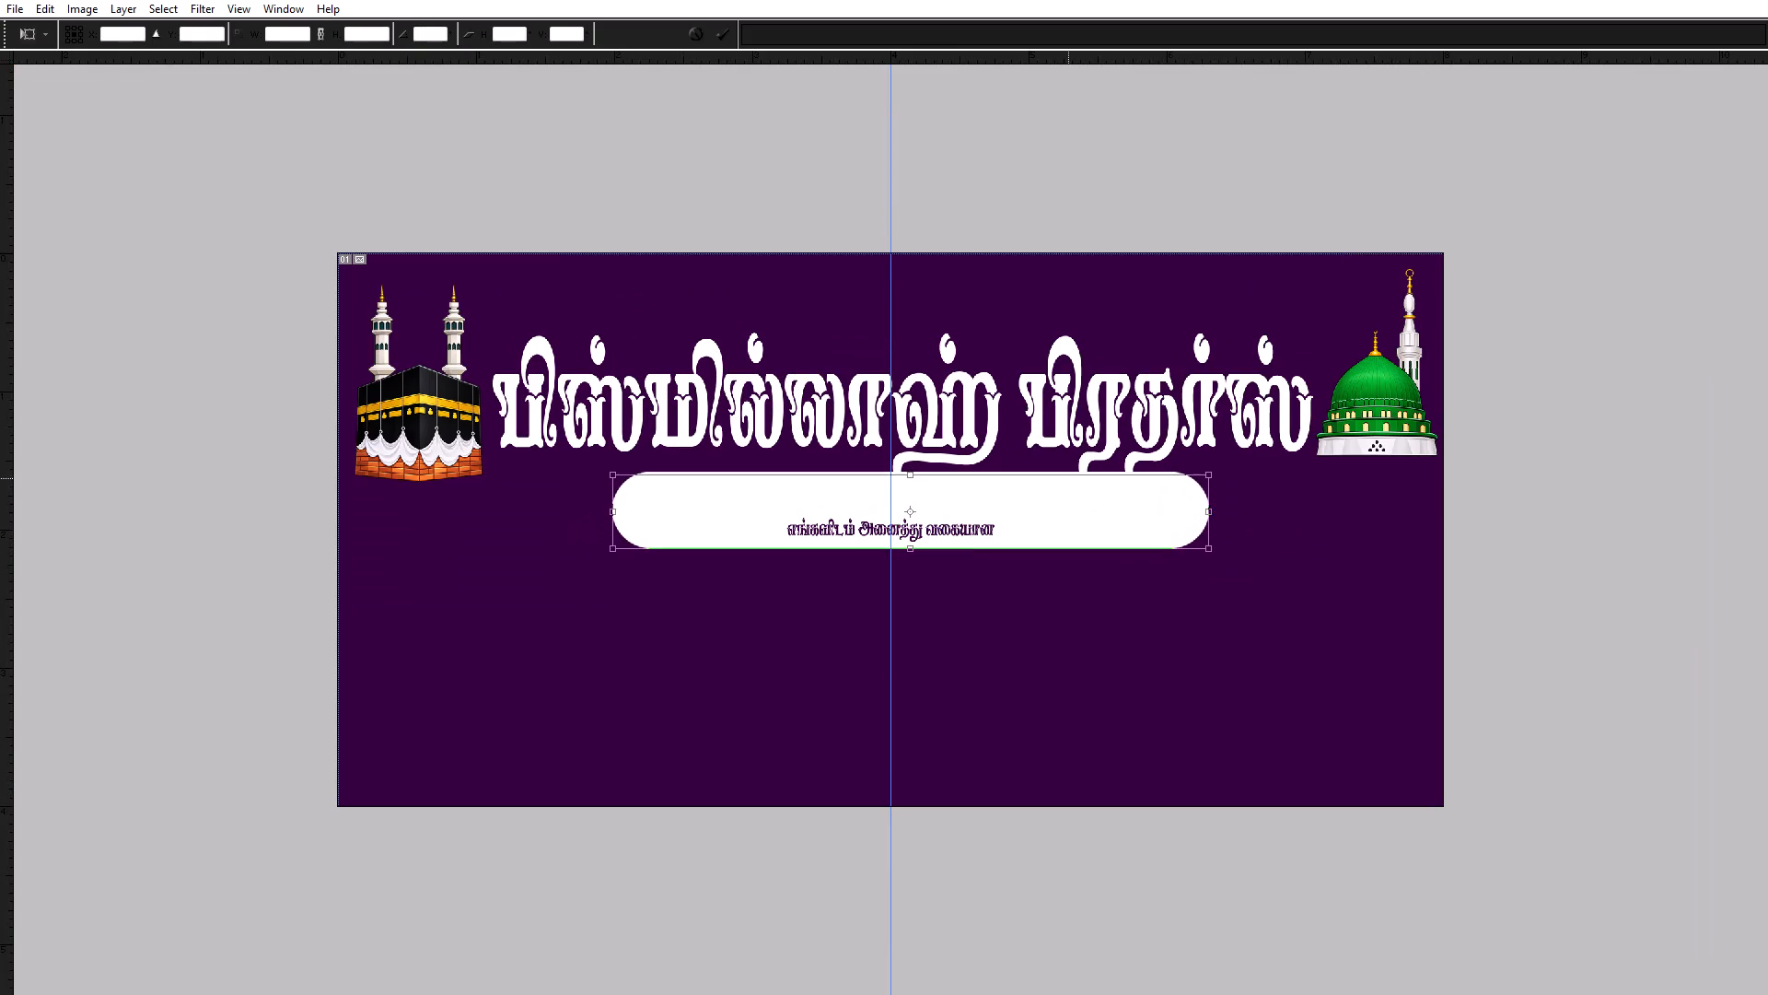
{"action": "left_click_drag", "start_coordinate": [1068, 478], "coordinate": [1067, 499], "text": "shift"}
{"action": "left_click", "coordinate": [1070, 517]}
{"action": "key", "text": "Return"}
Align the white bar's horizontal centre with the whole canvas, then clear the selection.
{"action": "key", "text": "ctrl+a"}
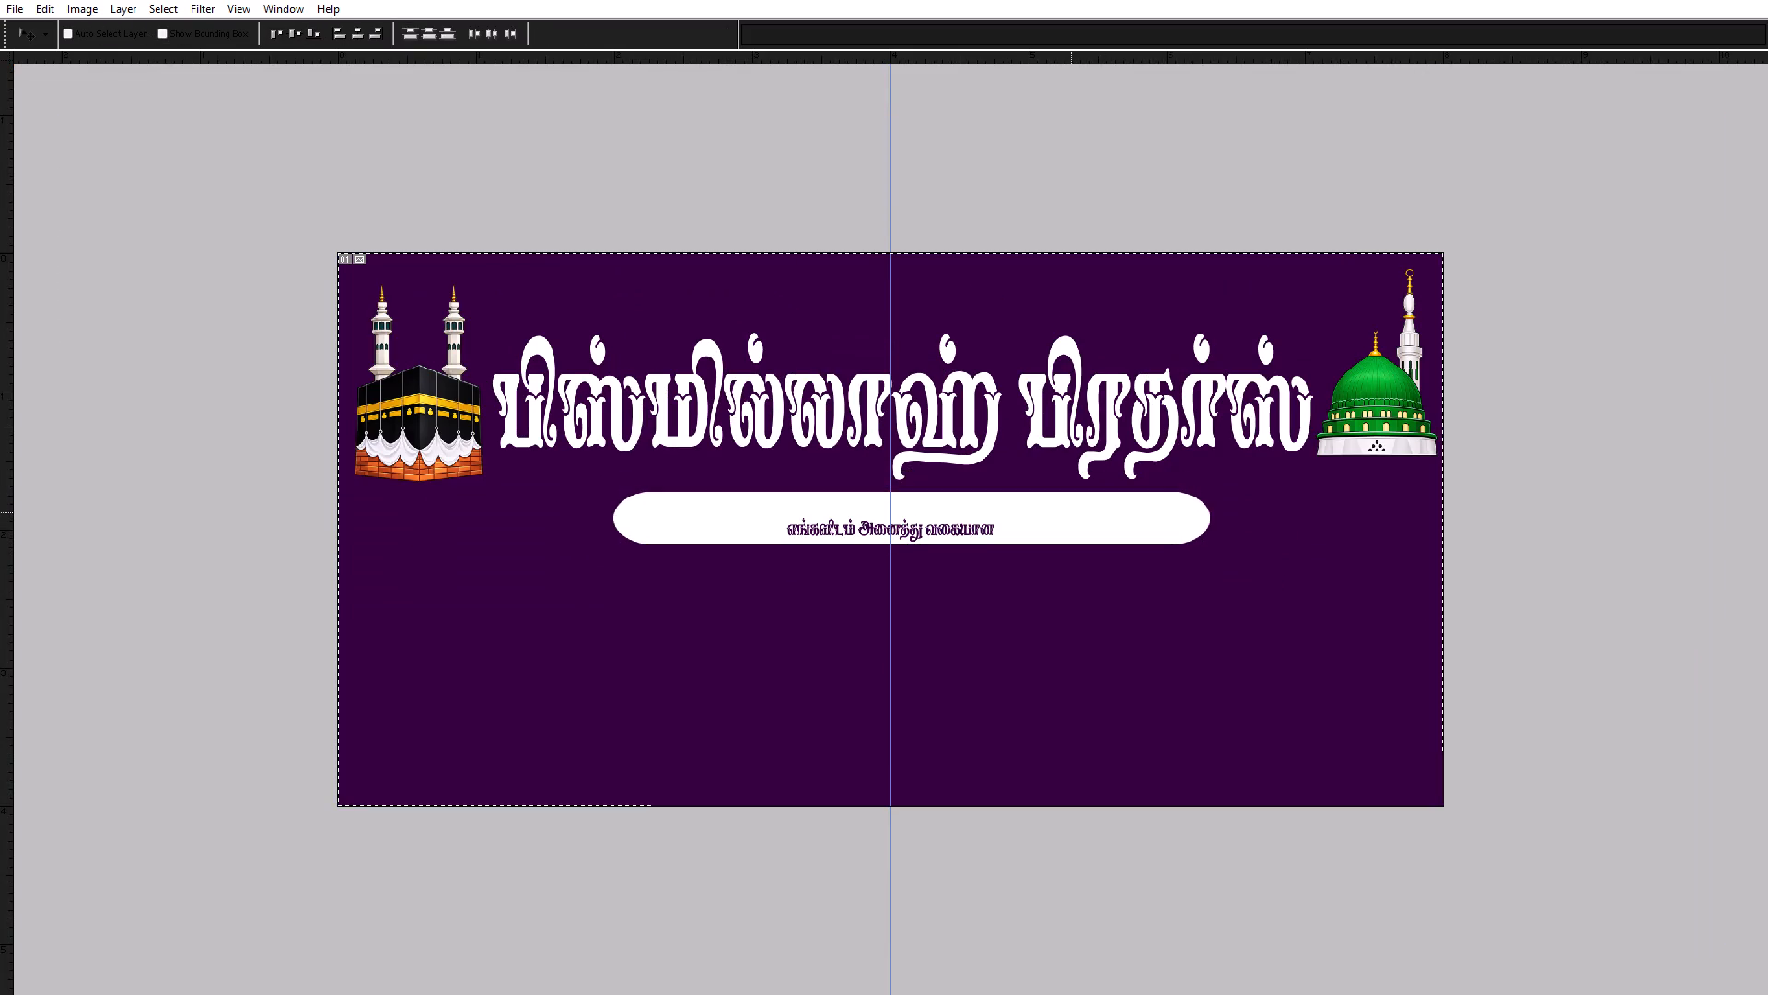
{"action": "key", "text": "Tab"}
{"action": "triple_click", "coordinate": [428, 30]}
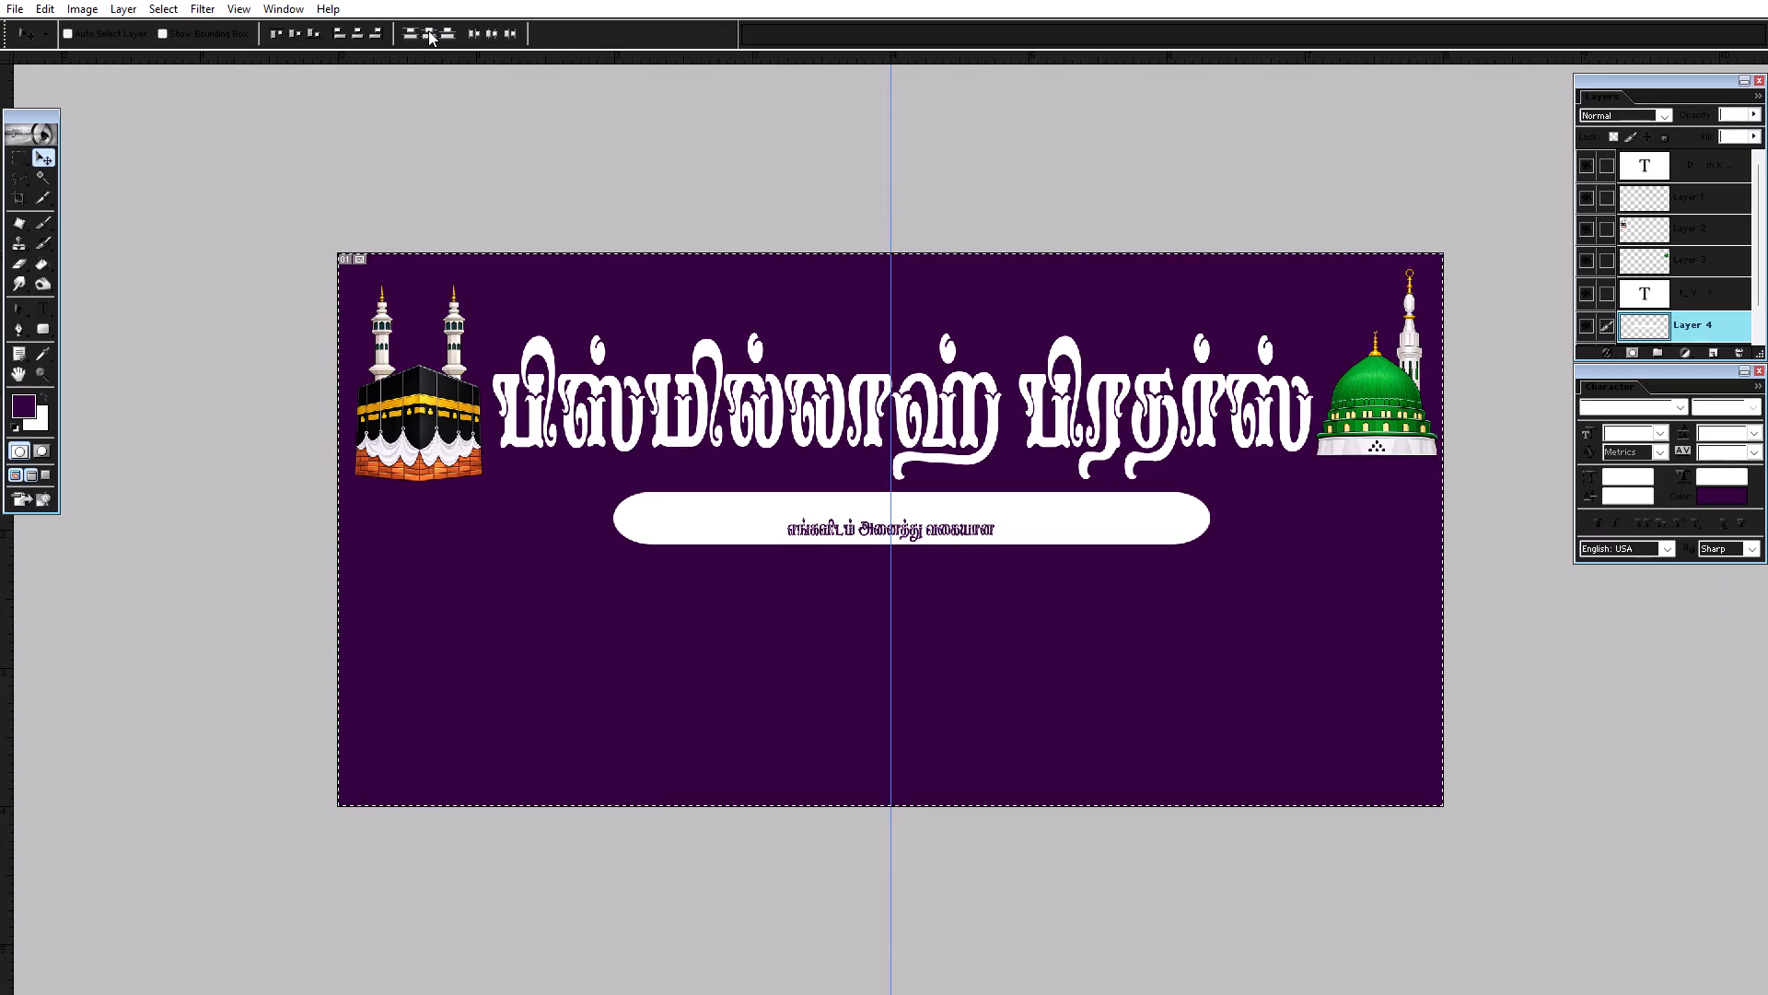
{"action": "triple_click", "coordinate": [428, 30]}
{"action": "triple_click", "coordinate": [428, 30]}
{"action": "double_click", "coordinate": [428, 30]}
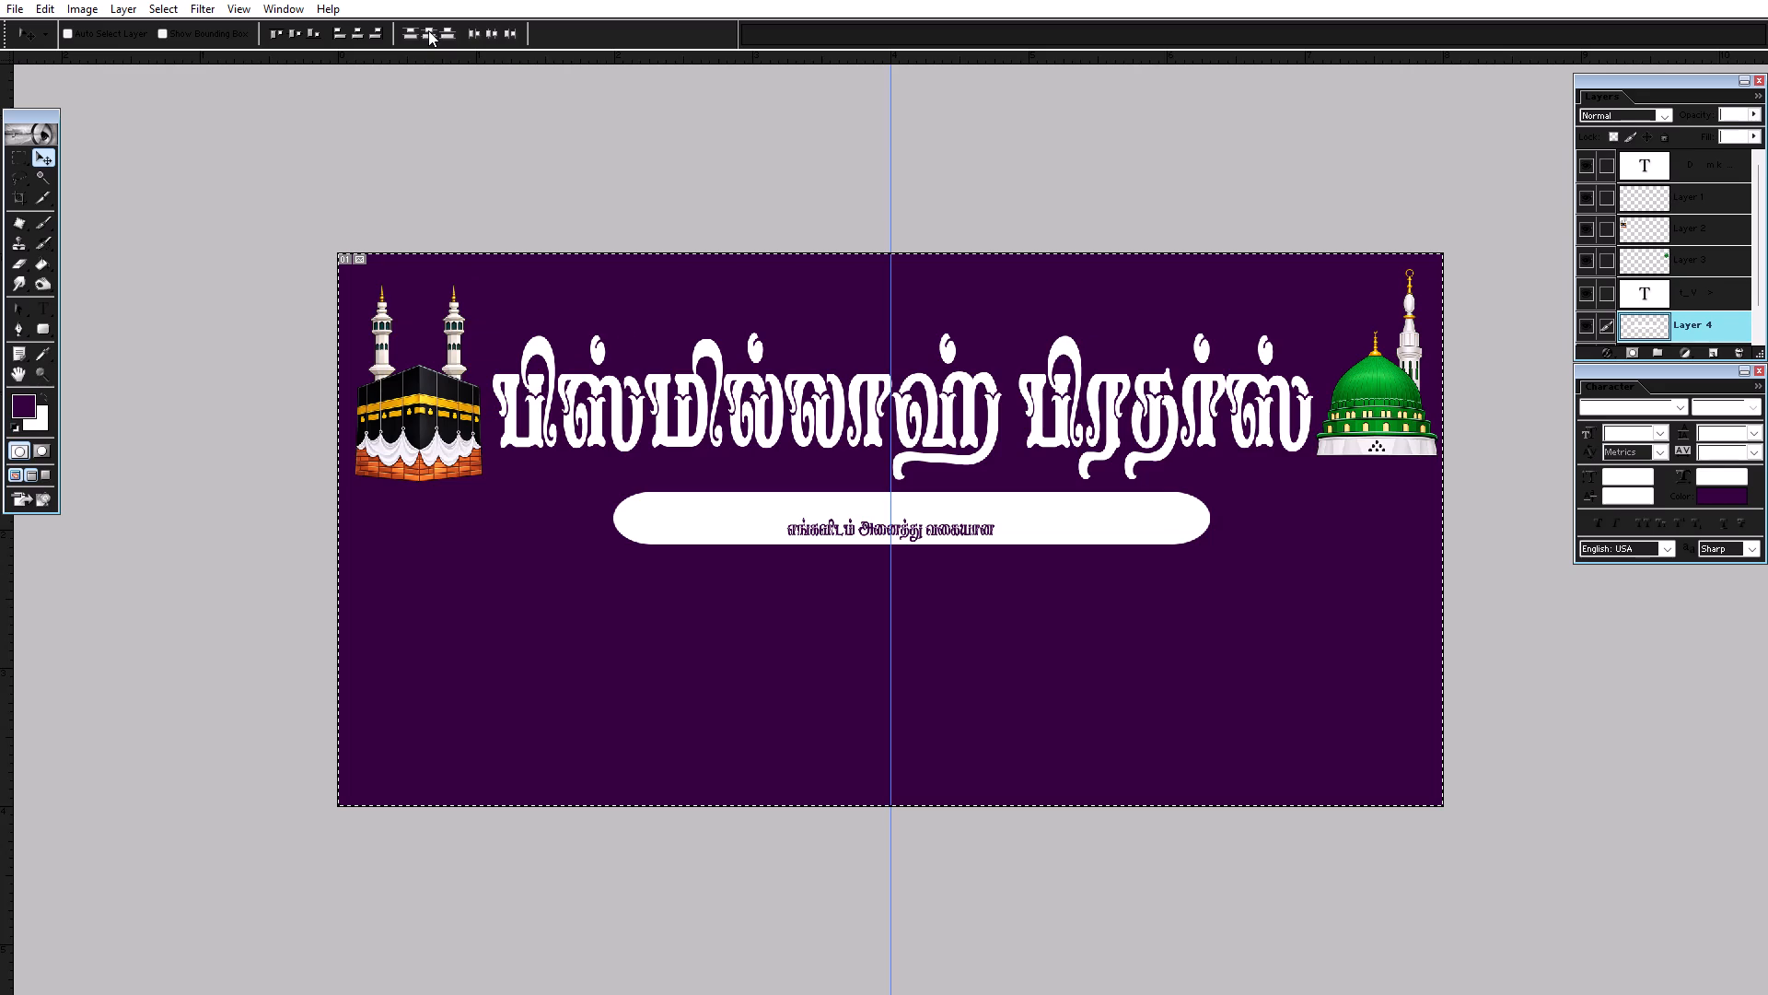
{"action": "left_click", "coordinate": [356, 35]}
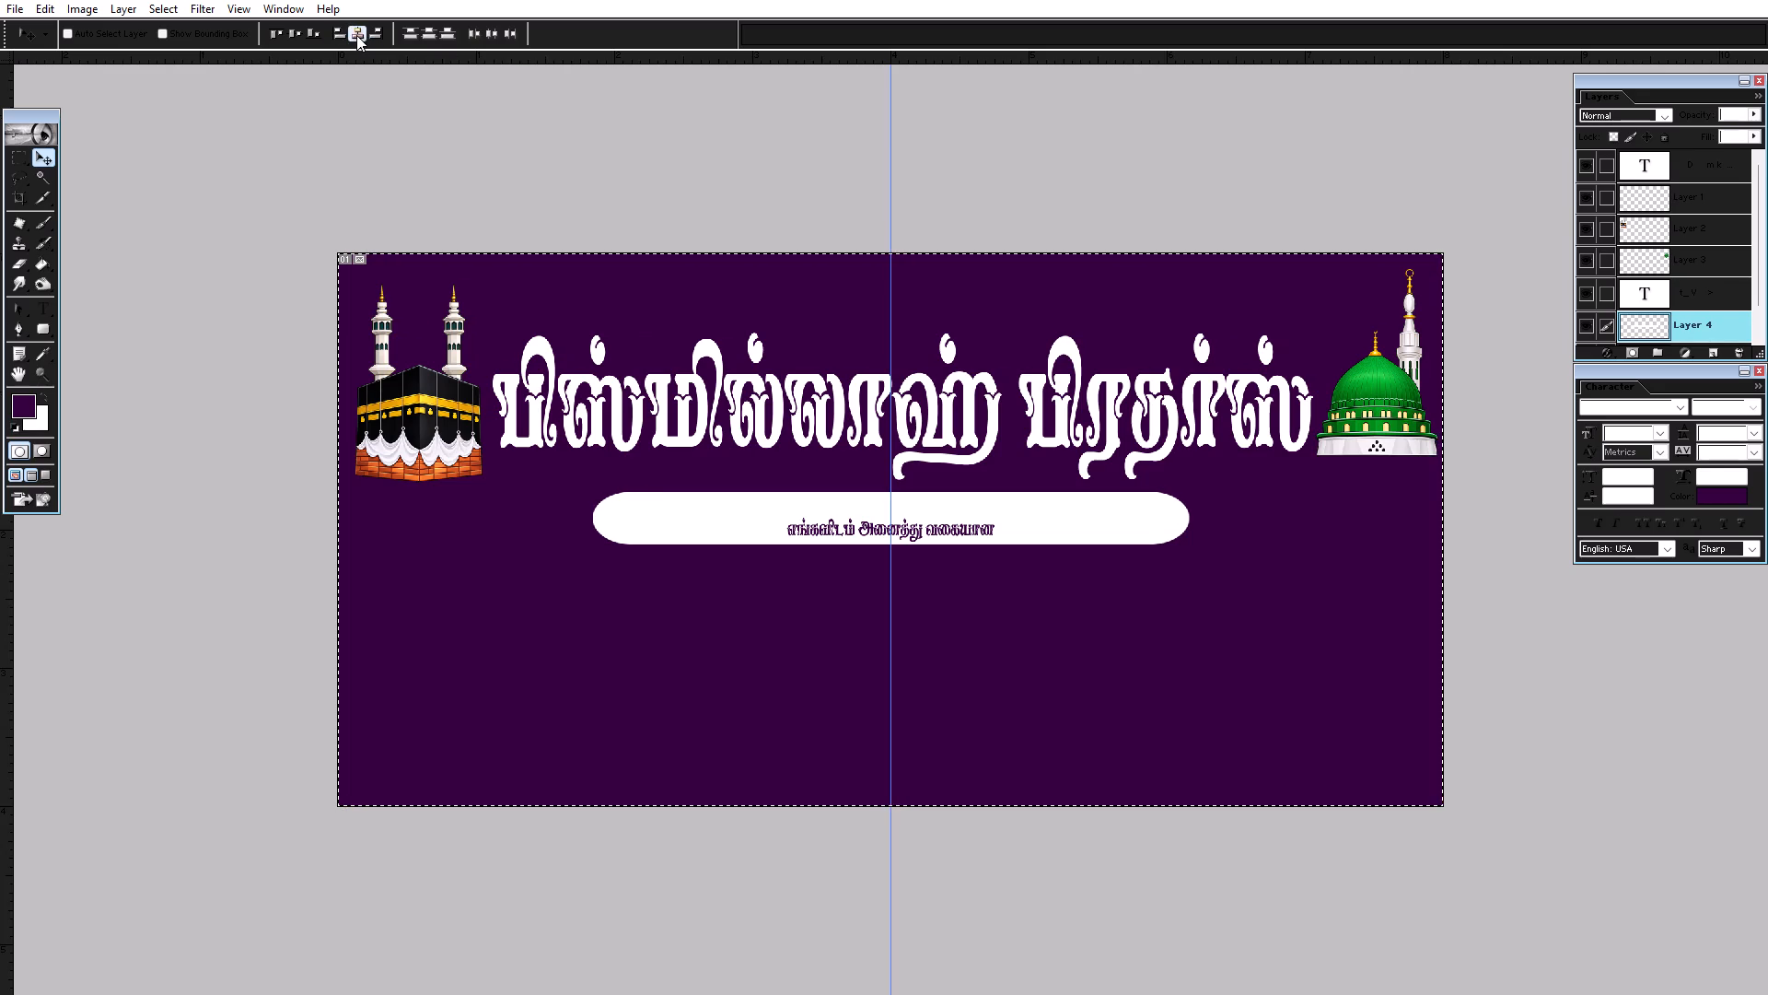
{"action": "key", "text": "m"}
{"action": "triple_click", "coordinate": [1379, 729]}
{"action": "double_click", "coordinate": [1379, 729]}
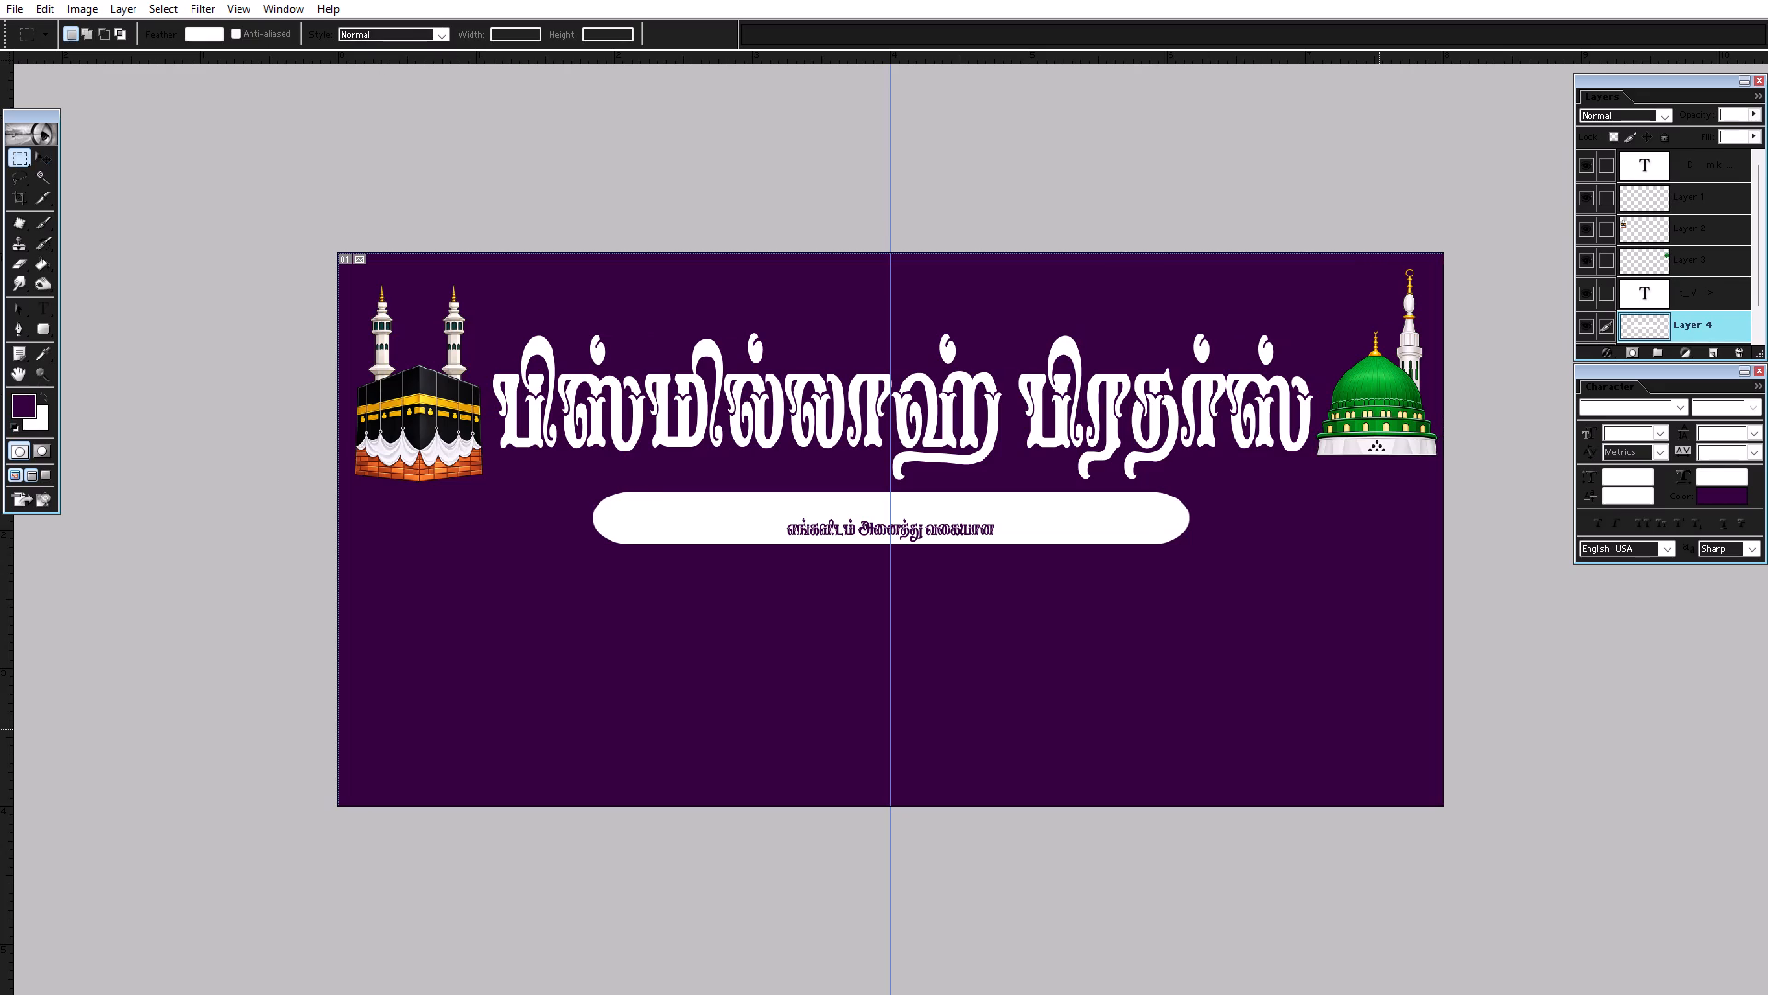
{"action": "key", "text": "v"}
Select the tagline எங்களிடம் அனைத்து வகையான and enlarge it about its centre to nearly twice its size.
{"action": "key", "text": "plus"}
{"action": "key", "text": "ctrl+plus"}
{"action": "key", "text": "ctrl+plus"}
{"action": "key", "text": "Tab"}
{"action": "key", "text": "Tab"}
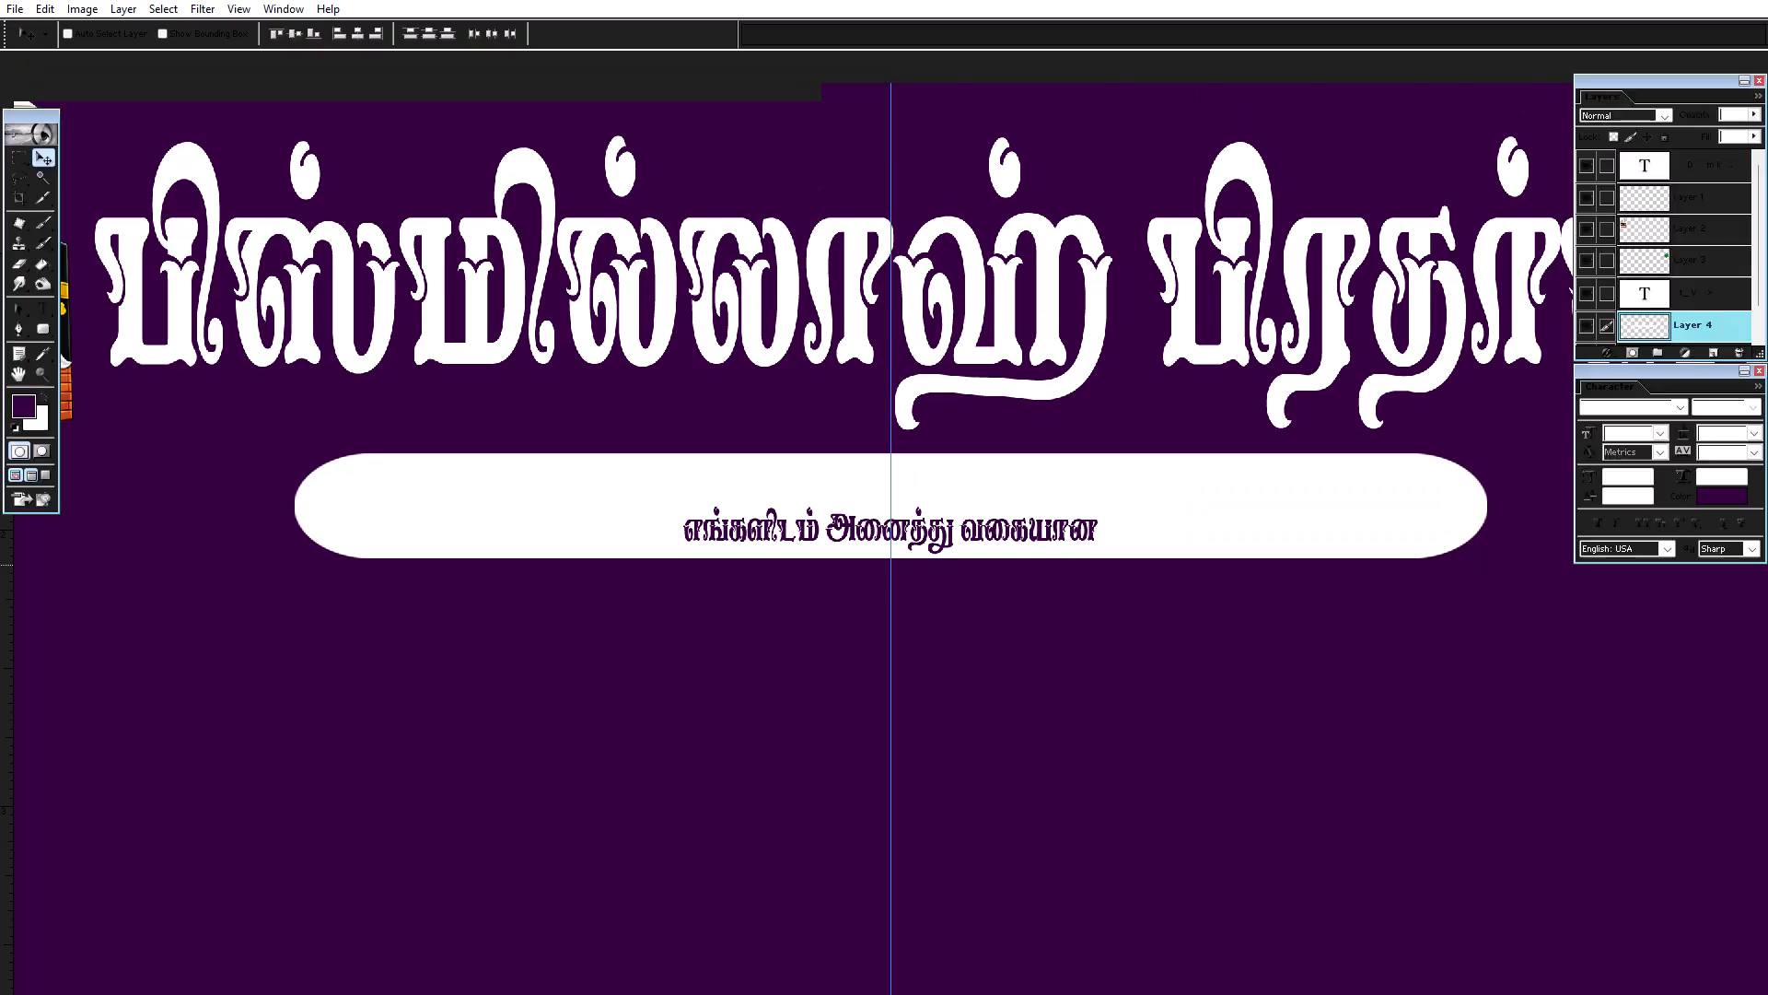
{"action": "key", "text": "Tab"}
{"action": "key", "text": "z"}
{"action": "left_click_drag", "start_coordinate": [882, 447], "coordinate": [1034, 634]}
{"action": "key", "text": "space"}
{"action": "left_click_drag", "start_coordinate": [989, 578], "coordinate": [1027, 672]}
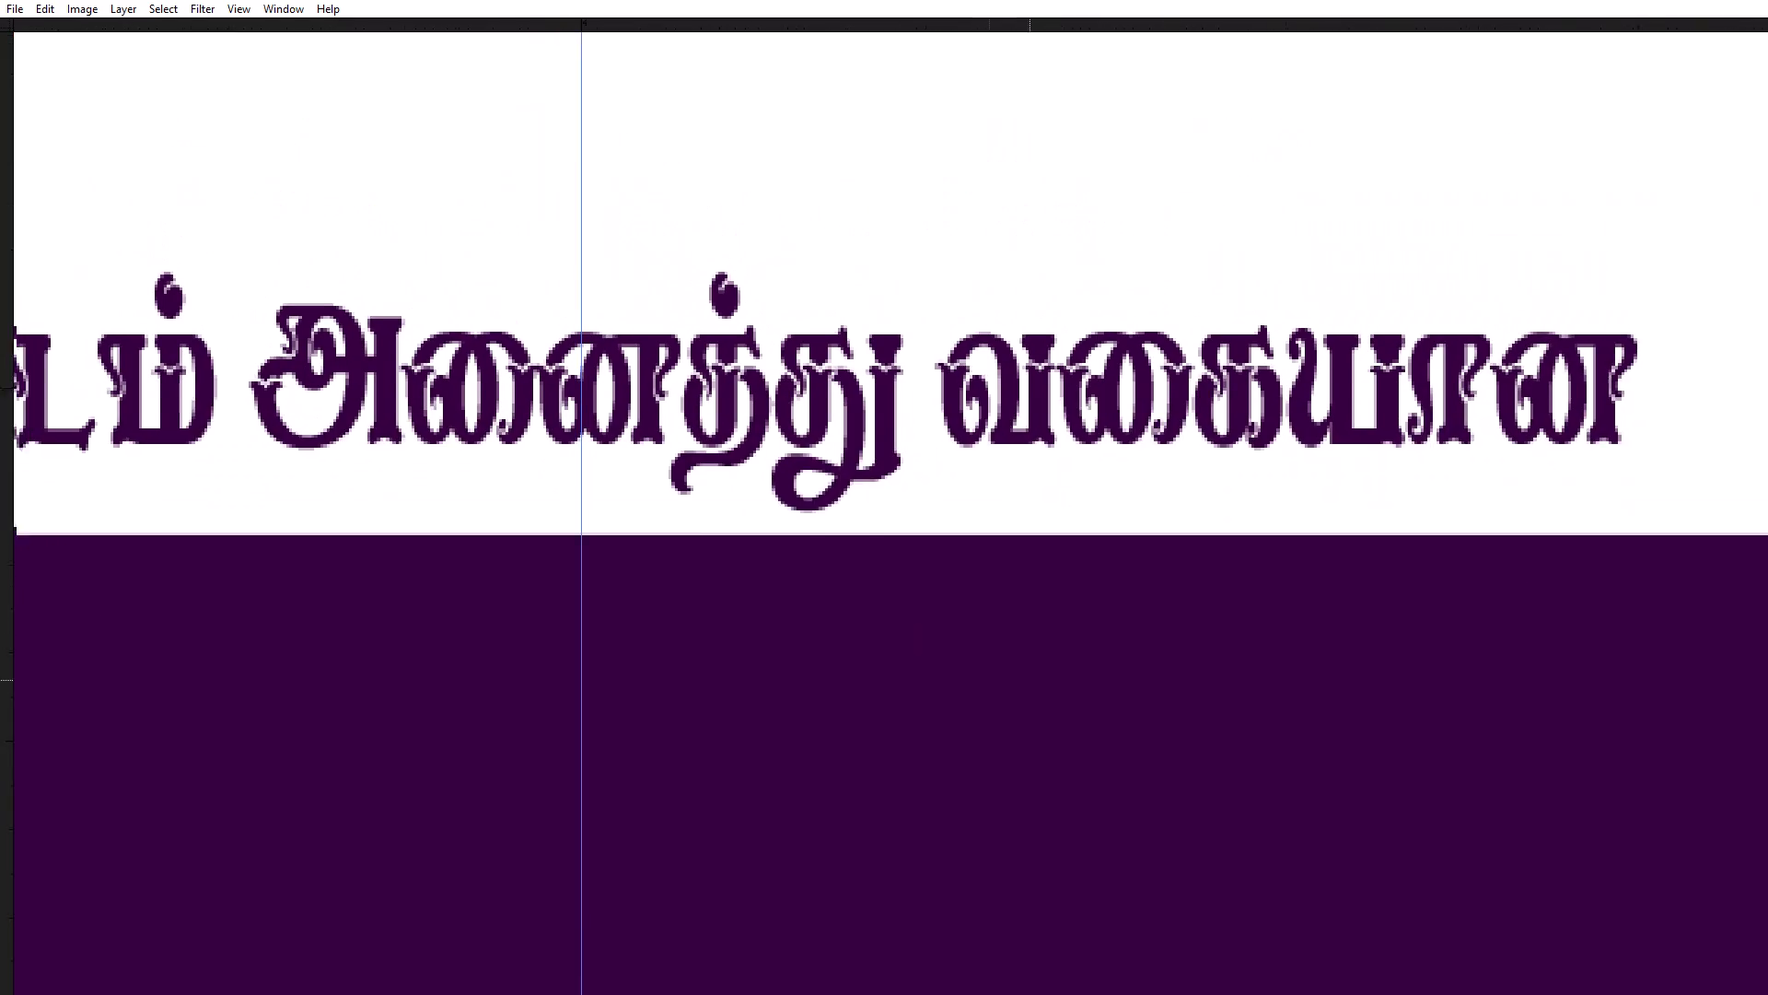
{"action": "left_click_drag", "start_coordinate": [1027, 672], "coordinate": [1041, 730]}
{"action": "key", "text": "v"}
{"action": "right_click", "coordinate": [868, 470]}
{"action": "left_click", "coordinate": [889, 485]}
{"action": "right_click", "coordinate": [858, 457], "text": "shift"}
{"action": "left_click", "coordinate": [870, 463], "text": "shift"}
{"action": "left_click_drag", "start_coordinate": [876, 467], "coordinate": [896, 479]}
{"action": "key", "text": "ctrl+z"}
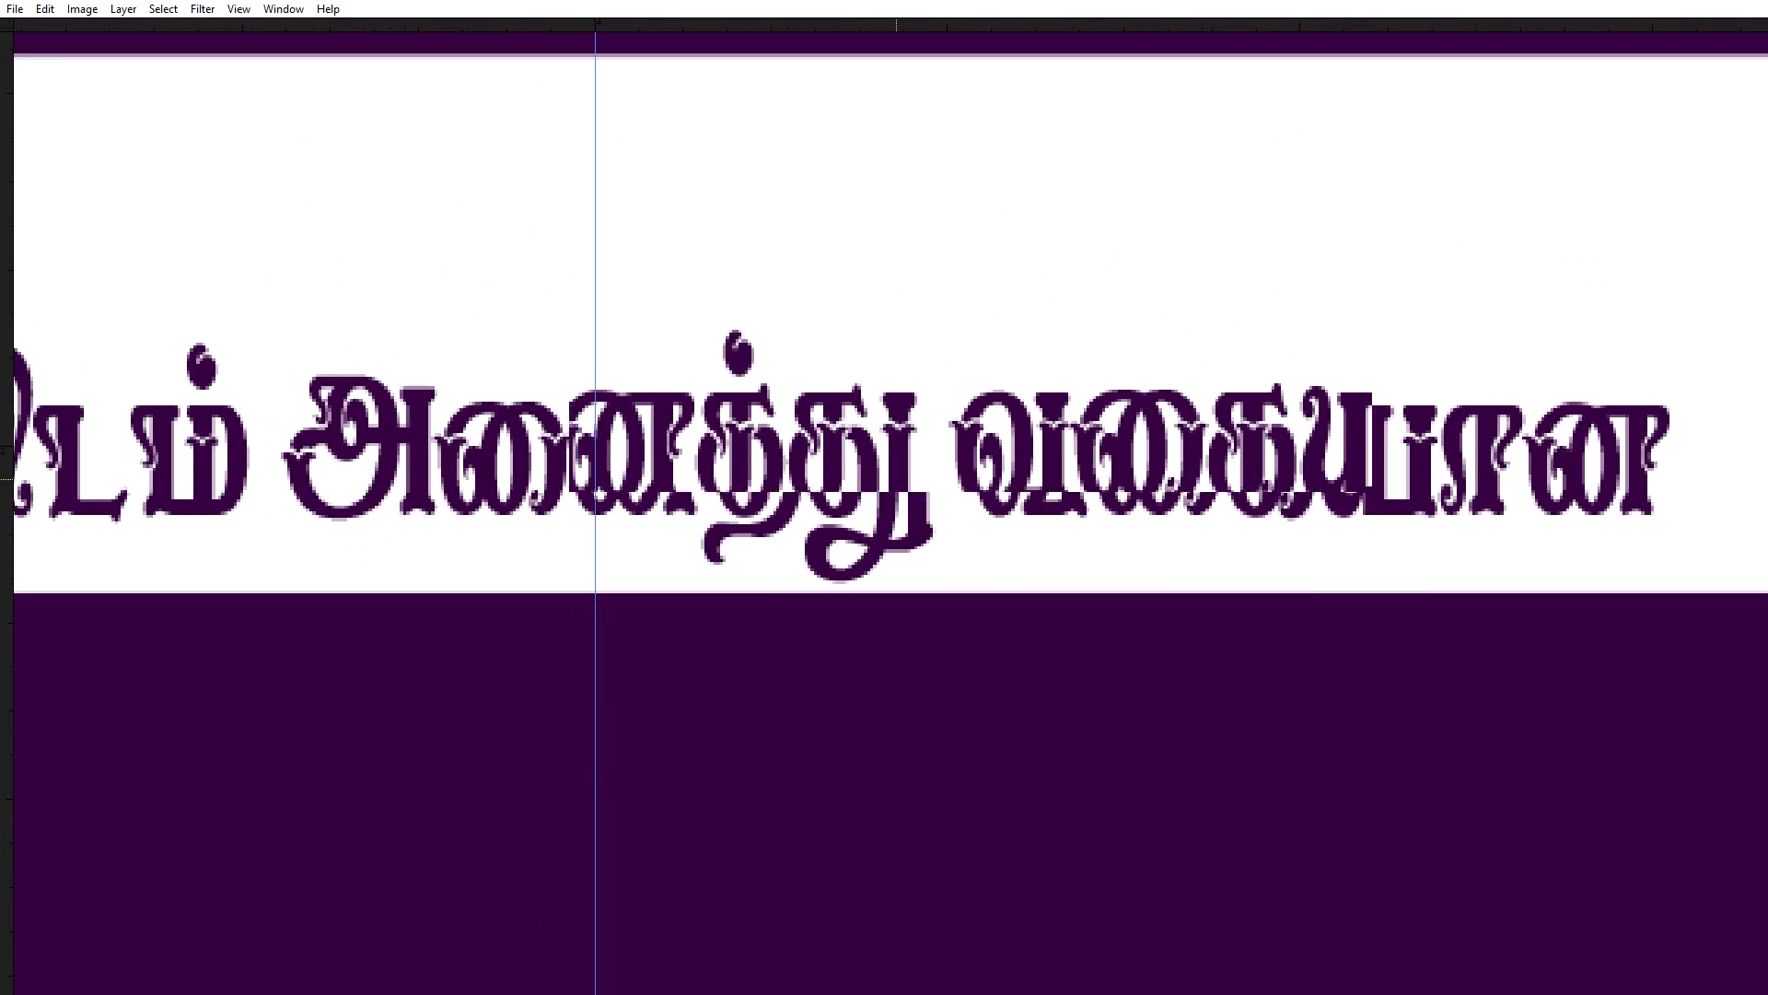
{"action": "key", "text": "ctrl+minus"}
{"action": "key", "text": "ctrl+minus"}
{"action": "key", "text": "ctrl+minus"}
{"action": "key", "text": "ctrl+t"}
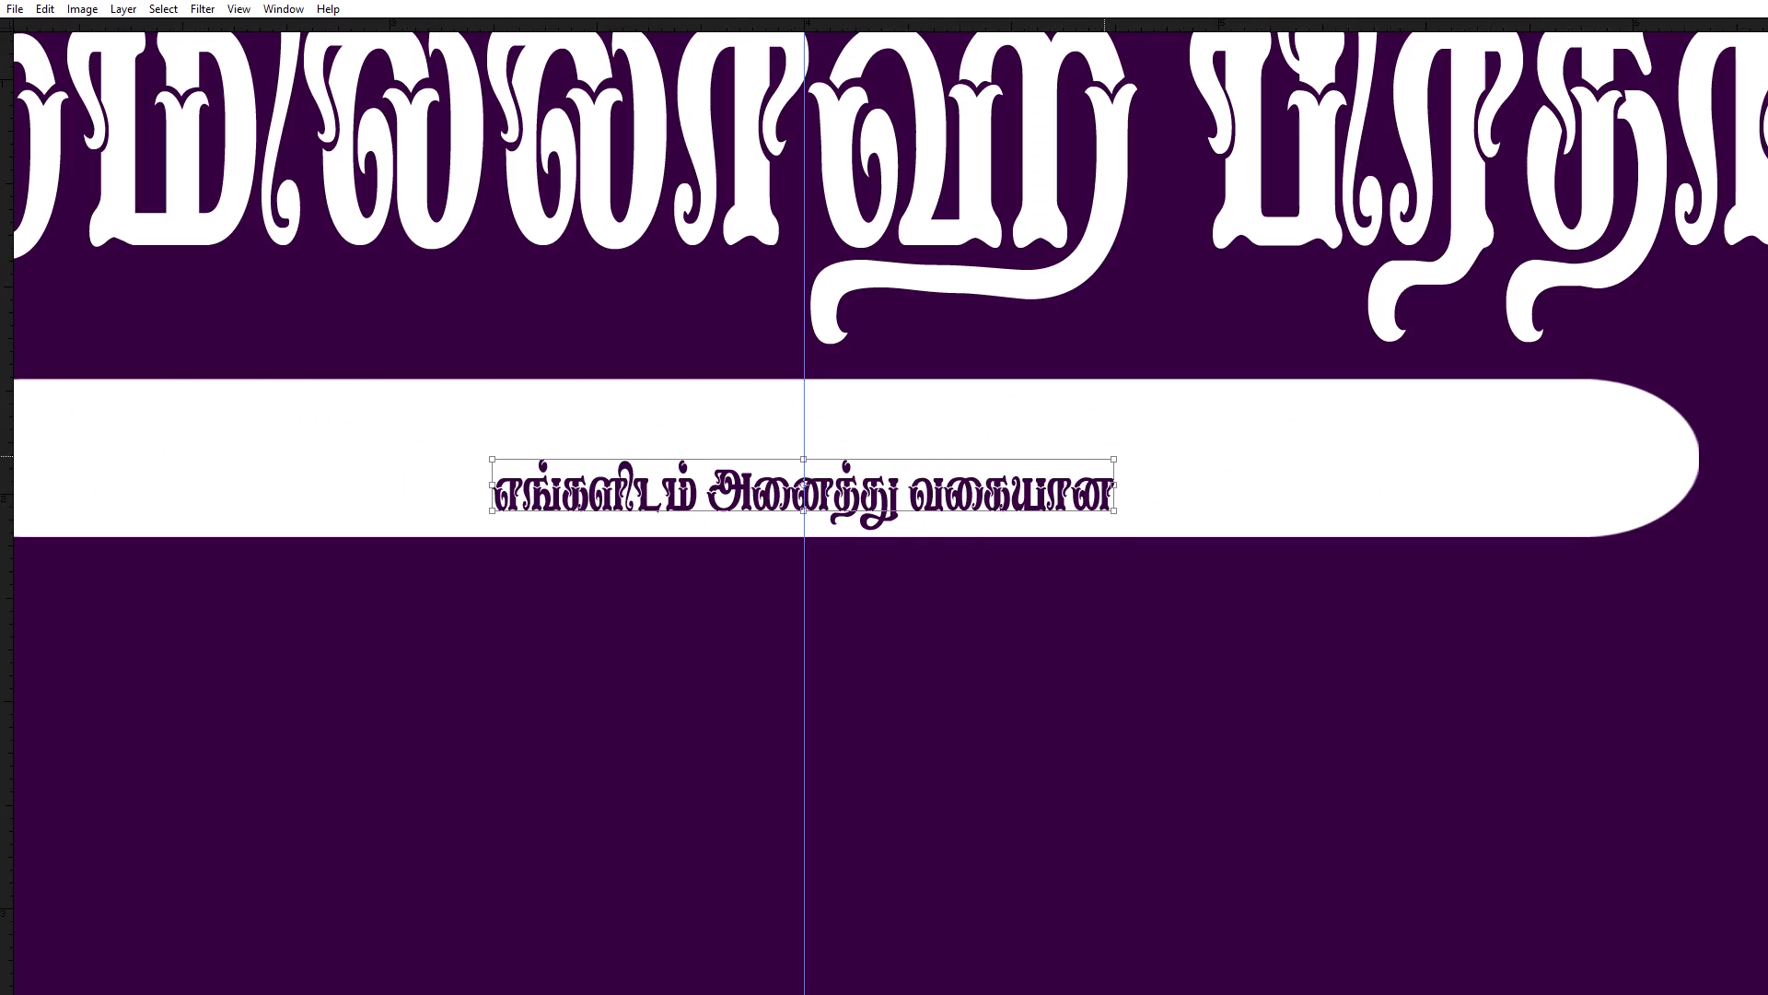
{"action": "left_click_drag", "start_coordinate": [1109, 460], "coordinate": [1396, 435], "text": "alt+shift"}
{"action": "key", "text": "Return"}
{"action": "key", "text": "ctrl+minus"}
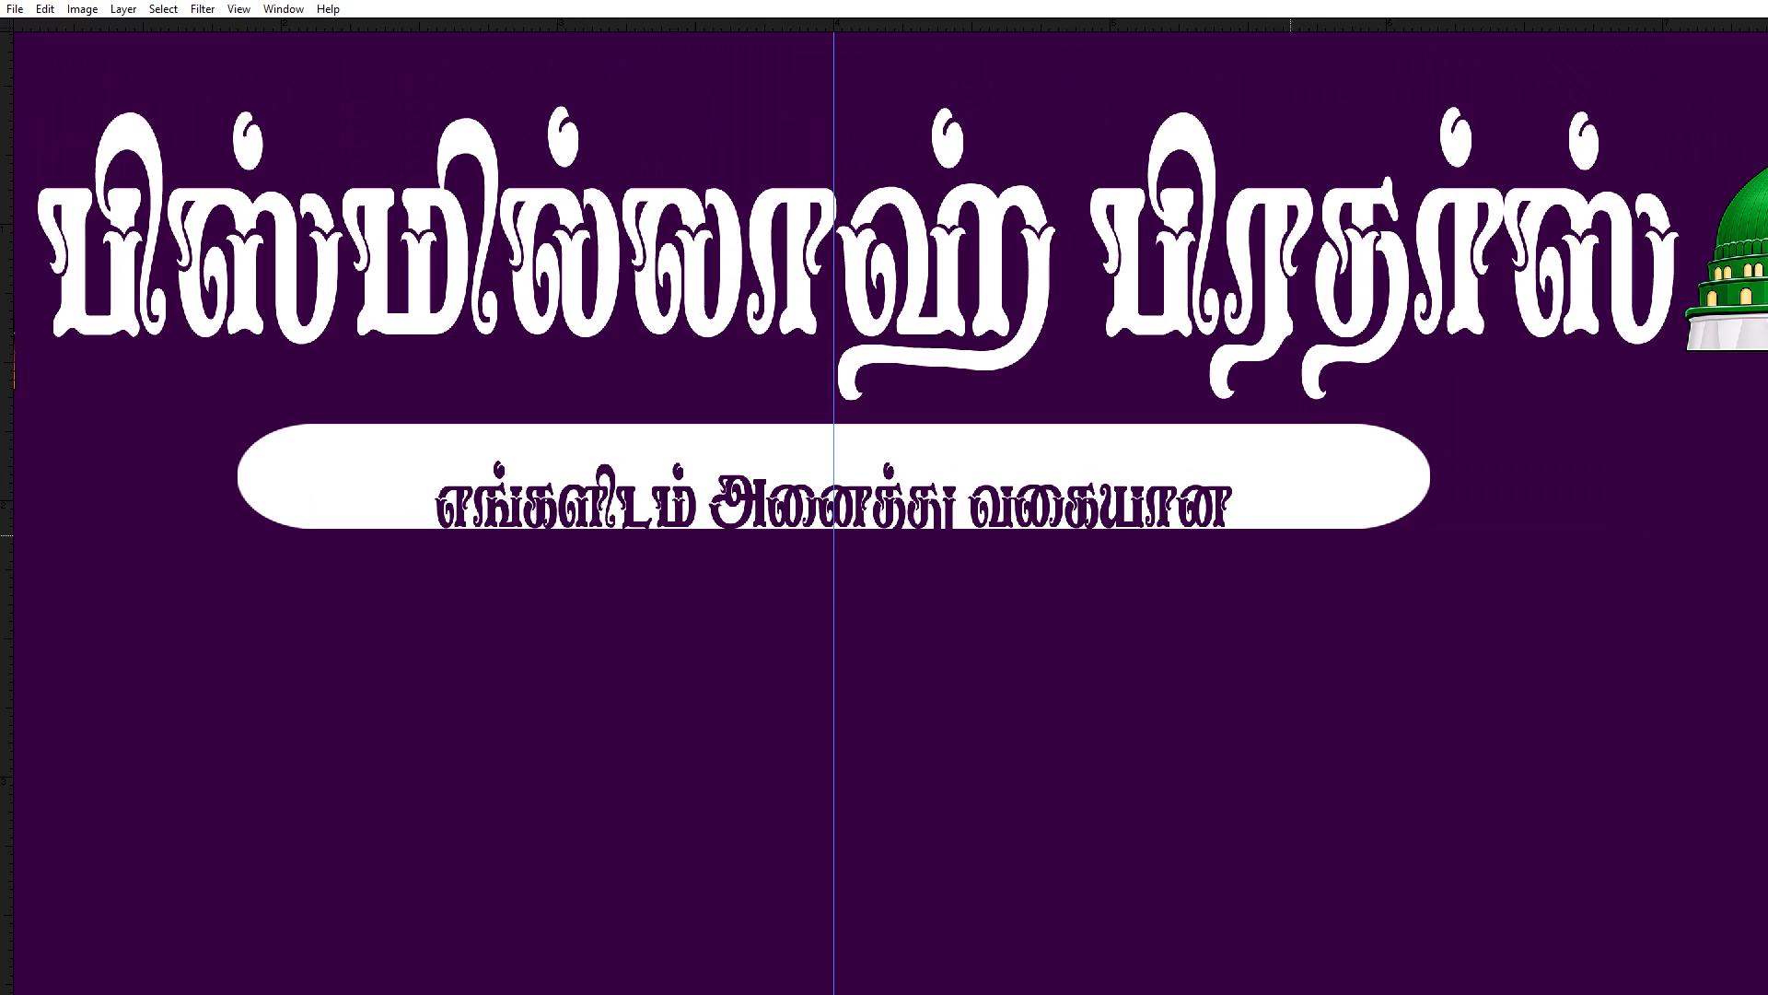
Raise the tagline into the middle of the white bar and enlarge it slightly more about its centre.
{"action": "left_click_drag", "start_coordinate": [1184, 496], "coordinate": [1187, 470], "text": "shift"}
{"action": "key", "text": "ctrl+plus"}
{"action": "key", "text": "space"}
{"action": "key", "text": "ctrl+t"}
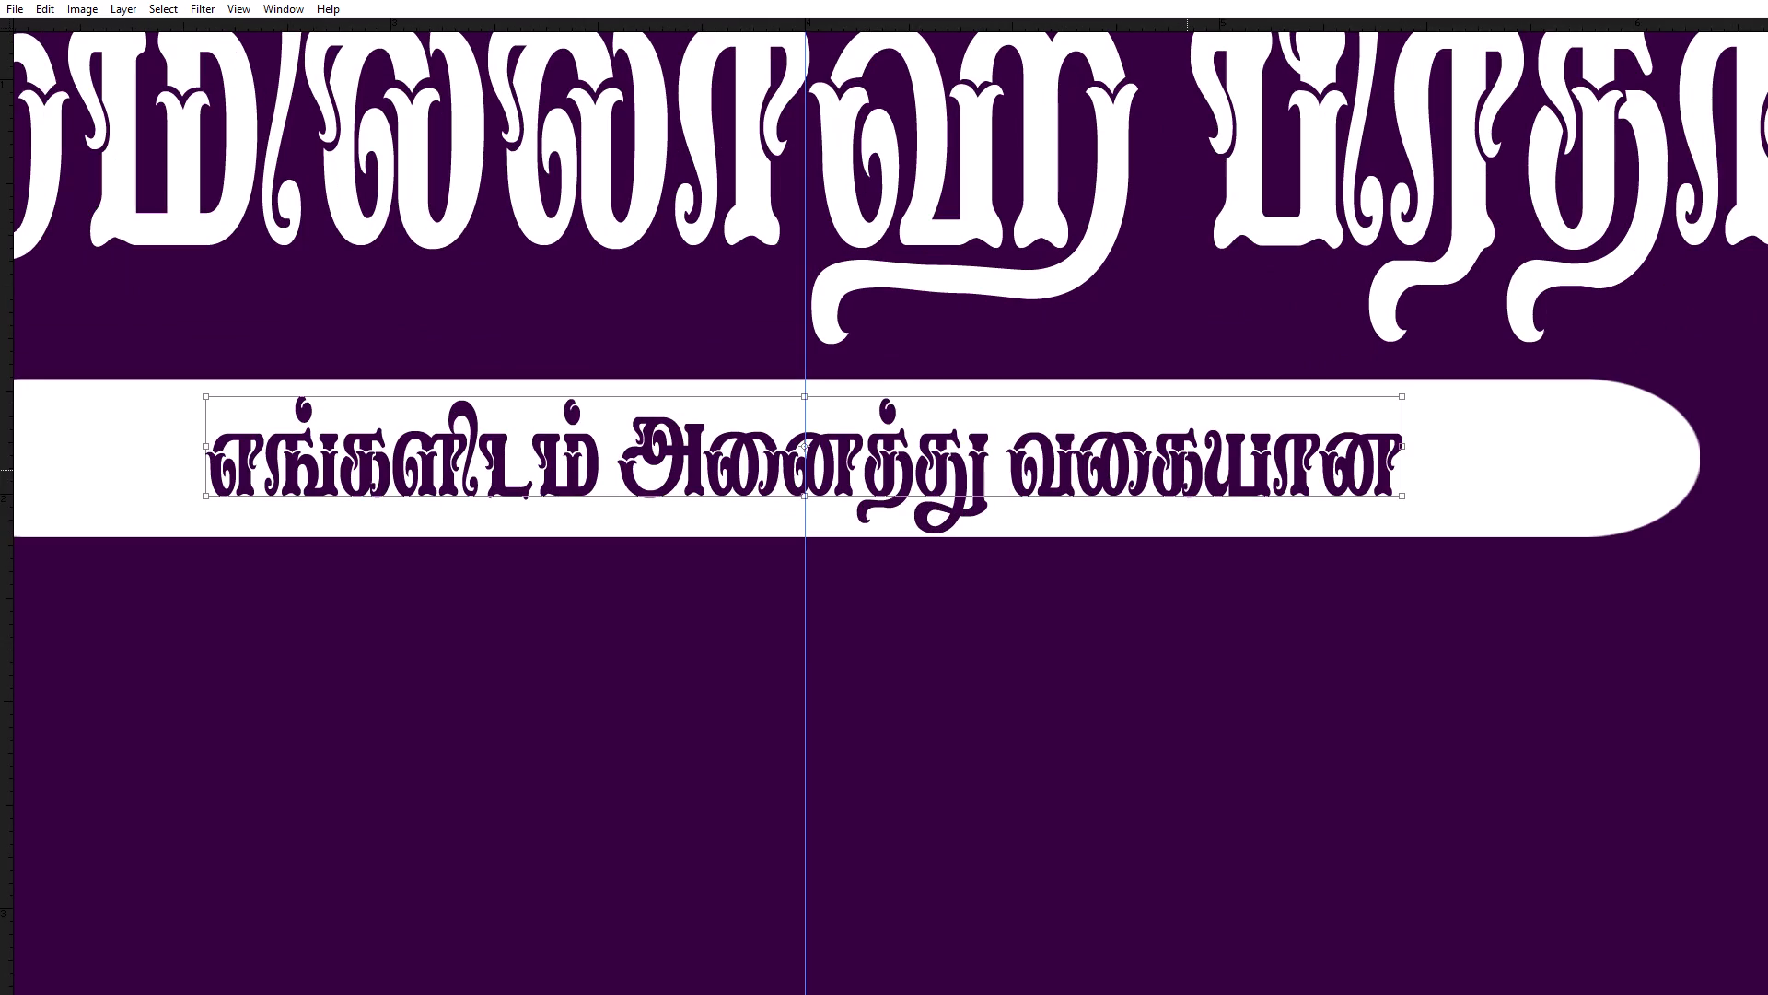
{"action": "left_click_drag", "start_coordinate": [1402, 399], "coordinate": [1448, 389], "text": "alt+shift"}
{"action": "key", "text": "Return"}
{"action": "key", "text": "ctrl+minus"}
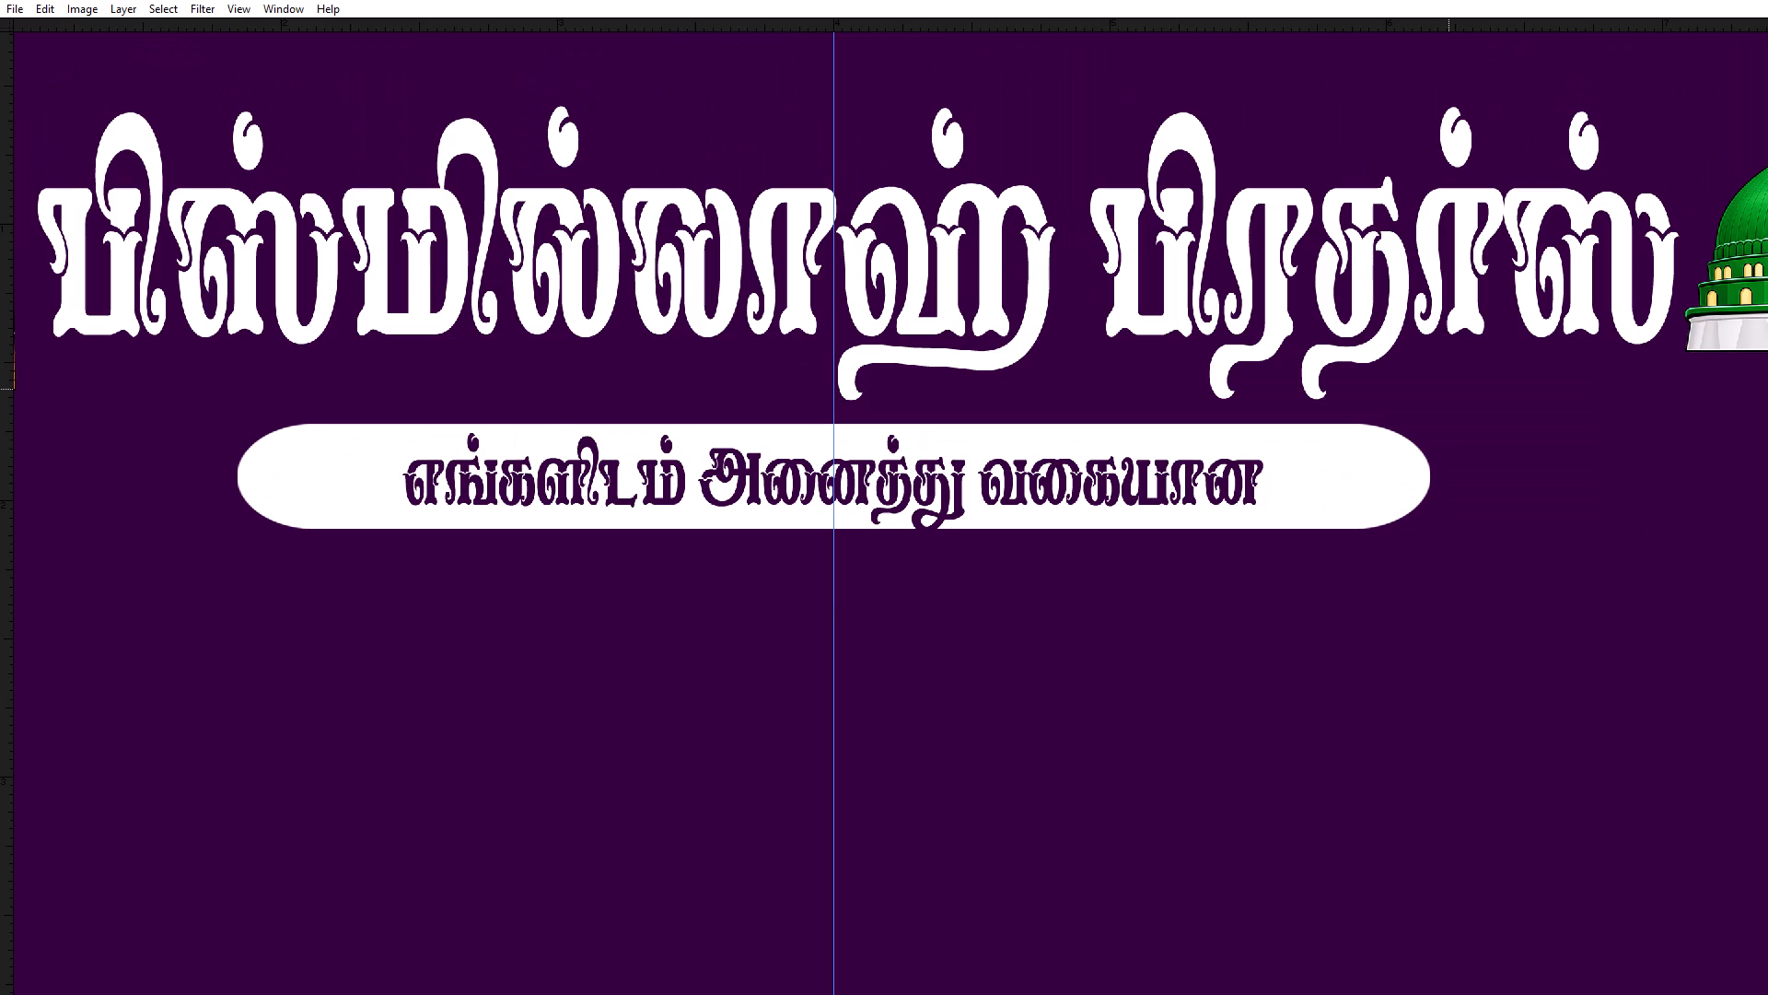
Nudge the tagline up in small increments to centre it vertically within the white bar.
{"action": "key", "text": "Up"}
{"action": "key", "text": "Up"}
{"action": "key", "text": "Up"}
{"action": "key", "text": "Up"}
{"action": "key", "text": "Up"}
{"action": "key", "text": "Up"}
{"action": "key", "text": "Up"}
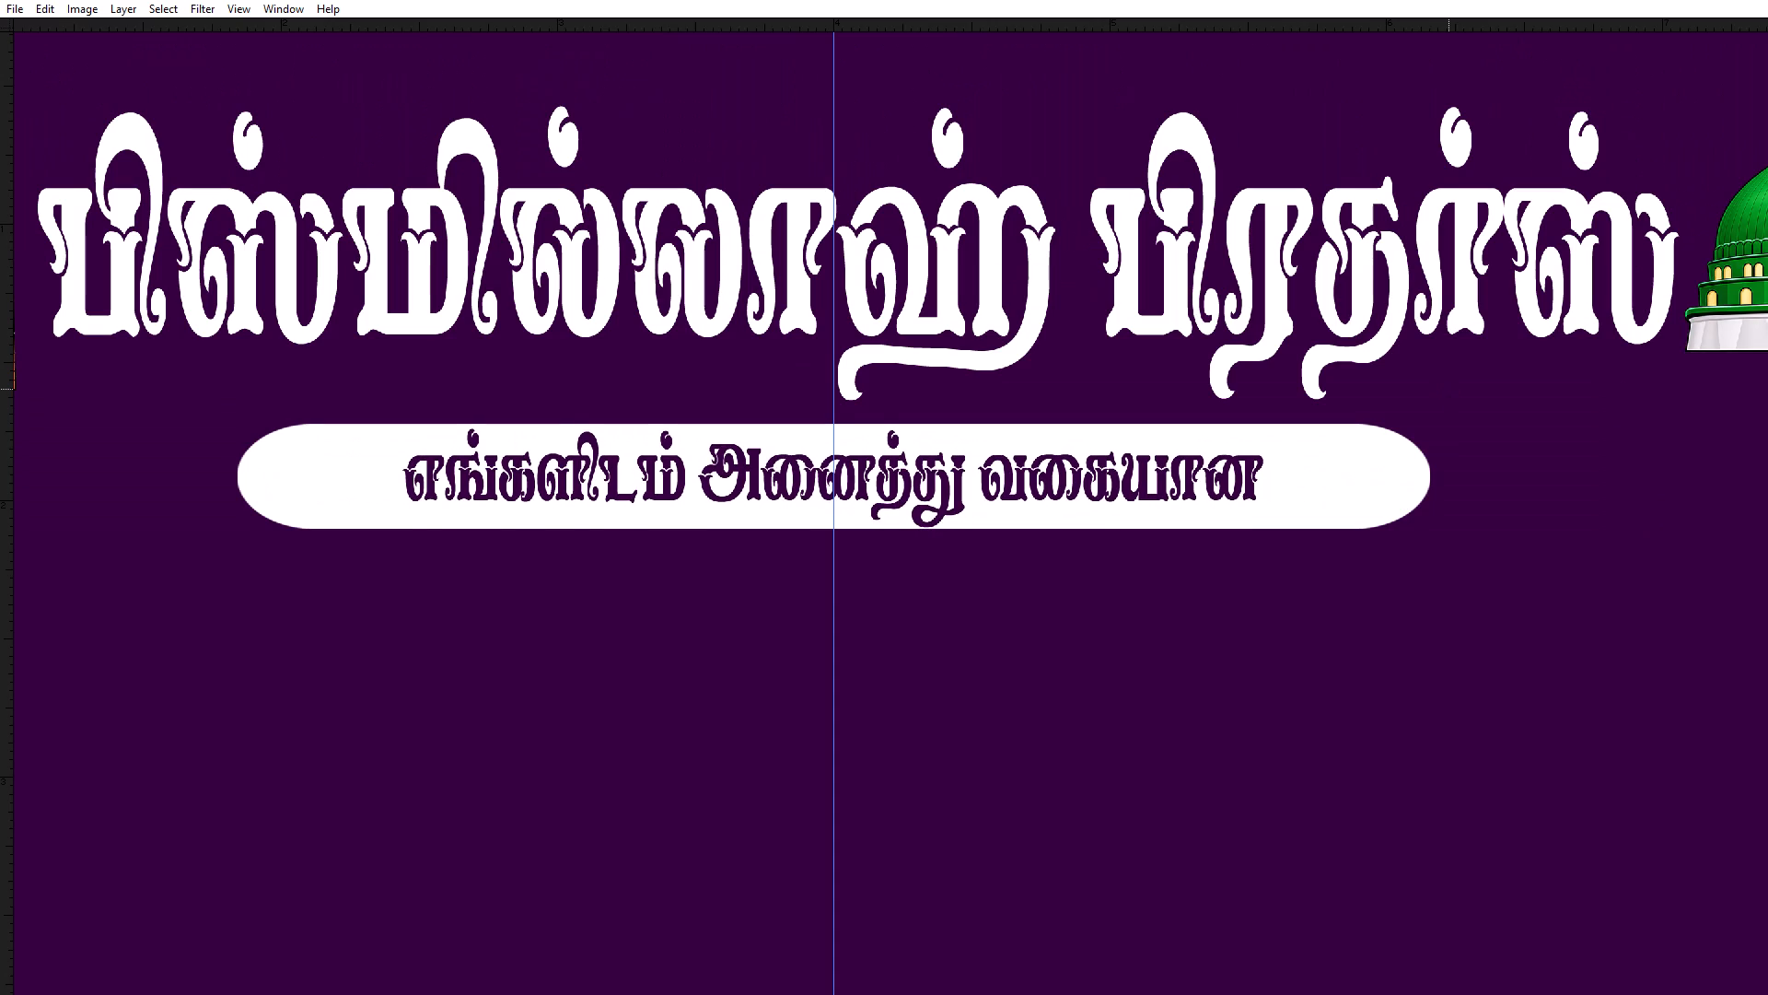
{"action": "key", "text": "Up"}
{"action": "key", "text": "Down"}
{"action": "key", "text": "Down"}
{"action": "key", "text": "Up"}
{"action": "key", "text": "Up"}
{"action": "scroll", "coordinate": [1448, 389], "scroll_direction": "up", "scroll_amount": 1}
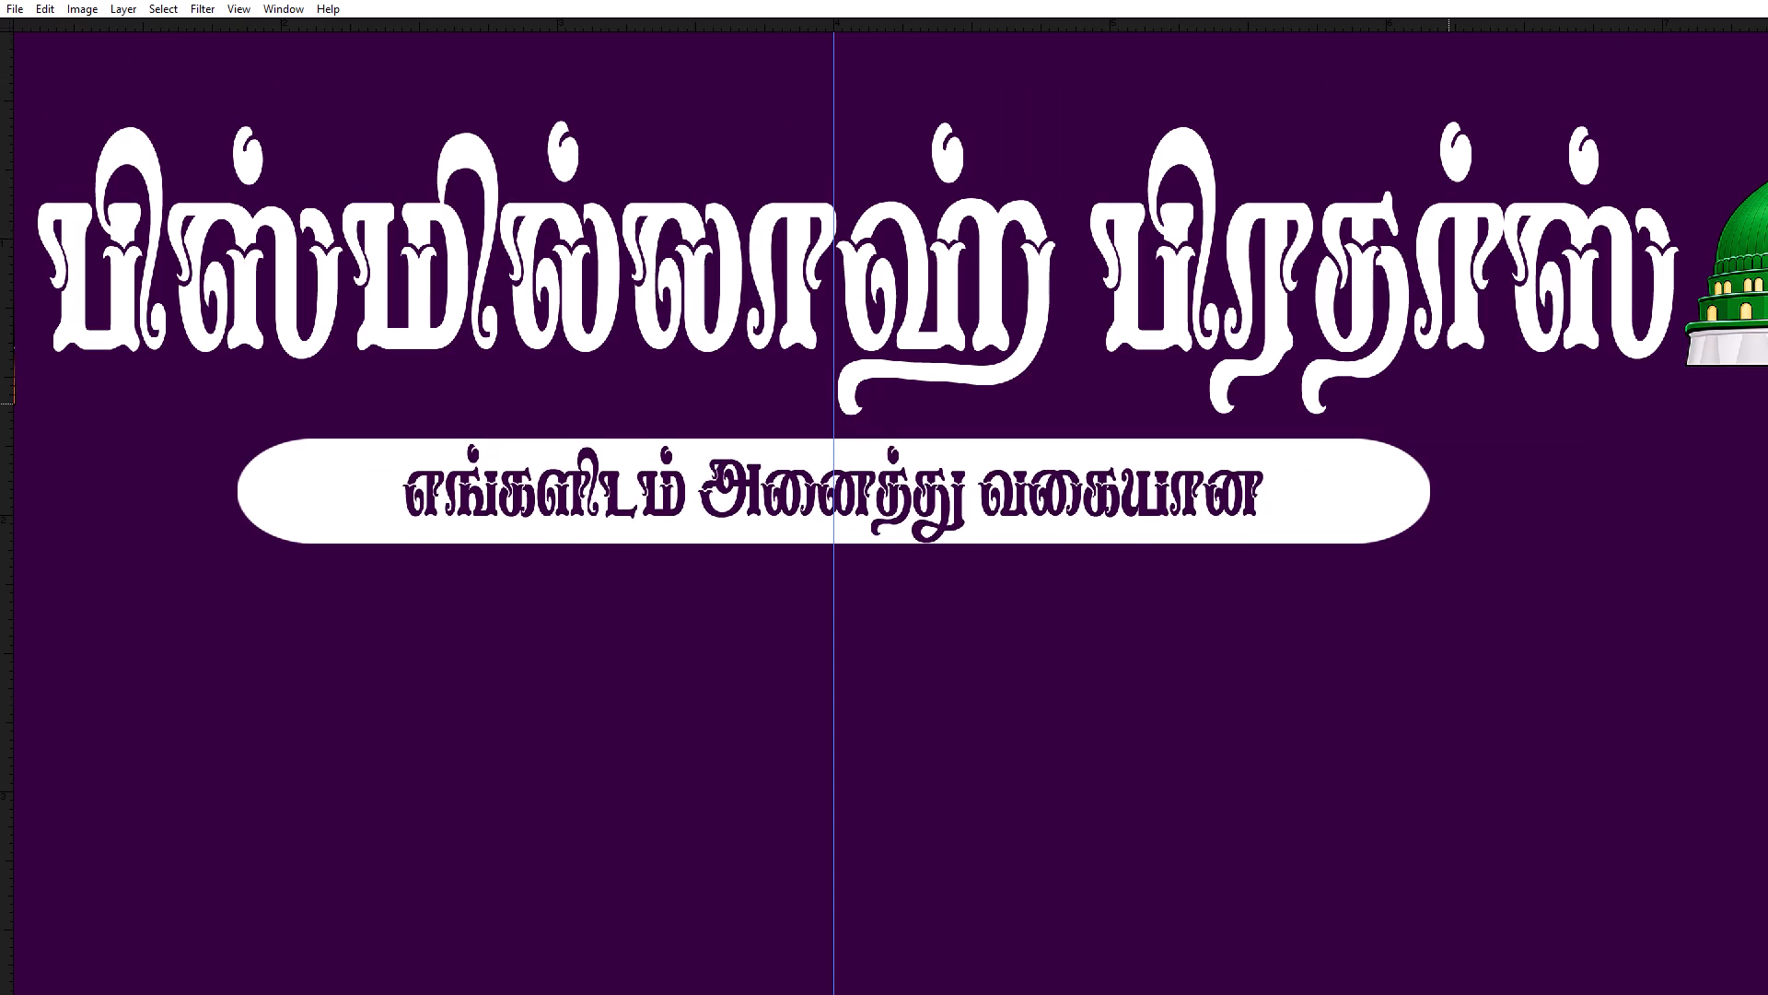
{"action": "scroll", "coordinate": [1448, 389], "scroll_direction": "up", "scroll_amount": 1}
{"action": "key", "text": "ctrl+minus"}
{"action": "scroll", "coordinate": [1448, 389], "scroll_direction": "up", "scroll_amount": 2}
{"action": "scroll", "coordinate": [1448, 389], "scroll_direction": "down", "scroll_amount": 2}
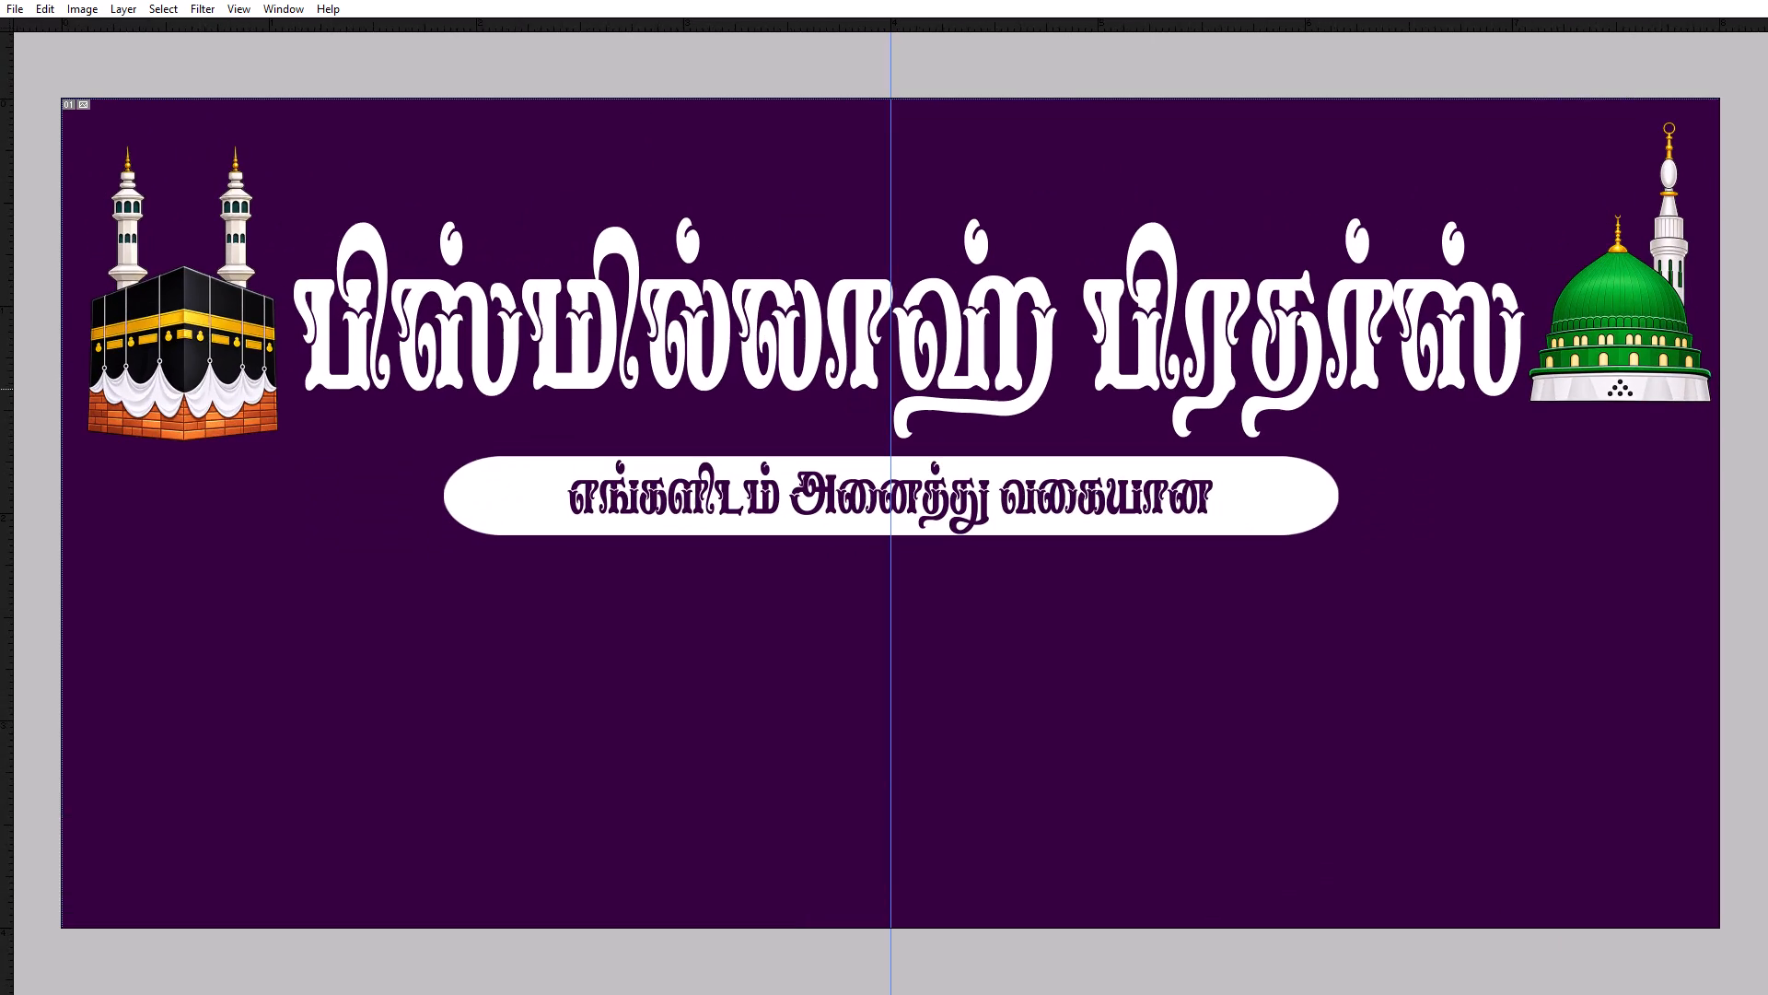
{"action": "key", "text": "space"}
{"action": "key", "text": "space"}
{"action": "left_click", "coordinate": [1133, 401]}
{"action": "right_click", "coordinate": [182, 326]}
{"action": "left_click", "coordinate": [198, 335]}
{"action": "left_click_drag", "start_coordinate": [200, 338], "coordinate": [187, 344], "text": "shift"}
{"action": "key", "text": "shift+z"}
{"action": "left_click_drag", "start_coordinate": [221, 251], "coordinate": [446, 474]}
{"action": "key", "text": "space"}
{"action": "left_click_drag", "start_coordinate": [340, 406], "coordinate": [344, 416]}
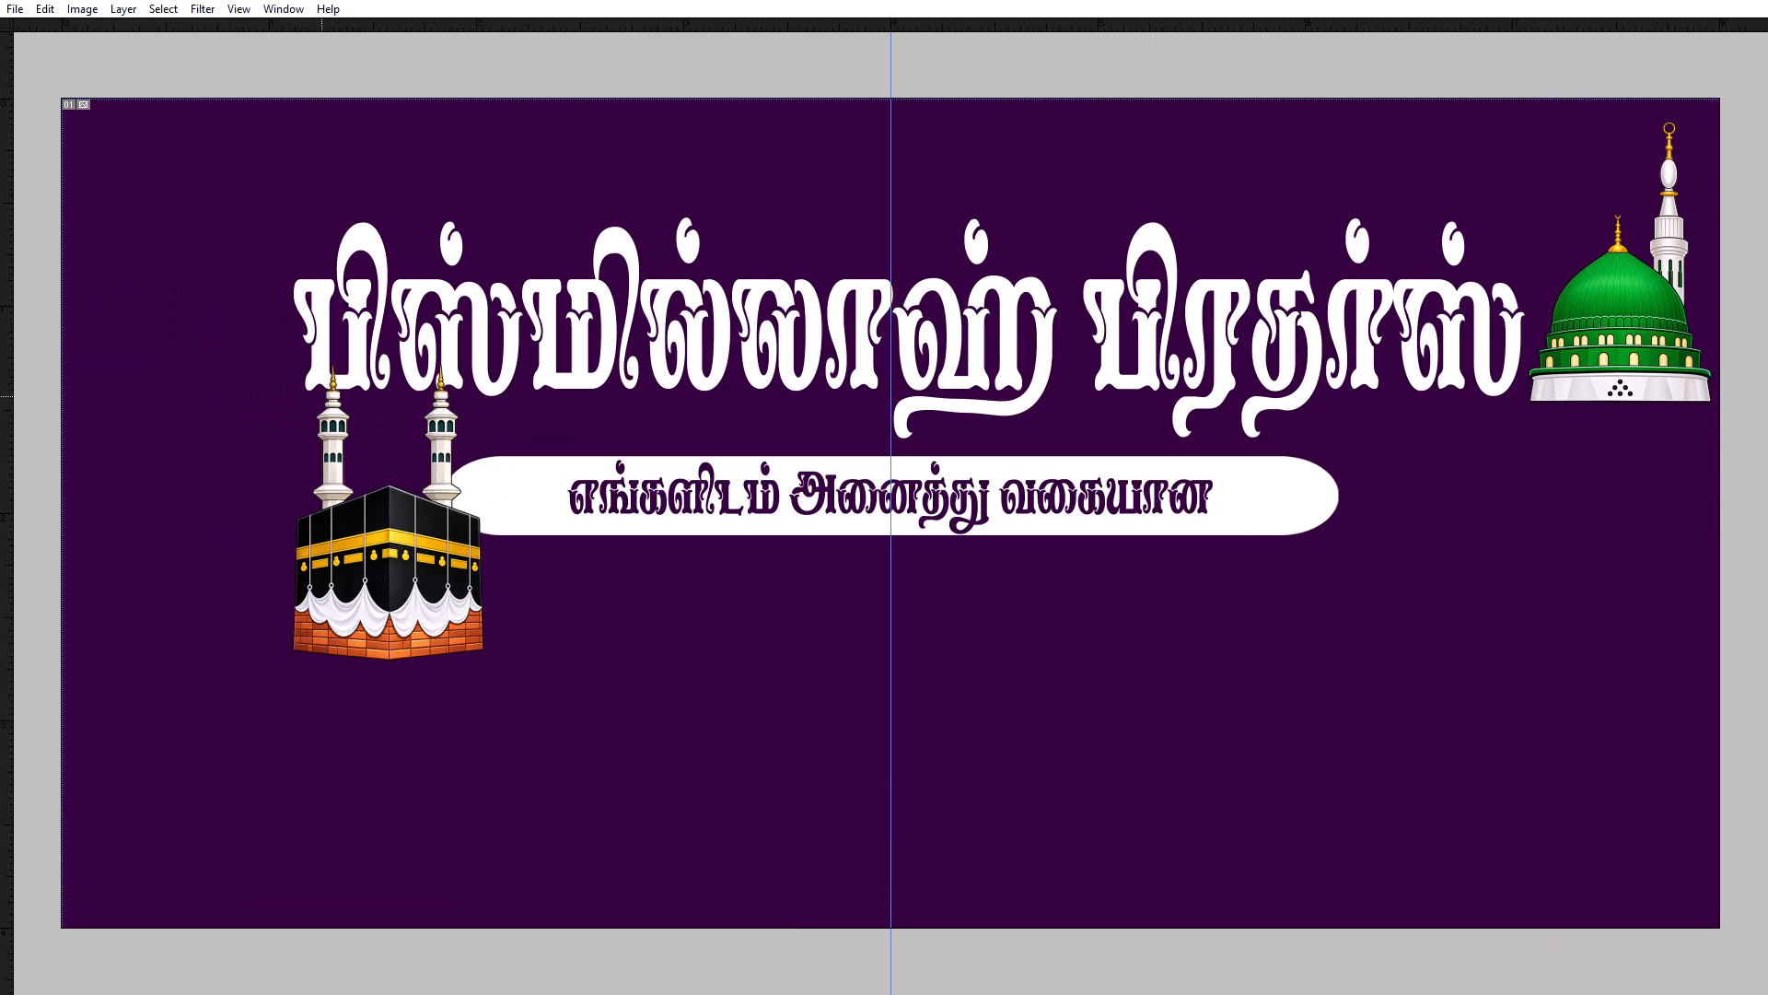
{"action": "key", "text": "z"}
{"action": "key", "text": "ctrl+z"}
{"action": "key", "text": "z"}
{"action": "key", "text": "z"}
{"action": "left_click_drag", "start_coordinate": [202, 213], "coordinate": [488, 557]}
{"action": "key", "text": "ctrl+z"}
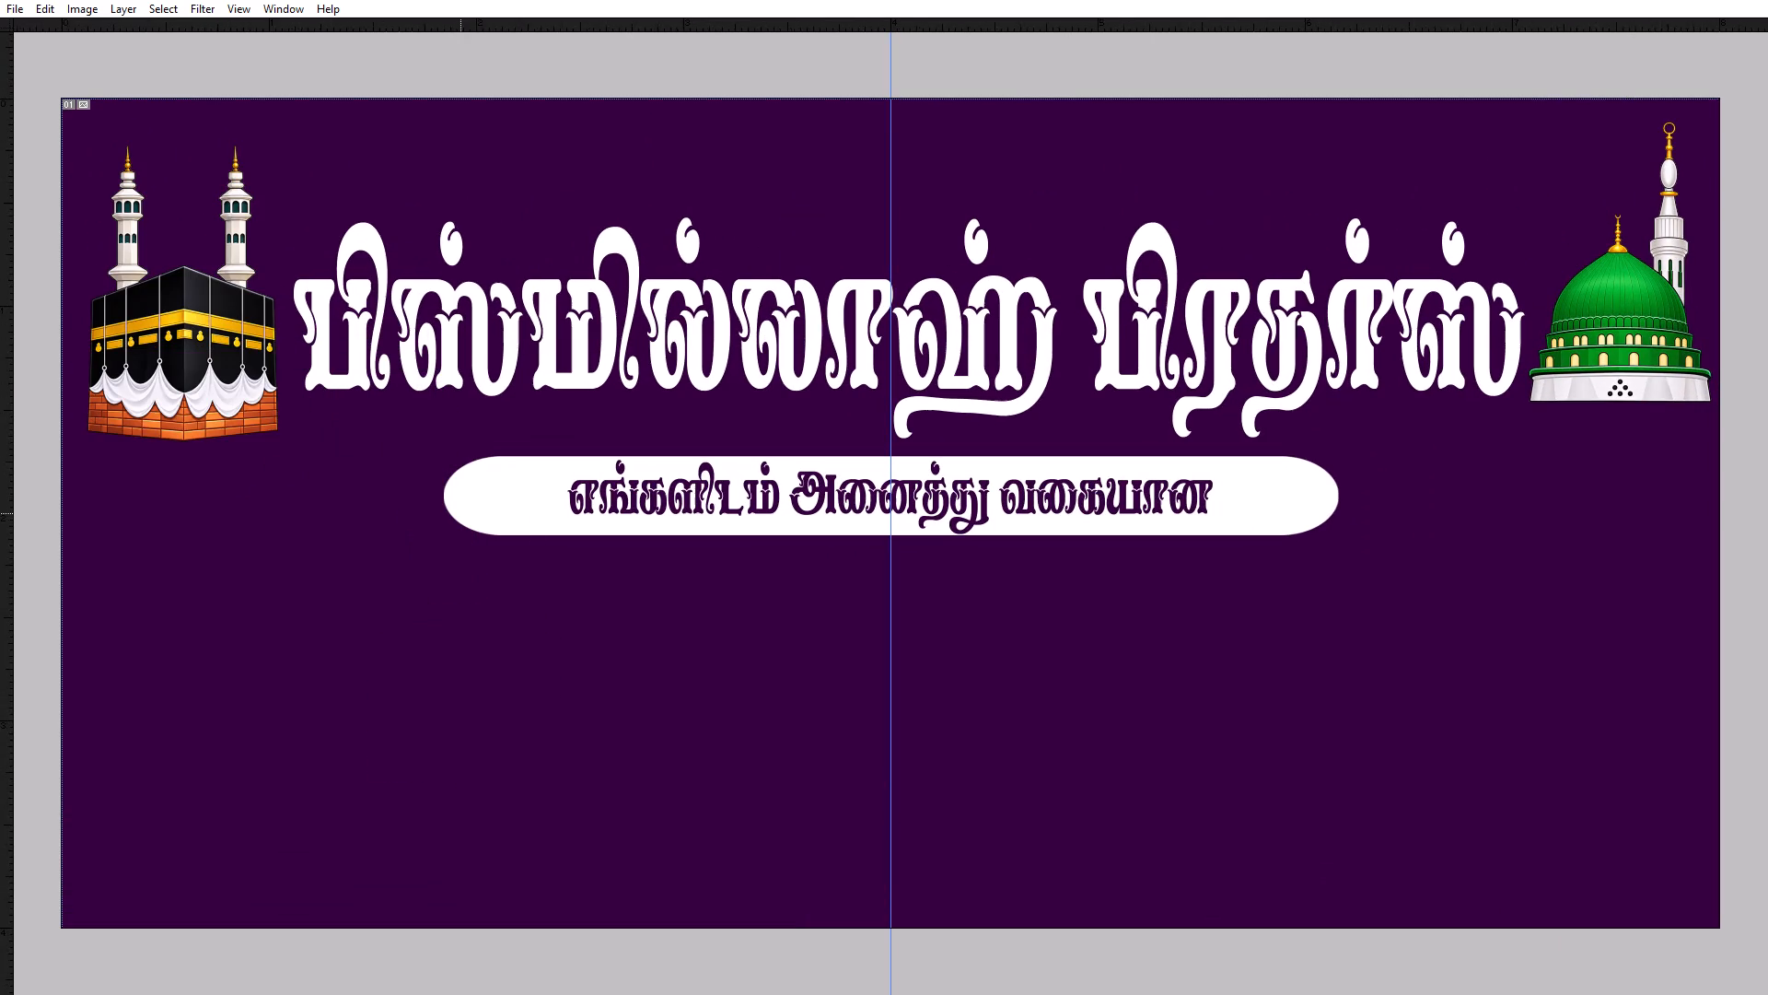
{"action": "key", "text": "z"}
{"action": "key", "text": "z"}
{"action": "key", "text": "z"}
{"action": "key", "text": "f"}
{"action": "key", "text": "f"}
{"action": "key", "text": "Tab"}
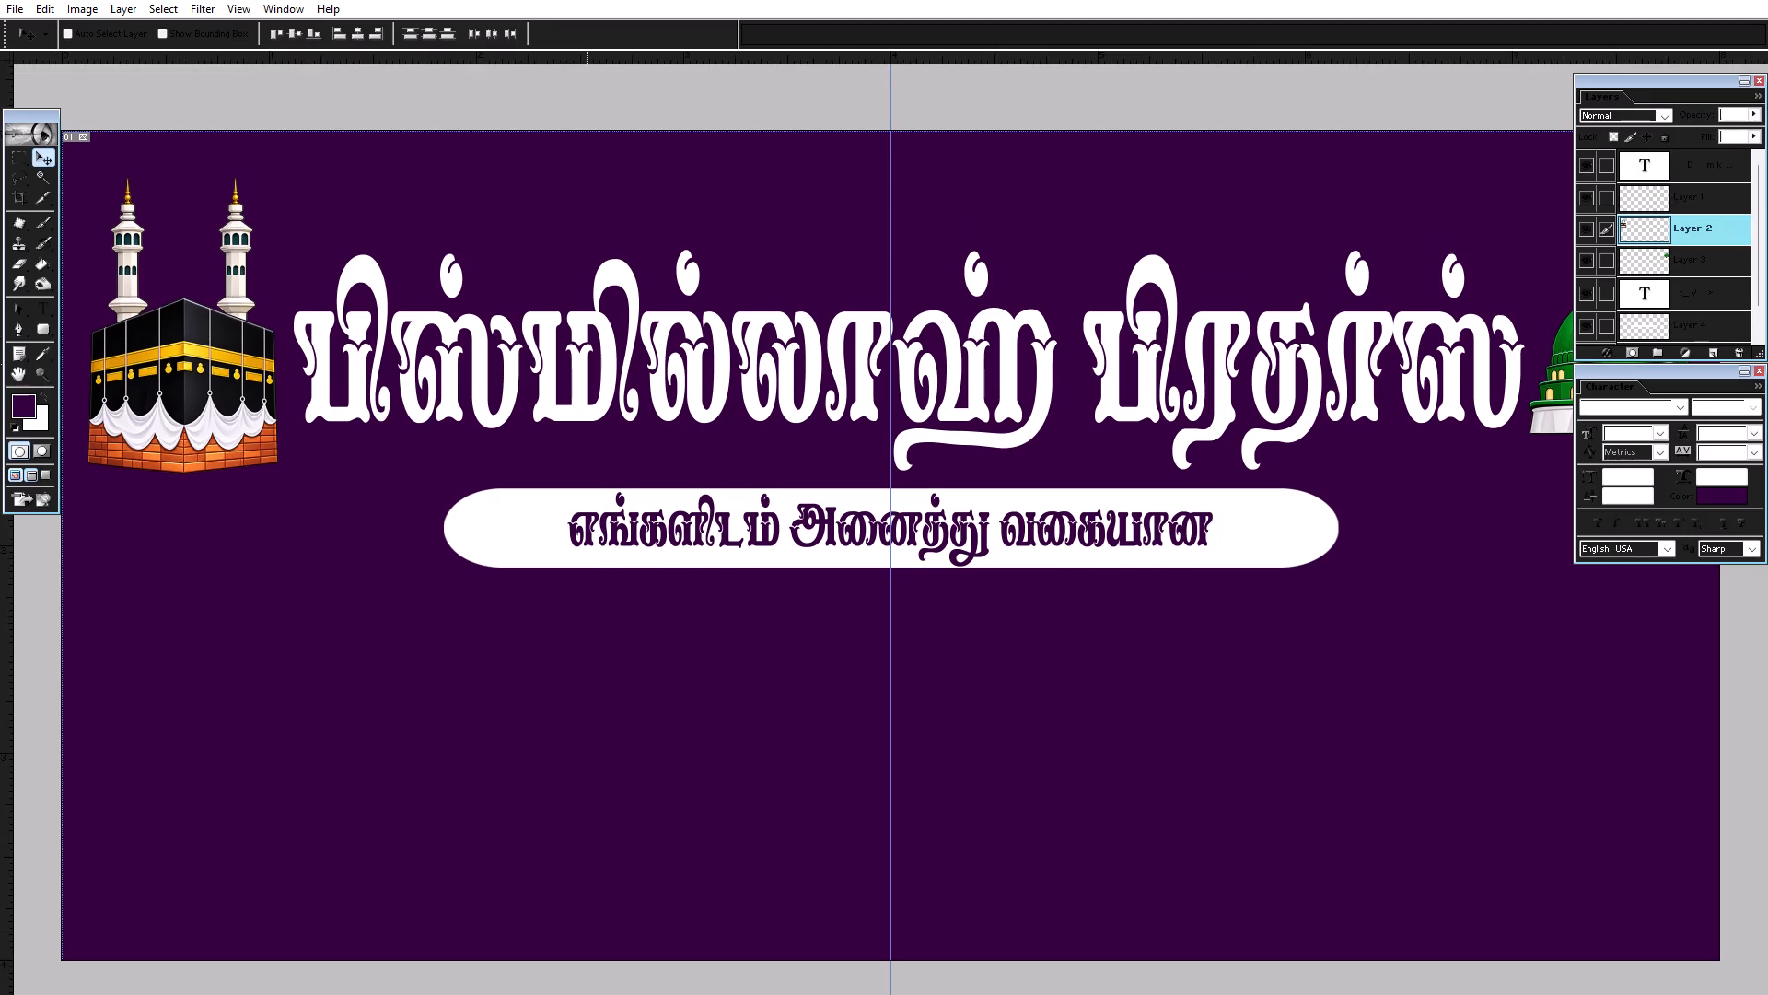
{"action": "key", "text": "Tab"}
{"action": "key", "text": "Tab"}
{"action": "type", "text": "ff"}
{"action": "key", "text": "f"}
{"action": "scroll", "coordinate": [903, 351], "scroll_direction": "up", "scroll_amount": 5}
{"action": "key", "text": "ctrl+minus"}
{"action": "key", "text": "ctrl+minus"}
Turn off the Tavultesoft Keyman keyboard so single-letter shortcuts work again, and return to Photoshop.
{"action": "key", "text": "alt+Tab"}
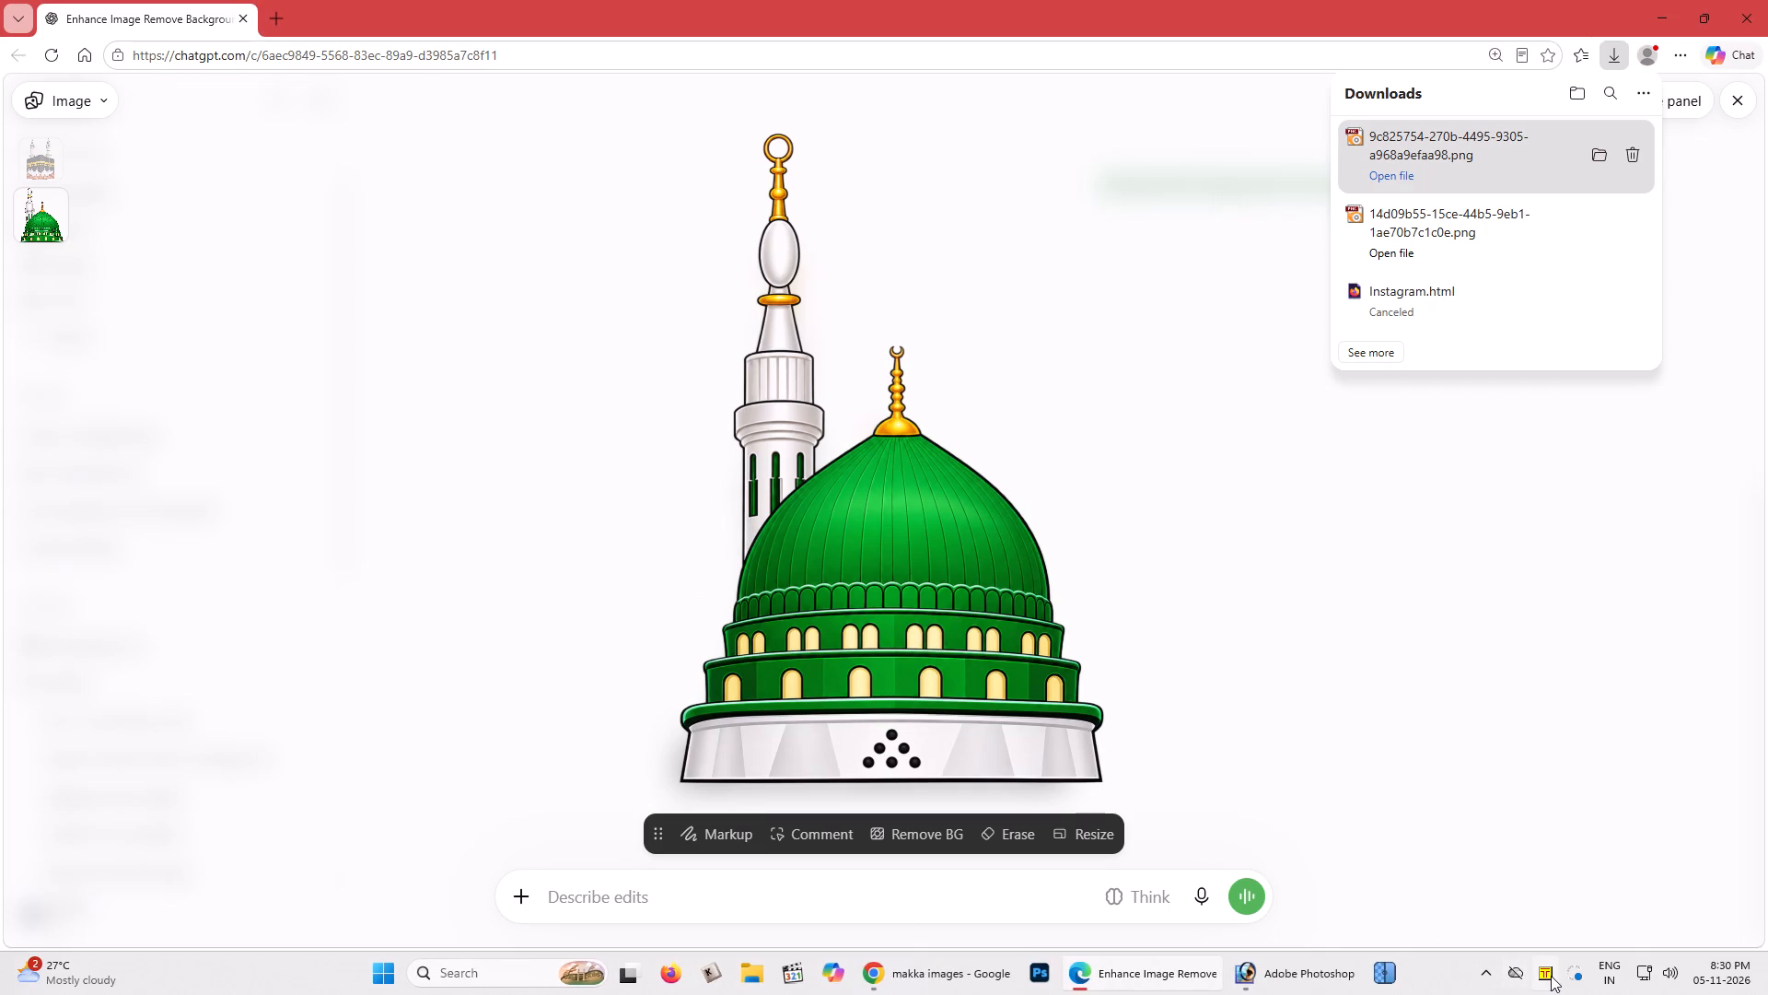
{"action": "left_click", "coordinate": [1550, 976]}
{"action": "right_click", "coordinate": [1547, 988]}
{"action": "left_click", "coordinate": [1544, 971]}
{"action": "key", "text": "alt+Tab"}
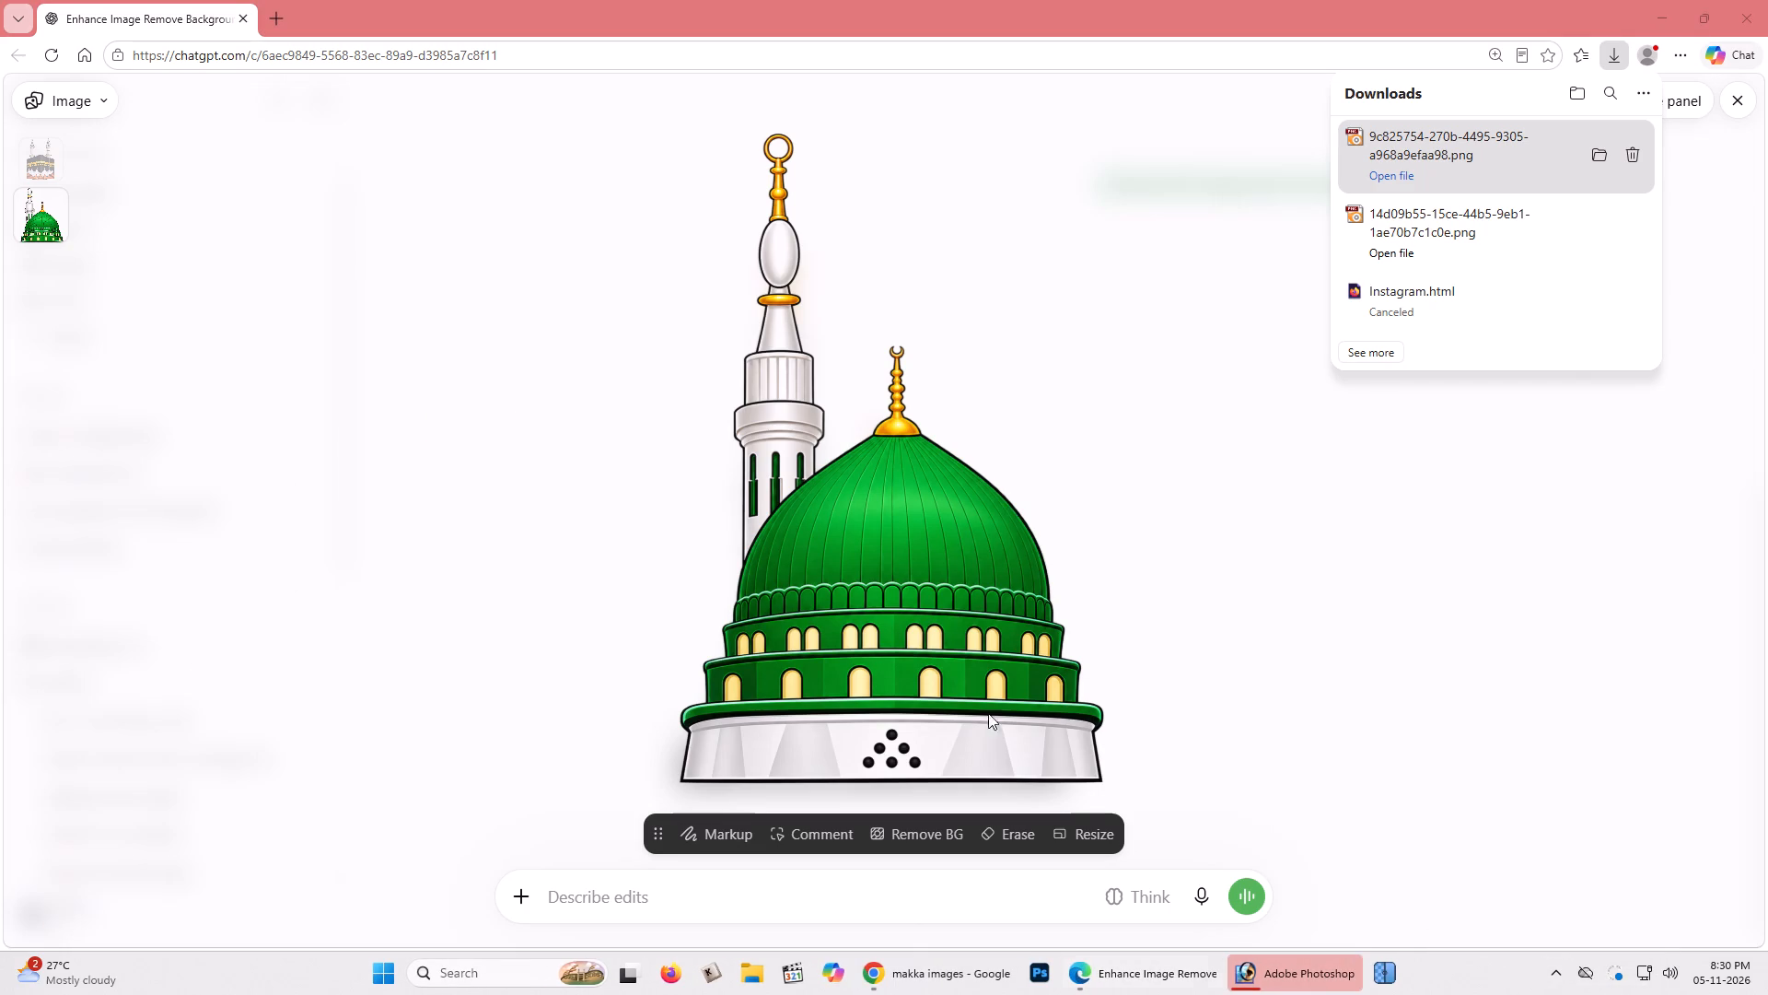
{"action": "key", "text": "alt+Tab"}
{"action": "left_click", "coordinate": [983, 499], "text": "alt"}
Select the Makka image and move it slightly up and left, away from the heading and nearer the banner's corner.
{"action": "scroll", "coordinate": [983, 499], "scroll_direction": "up", "scroll_amount": 4}
{"action": "scroll", "coordinate": [983, 499], "scroll_direction": "down", "scroll_amount": 4}
{"action": "key", "text": "f"}
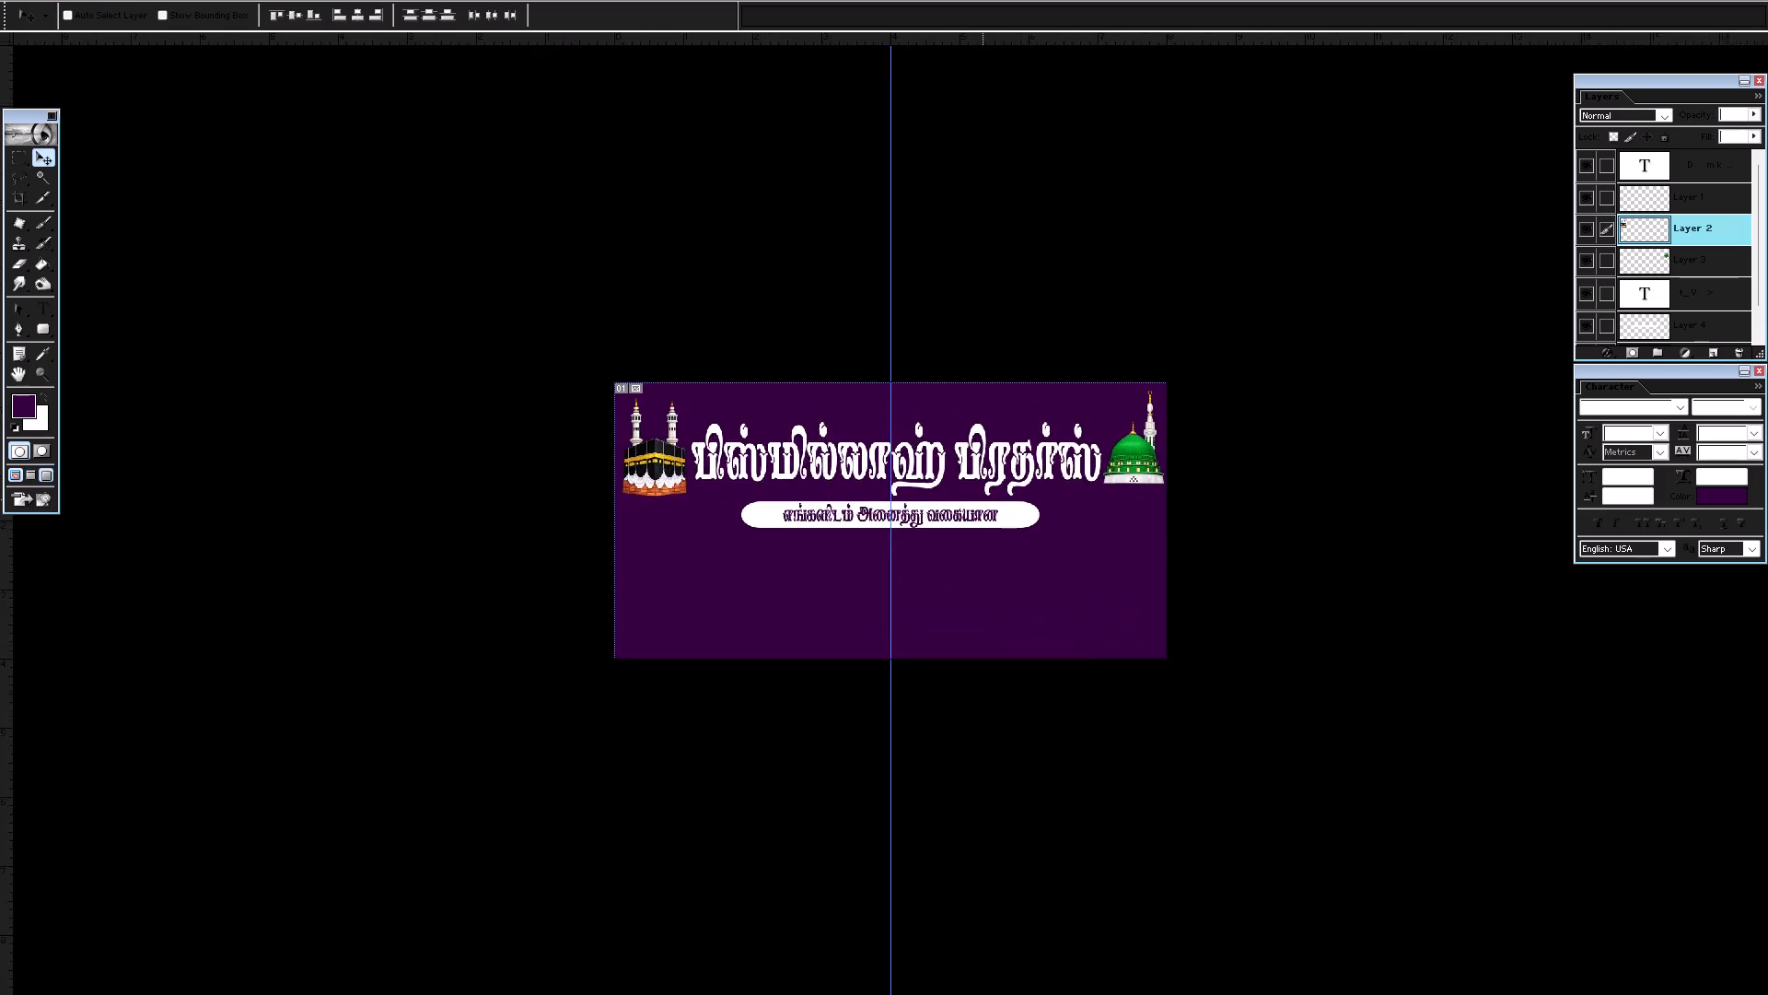
{"action": "type", "text": "ff"}
{"action": "key", "text": "ctrl+plus"}
{"action": "key", "text": "ctrl+plus"}
{"action": "key", "text": "ctrl+plus"}
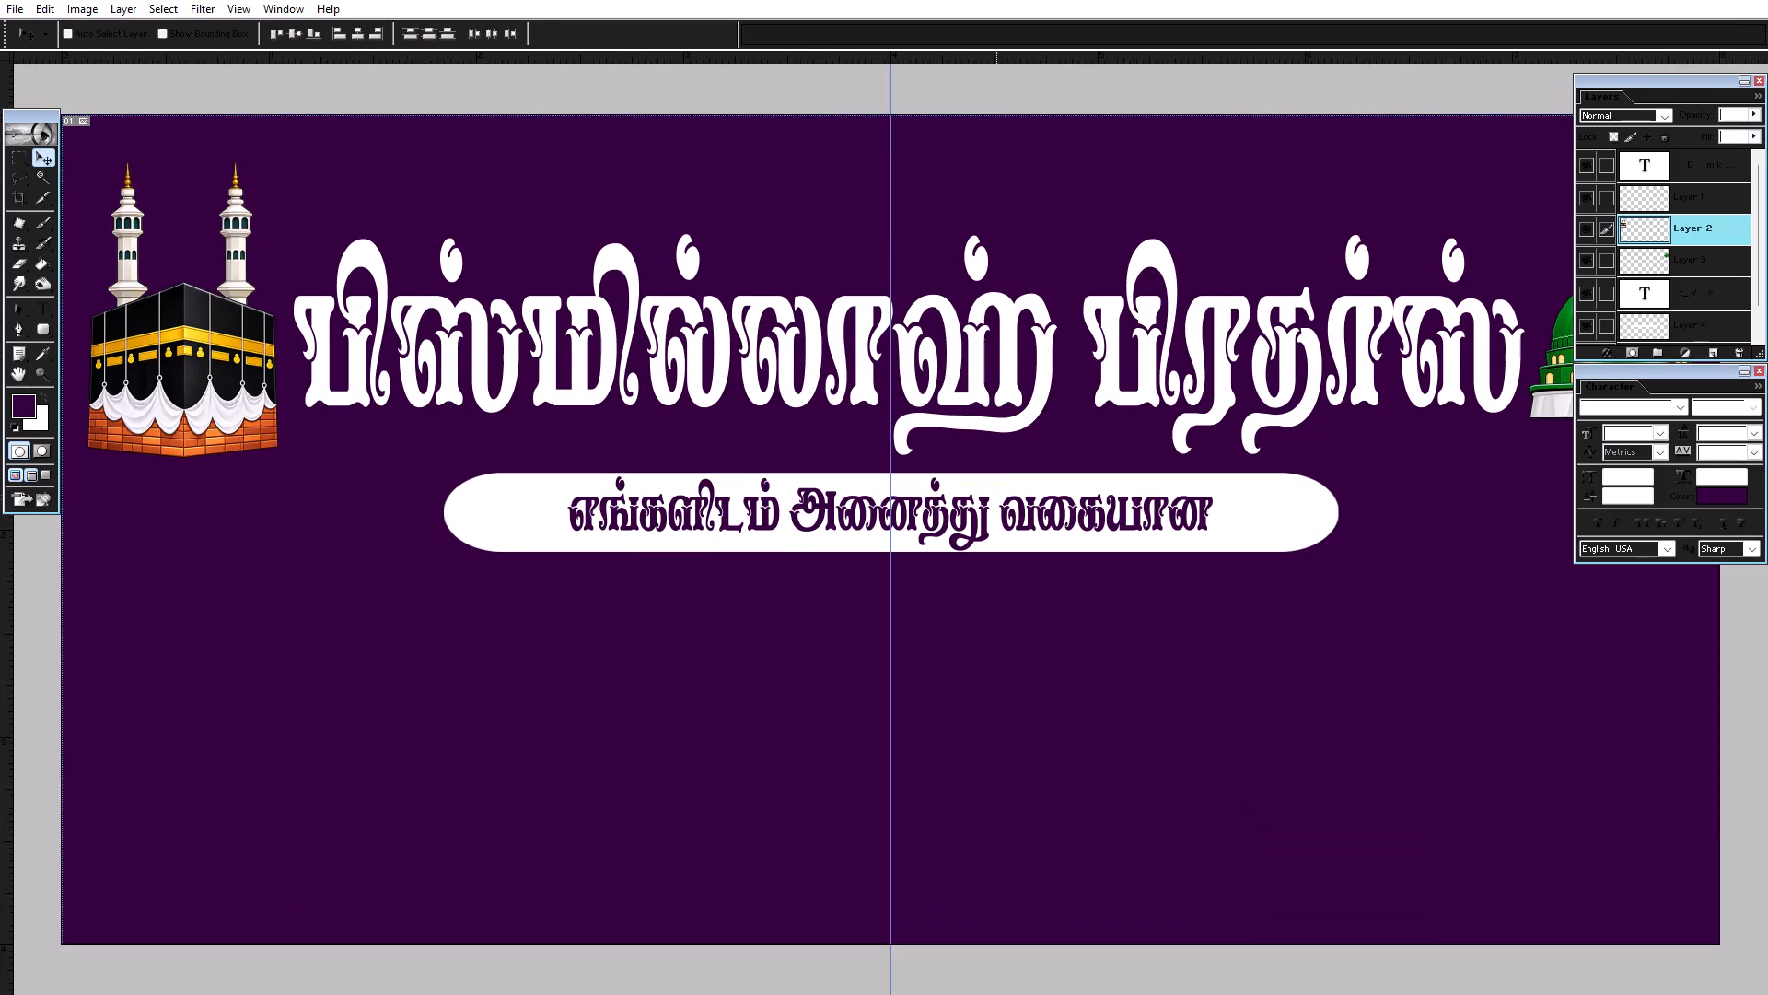
{"action": "key", "text": "Tab"}
{"action": "scroll", "coordinate": [873, 519], "scroll_direction": "up", "scroll_amount": 2}
{"action": "scroll", "coordinate": [820, 523], "scroll_direction": "down", "scroll_amount": 4}
{"action": "scroll", "coordinate": [816, 525], "scroll_direction": "up", "scroll_amount": 4}
{"action": "key", "text": "space"}
{"action": "left_click_drag", "start_coordinate": [328, 437], "coordinate": [948, 548]}
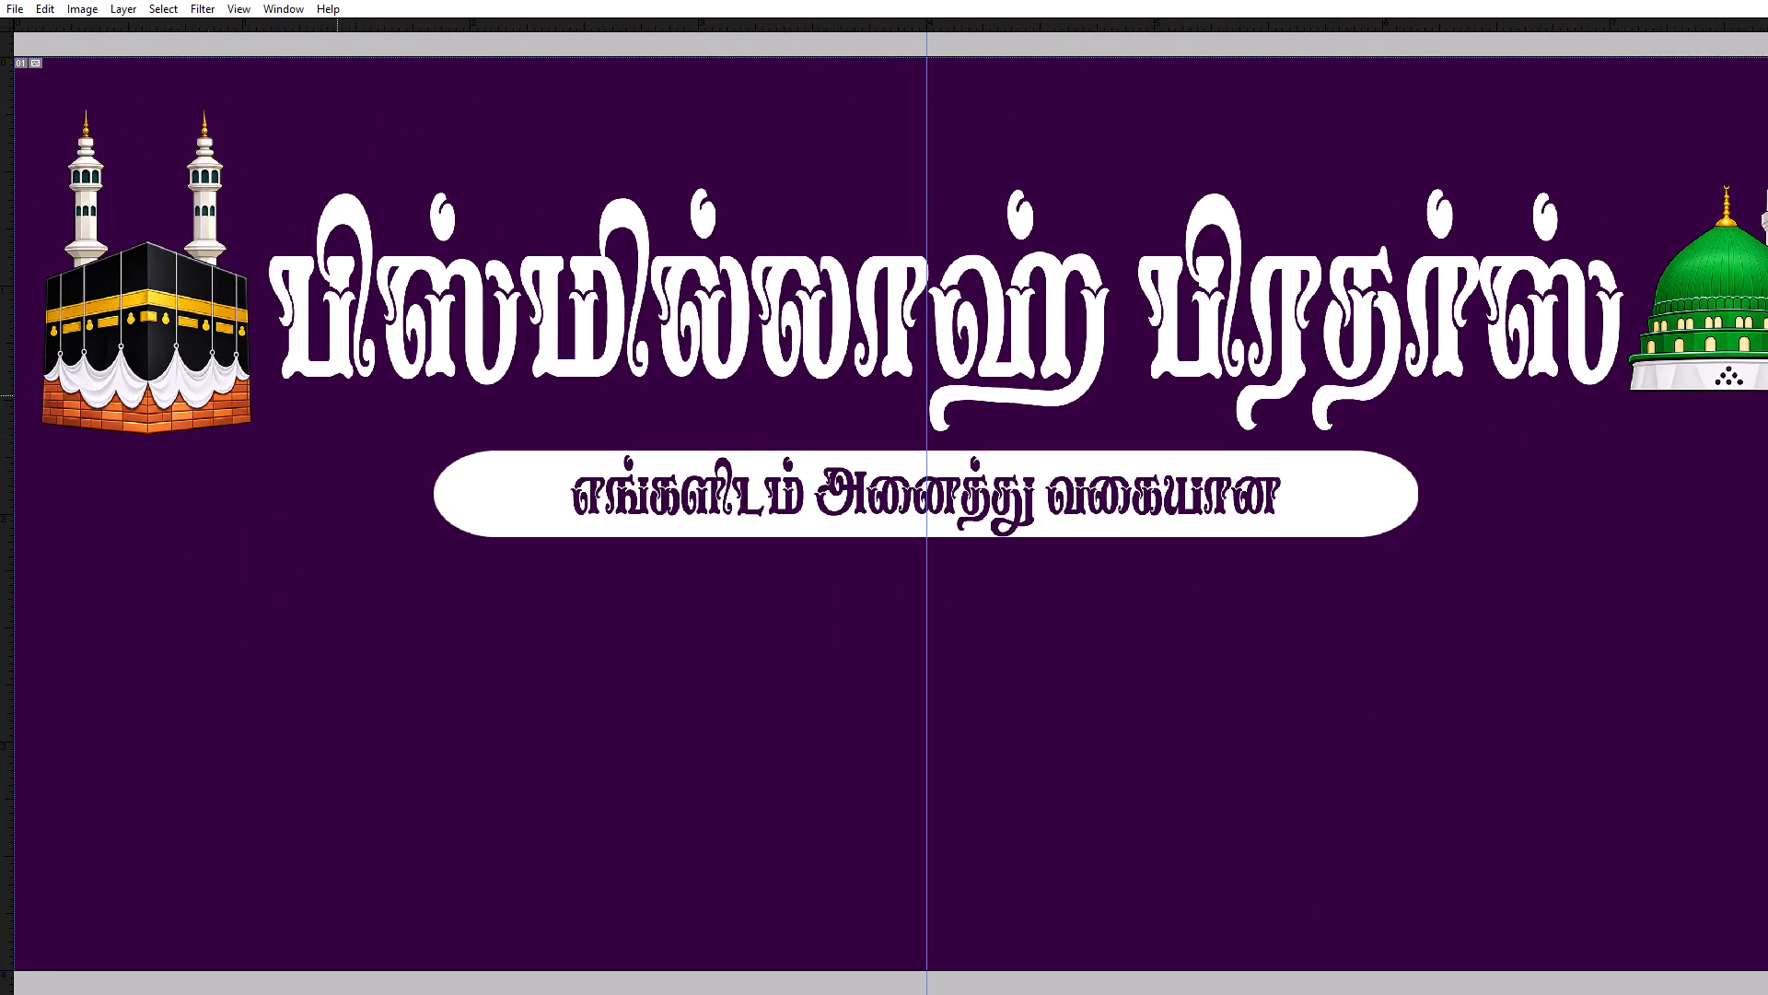
{"action": "right_click", "coordinate": [230, 362]}
{"action": "left_click", "coordinate": [238, 372]}
{"action": "left_click_drag", "start_coordinate": [233, 370], "coordinate": [241, 380]}
{"action": "key", "text": "ctrl+z"}
{"action": "left_click_drag", "start_coordinate": [209, 365], "coordinate": [196, 350], "text": "shift"}
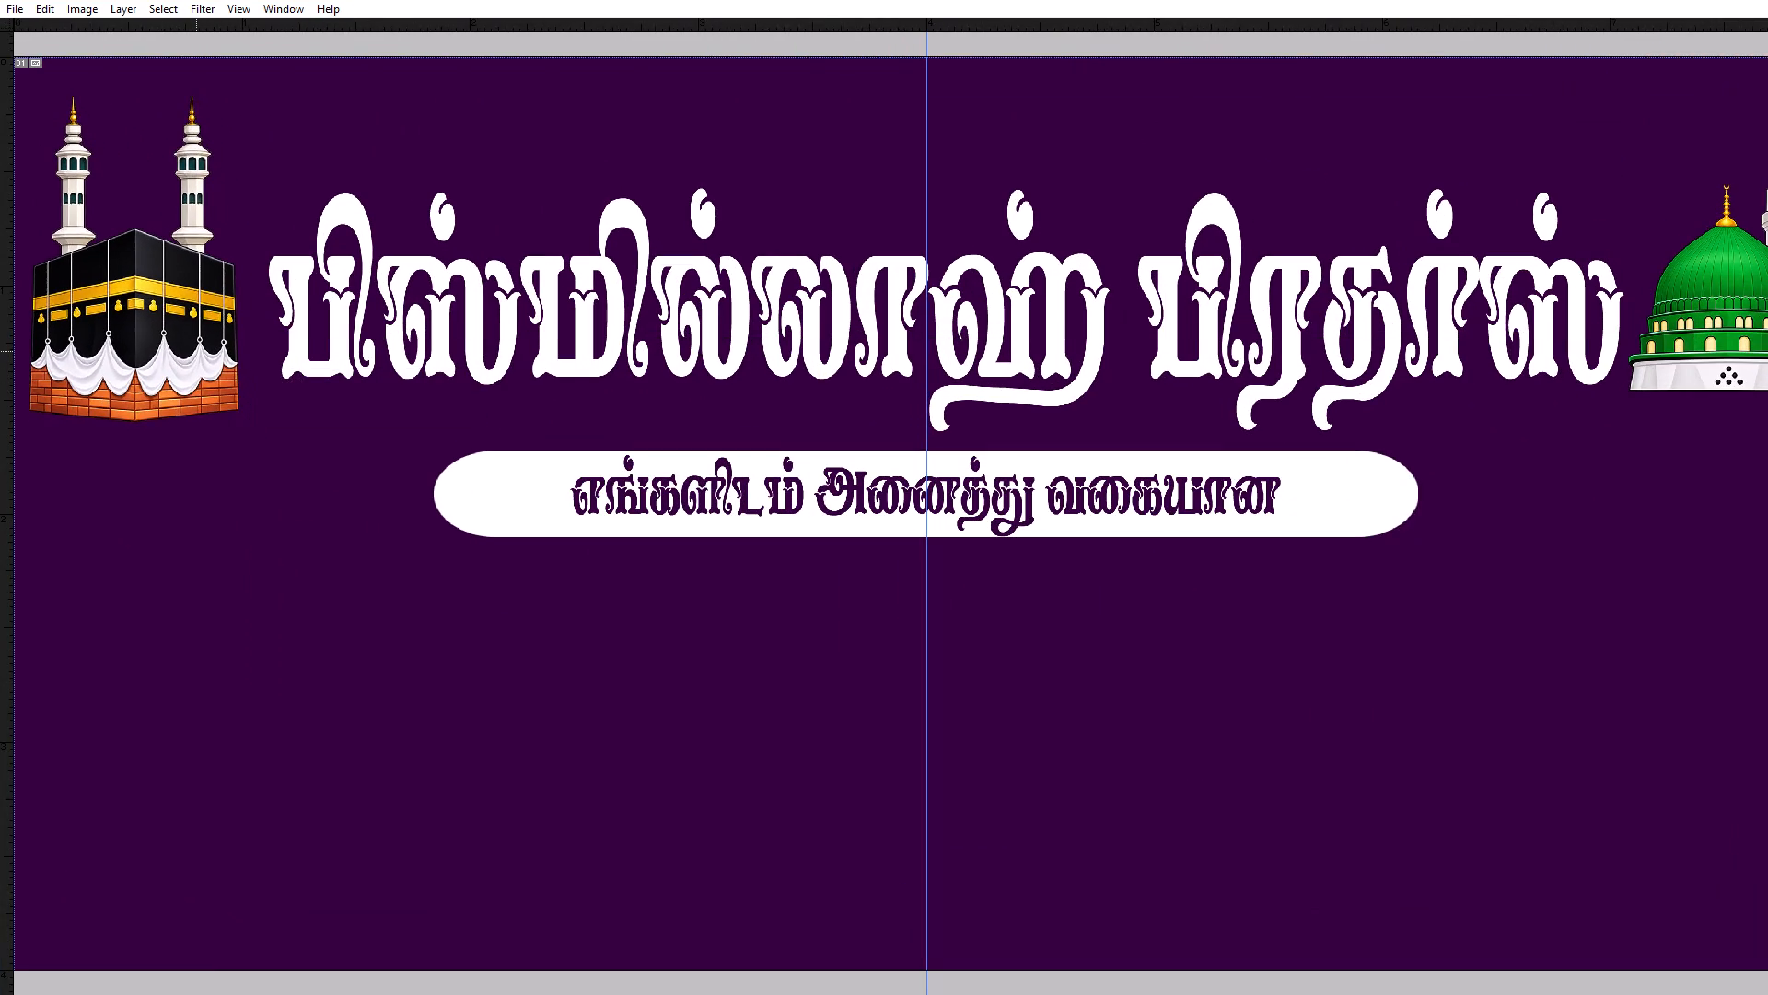
Nudge the Makka image slightly further up and left, toward the banner's corner.
{"action": "left_click_drag", "start_coordinate": [196, 350], "coordinate": [193, 343], "text": "shift"}
Stretch the white heading's left edge outward so the text reaches closer to the Makka image.
{"action": "key", "text": "shift+z"}
{"action": "left_click_drag", "start_coordinate": [221, 243], "coordinate": [431, 439]}
{"action": "key", "text": "space"}
{"action": "left_click_drag", "start_coordinate": [366, 405], "coordinate": [421, 528]}
{"action": "key", "text": "v"}
{"action": "right_click", "coordinate": [607, 376]}
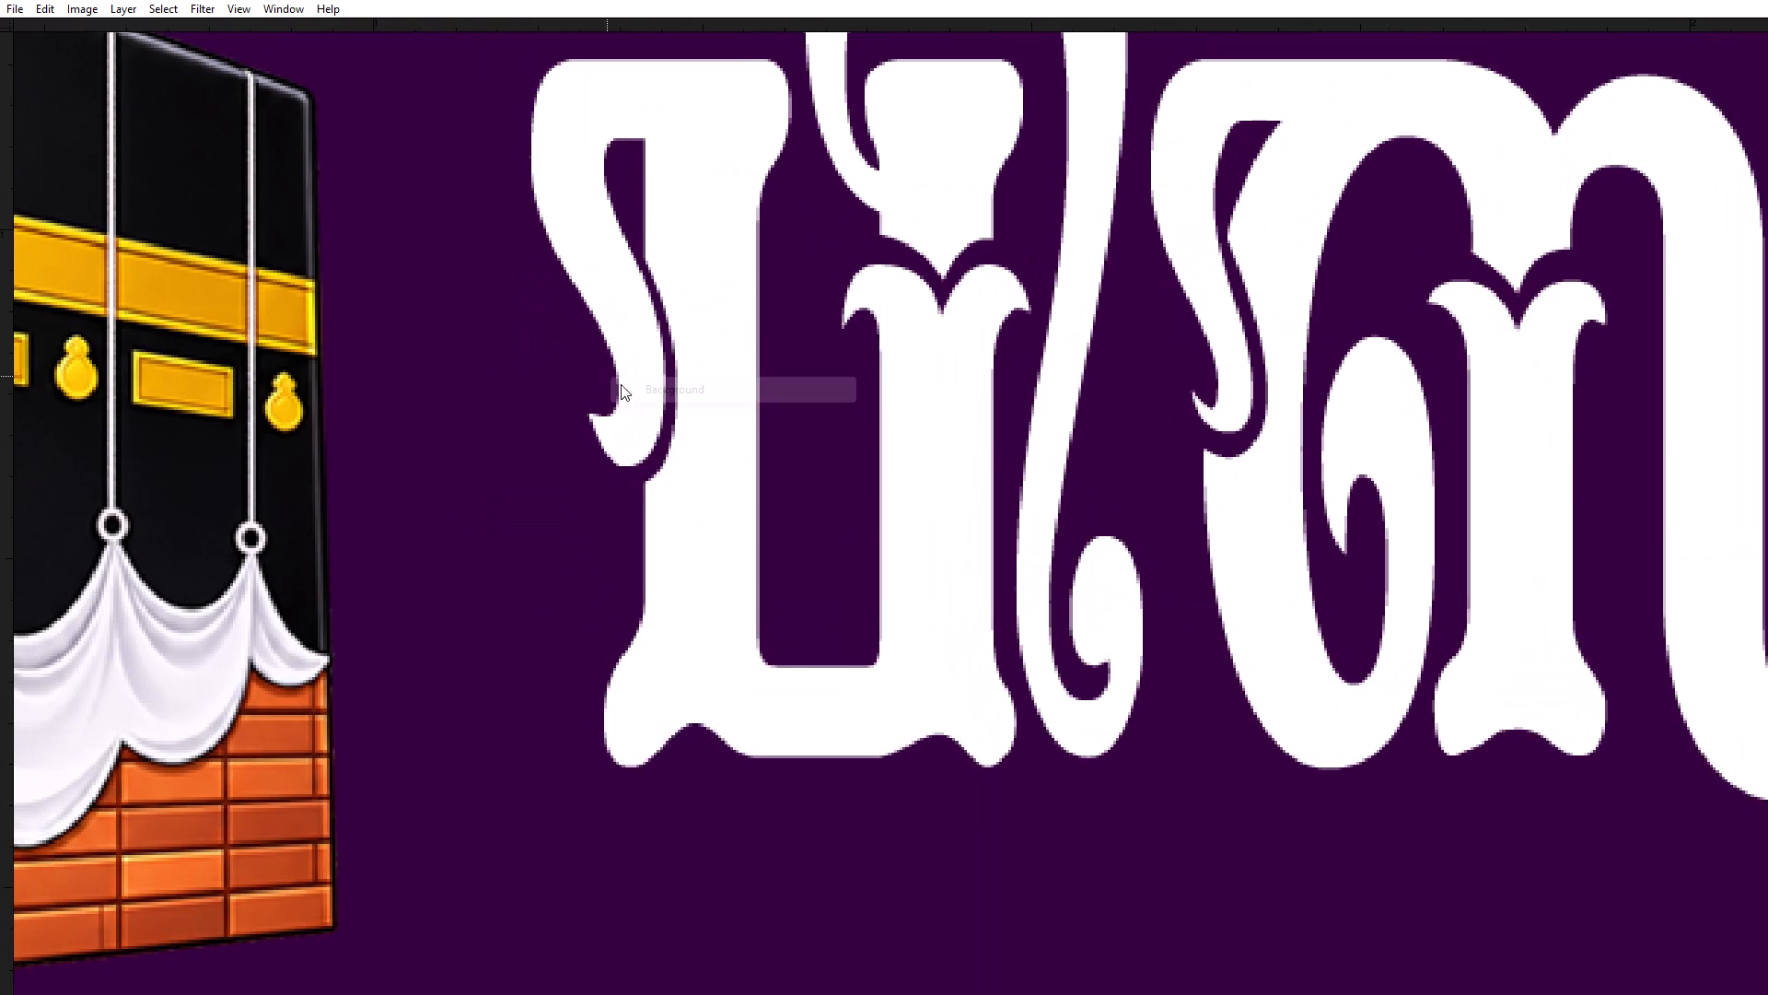
{"action": "left_click", "coordinate": [626, 388]}
{"action": "right_click", "coordinate": [623, 360]}
{"action": "left_click", "coordinate": [635, 373]}
{"action": "key", "text": "ctrl+t"}
{"action": "left_click_drag", "start_coordinate": [531, 400], "coordinate": [403, 390], "text": "shift"}
{"action": "key", "text": "Return"}
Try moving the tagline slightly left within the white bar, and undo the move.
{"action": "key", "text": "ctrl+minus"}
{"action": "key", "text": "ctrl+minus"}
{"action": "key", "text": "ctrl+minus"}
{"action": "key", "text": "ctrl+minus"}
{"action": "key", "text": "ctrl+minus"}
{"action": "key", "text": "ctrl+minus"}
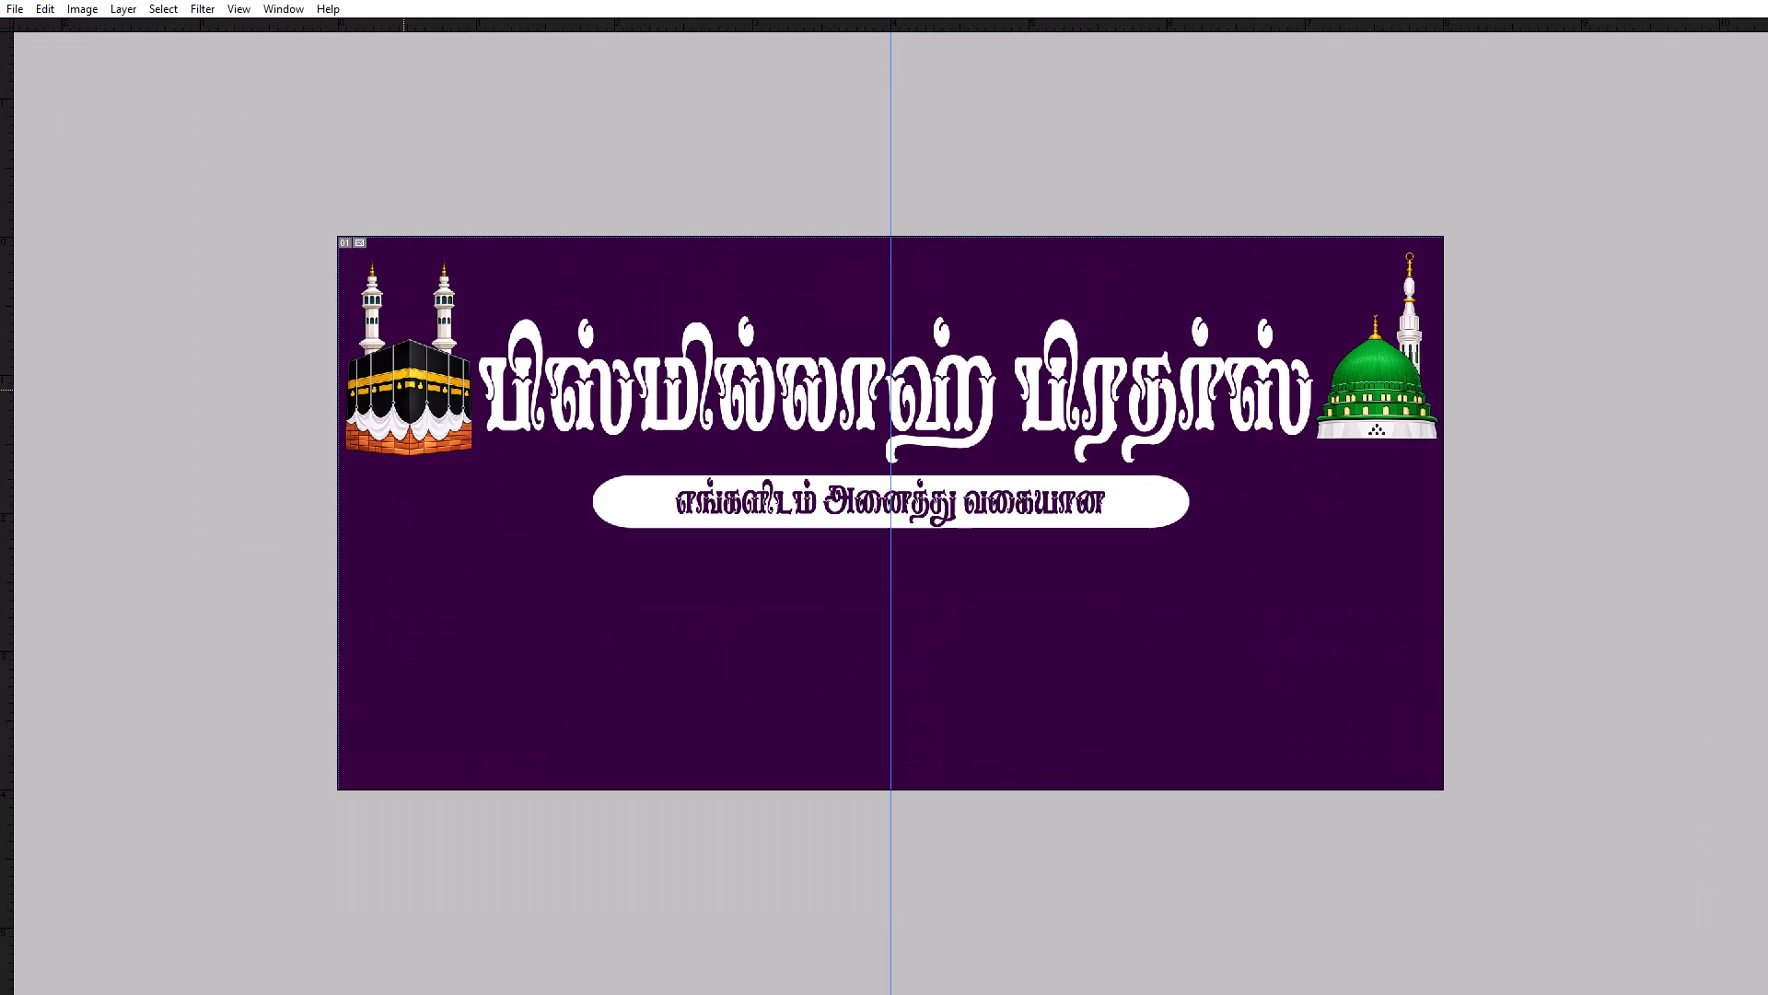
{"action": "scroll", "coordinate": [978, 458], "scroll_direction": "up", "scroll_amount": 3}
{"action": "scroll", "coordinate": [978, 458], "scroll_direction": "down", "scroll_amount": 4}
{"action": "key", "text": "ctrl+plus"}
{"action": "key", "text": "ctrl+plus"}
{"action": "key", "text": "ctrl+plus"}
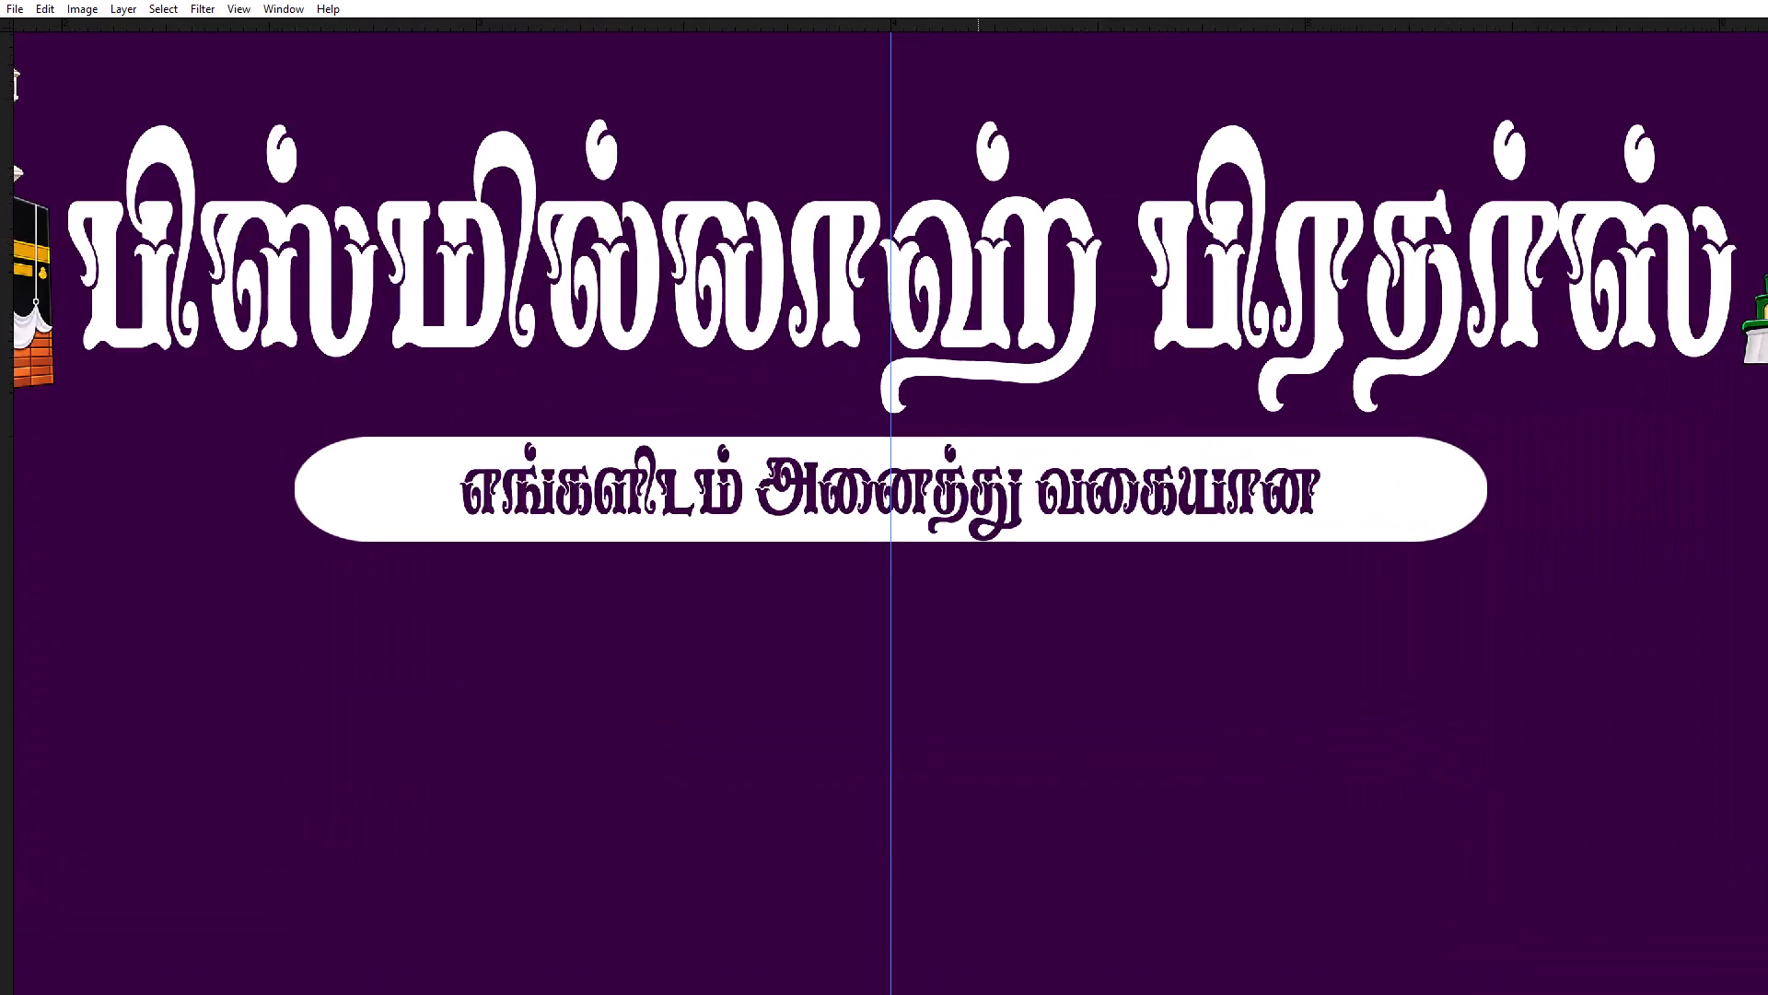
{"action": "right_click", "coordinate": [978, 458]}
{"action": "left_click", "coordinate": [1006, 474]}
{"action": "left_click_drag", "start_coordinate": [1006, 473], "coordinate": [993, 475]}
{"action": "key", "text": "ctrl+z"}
Leave text editing and full-screen view, and maximise the banner's document window.
{"action": "key", "text": "space"}
{"action": "key", "text": "space"}
{"action": "left_click_drag", "start_coordinate": [1289, 522], "coordinate": [797, 522]}
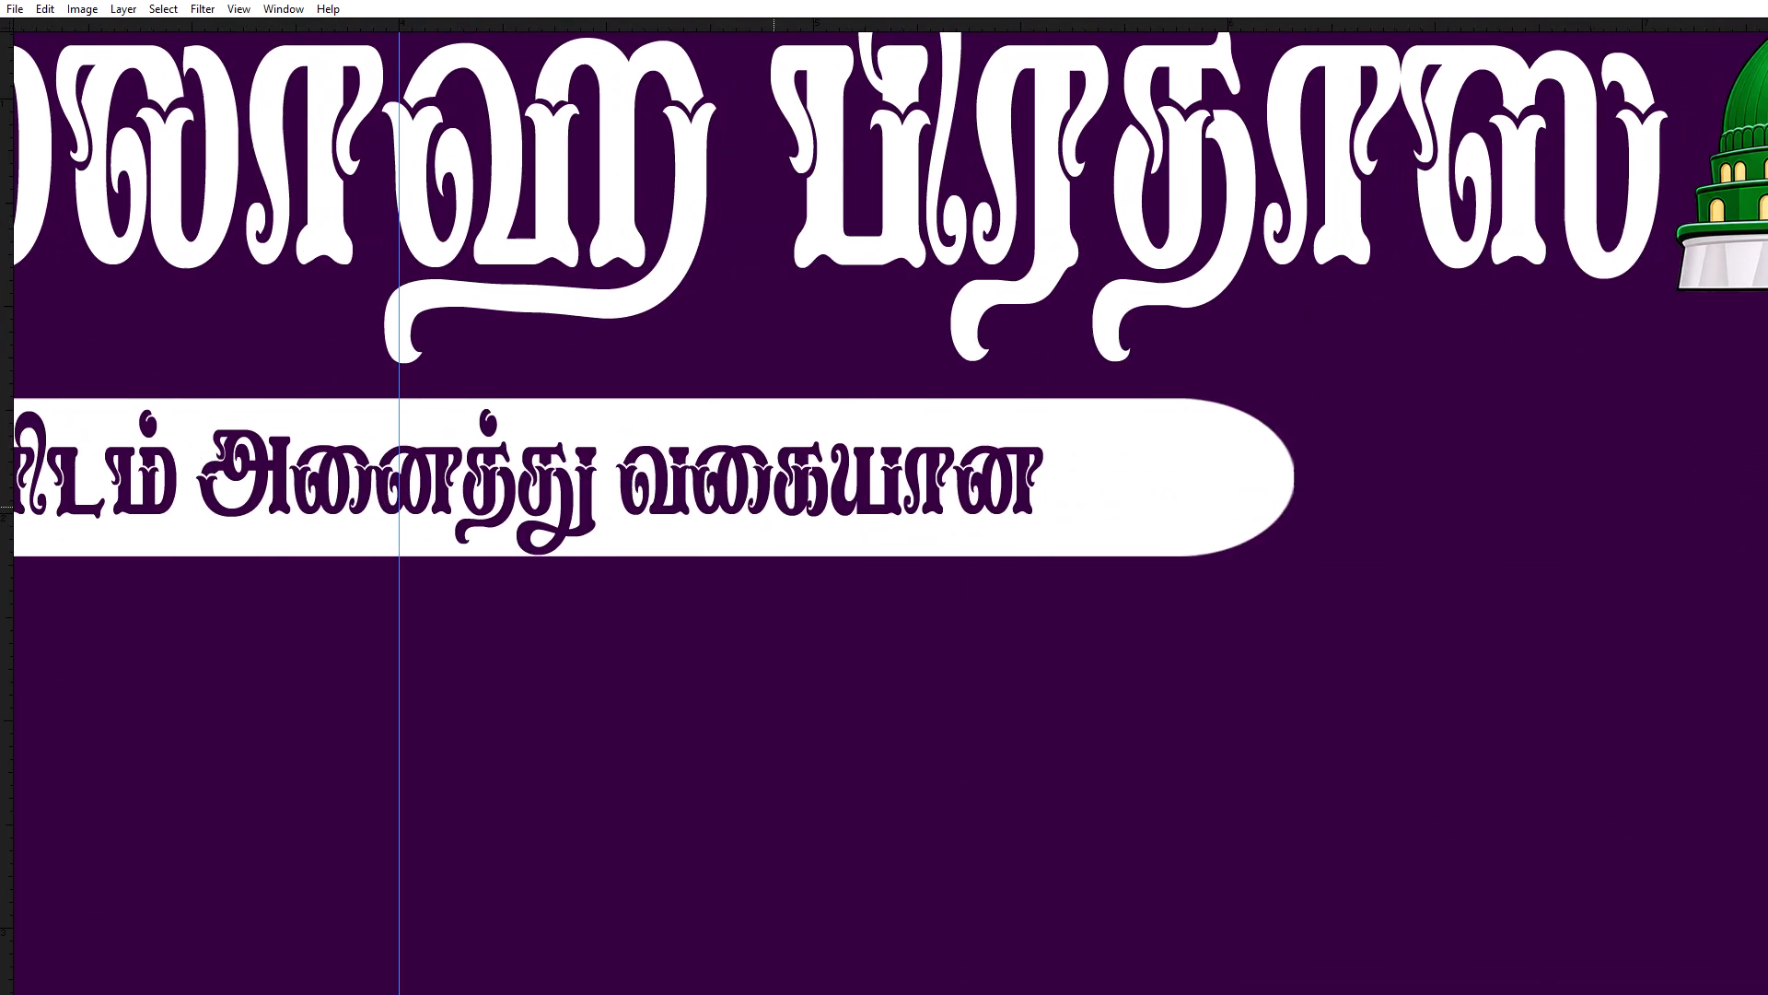
{"action": "key", "text": "t"}
{"action": "left_click", "coordinate": [1023, 505]}
{"action": "key", "text": "ctrl+Return"}
{"action": "key", "text": "f"}
{"action": "key", "text": "f"}
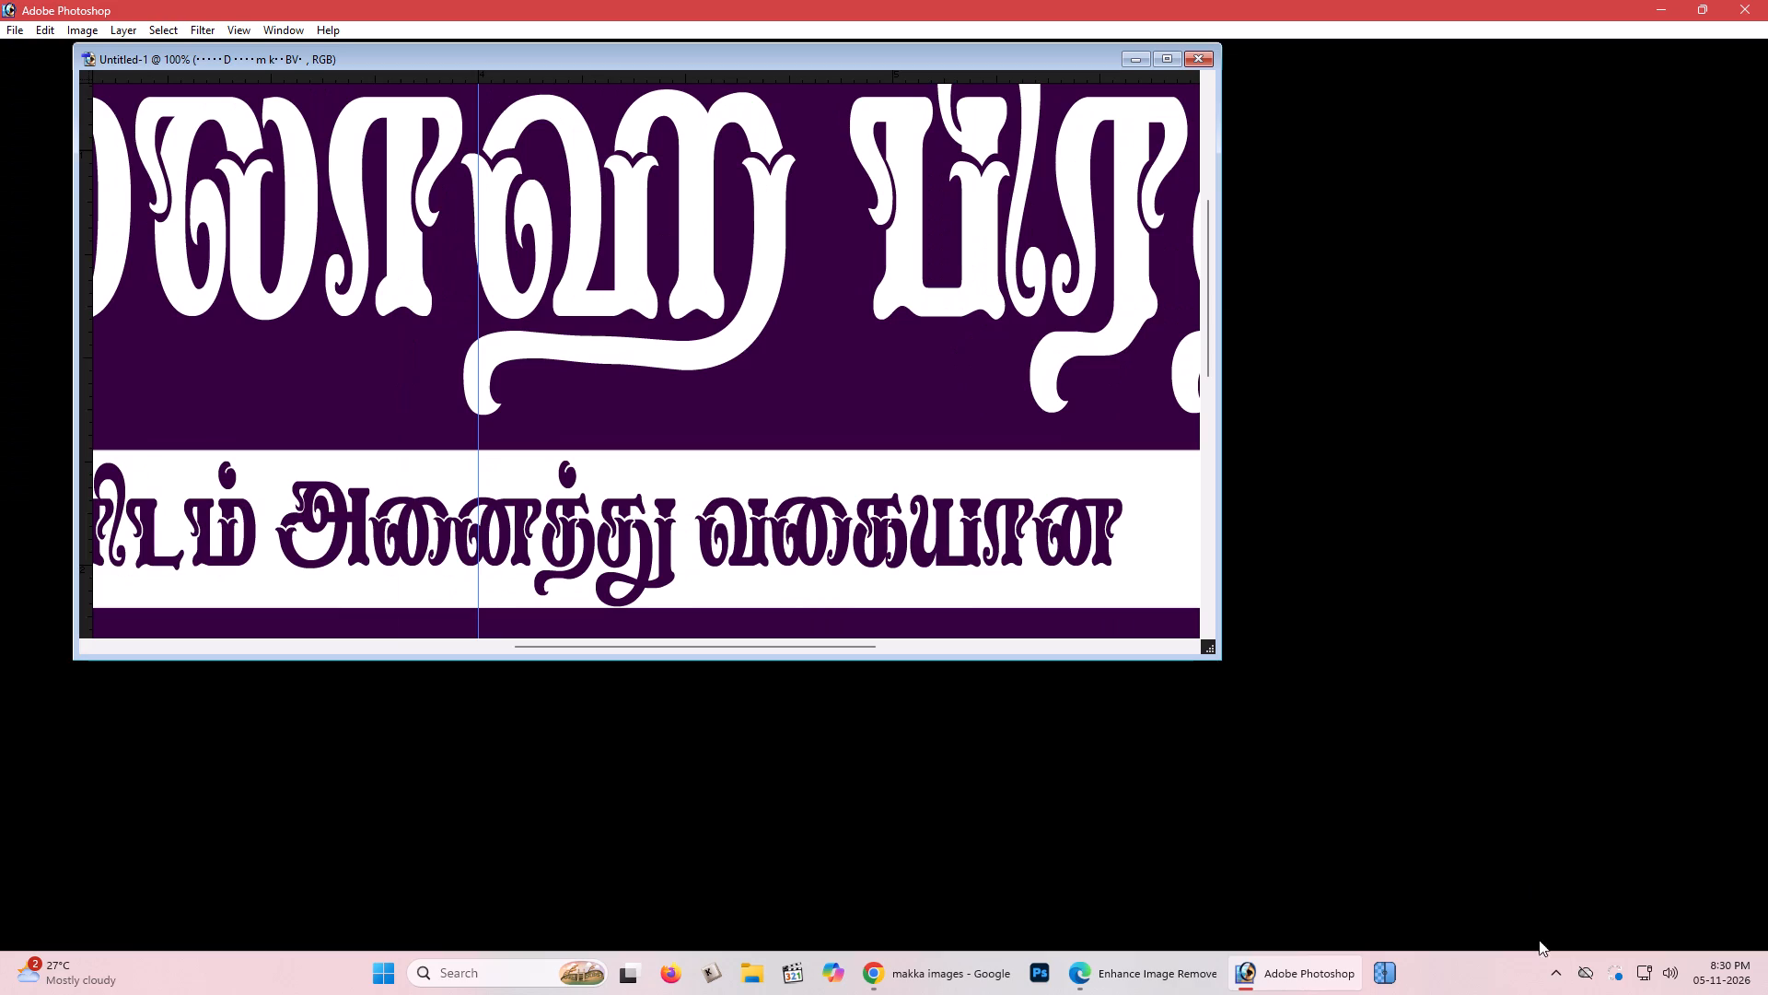
{"action": "left_click", "coordinate": [1164, 60]}
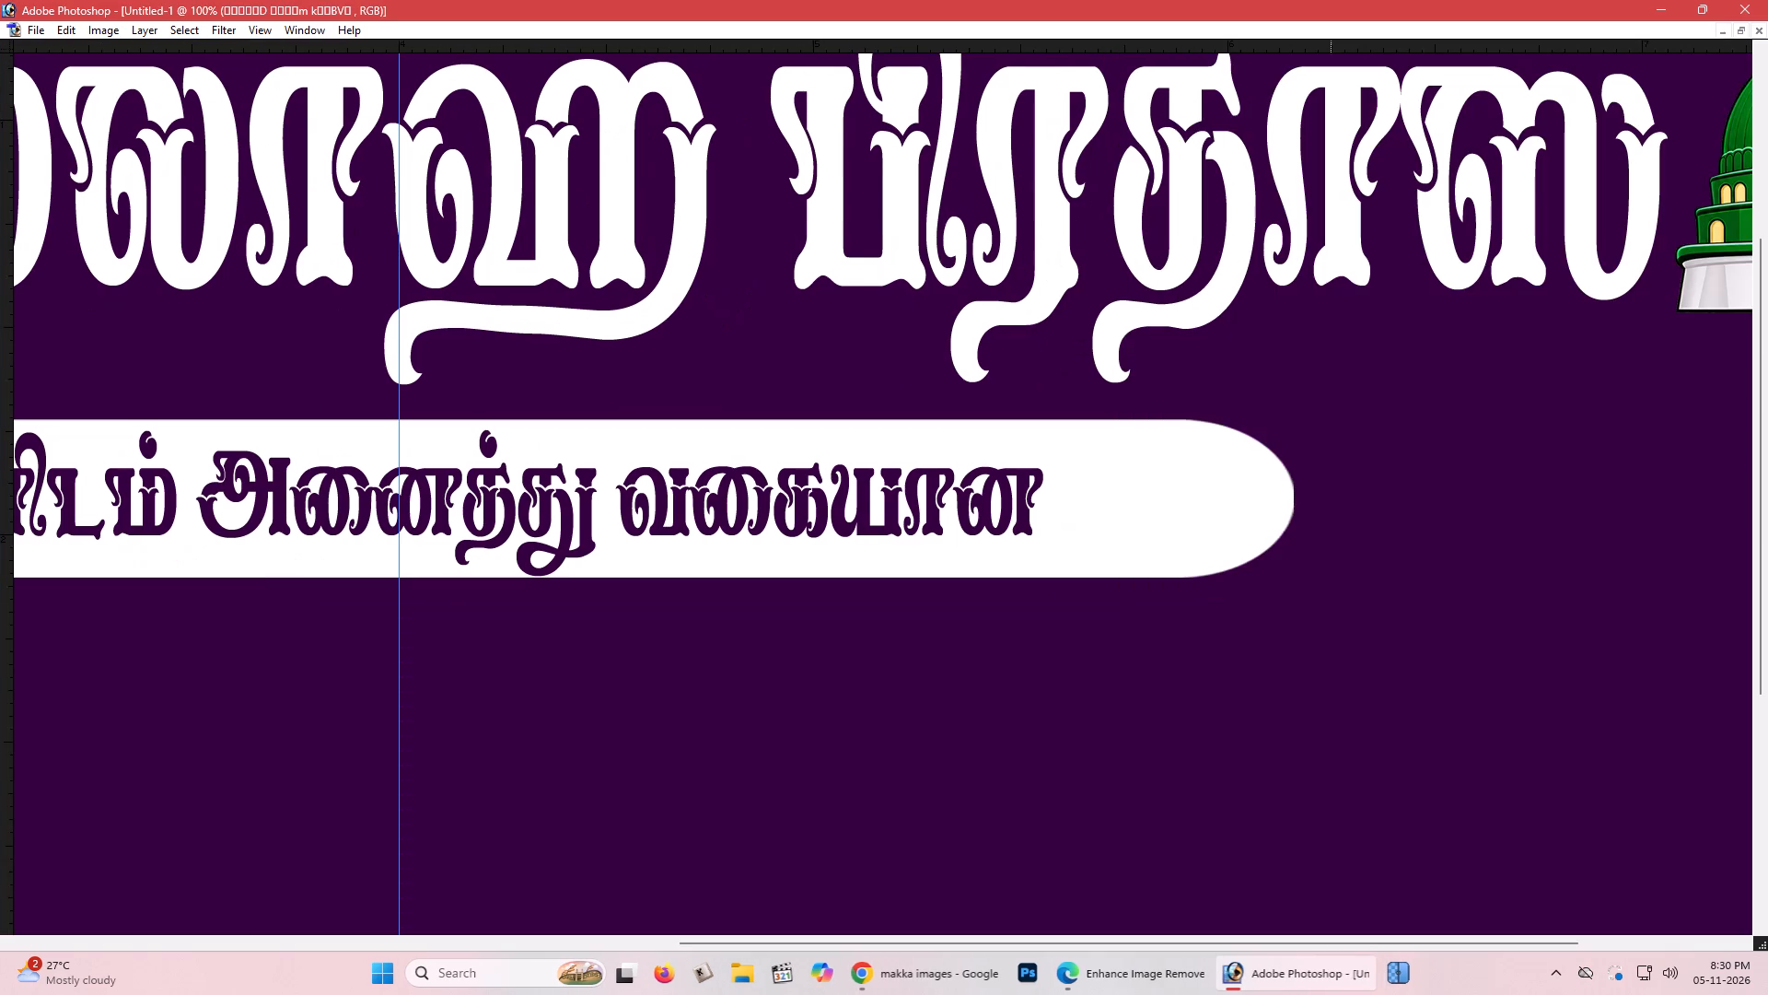
Start Tavultesoft Keyman and dismiss its splash screen.
{"action": "left_click", "coordinate": [697, 987]}
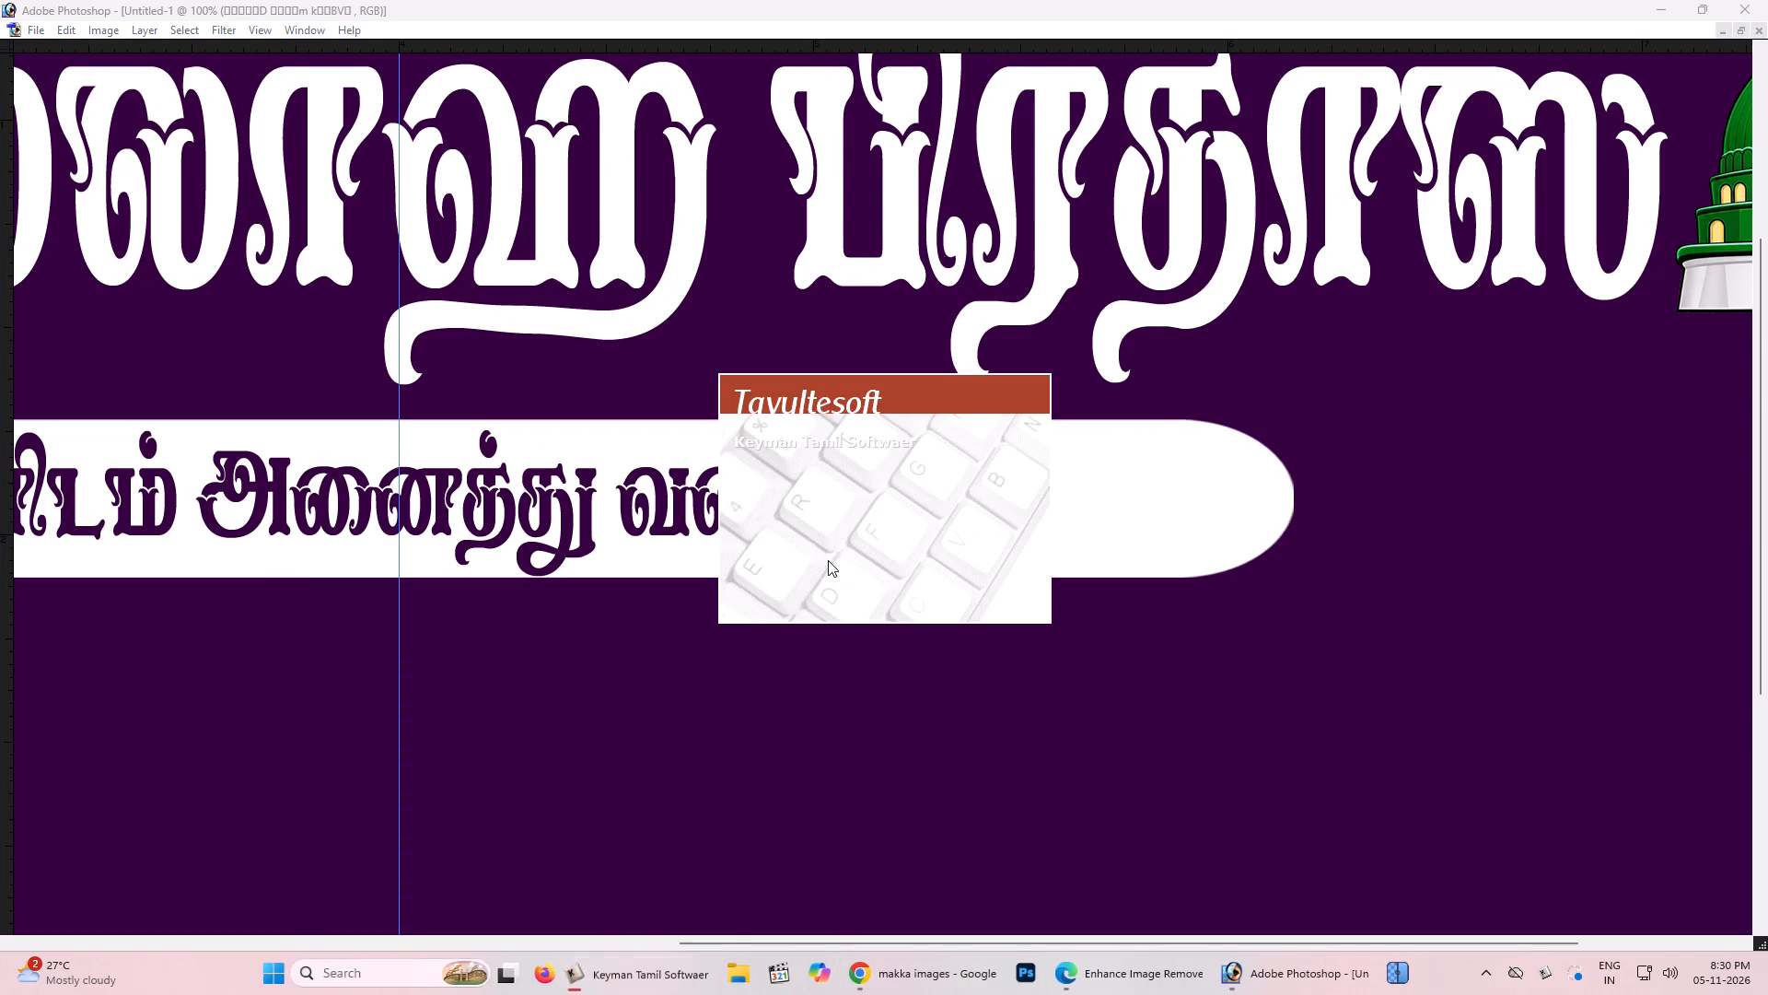
{"action": "left_click", "coordinate": [830, 554]}
{"action": "key", "text": "space"}
{"action": "left_click_drag", "start_coordinate": [892, 547], "coordinate": [817, 551]}
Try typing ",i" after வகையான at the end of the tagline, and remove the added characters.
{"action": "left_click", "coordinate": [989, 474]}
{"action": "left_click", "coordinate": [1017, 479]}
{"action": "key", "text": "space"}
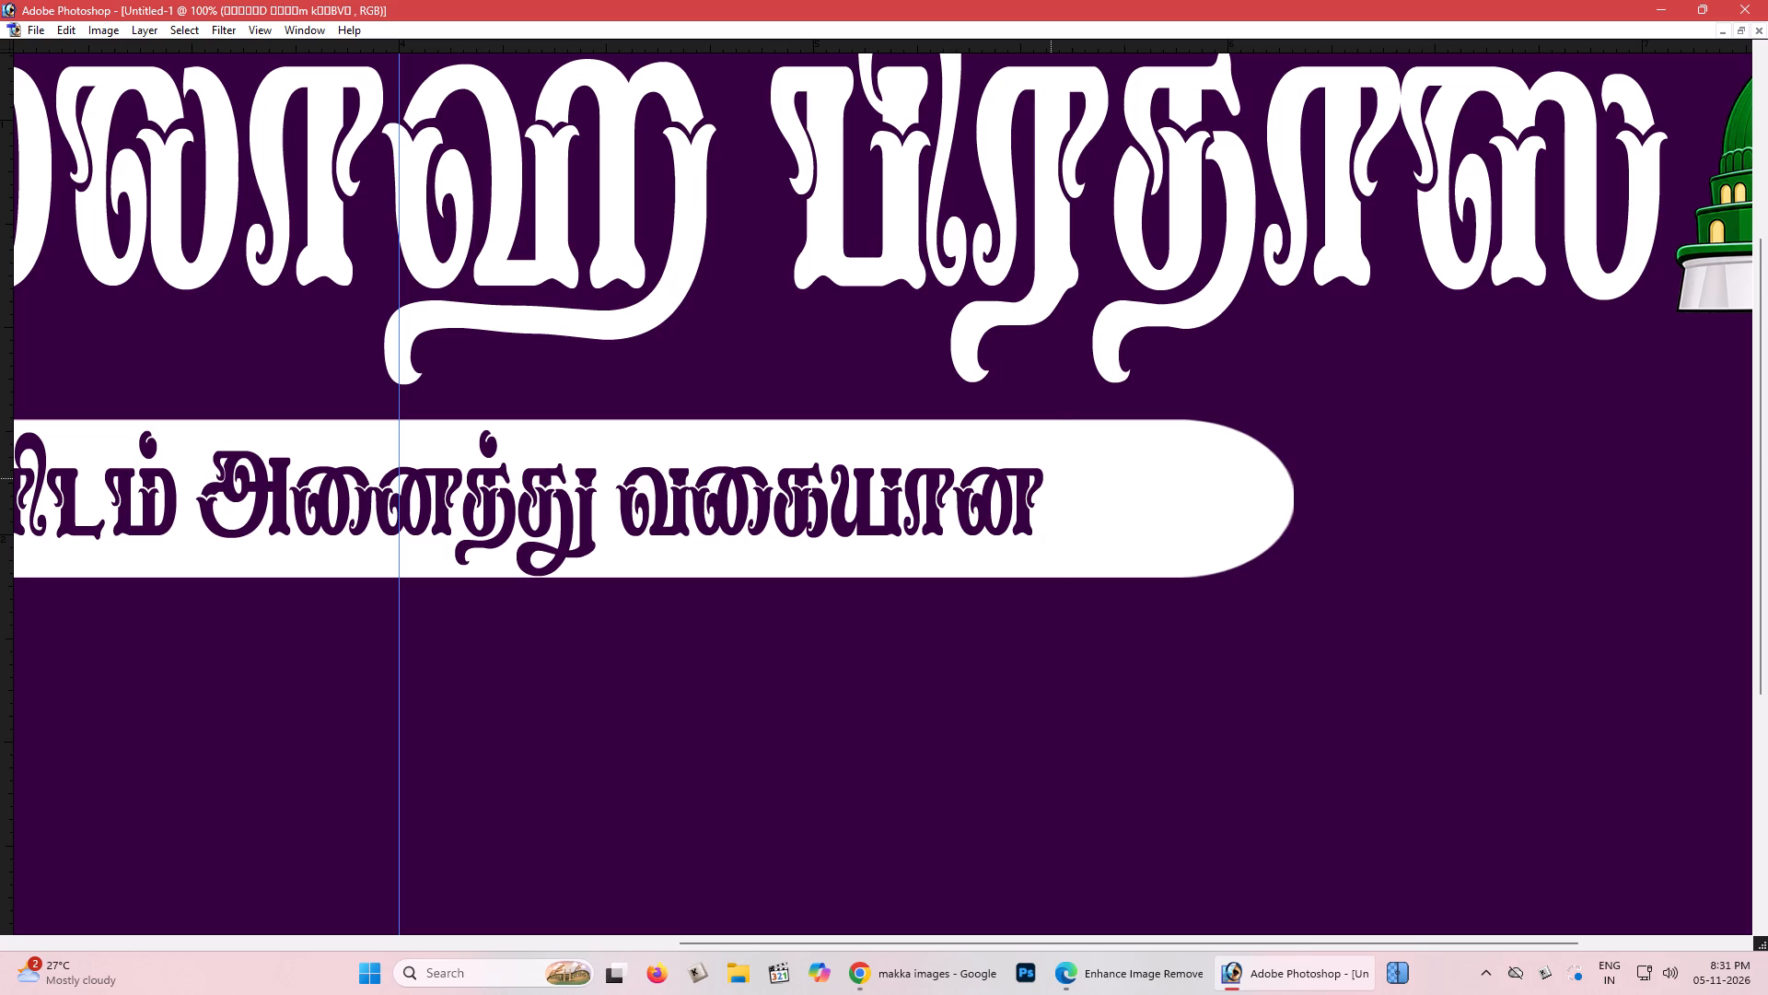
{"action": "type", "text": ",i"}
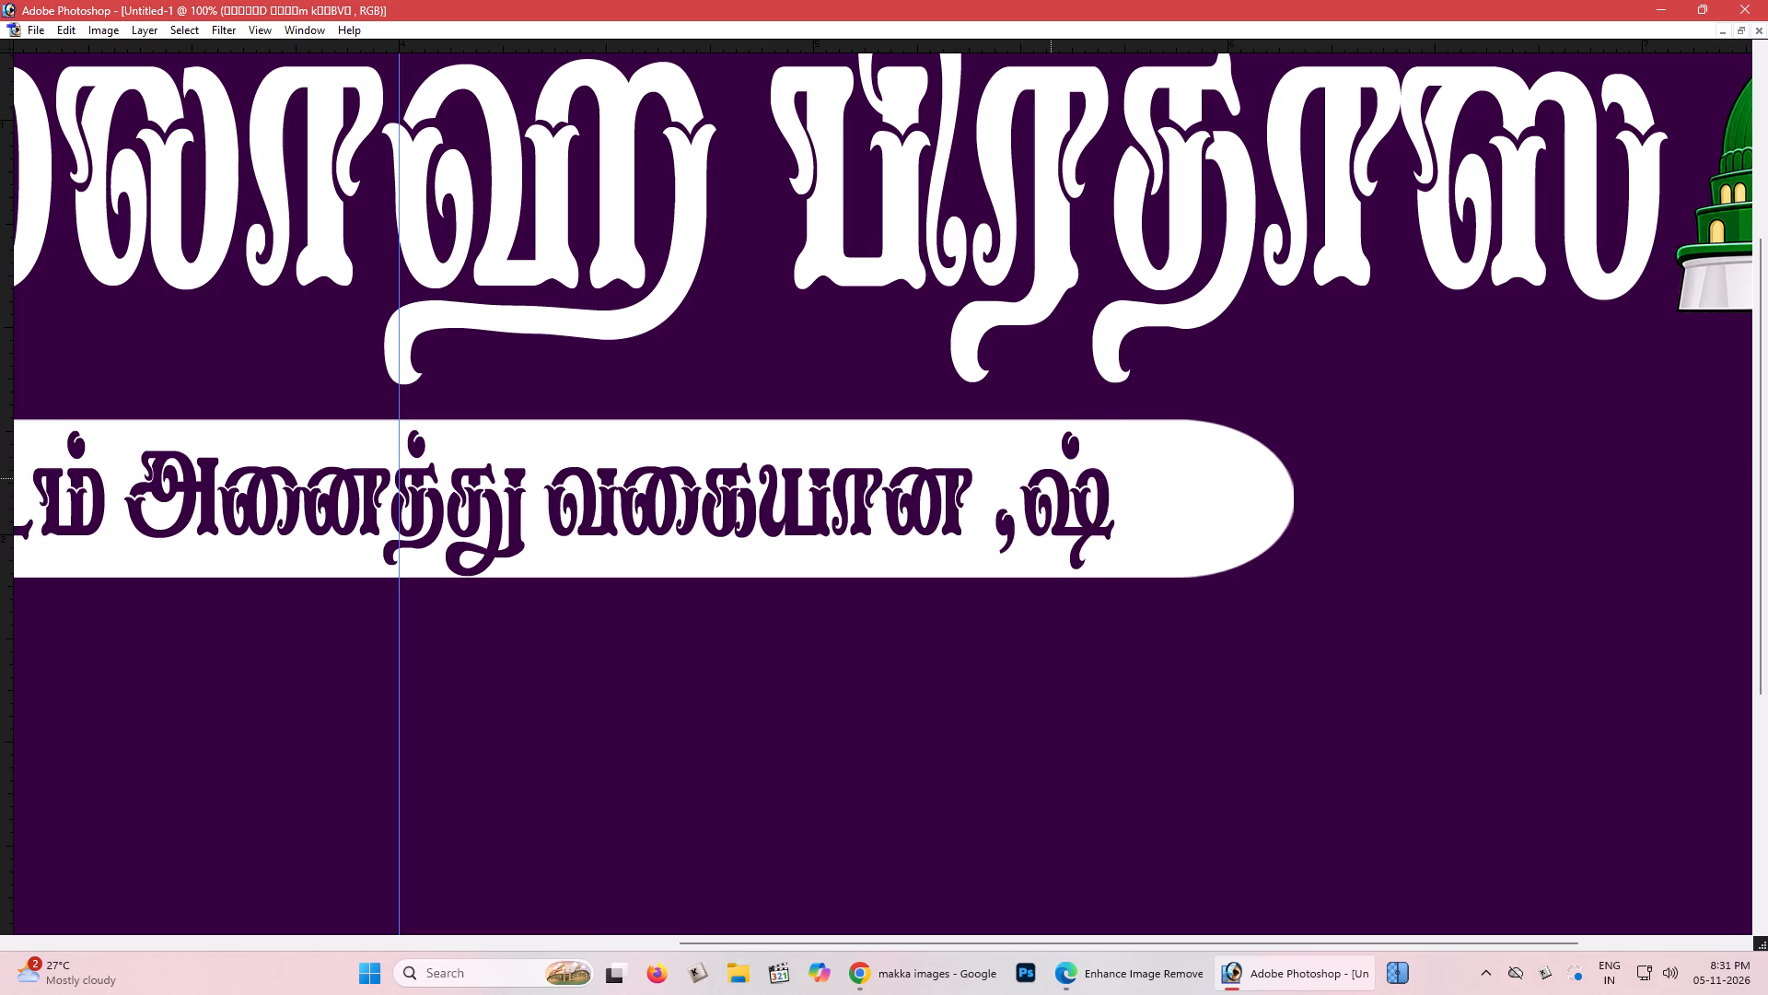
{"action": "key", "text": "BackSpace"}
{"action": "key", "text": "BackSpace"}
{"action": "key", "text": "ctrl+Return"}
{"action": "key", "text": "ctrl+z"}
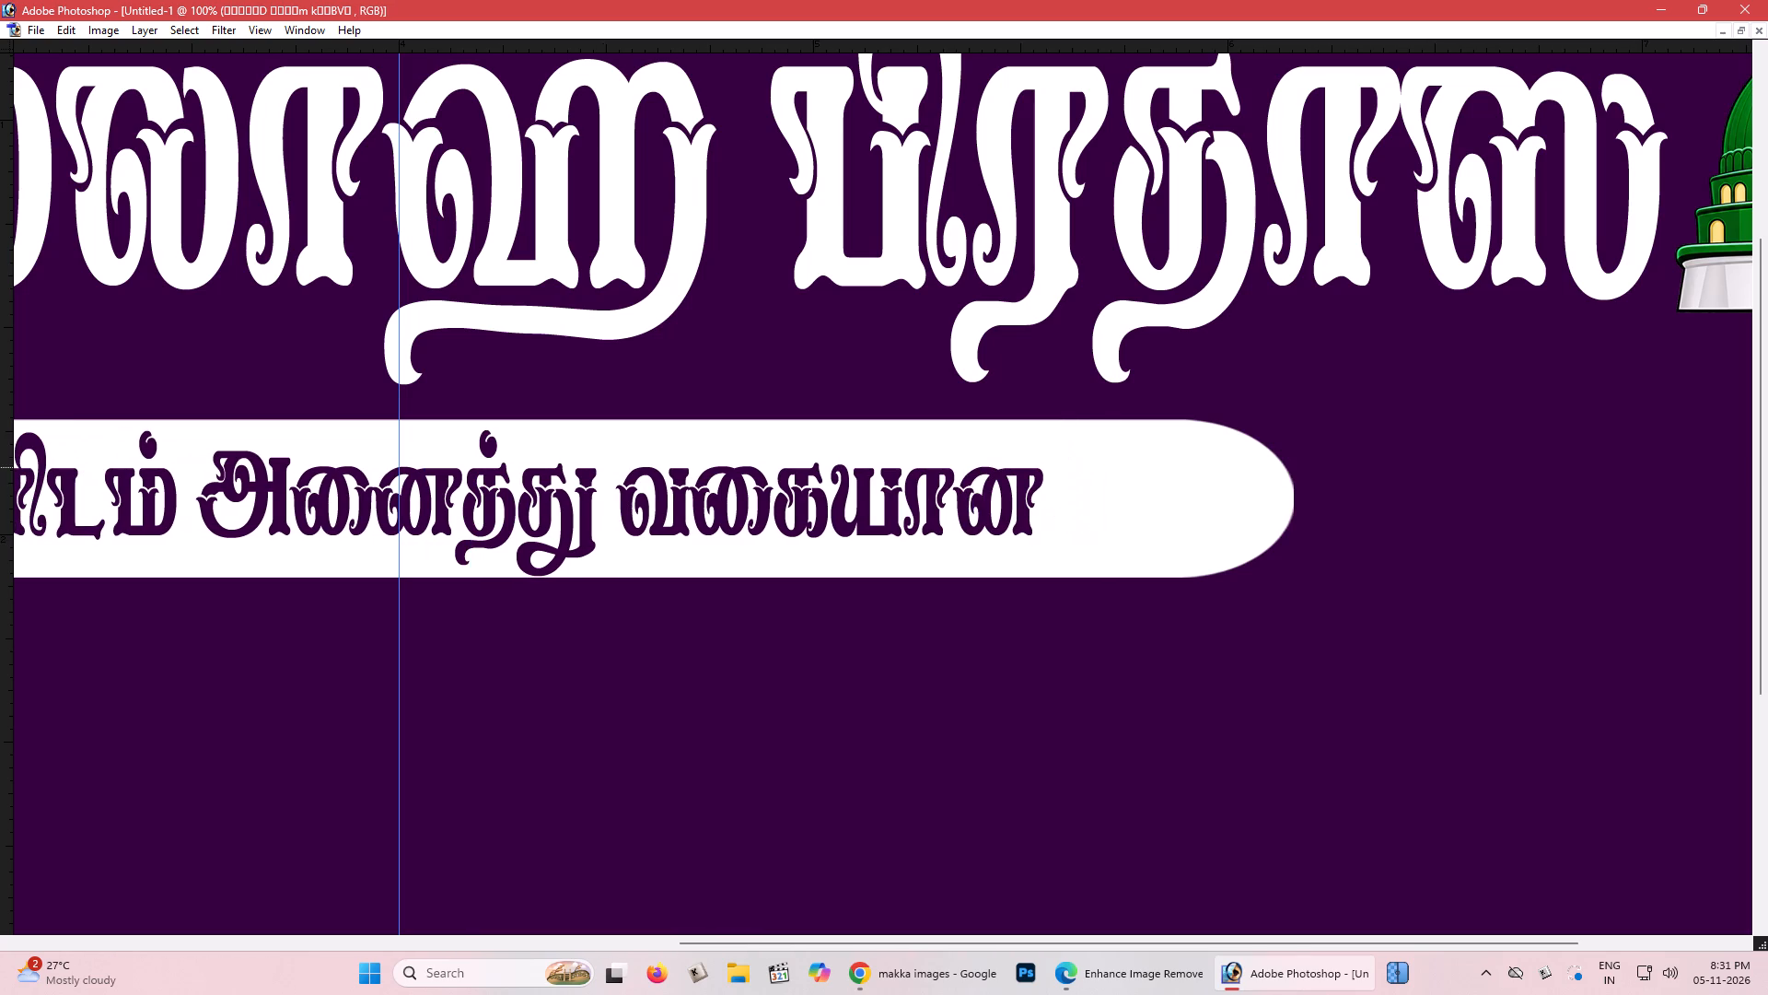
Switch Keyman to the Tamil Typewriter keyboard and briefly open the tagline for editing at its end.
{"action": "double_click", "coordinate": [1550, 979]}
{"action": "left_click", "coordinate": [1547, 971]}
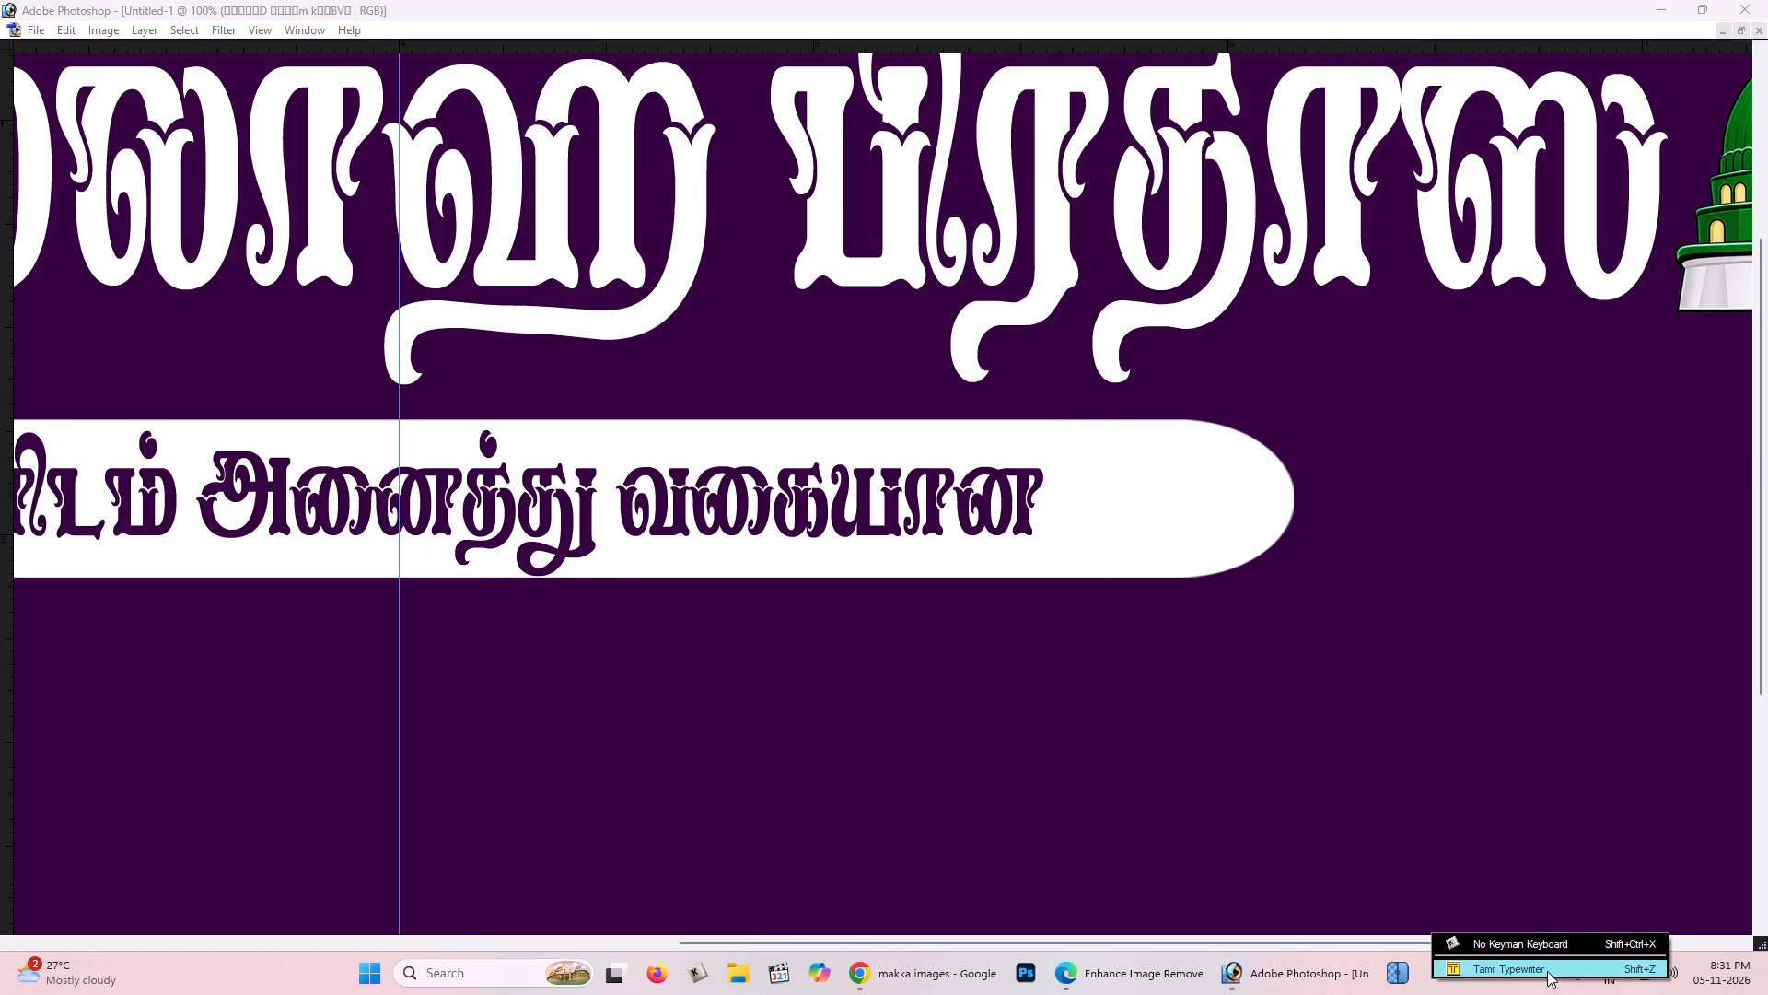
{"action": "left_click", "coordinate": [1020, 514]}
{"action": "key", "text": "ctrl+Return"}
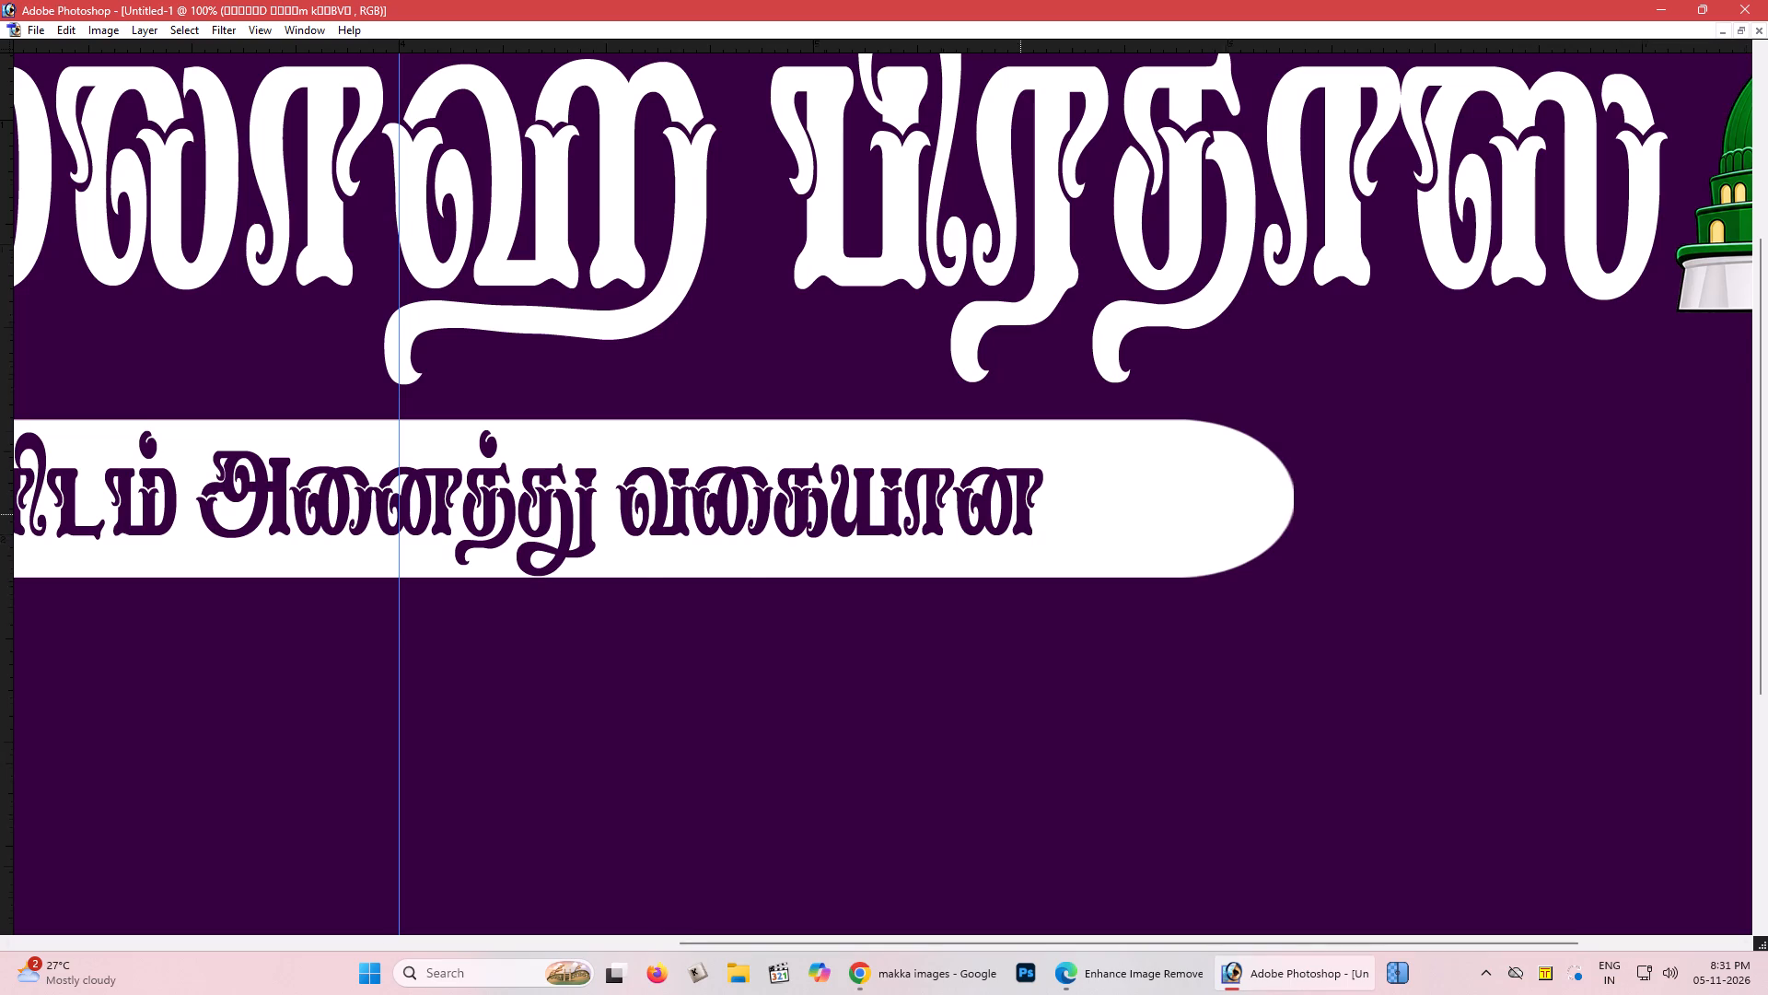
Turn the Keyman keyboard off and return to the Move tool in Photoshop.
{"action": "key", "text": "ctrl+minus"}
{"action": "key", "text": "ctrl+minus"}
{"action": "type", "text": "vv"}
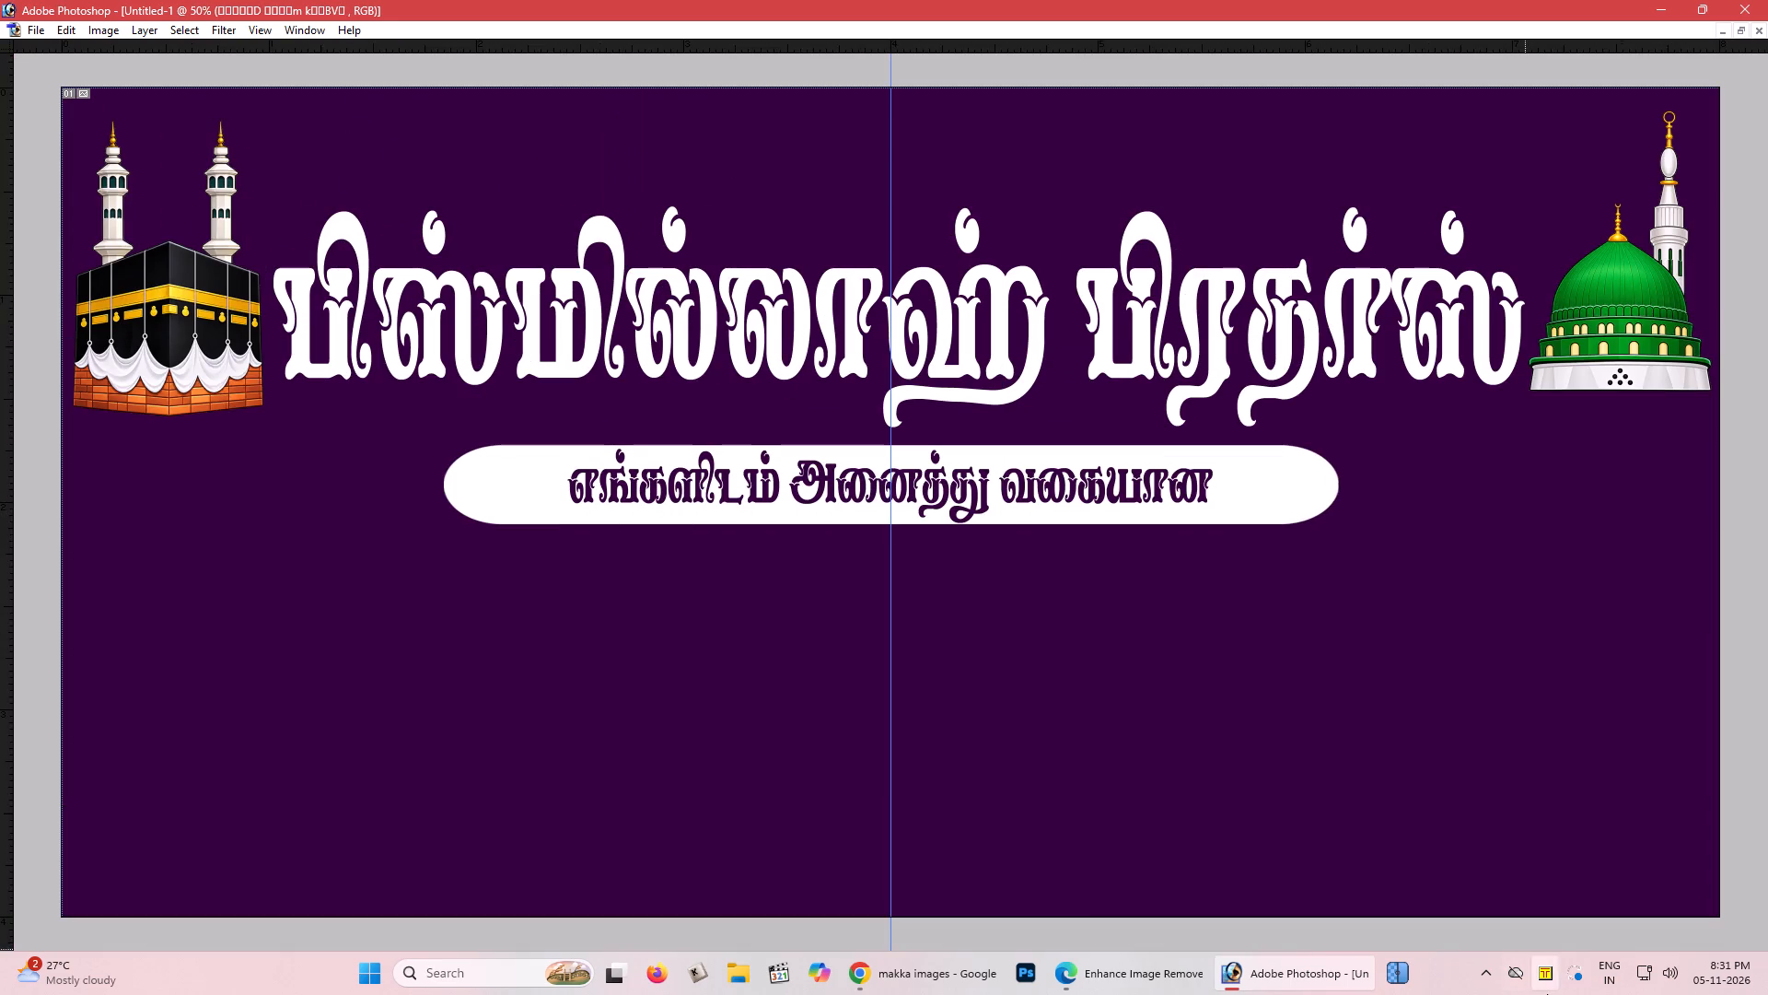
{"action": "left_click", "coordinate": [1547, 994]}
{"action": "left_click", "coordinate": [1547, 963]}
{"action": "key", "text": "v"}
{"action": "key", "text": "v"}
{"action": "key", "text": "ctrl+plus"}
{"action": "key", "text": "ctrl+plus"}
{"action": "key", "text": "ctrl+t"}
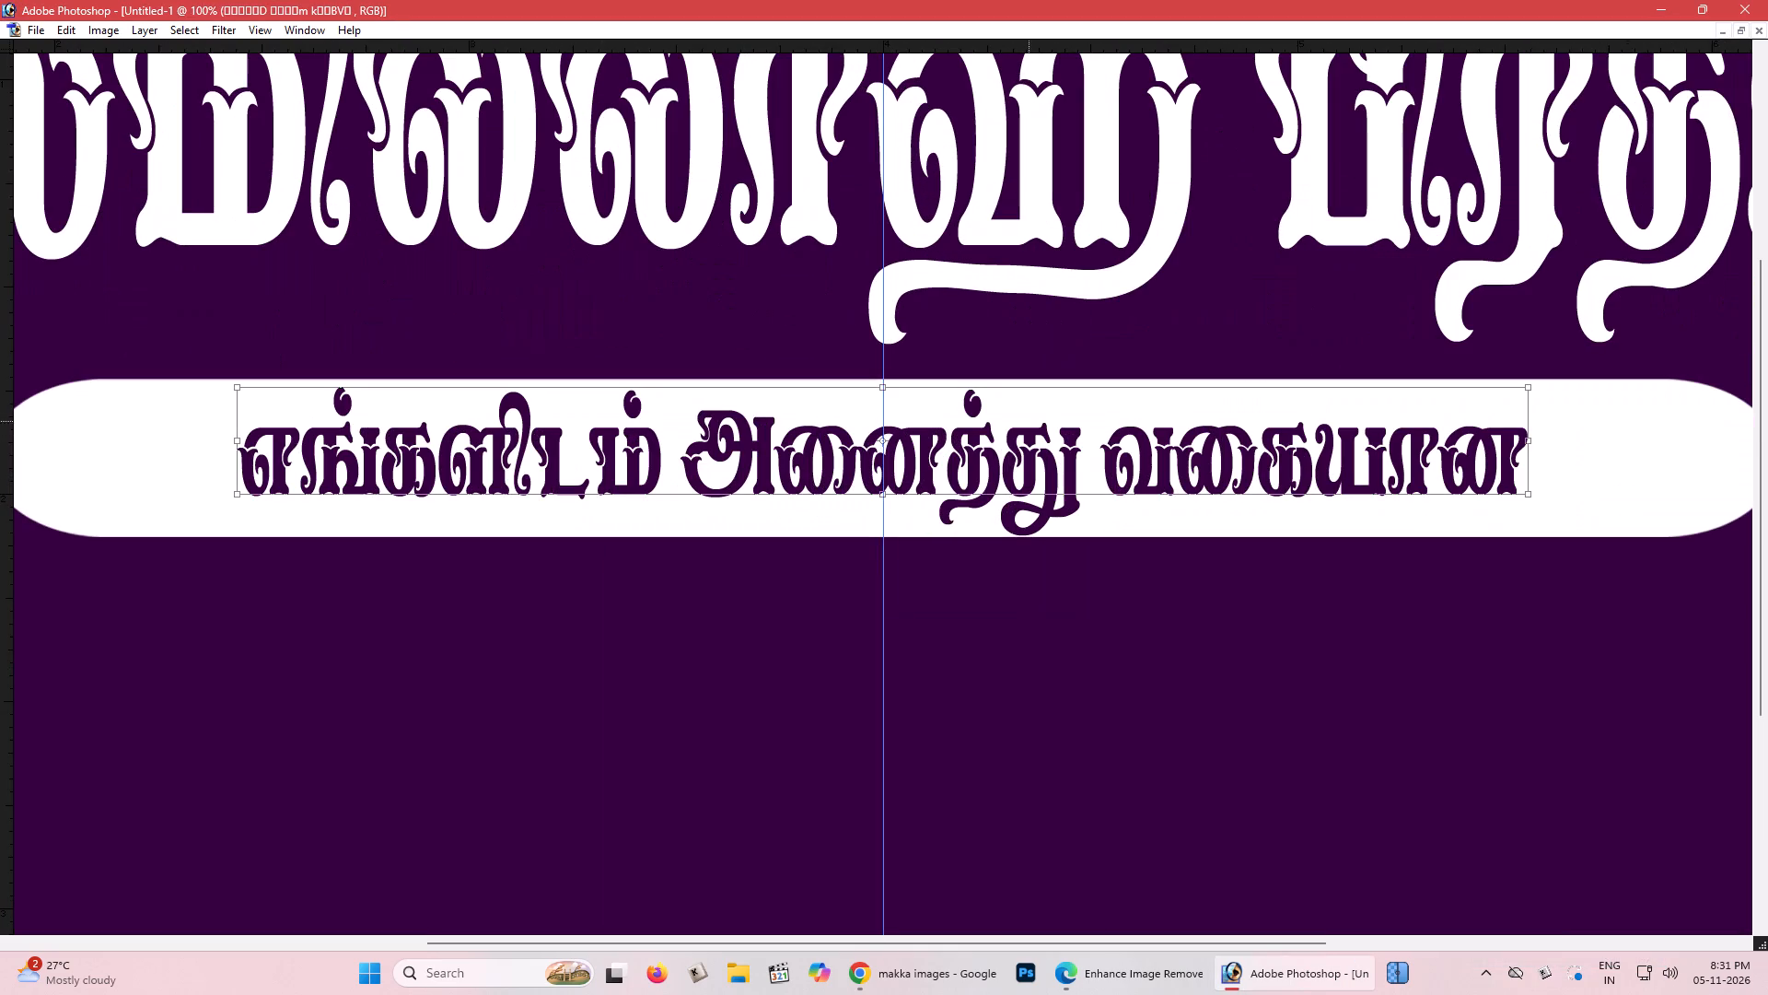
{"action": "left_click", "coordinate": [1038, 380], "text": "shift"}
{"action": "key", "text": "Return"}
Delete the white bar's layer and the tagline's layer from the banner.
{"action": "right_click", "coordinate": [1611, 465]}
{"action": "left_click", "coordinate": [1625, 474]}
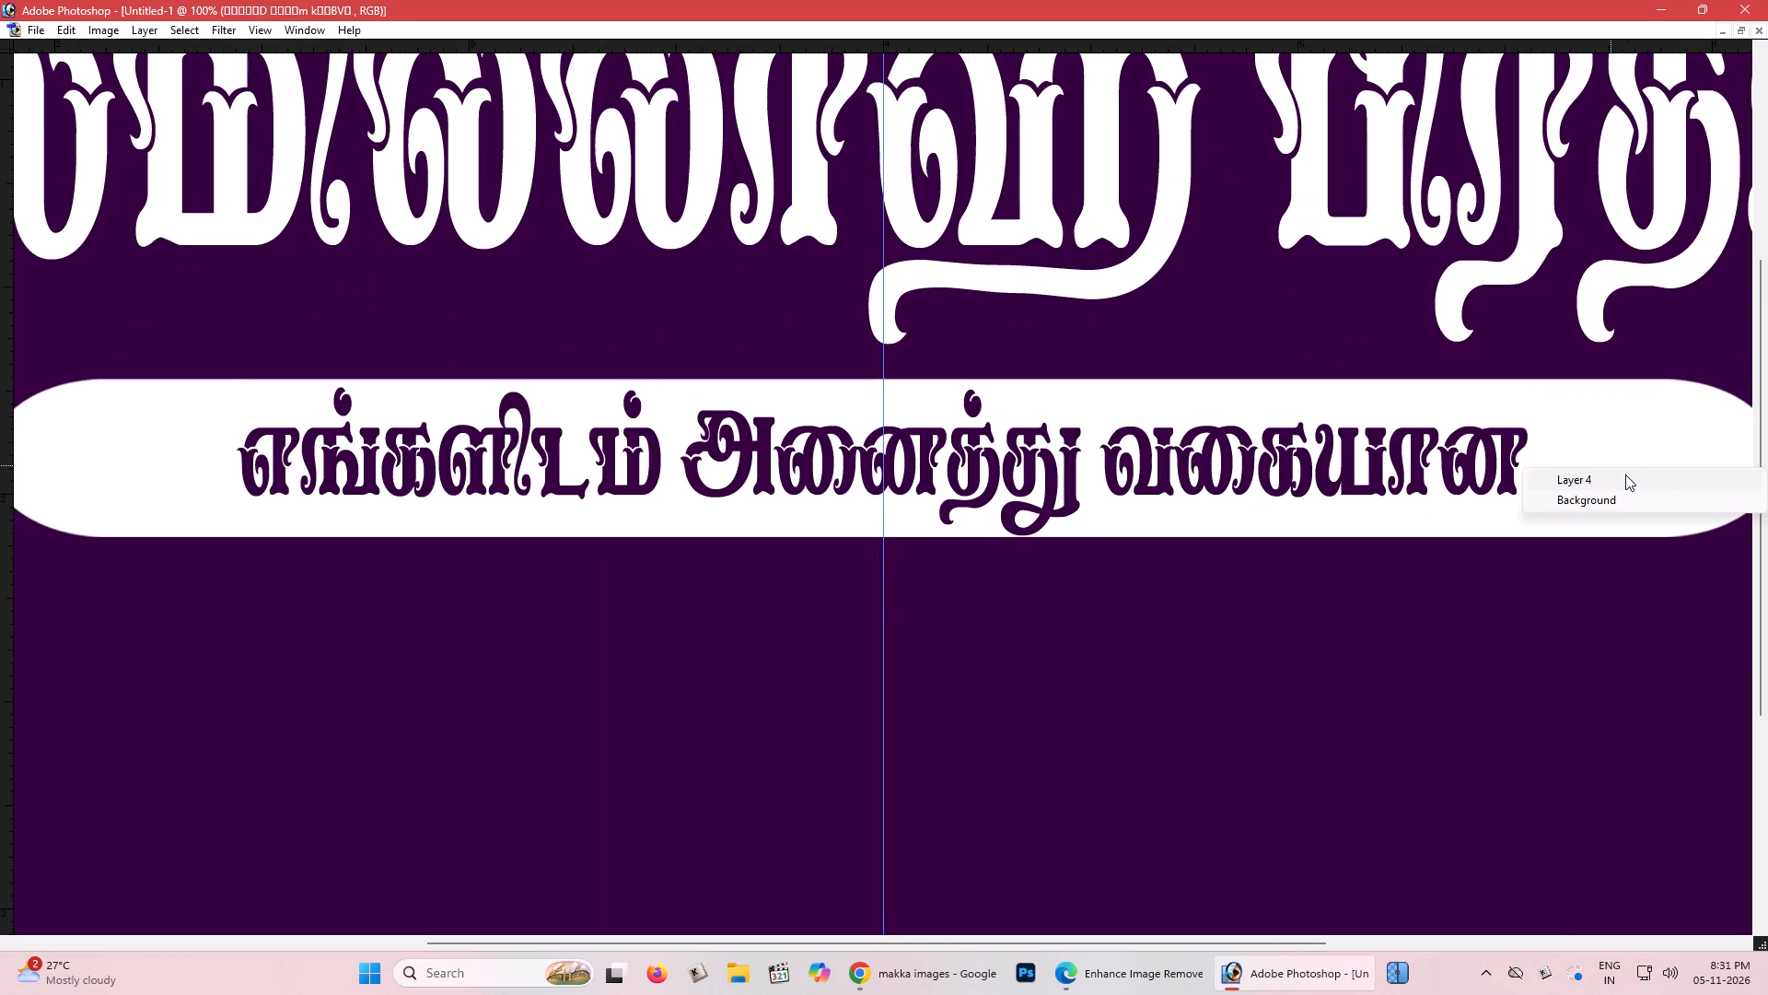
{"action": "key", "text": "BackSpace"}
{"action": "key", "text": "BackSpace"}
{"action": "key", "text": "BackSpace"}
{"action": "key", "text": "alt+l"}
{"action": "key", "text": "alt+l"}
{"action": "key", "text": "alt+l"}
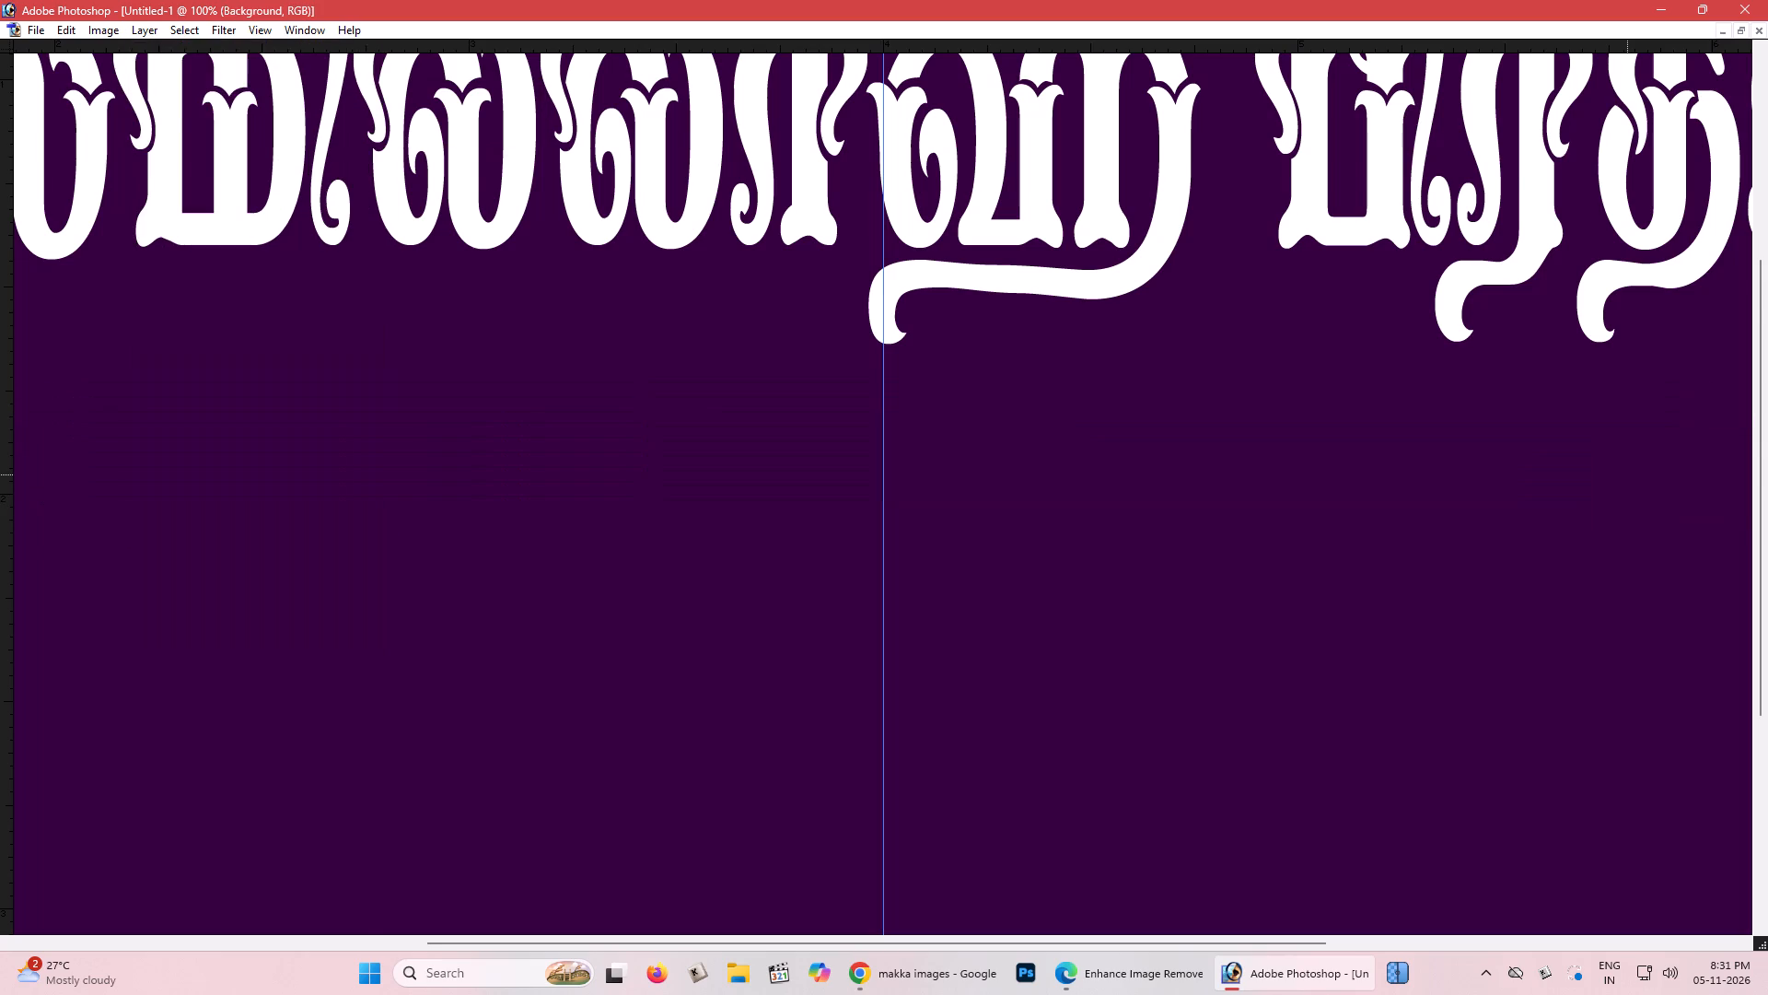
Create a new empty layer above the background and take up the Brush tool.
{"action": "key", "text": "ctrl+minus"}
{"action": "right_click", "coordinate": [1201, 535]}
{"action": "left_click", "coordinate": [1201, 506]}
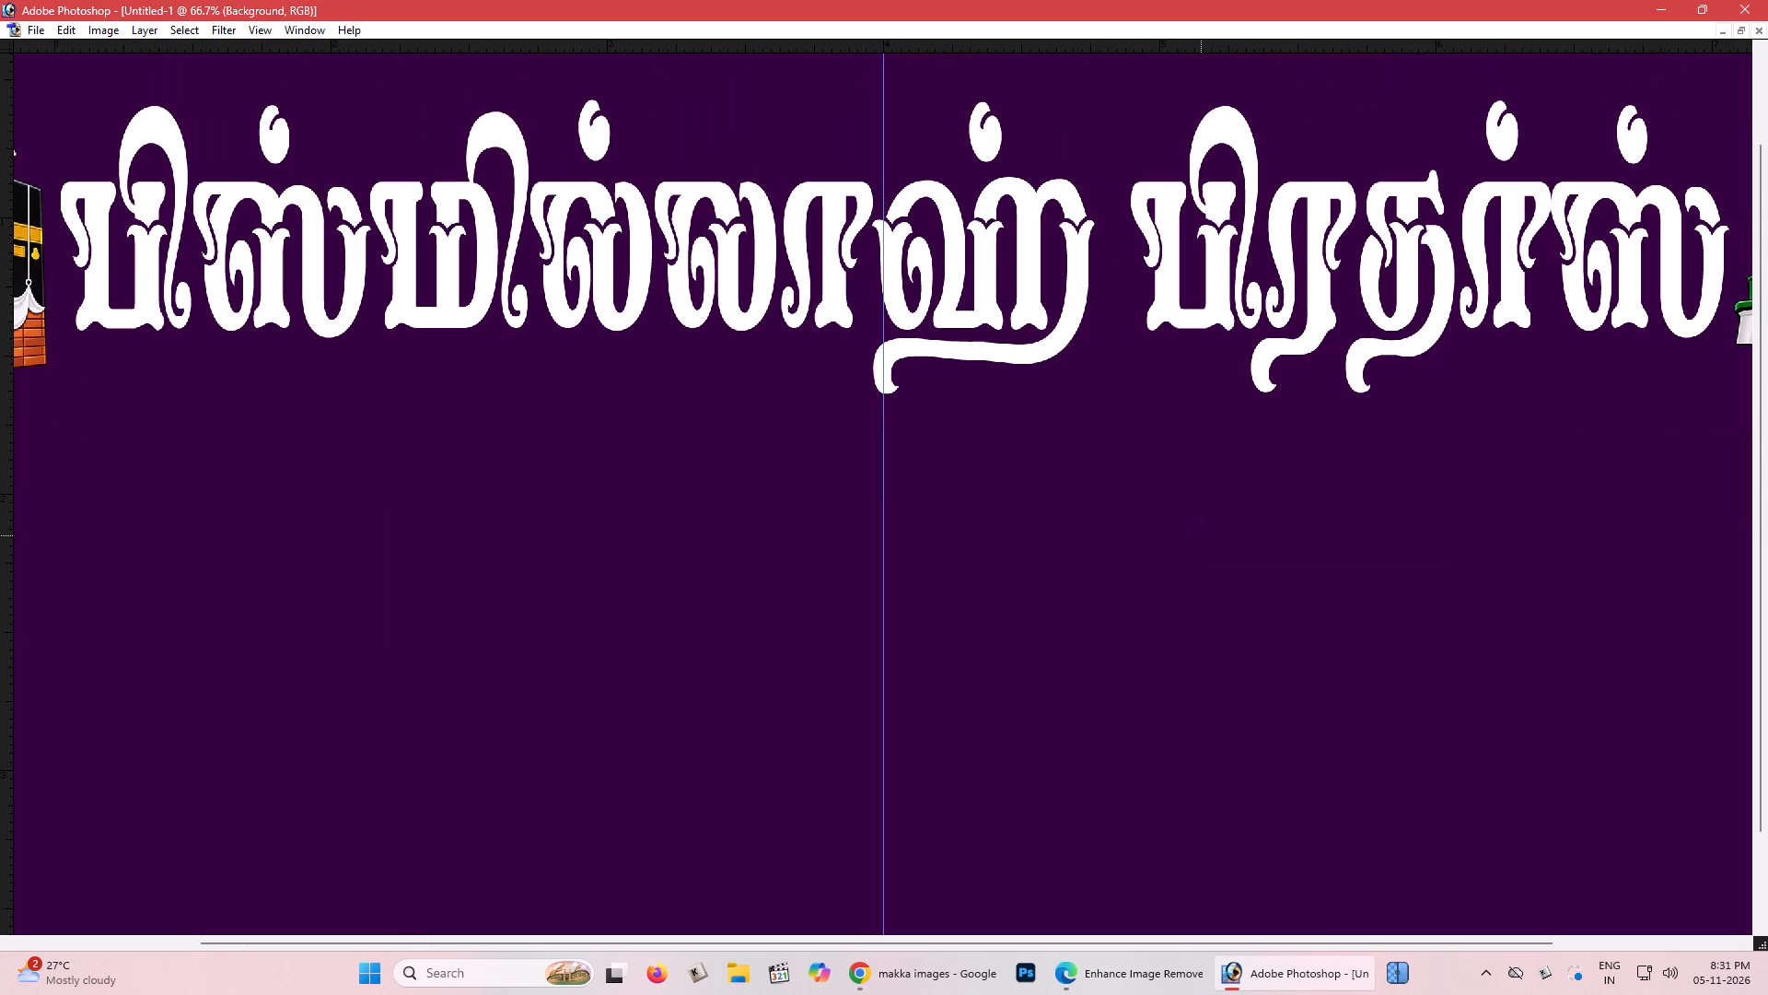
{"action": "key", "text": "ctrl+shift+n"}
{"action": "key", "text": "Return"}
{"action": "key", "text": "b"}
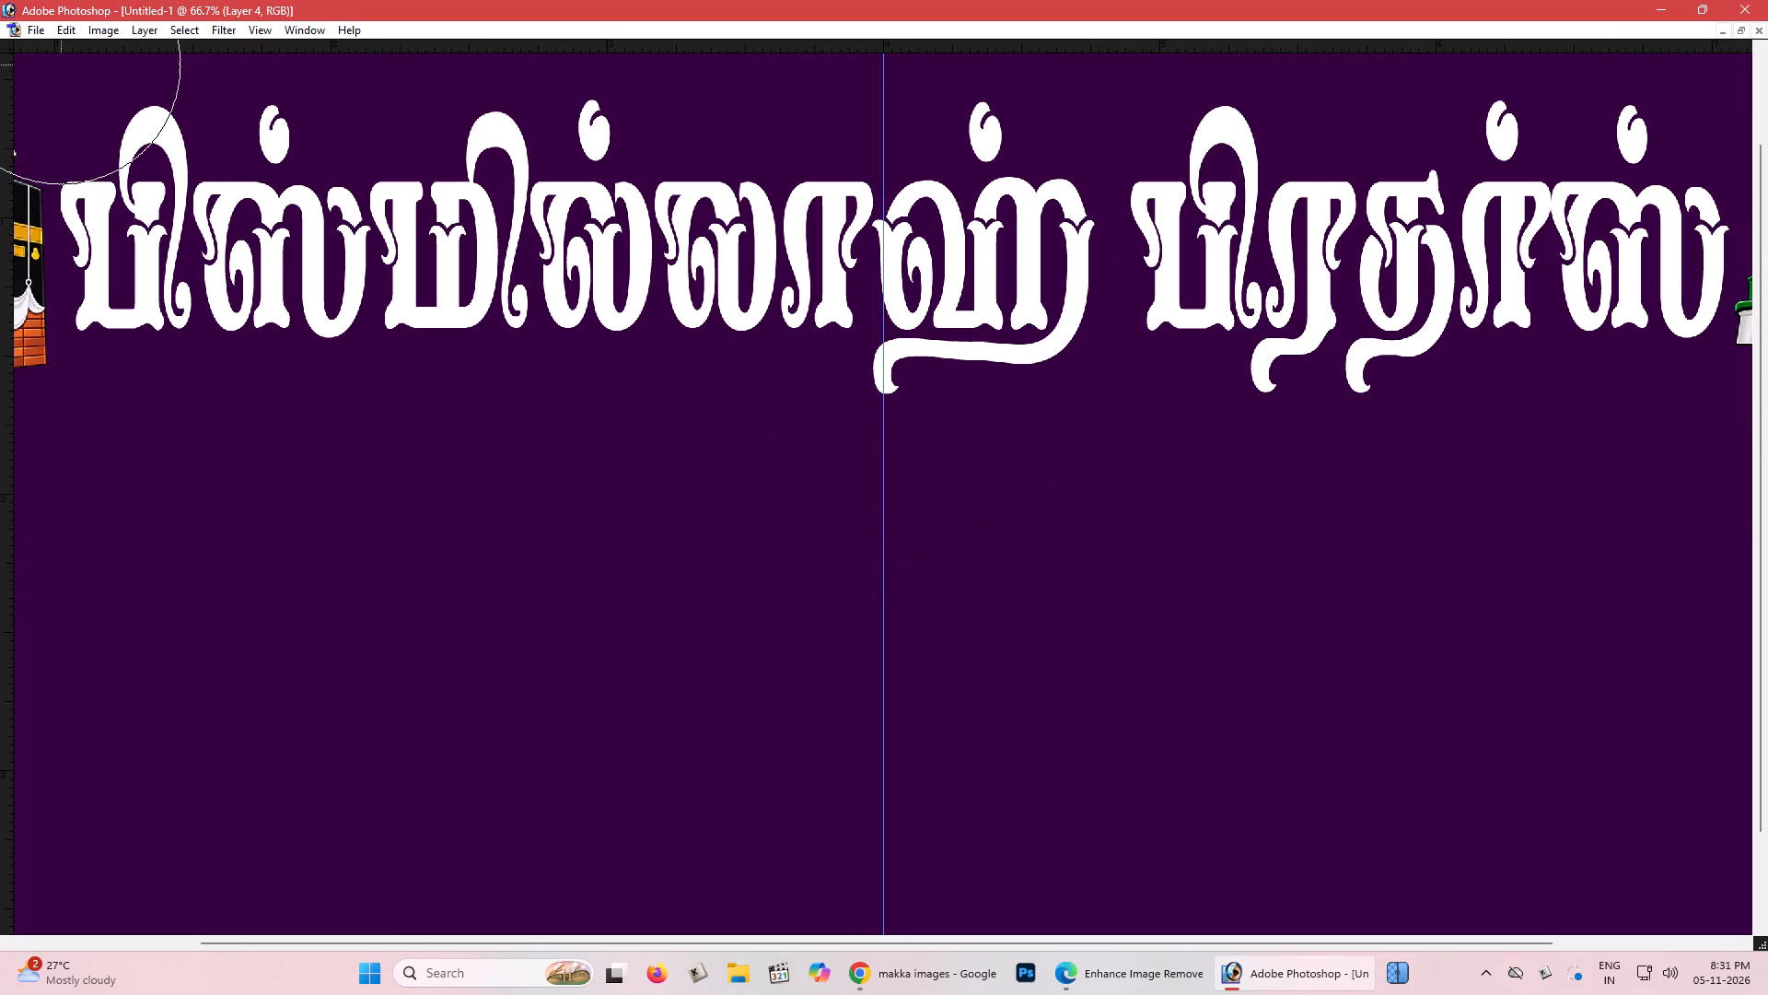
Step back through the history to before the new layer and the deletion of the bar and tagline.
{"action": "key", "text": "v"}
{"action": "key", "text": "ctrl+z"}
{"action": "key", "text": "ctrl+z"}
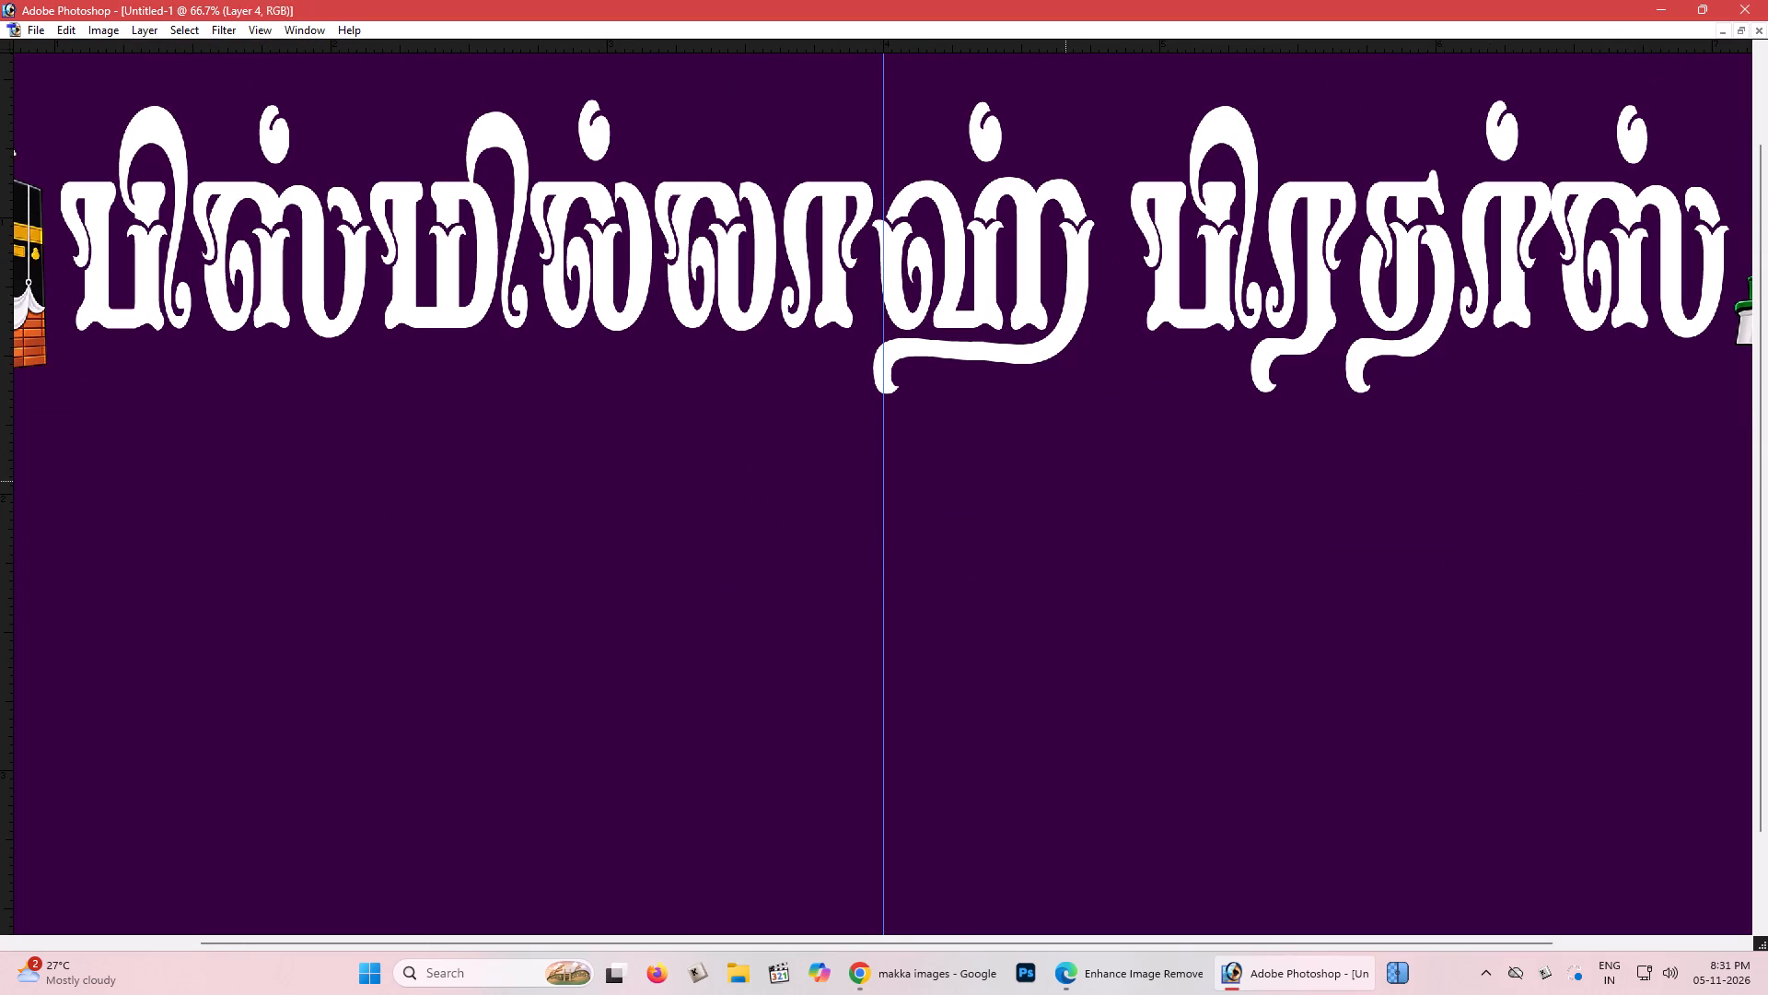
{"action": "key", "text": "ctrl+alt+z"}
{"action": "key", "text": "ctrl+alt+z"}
Select the tagline and nudge it slightly up to centre it vertically within the white bar.
{"action": "right_click", "coordinate": [1070, 480]}
{"action": "double_click", "coordinate": [1080, 485]}
{"action": "key", "text": "z"}
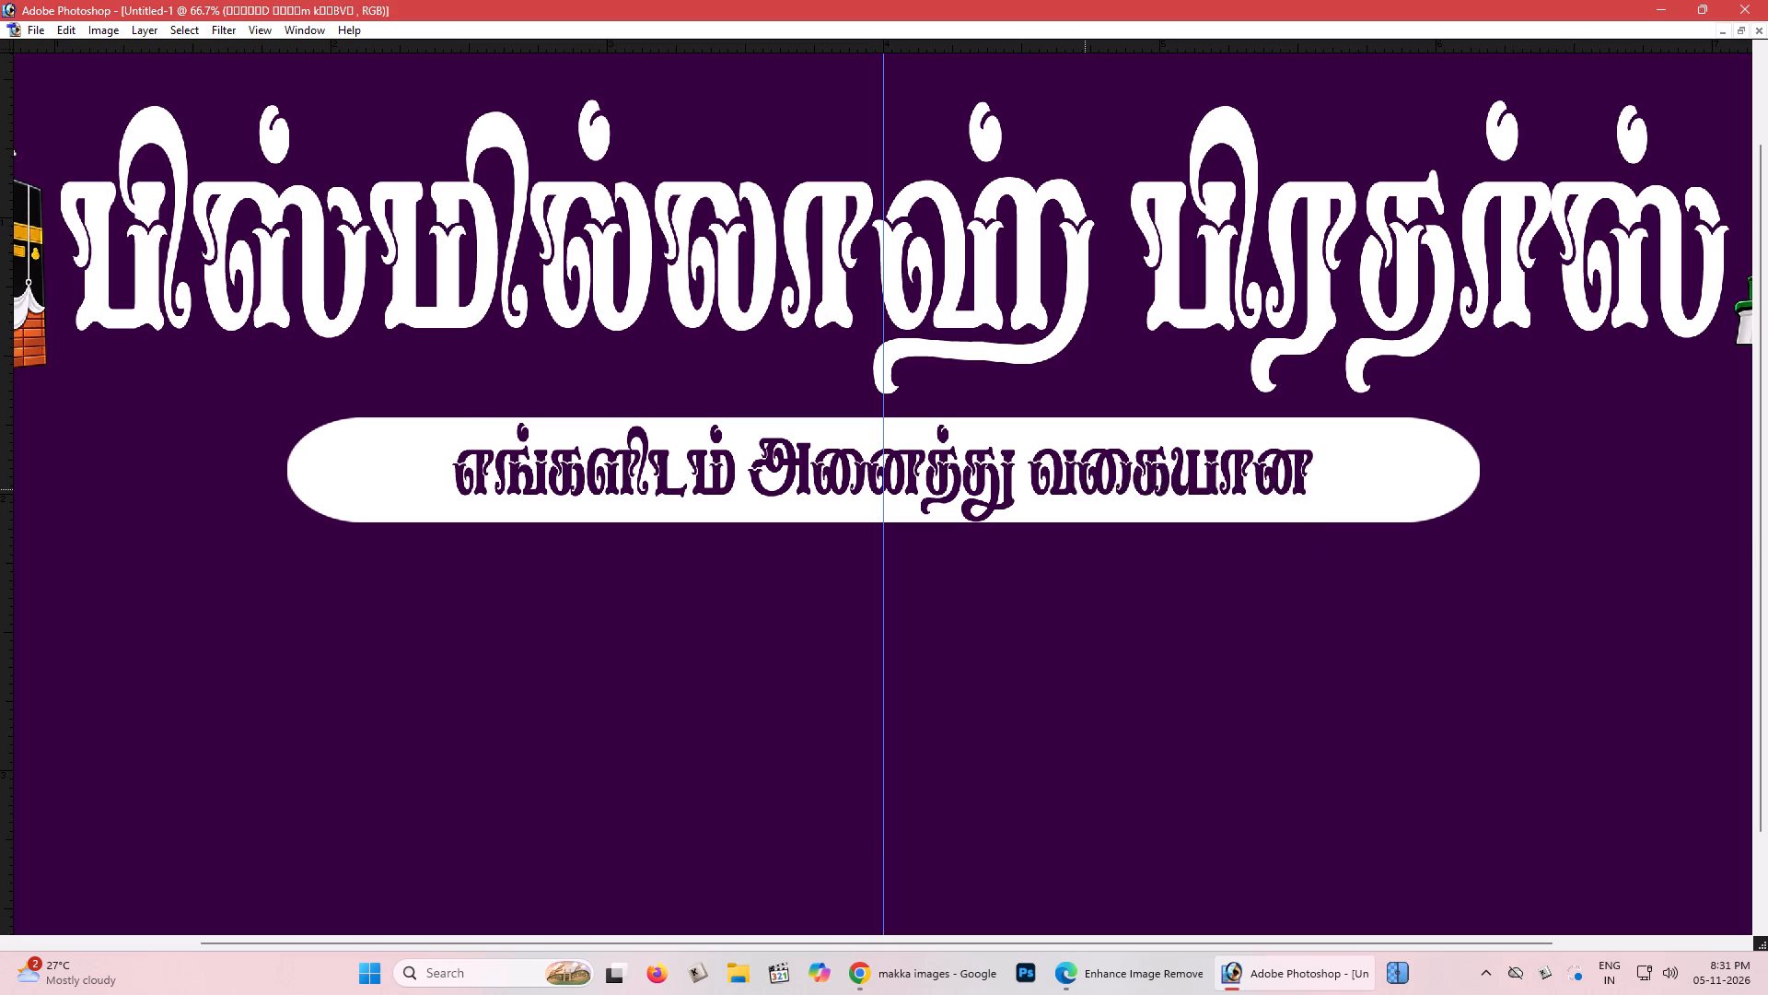
{"action": "double_click", "coordinate": [1085, 489]}
{"action": "key", "text": "space"}
{"action": "key", "text": "space"}
{"action": "key", "text": "space"}
{"action": "key", "text": "space"}
{"action": "key", "text": "space"}
{"action": "key", "text": "space"}
{"action": "key", "text": "space"}
{"action": "key", "text": "space"}
{"action": "key", "text": "space"}
{"action": "key", "text": "space"}
{"action": "key", "text": "space"}
{"action": "key", "text": "space"}
{"action": "key", "text": "space"}
{"action": "key", "text": "space"}
{"action": "key", "text": "space"}
{"action": "key", "text": "space"}
{"action": "key", "text": "space"}
{"action": "left_click_drag", "start_coordinate": [947, 482], "coordinate": [1211, 503]}
{"action": "left_click_drag", "start_coordinate": [913, 515], "coordinate": [1284, 522]}
{"action": "left_click_drag", "start_coordinate": [951, 547], "coordinate": [1046, 547]}
{"action": "key", "text": "v"}
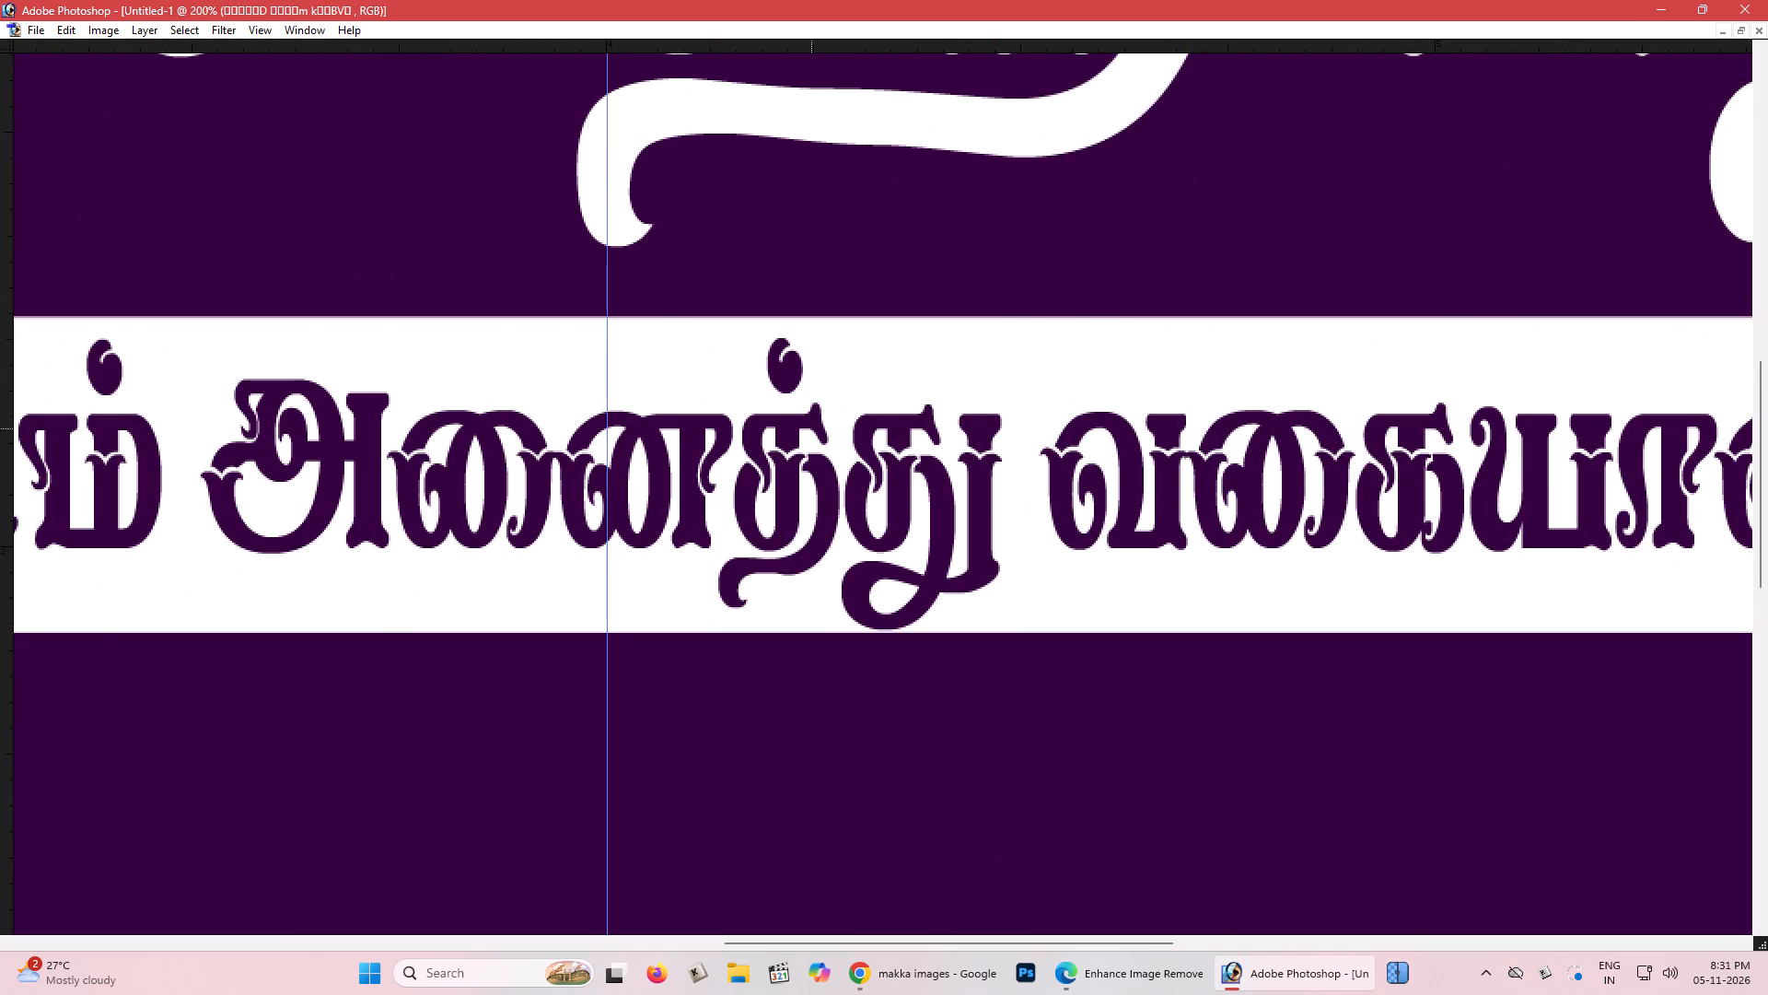
{"action": "right_click", "coordinate": [790, 377]}
{"action": "left_click", "coordinate": [796, 381]}
{"action": "left_click", "coordinate": [803, 384], "text": "shift"}
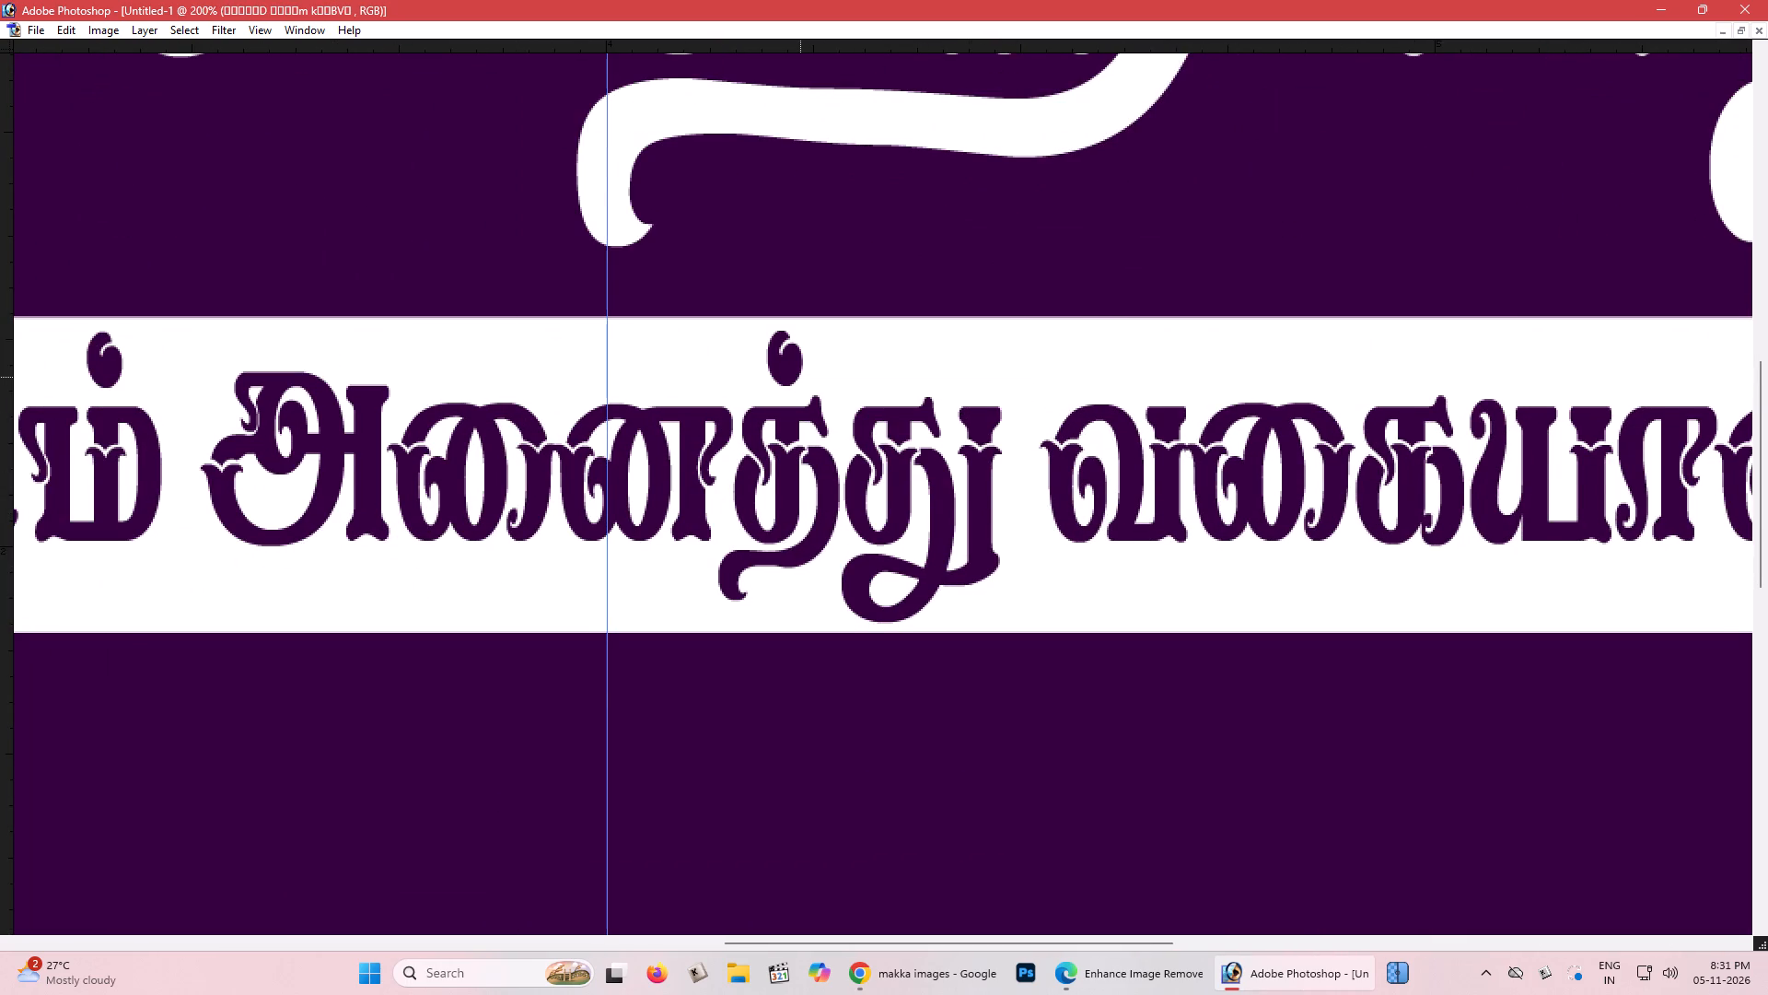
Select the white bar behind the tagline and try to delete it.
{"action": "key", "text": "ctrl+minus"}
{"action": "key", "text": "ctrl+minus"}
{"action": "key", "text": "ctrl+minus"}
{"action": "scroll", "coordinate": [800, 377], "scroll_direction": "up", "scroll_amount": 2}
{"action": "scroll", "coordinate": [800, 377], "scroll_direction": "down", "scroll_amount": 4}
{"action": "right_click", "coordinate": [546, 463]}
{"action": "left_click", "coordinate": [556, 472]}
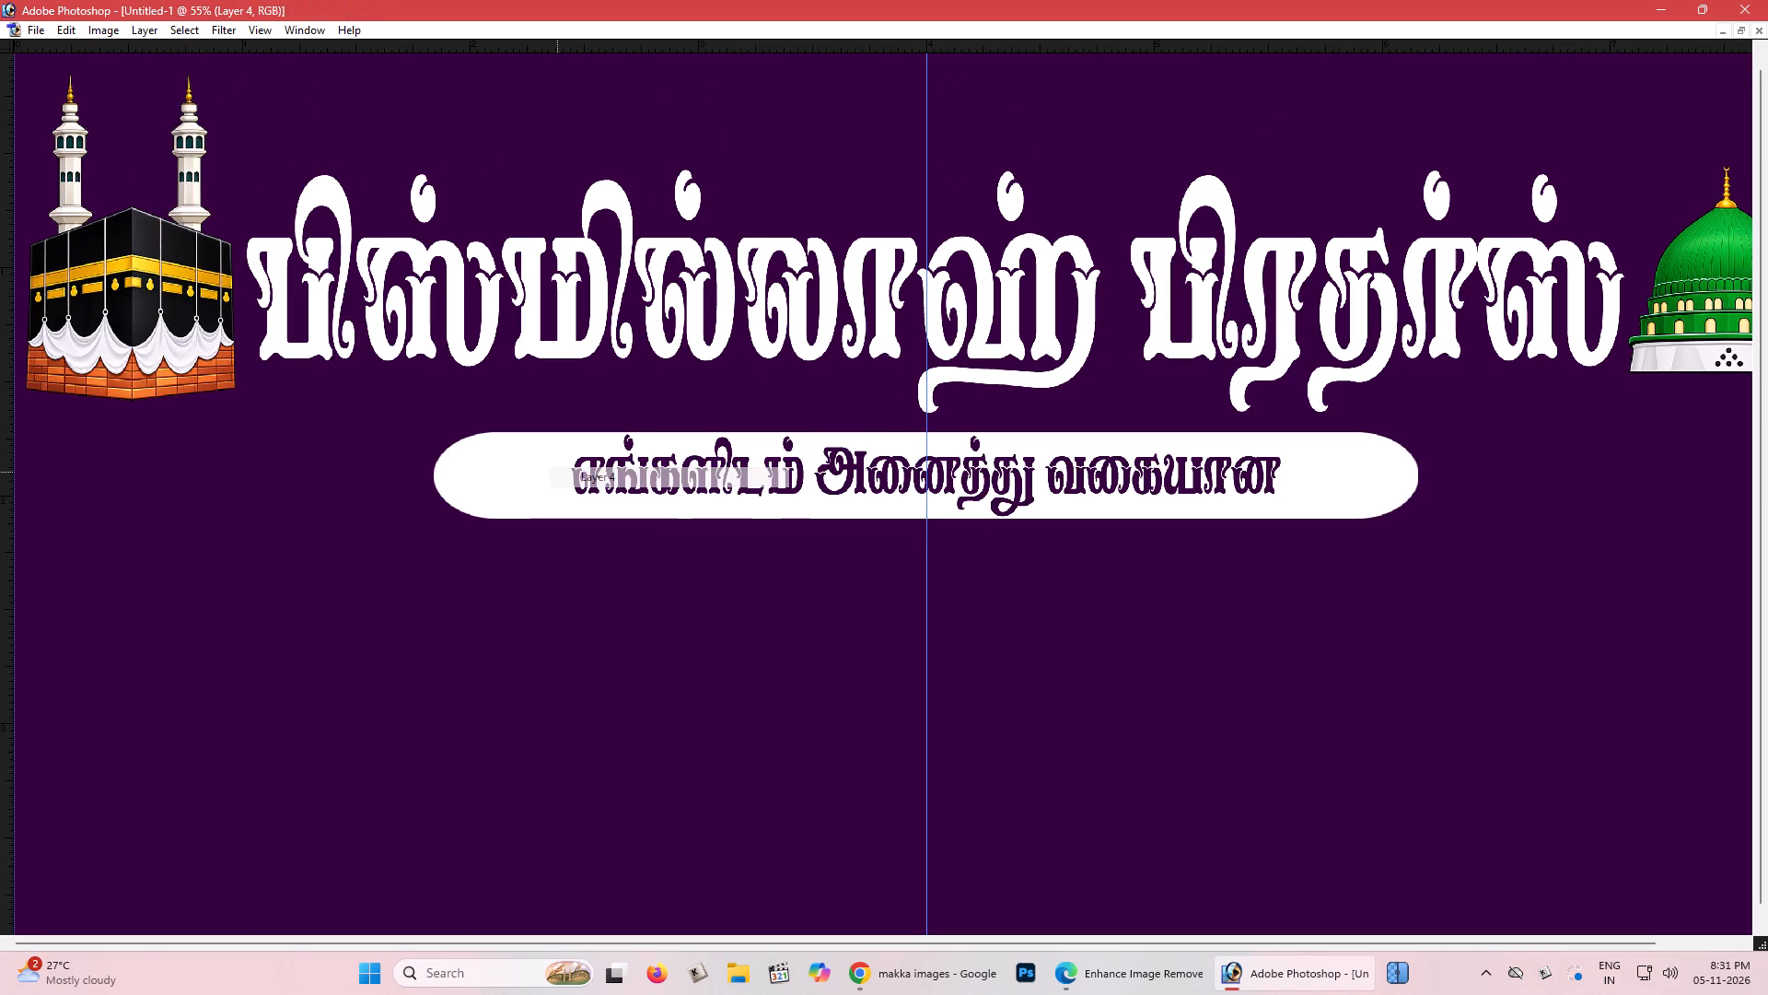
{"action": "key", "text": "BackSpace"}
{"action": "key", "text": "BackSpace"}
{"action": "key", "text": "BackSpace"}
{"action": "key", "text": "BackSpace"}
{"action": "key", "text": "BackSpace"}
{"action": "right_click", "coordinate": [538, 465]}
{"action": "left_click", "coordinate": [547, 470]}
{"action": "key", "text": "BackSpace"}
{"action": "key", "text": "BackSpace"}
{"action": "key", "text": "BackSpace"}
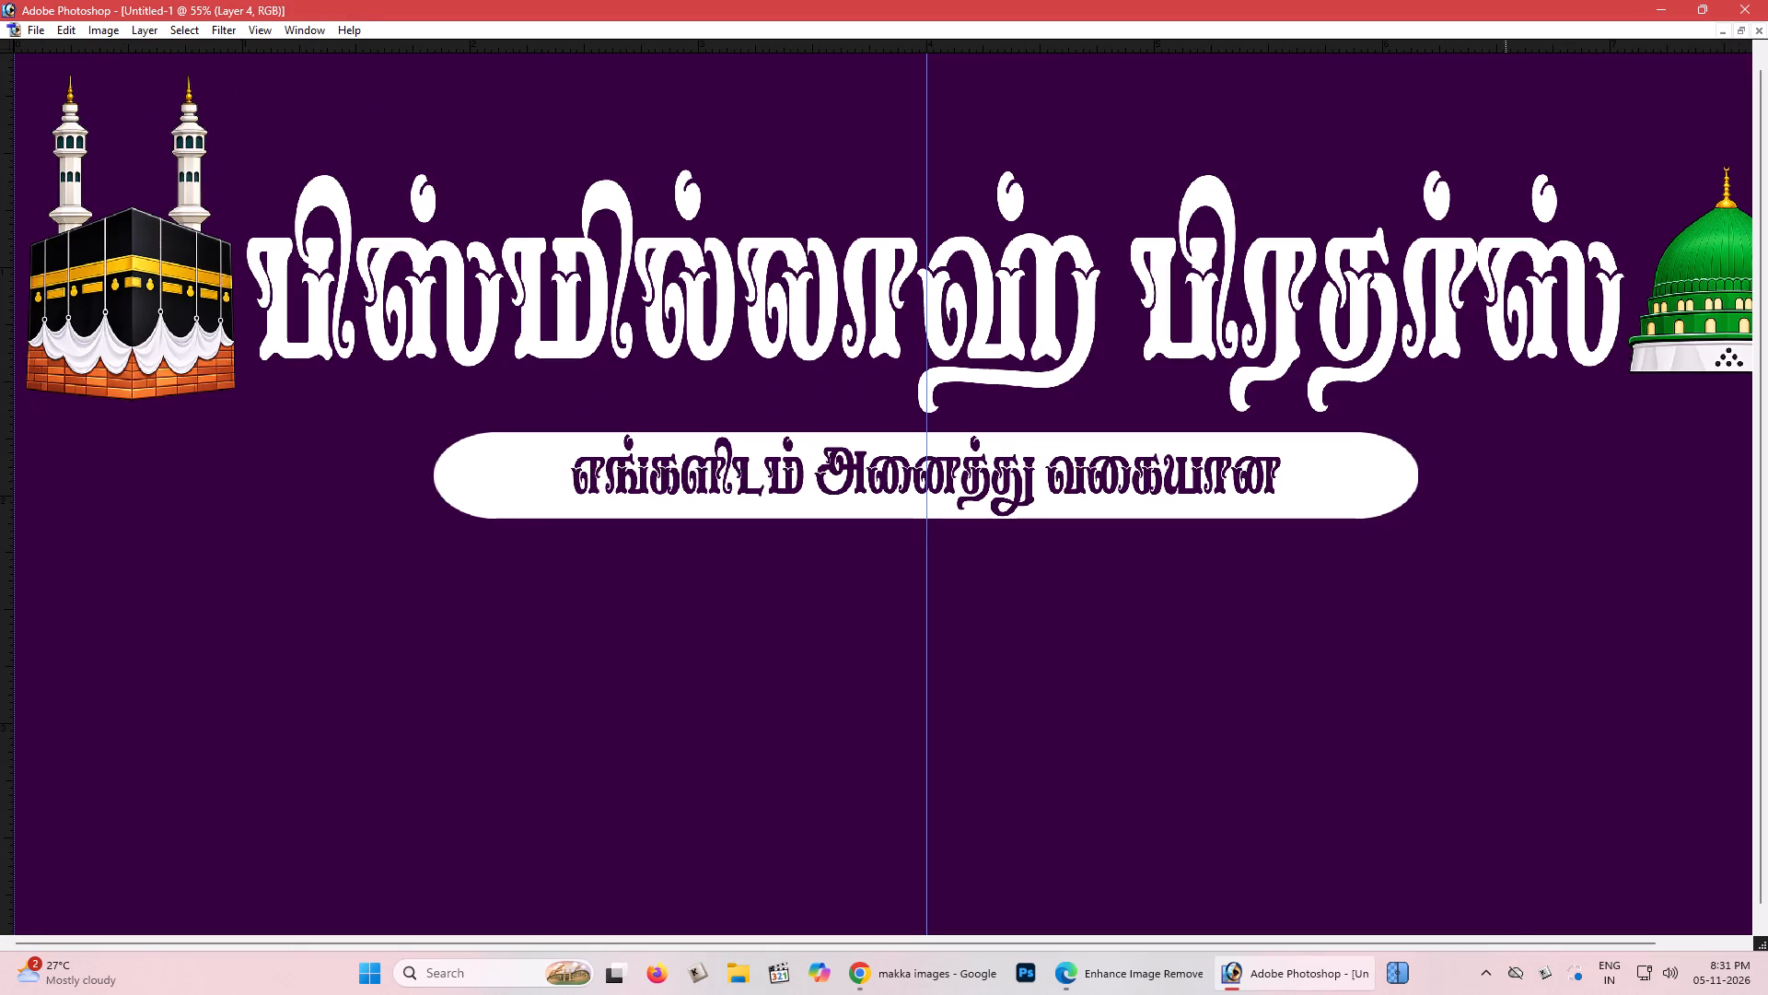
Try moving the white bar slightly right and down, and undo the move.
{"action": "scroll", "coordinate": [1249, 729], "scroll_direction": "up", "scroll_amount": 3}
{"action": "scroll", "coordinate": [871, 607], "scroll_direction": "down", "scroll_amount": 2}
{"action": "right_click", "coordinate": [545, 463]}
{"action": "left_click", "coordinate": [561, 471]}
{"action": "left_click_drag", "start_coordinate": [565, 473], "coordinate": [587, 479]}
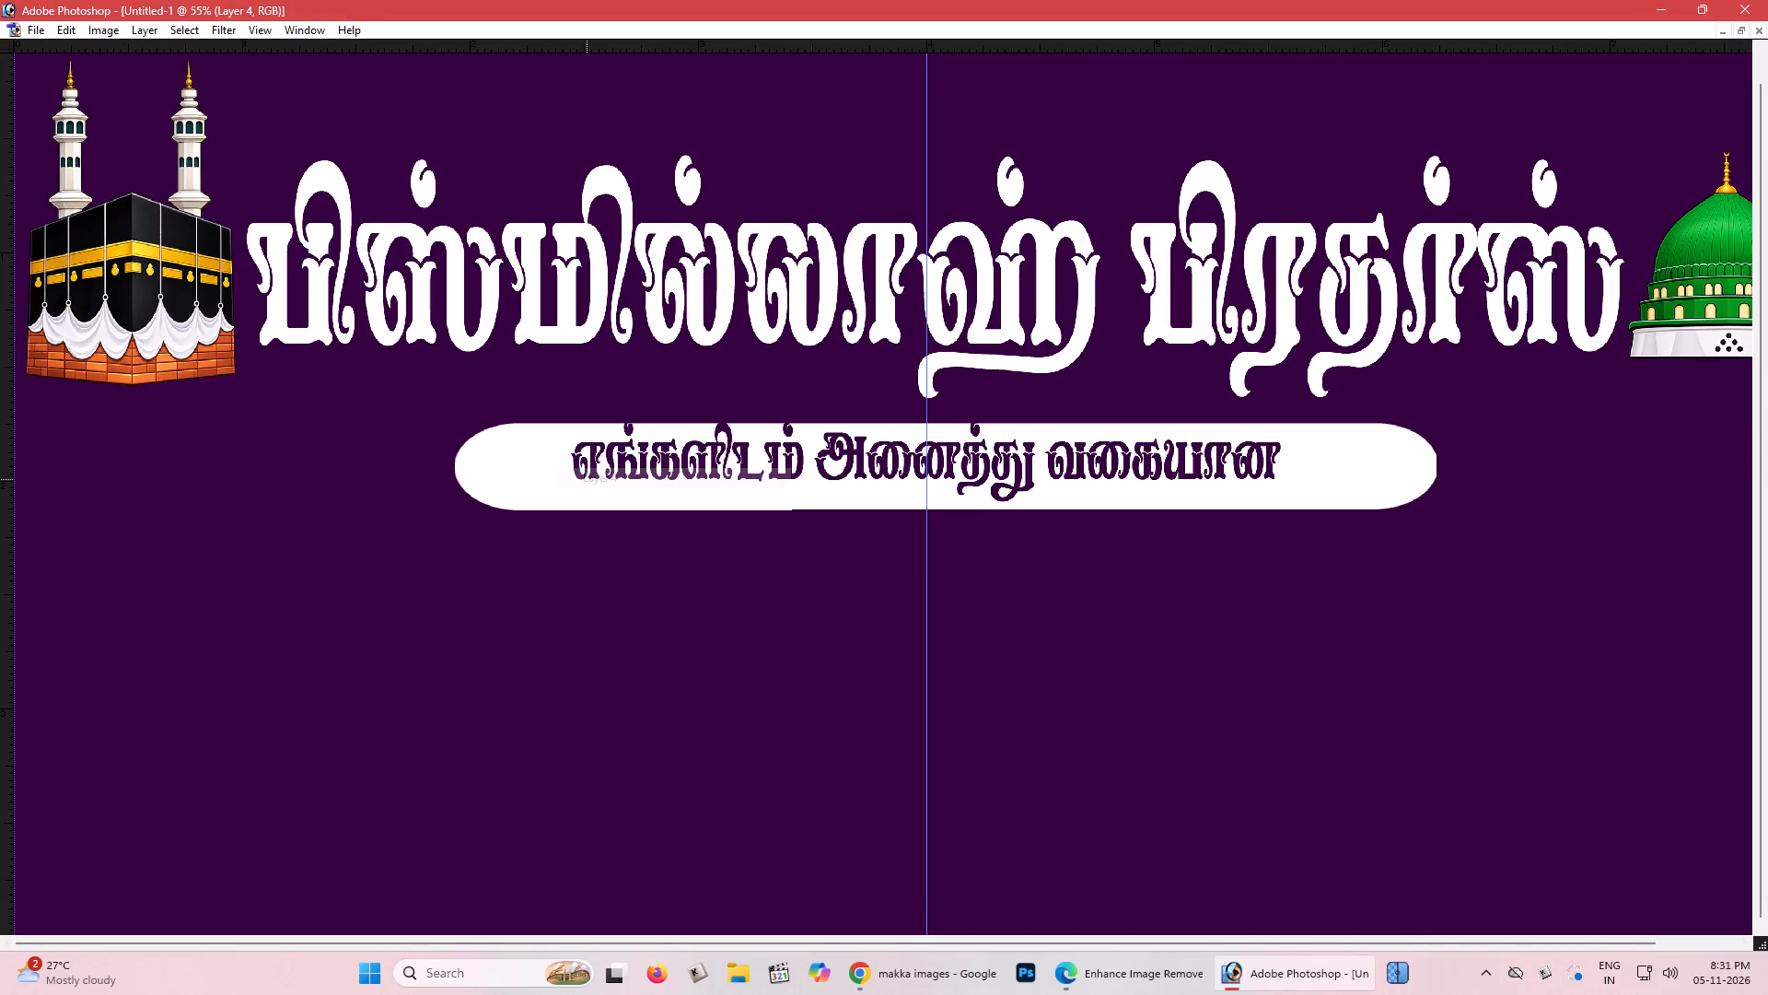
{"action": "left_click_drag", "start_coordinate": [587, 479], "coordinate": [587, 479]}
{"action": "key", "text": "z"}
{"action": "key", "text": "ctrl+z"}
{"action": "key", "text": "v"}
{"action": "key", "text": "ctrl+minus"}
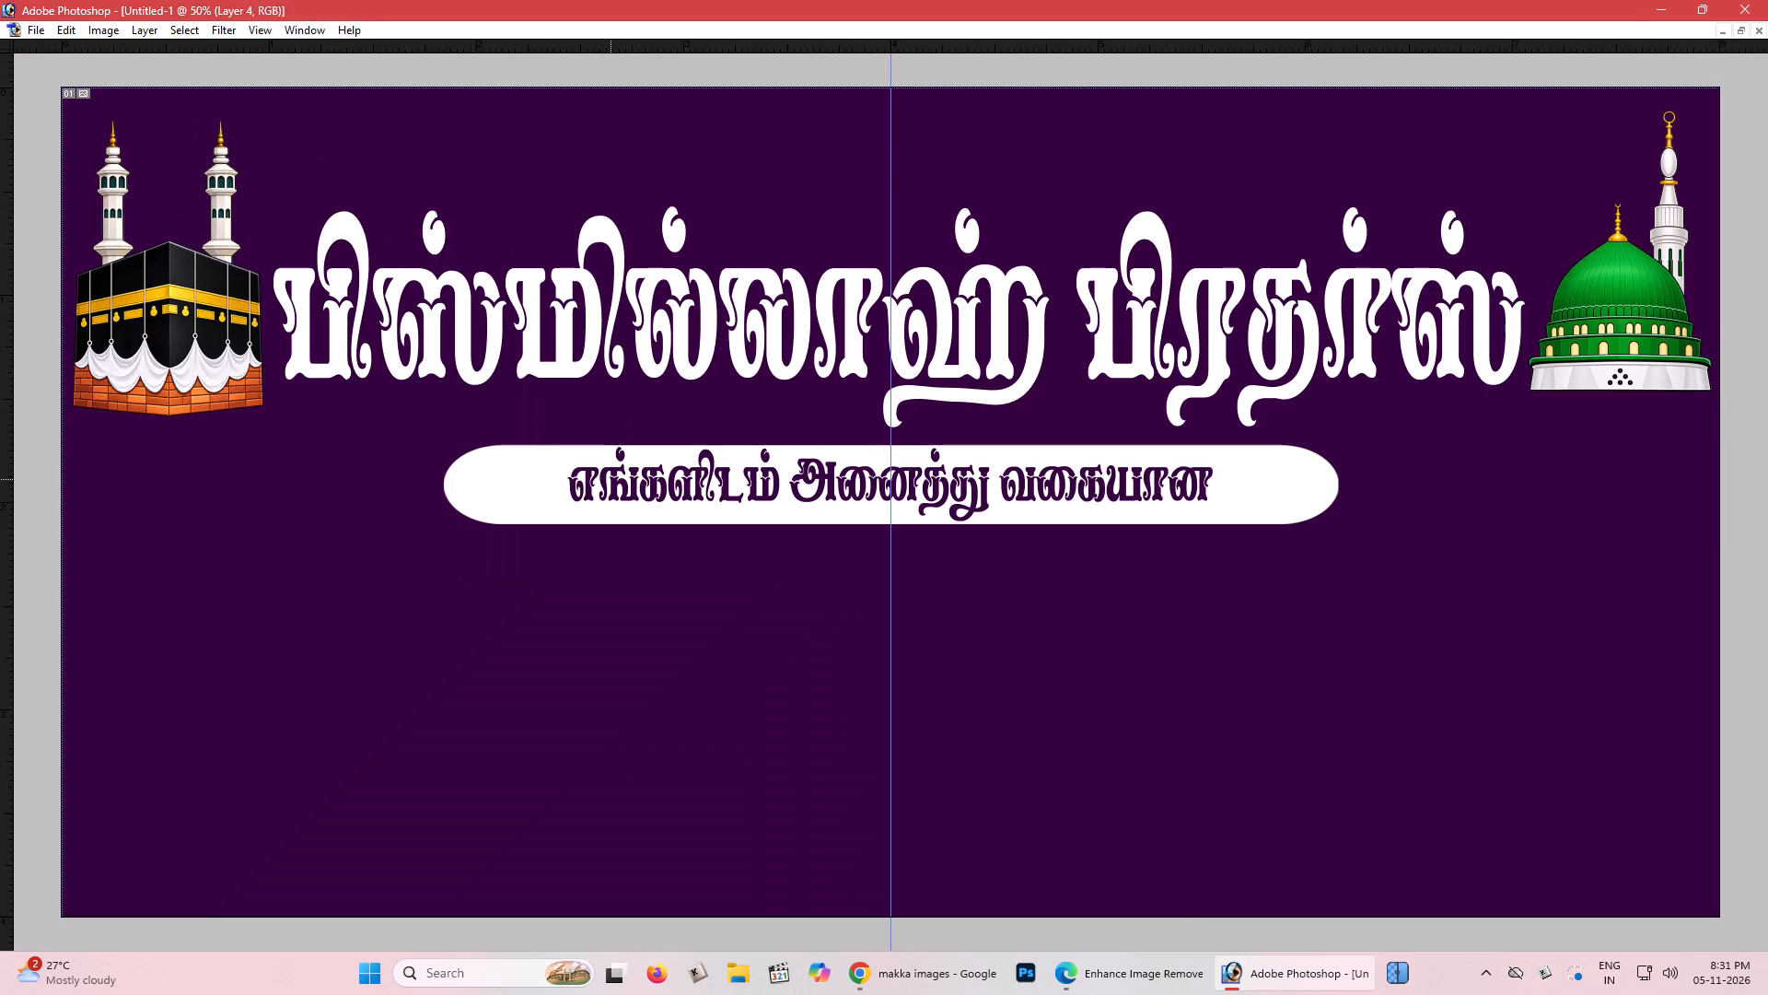
Duplicate the tagline into the empty purple area below and left of the bar, and fill the copy with white.
{"action": "scroll", "coordinate": [580, 466], "scroll_direction": "up", "scroll_amount": 2}
{"action": "scroll", "coordinate": [580, 466], "scroll_direction": "down", "scroll_amount": 3}
{"action": "key", "text": "ctrl+plus"}
{"action": "key", "text": "space"}
{"action": "left_click_drag", "start_coordinate": [593, 462], "coordinate": [931, 344]}
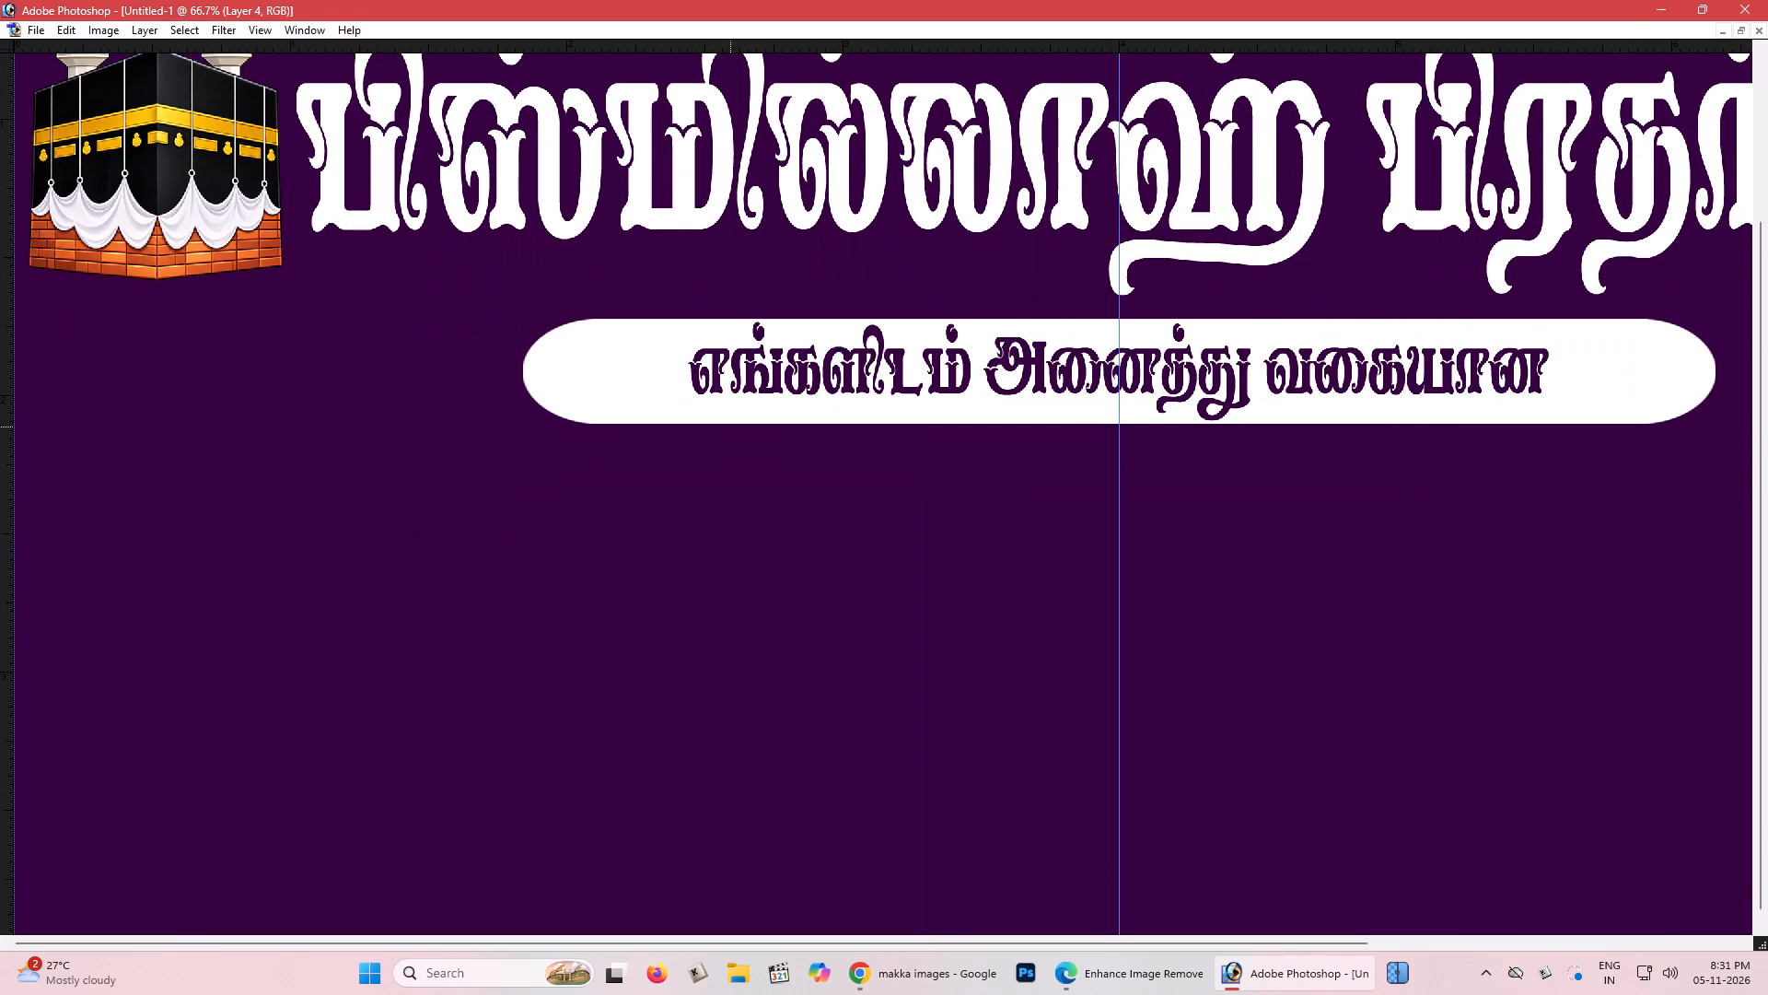
{"action": "right_click", "coordinate": [727, 358]}
{"action": "left_click", "coordinate": [737, 363]}
{"action": "left_click_drag", "start_coordinate": [741, 366], "coordinate": [761, 372]}
{"action": "key", "text": "ctrl+z"}
{"action": "left_click_drag", "start_coordinate": [851, 376], "coordinate": [509, 619], "text": "alt"}
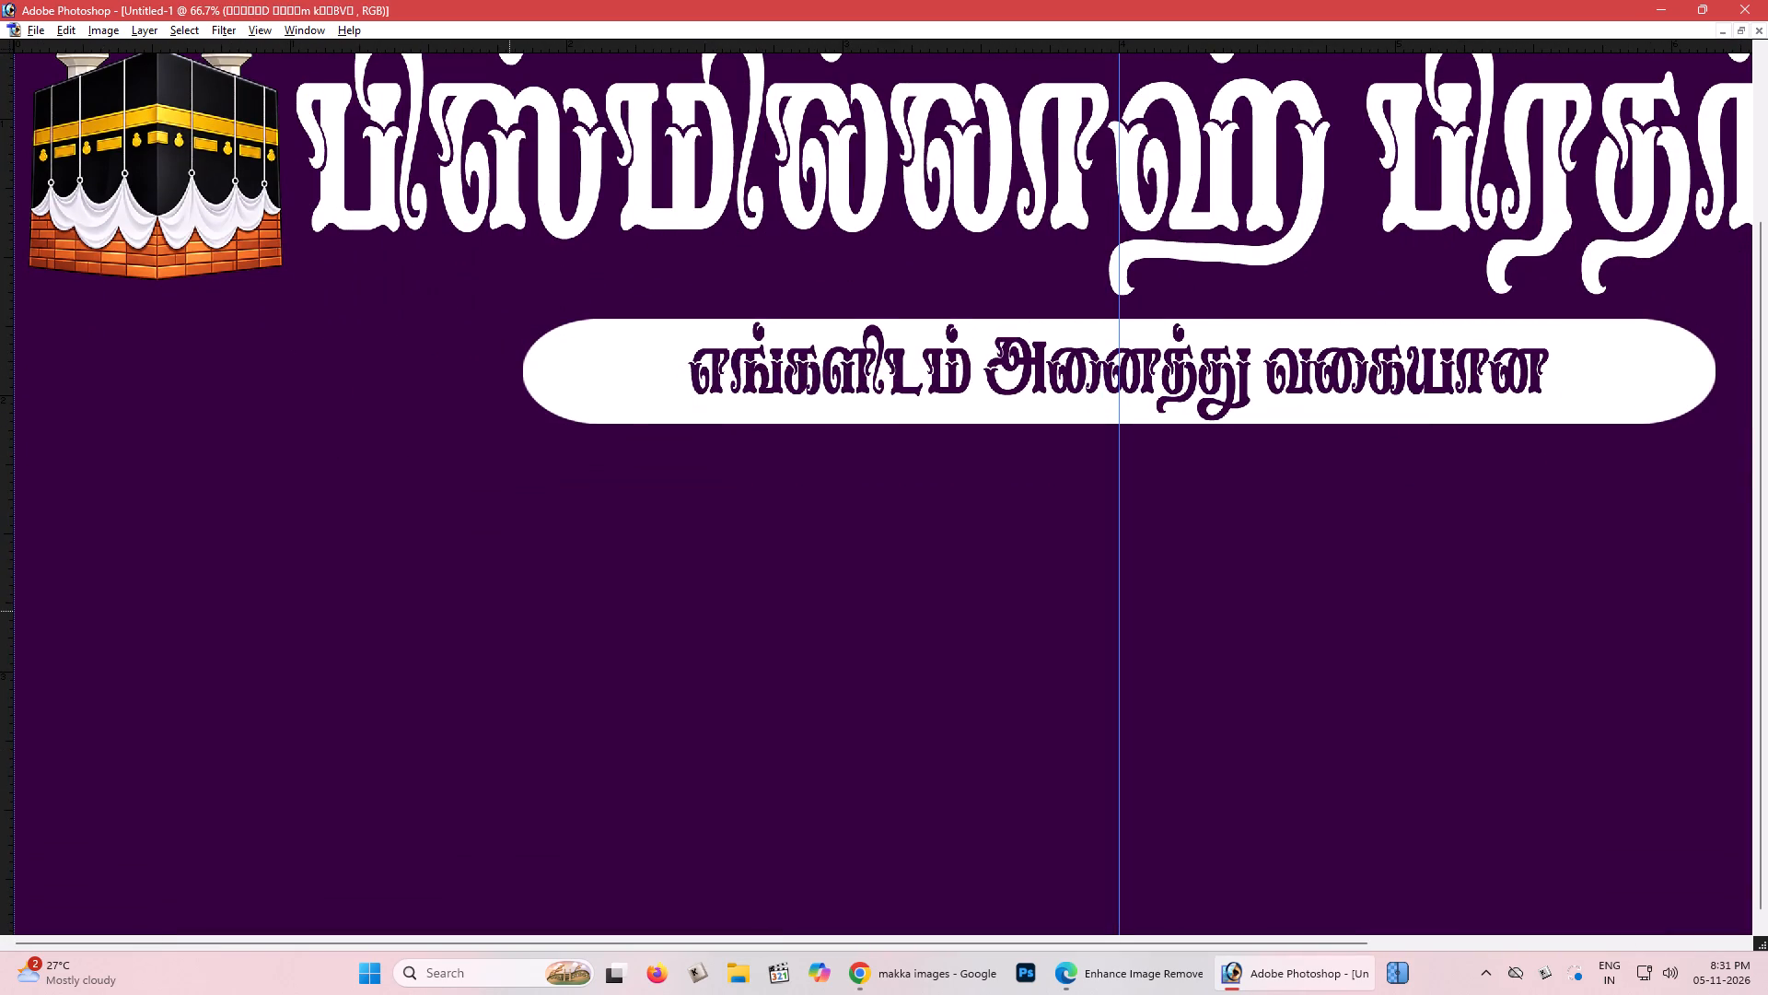
{"action": "key", "text": "x"}
{"action": "key", "text": "alt+shift+BackSpace"}
{"action": "key", "text": "ctrl+plus"}
{"action": "key", "text": "space"}
{"action": "key", "text": "space"}
{"action": "key", "text": "space"}
{"action": "key", "text": "space"}
{"action": "key", "text": "space"}
{"action": "left_click_drag", "start_coordinate": [489, 551], "coordinate": [1711, 193]}
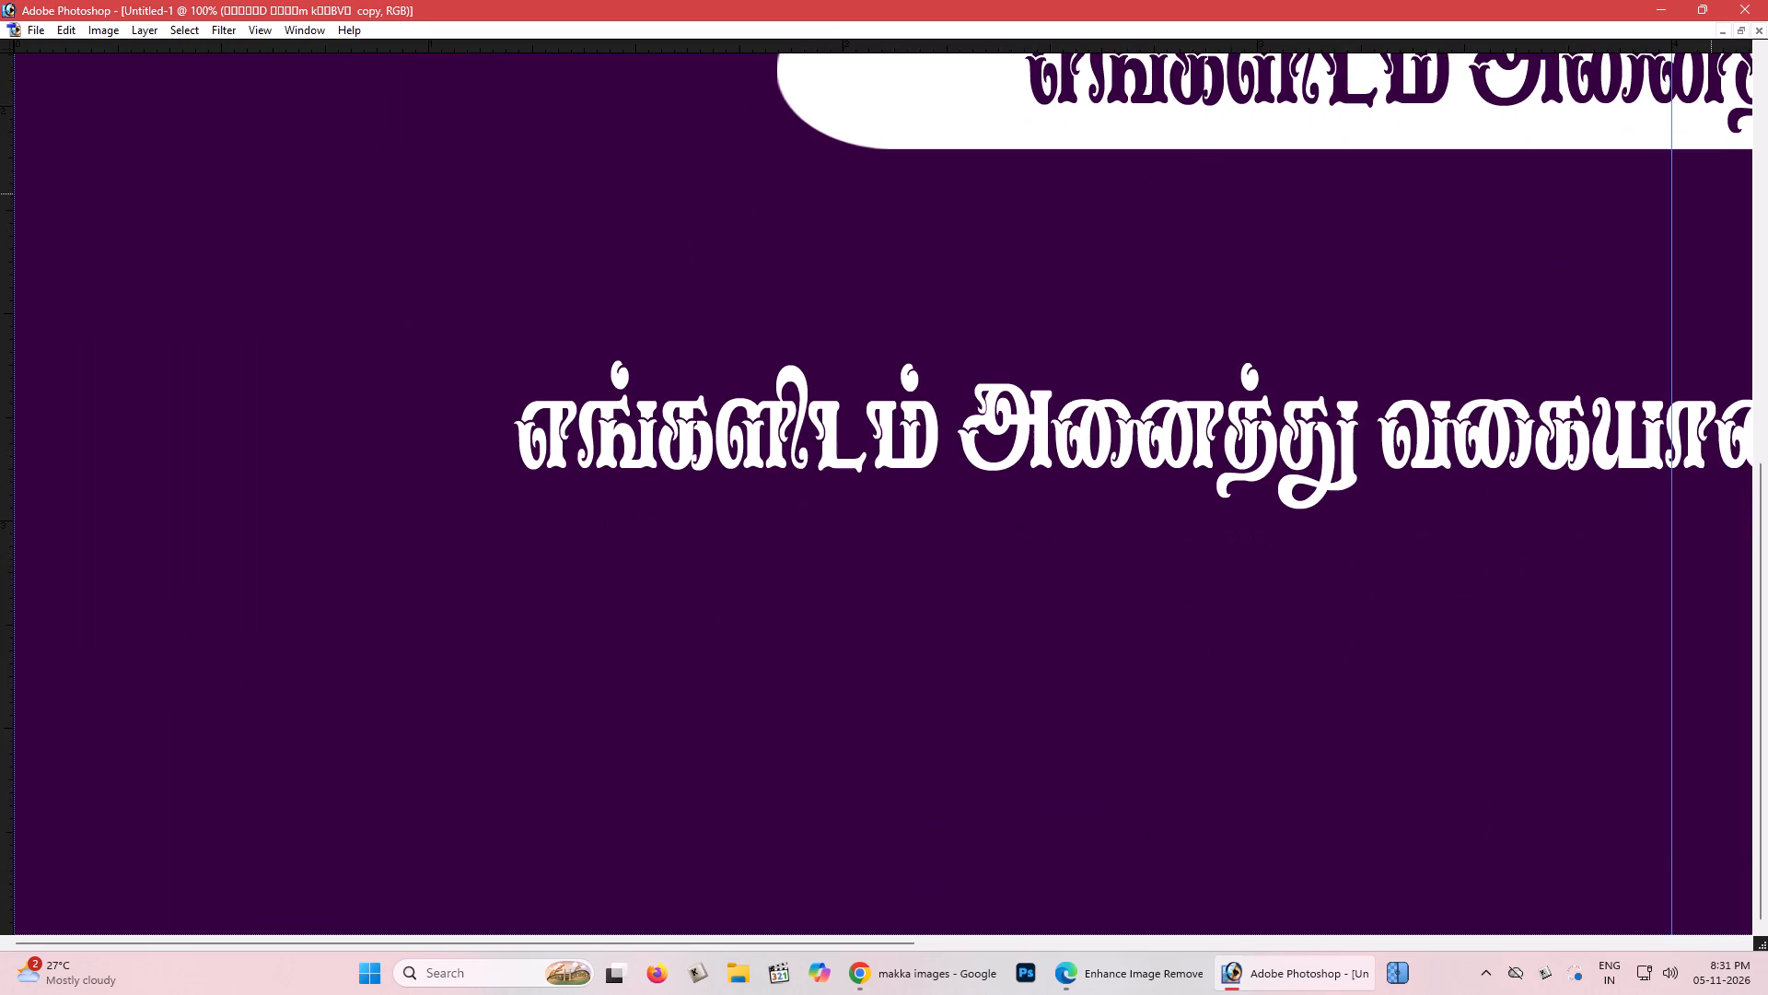
Replace the wording of the white tagline copy with சிக்கன், using the Tamil Typewriter keyboard.
{"action": "key", "text": "ctrl+minus"}
{"action": "key", "text": "ctrl+minus"}
{"action": "key", "text": "t"}
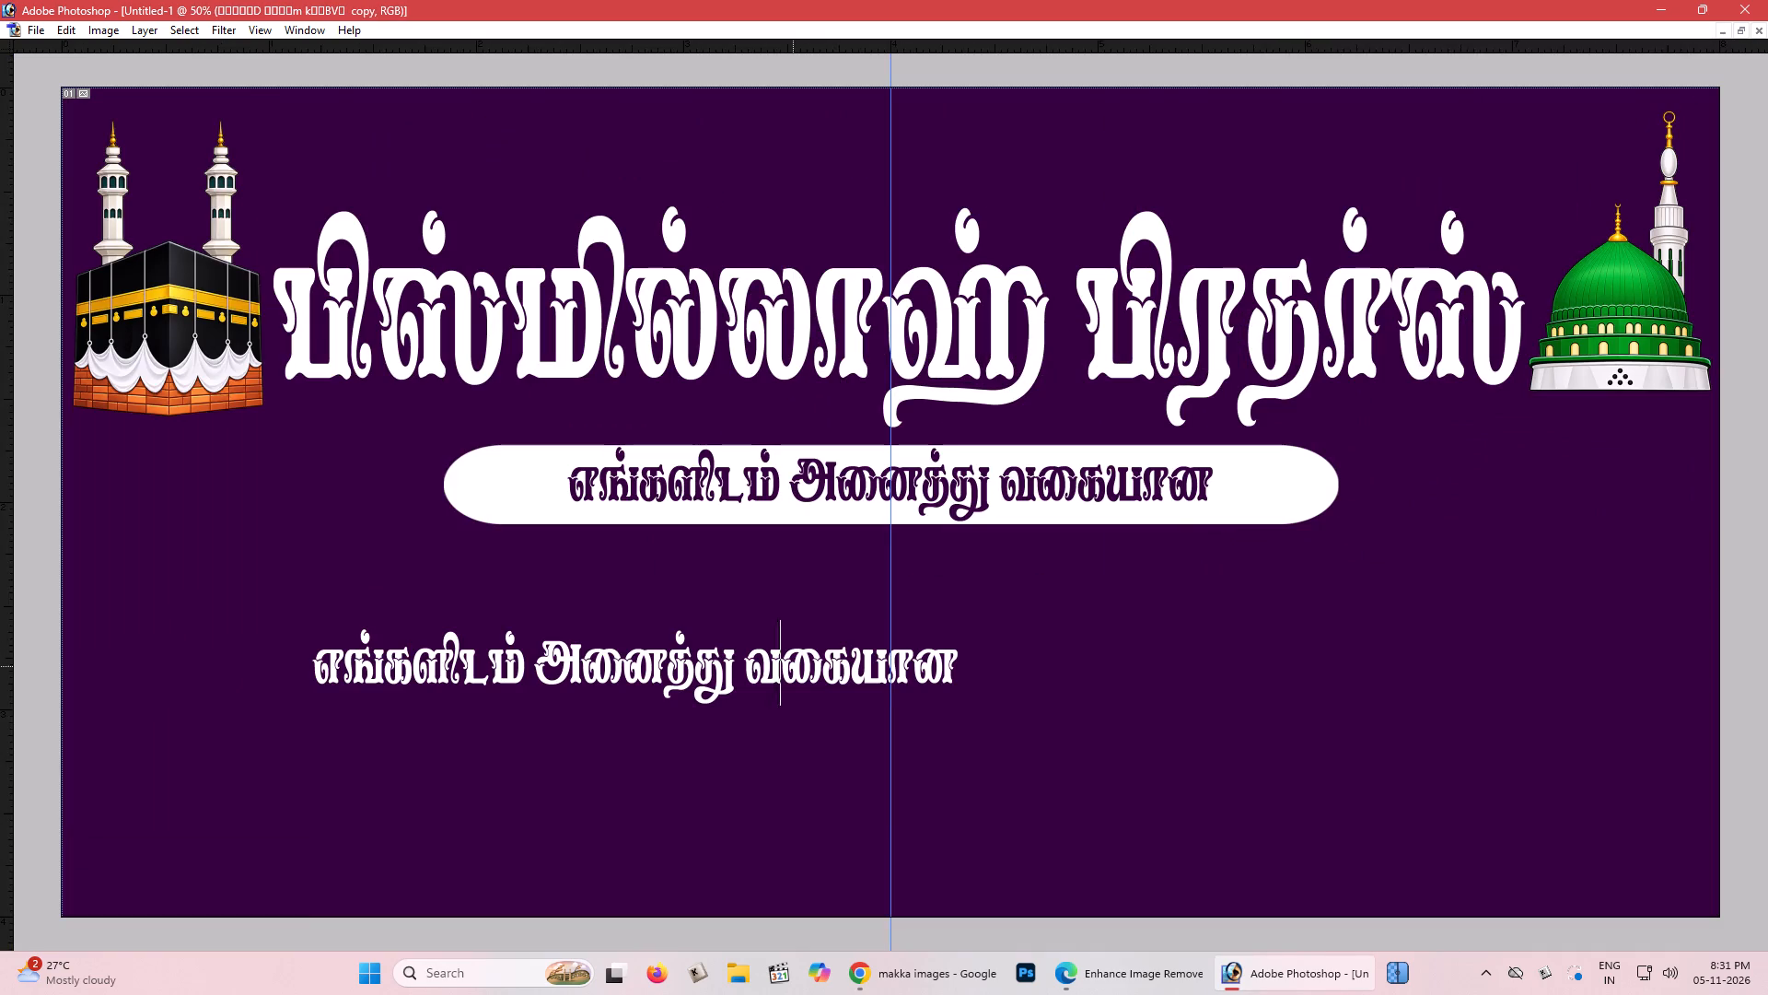
{"action": "triple_click", "coordinate": [793, 666]}
{"action": "left_click", "coordinate": [793, 666]}
{"action": "left_click", "coordinate": [1548, 989]}
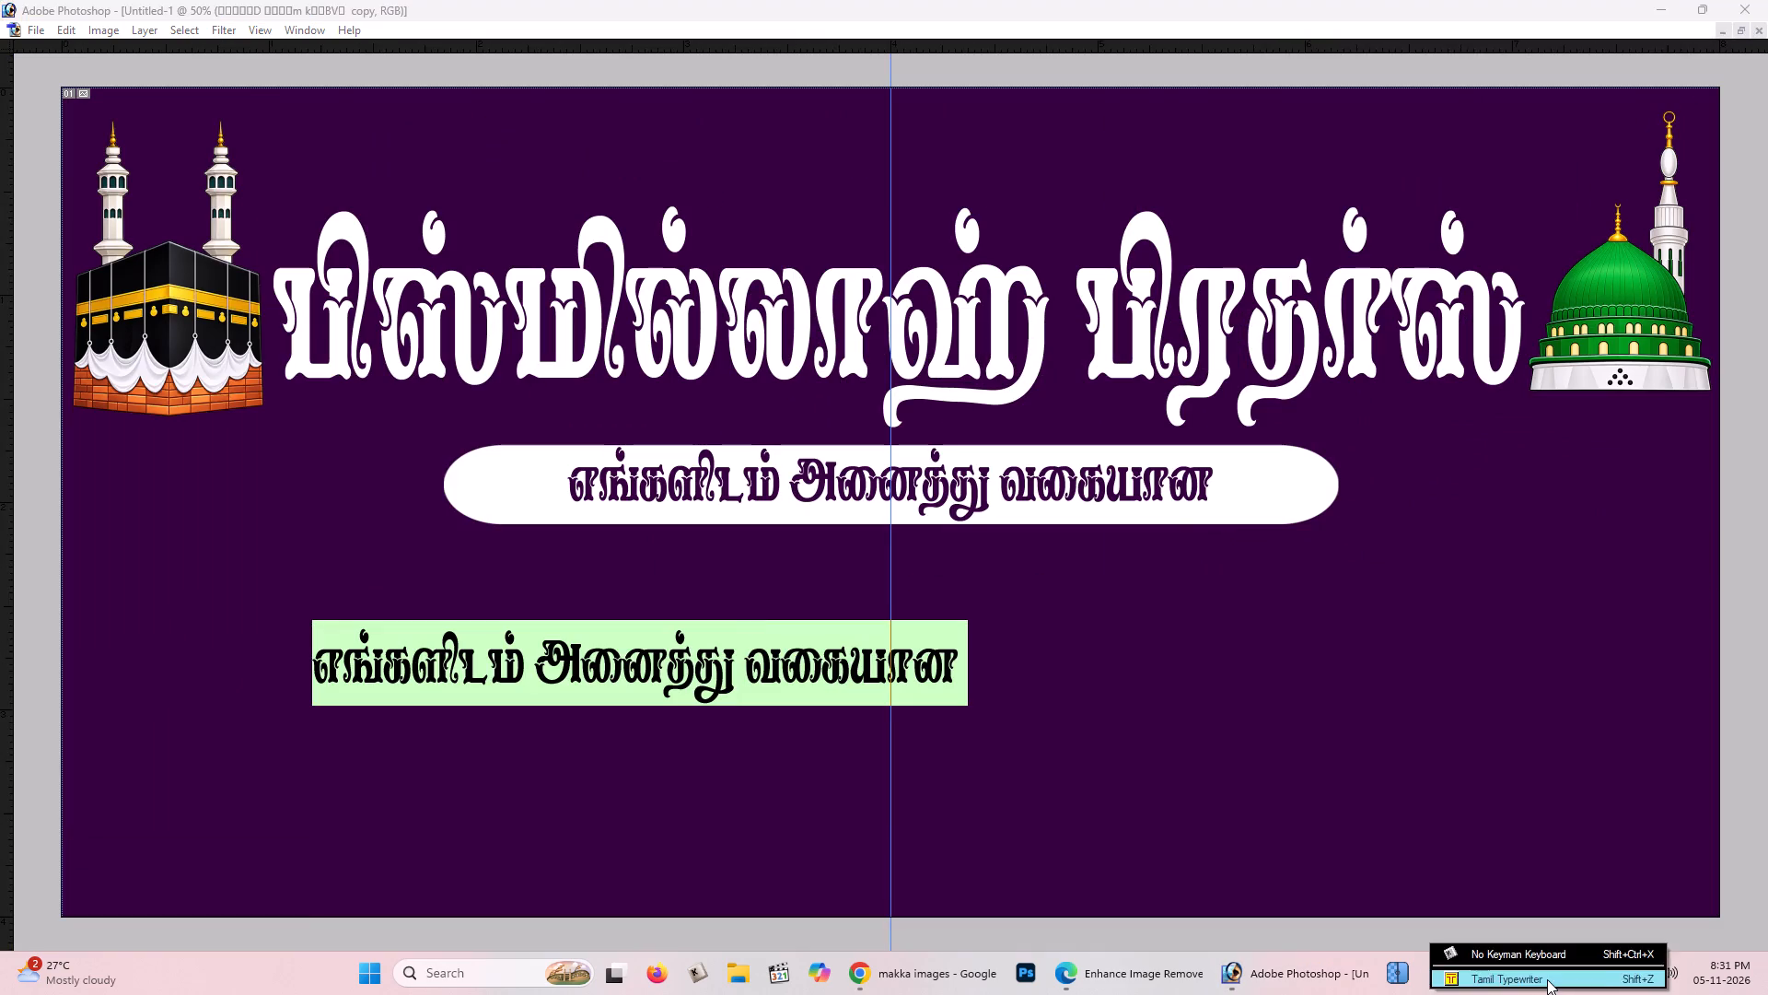
{"action": "left_click", "coordinate": [1547, 979]}
{"action": "type", "text": "rp"}
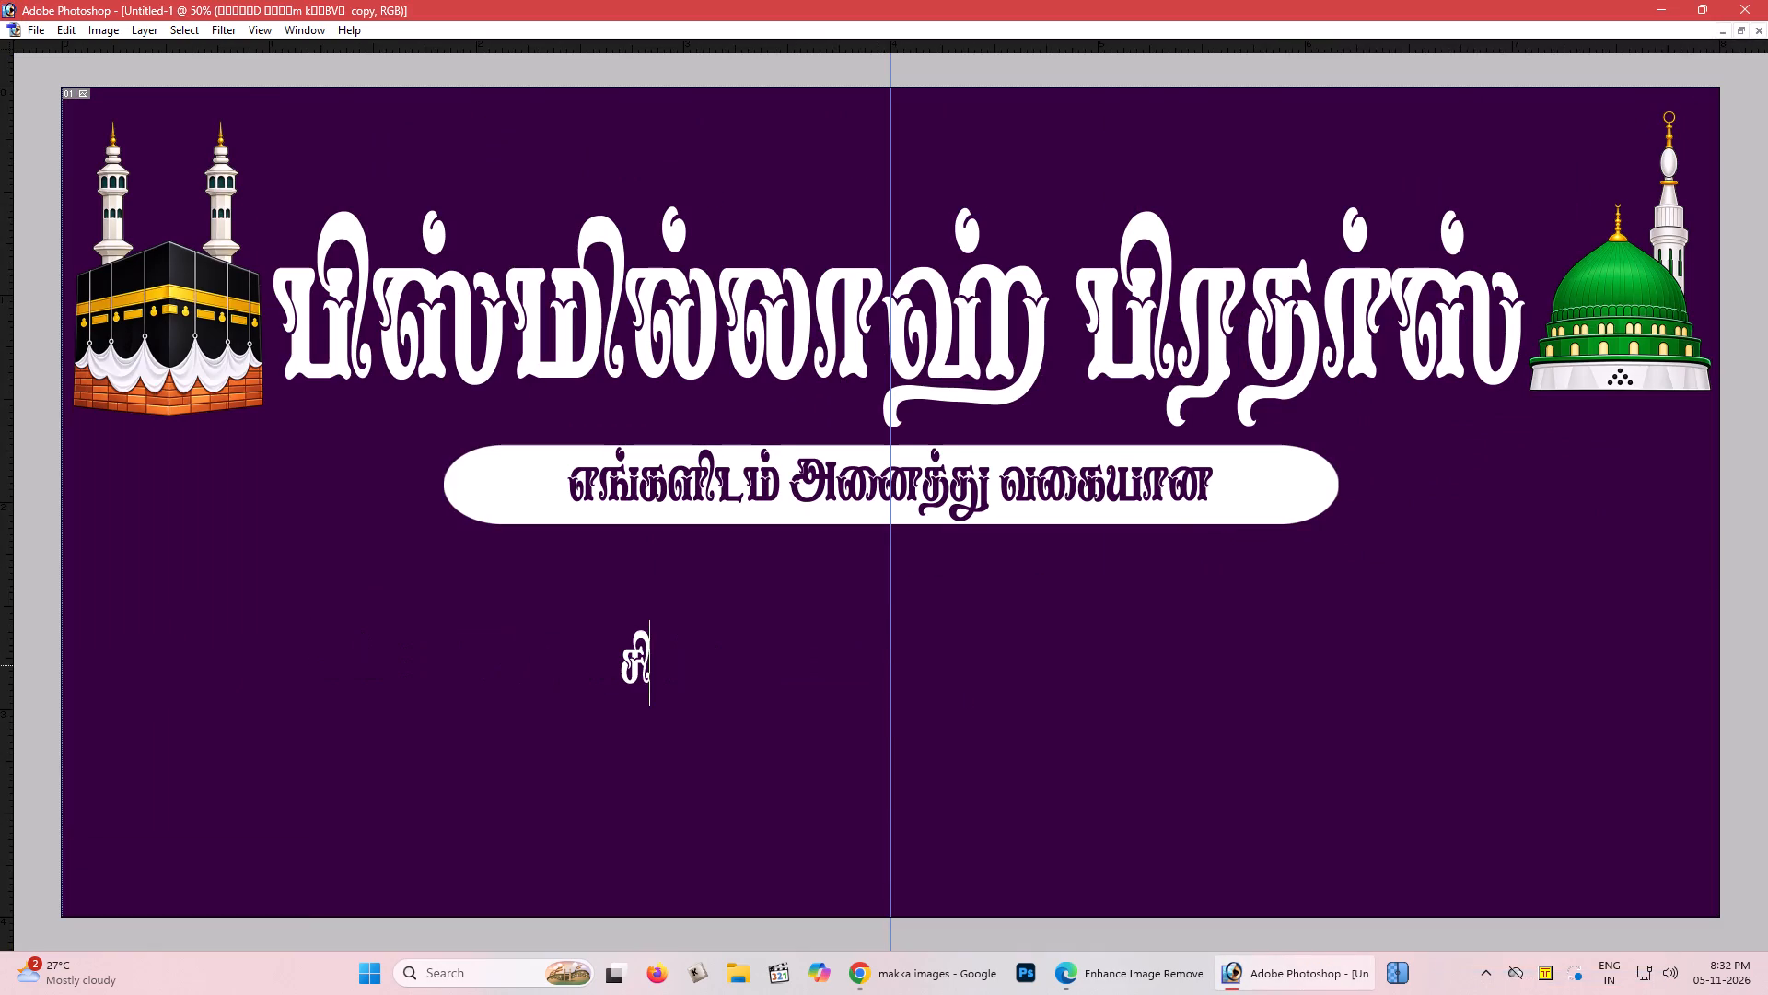
{"action": "type", "text": "f;fd"}
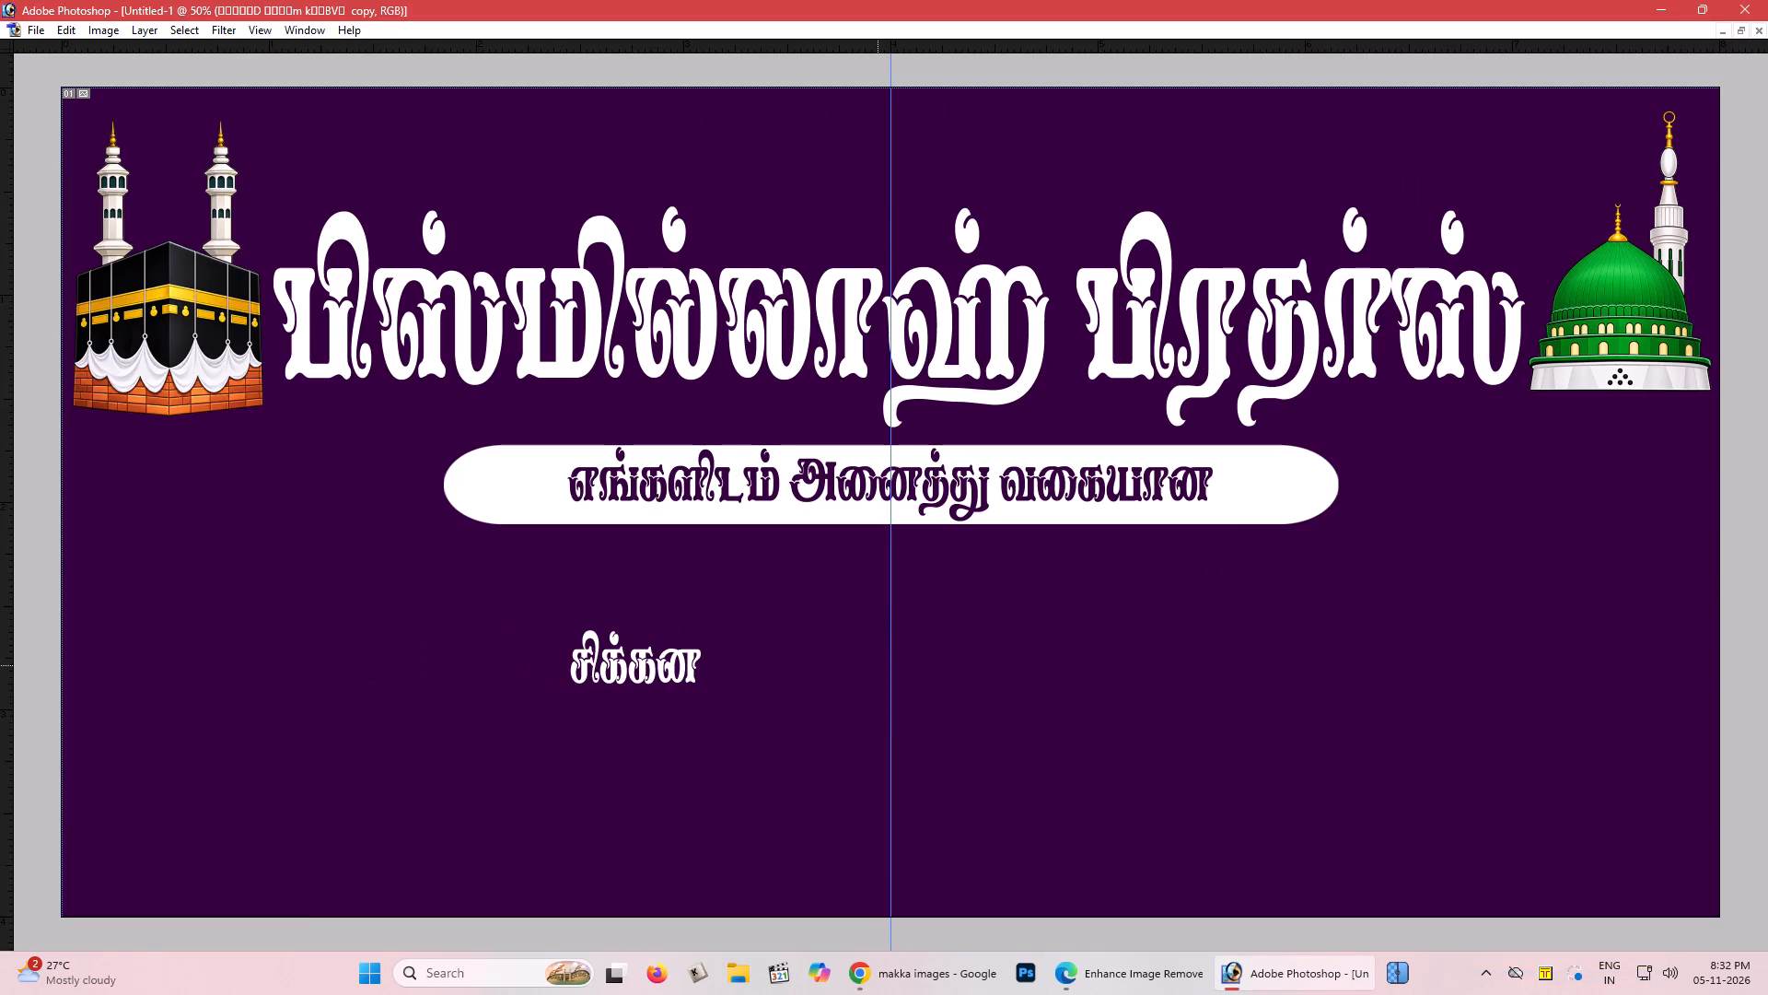
{"action": "key", "text": "semicolon"}
Add மட்டன் and பீப் as two more lines beneath சிக்கன் in the white text.
{"action": "key", "text": "Return"}
{"action": "type", "text": "kl;l"}
{"action": "key", "text": "f"}
{"action": "key", "text": "BackSpace"}
{"action": "type", "text": "d;"}
{"action": "key", "text": "Return"}
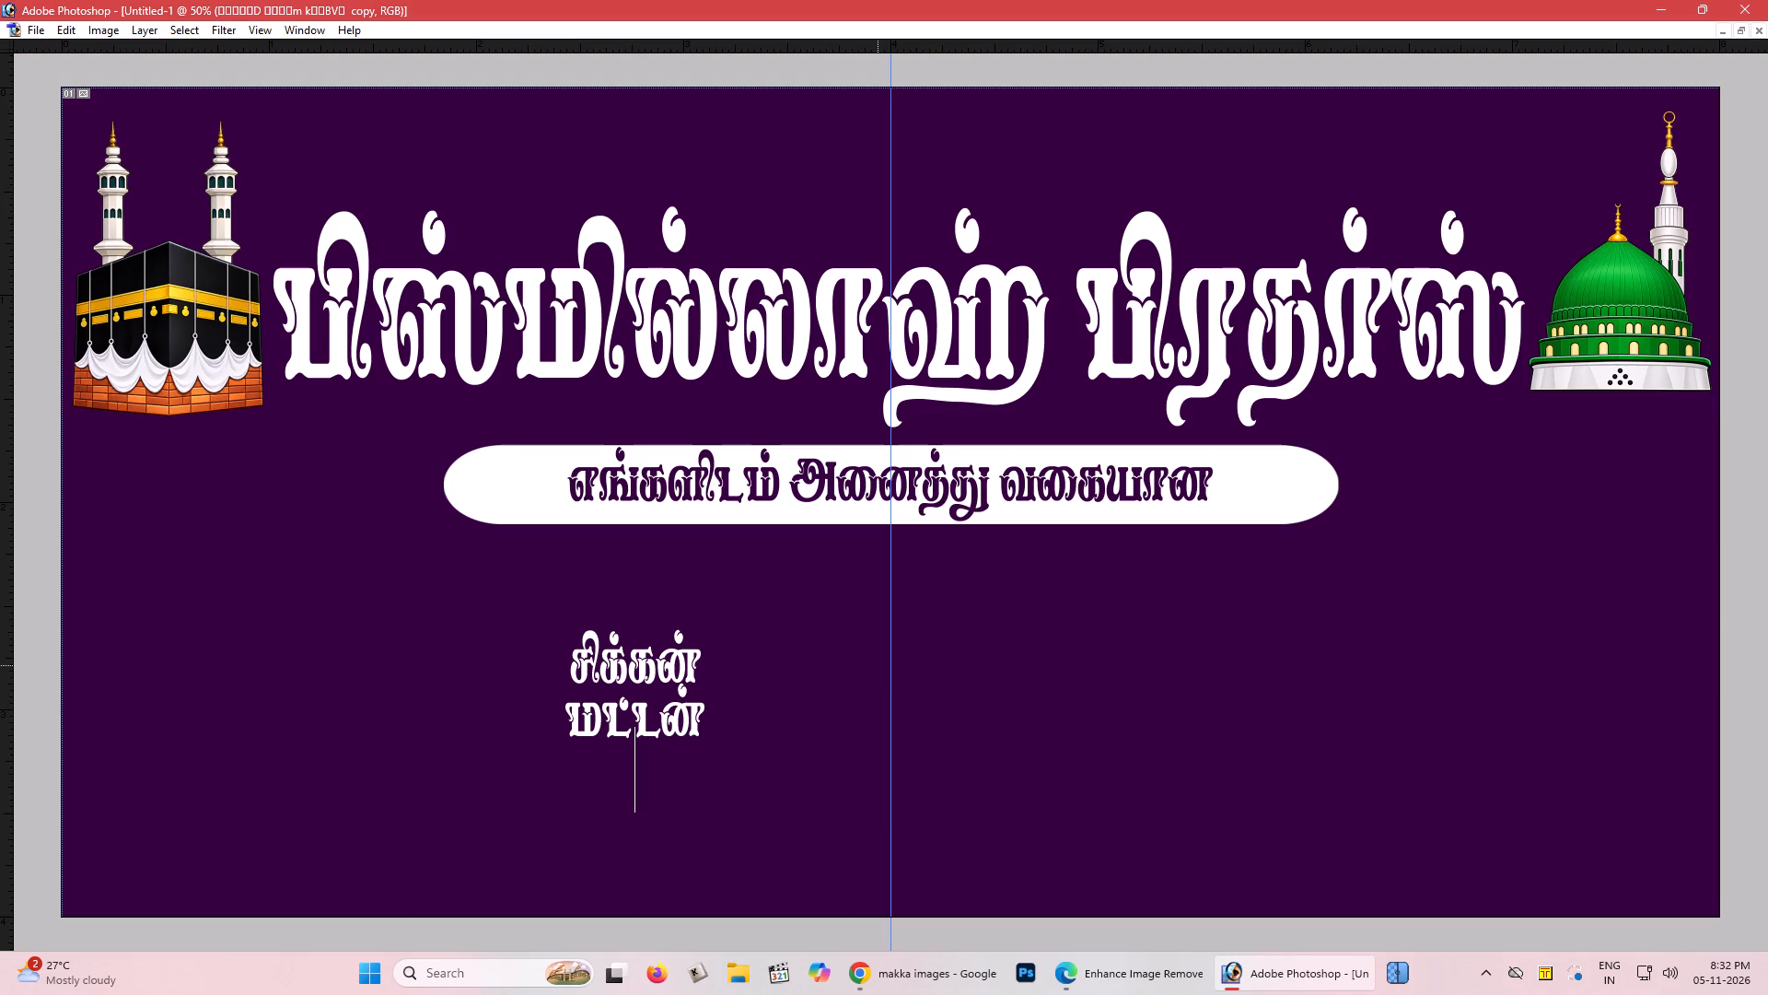
{"action": "key", "text": "f"}
{"action": "key", "text": "BackSpace"}
{"action": "type", "text": "gP"}
{"action": "type", "text": "g;"}
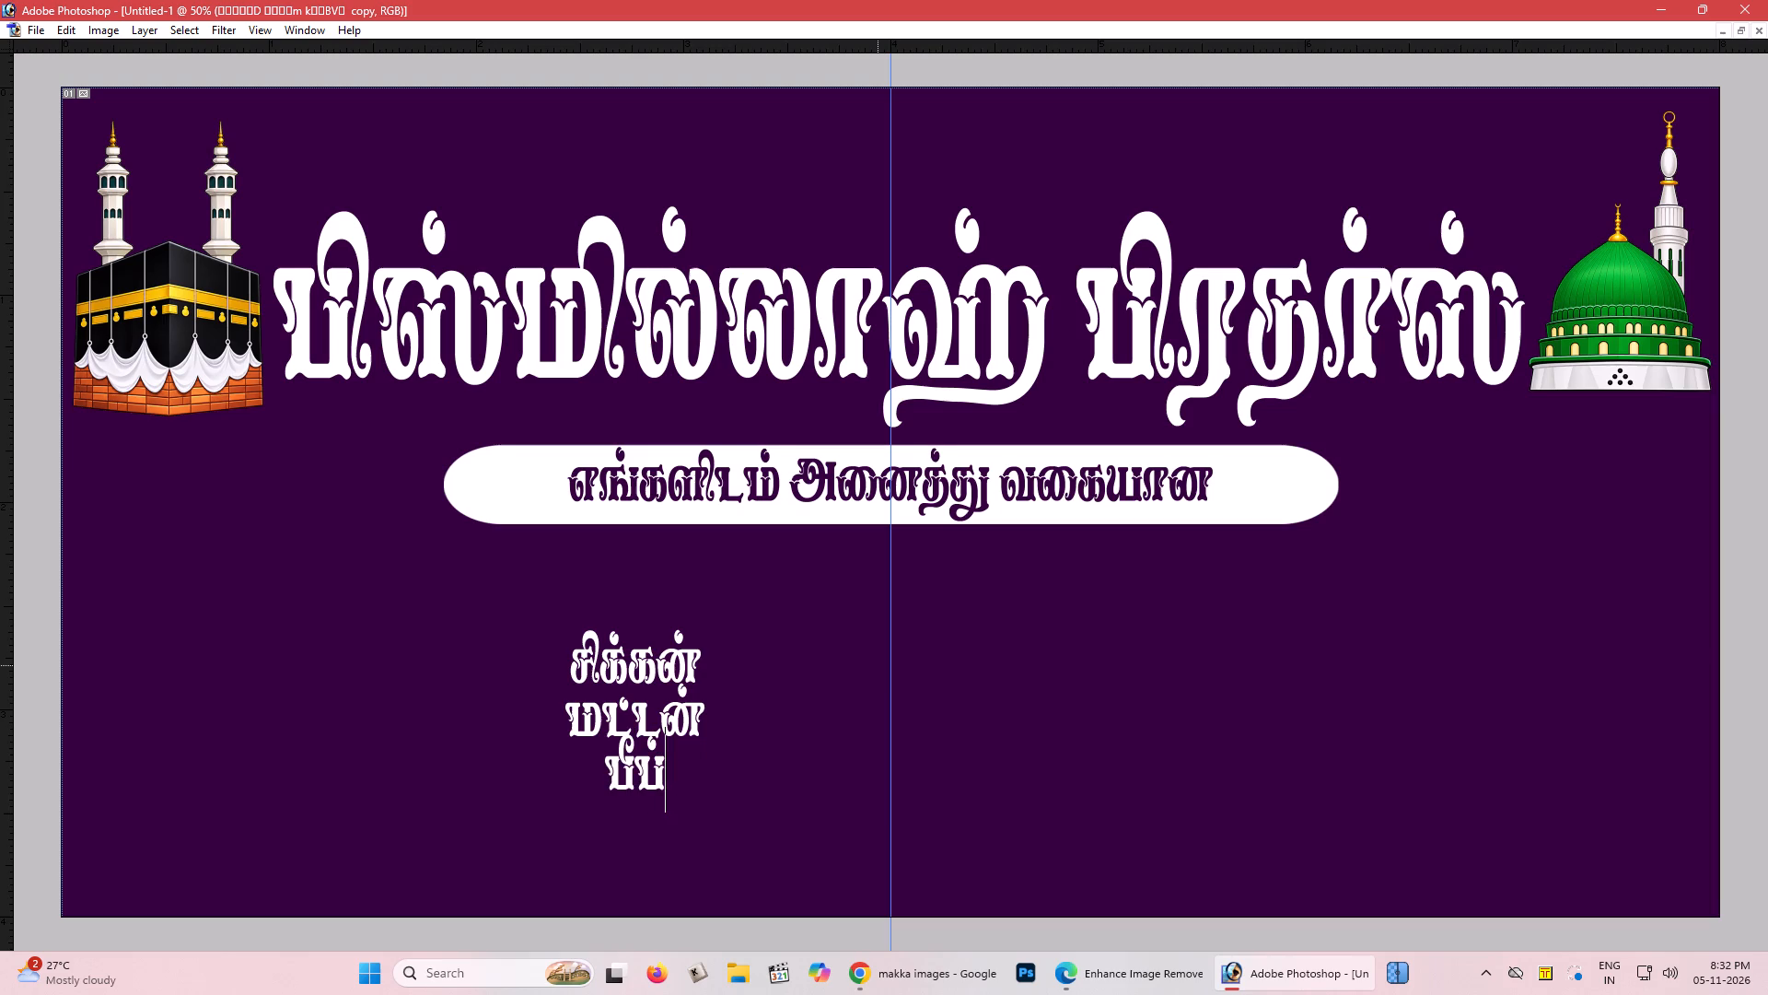
{"action": "key", "text": "ctrl+Return"}
Left-align all three lines of the white item list.
{"action": "key", "text": "Tab"}
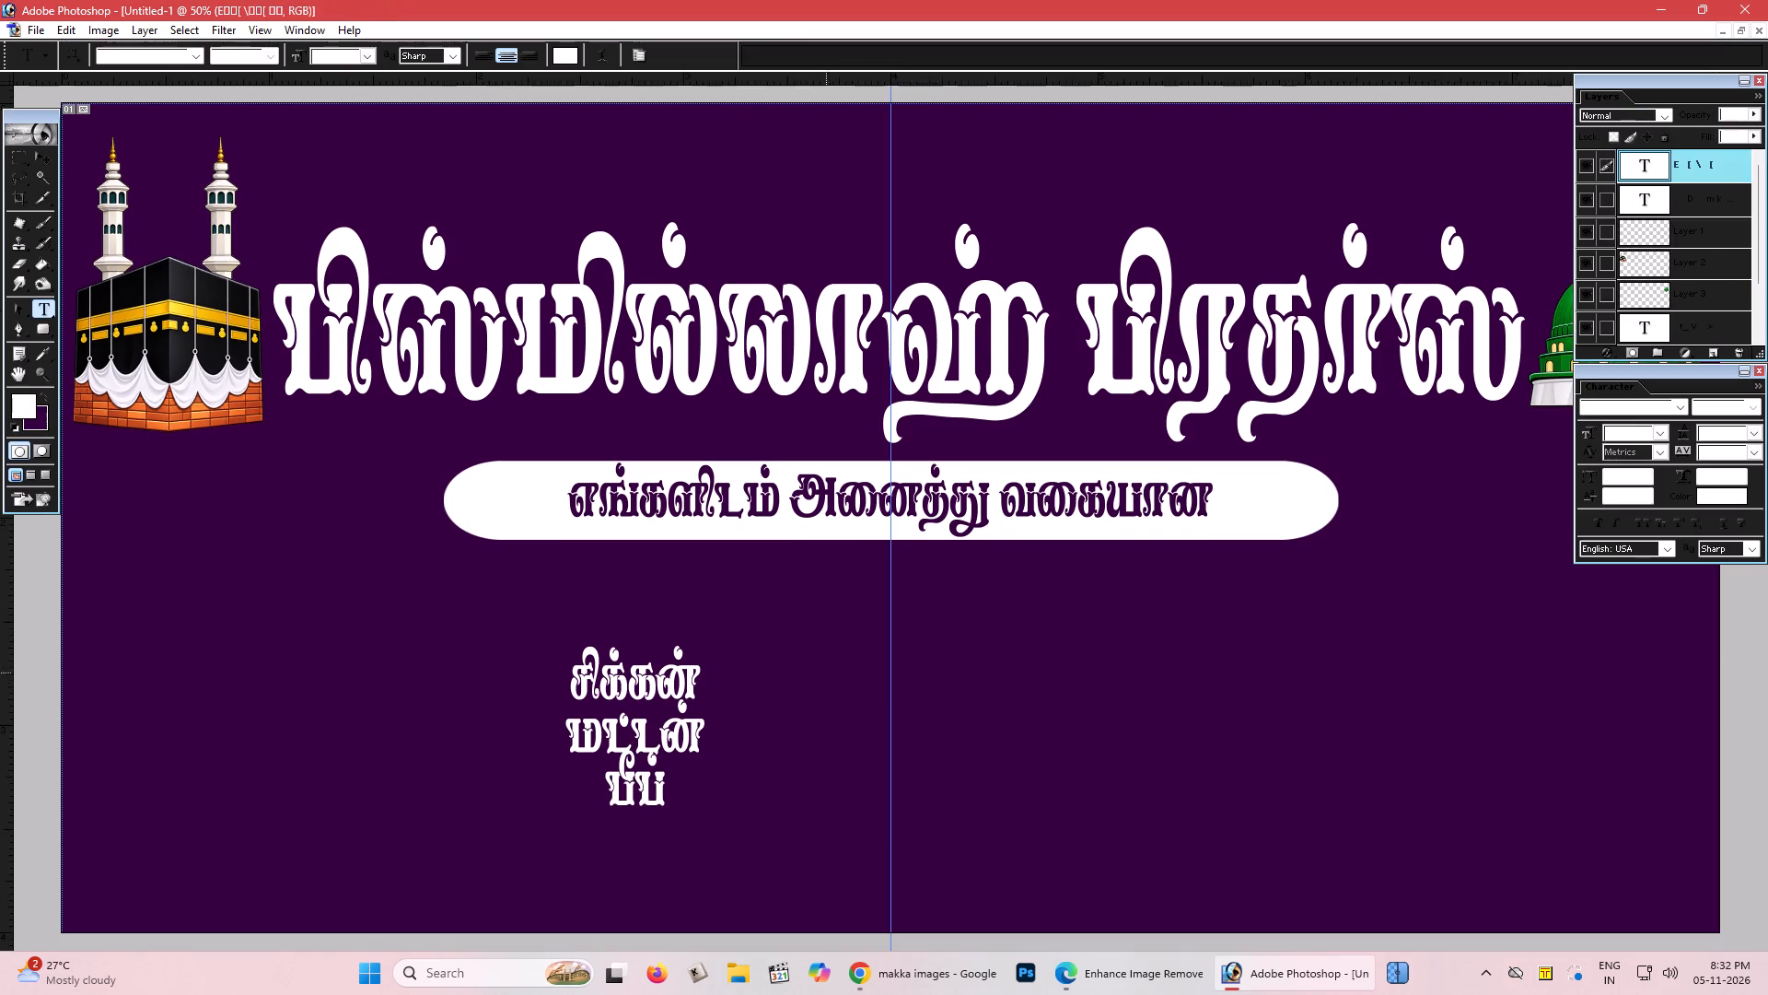
{"action": "triple_click", "coordinate": [650, 673]}
{"action": "triple_click", "coordinate": [650, 673]}
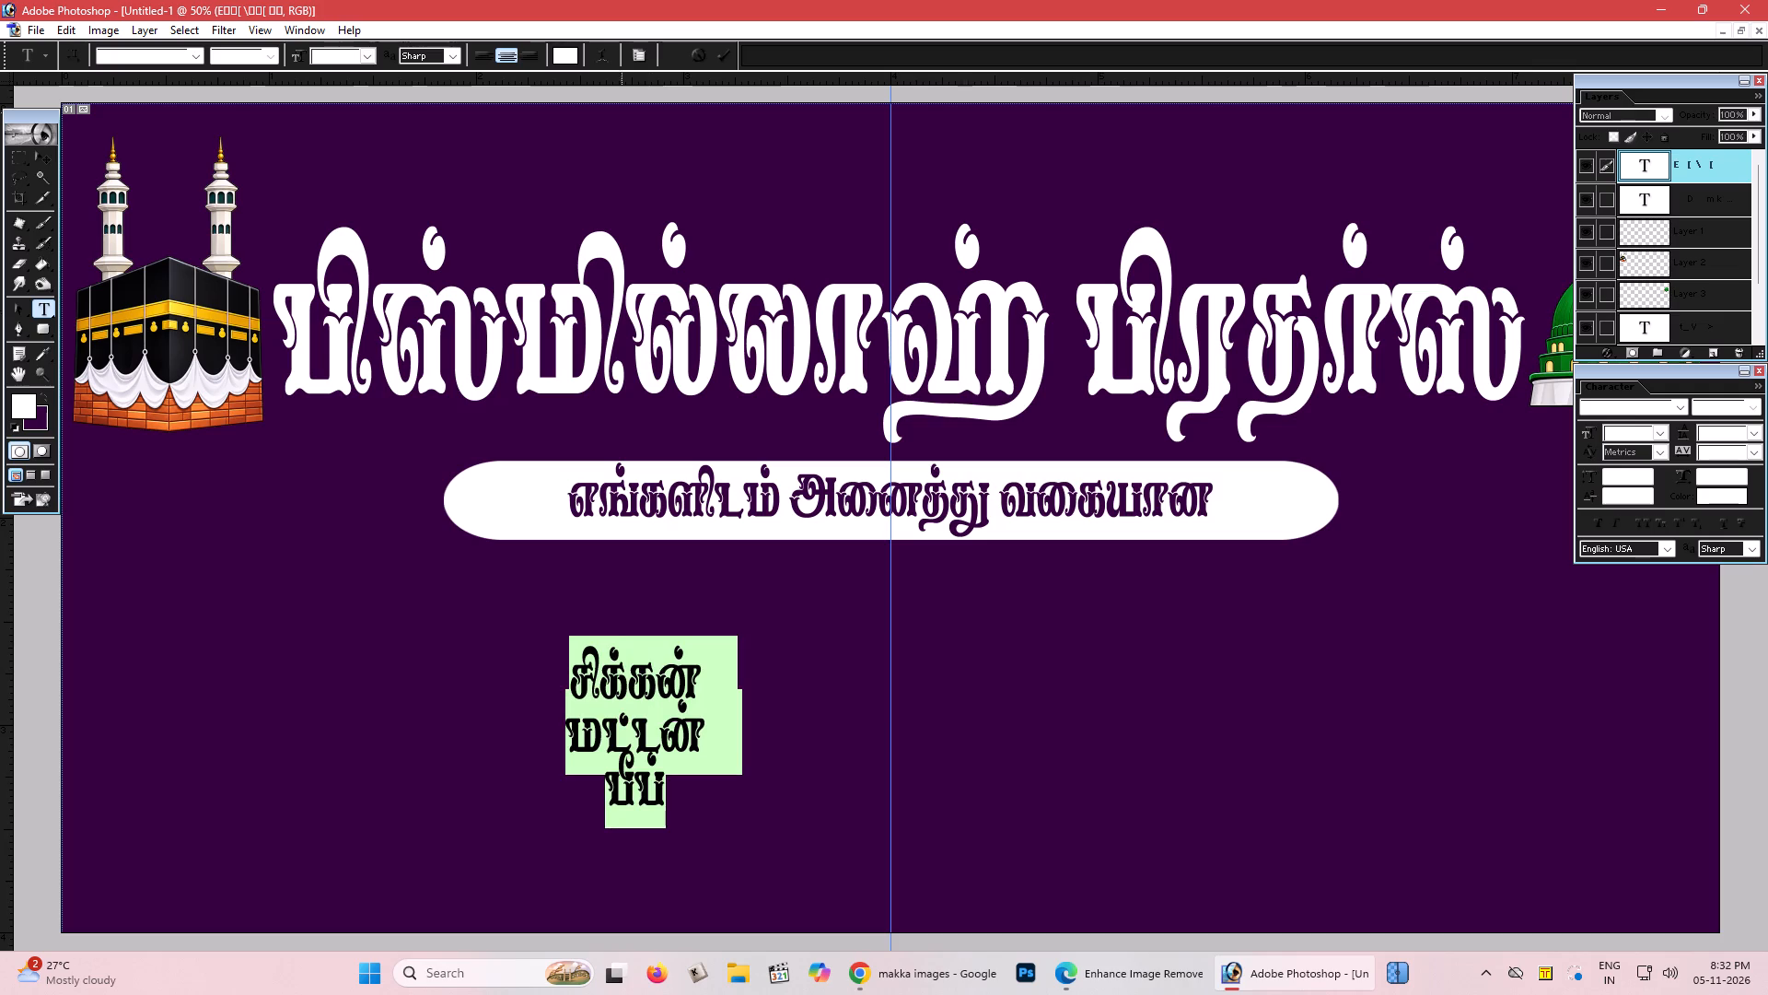
{"action": "left_click", "coordinate": [483, 54]}
{"action": "key", "text": "ctrl+Return"}
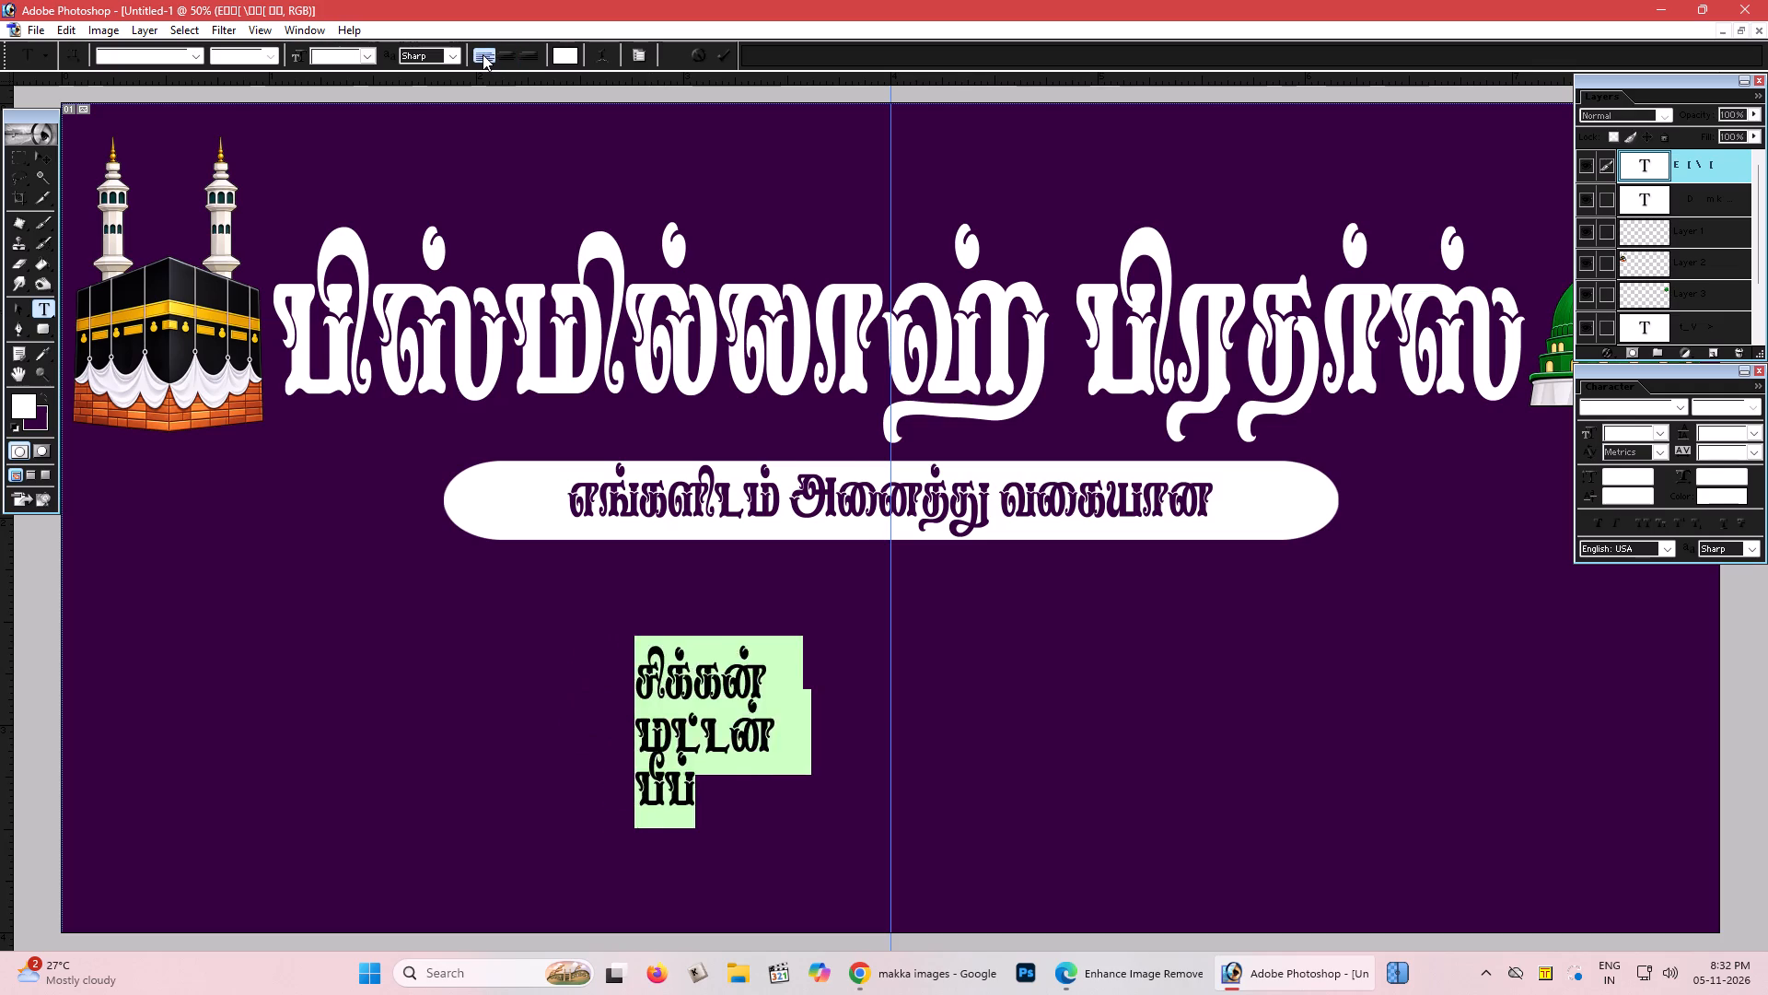
{"action": "key", "text": "ctrl+Return"}
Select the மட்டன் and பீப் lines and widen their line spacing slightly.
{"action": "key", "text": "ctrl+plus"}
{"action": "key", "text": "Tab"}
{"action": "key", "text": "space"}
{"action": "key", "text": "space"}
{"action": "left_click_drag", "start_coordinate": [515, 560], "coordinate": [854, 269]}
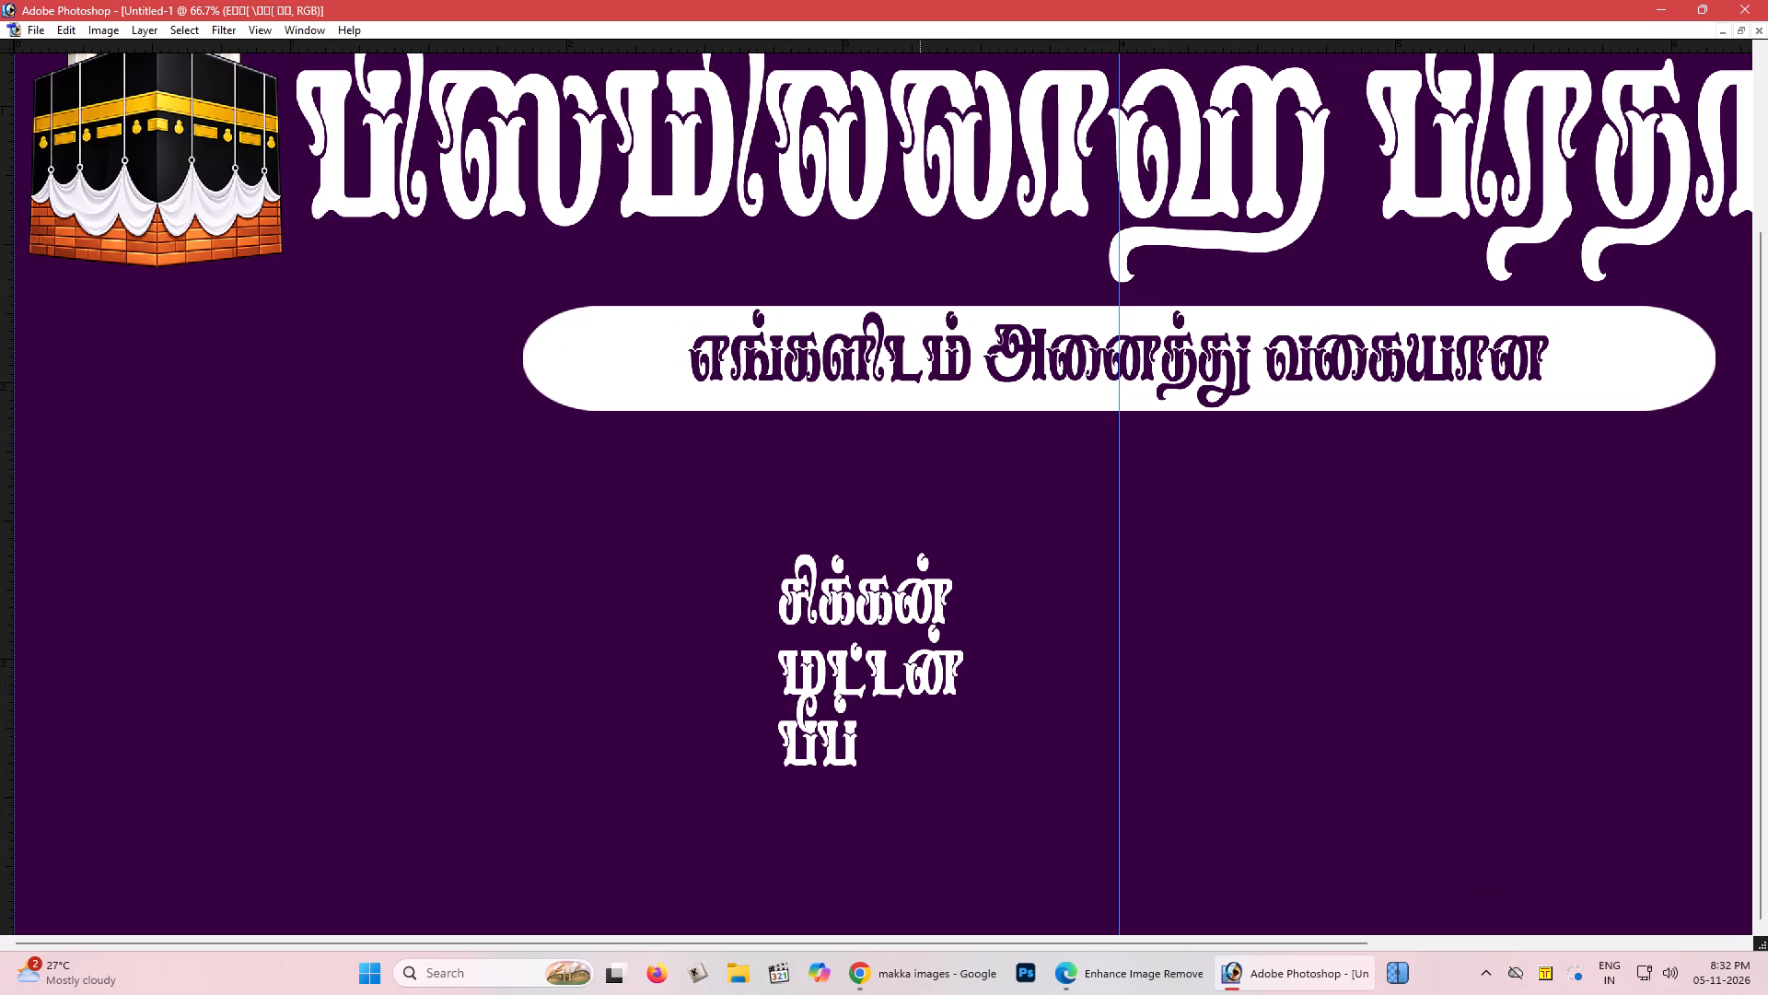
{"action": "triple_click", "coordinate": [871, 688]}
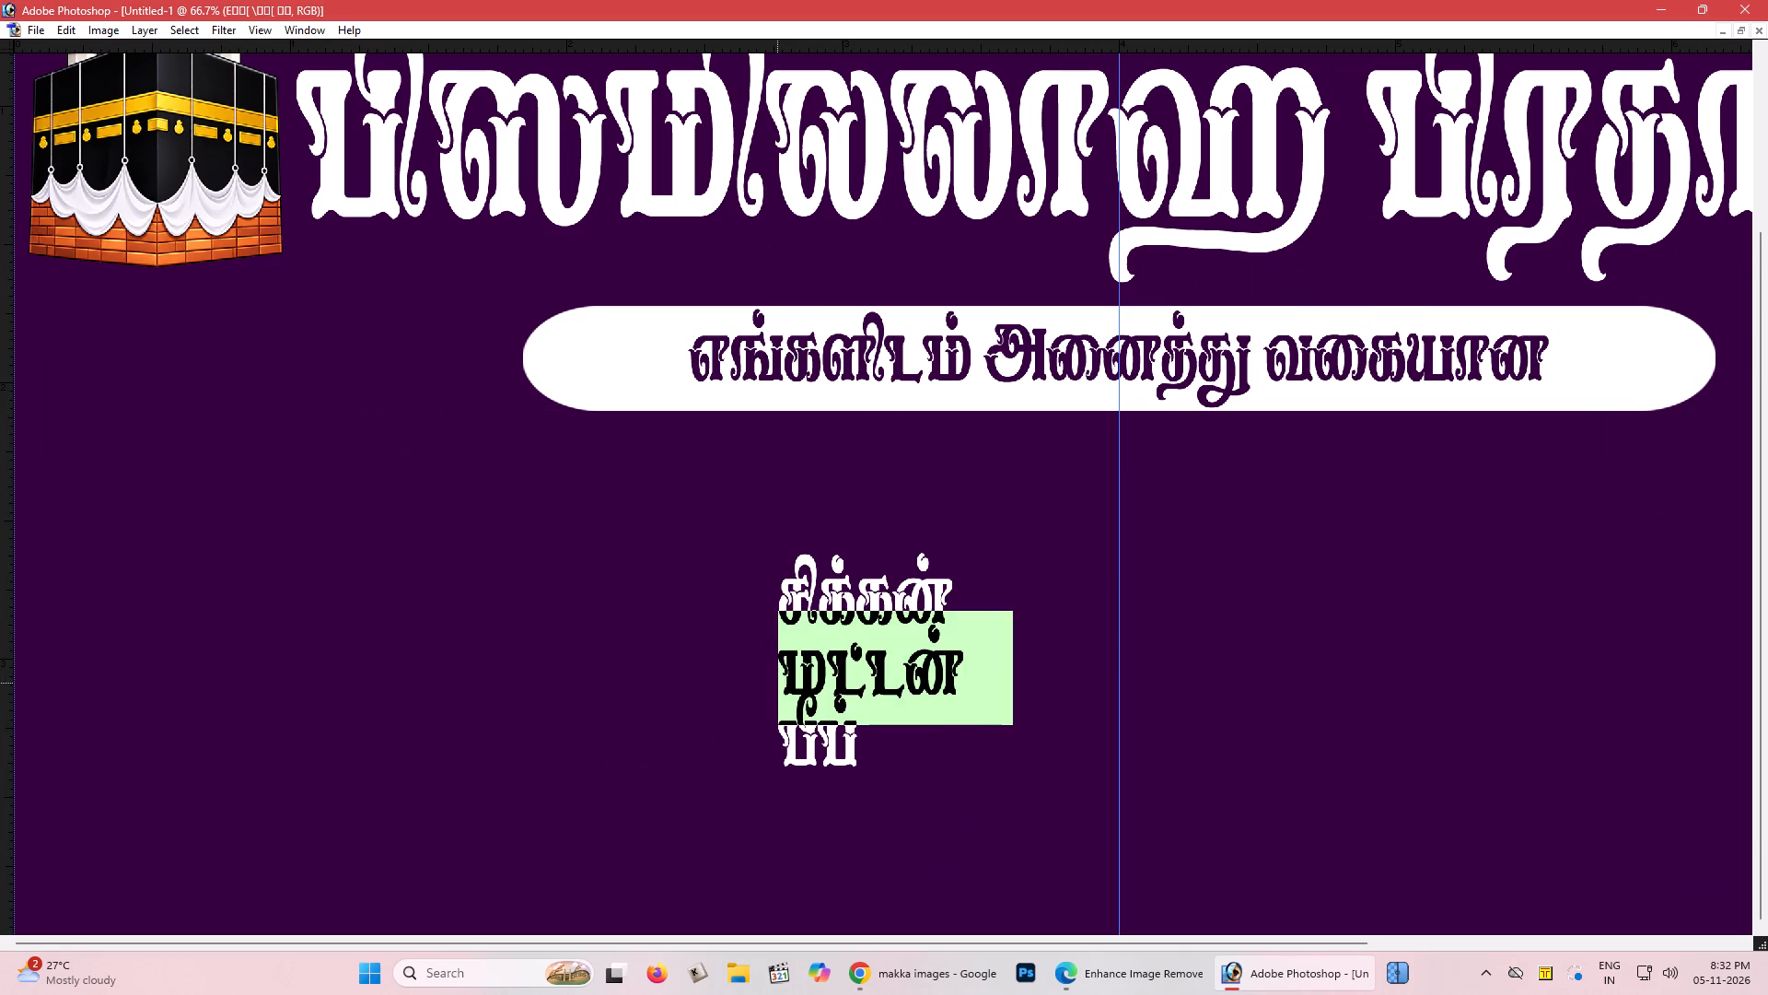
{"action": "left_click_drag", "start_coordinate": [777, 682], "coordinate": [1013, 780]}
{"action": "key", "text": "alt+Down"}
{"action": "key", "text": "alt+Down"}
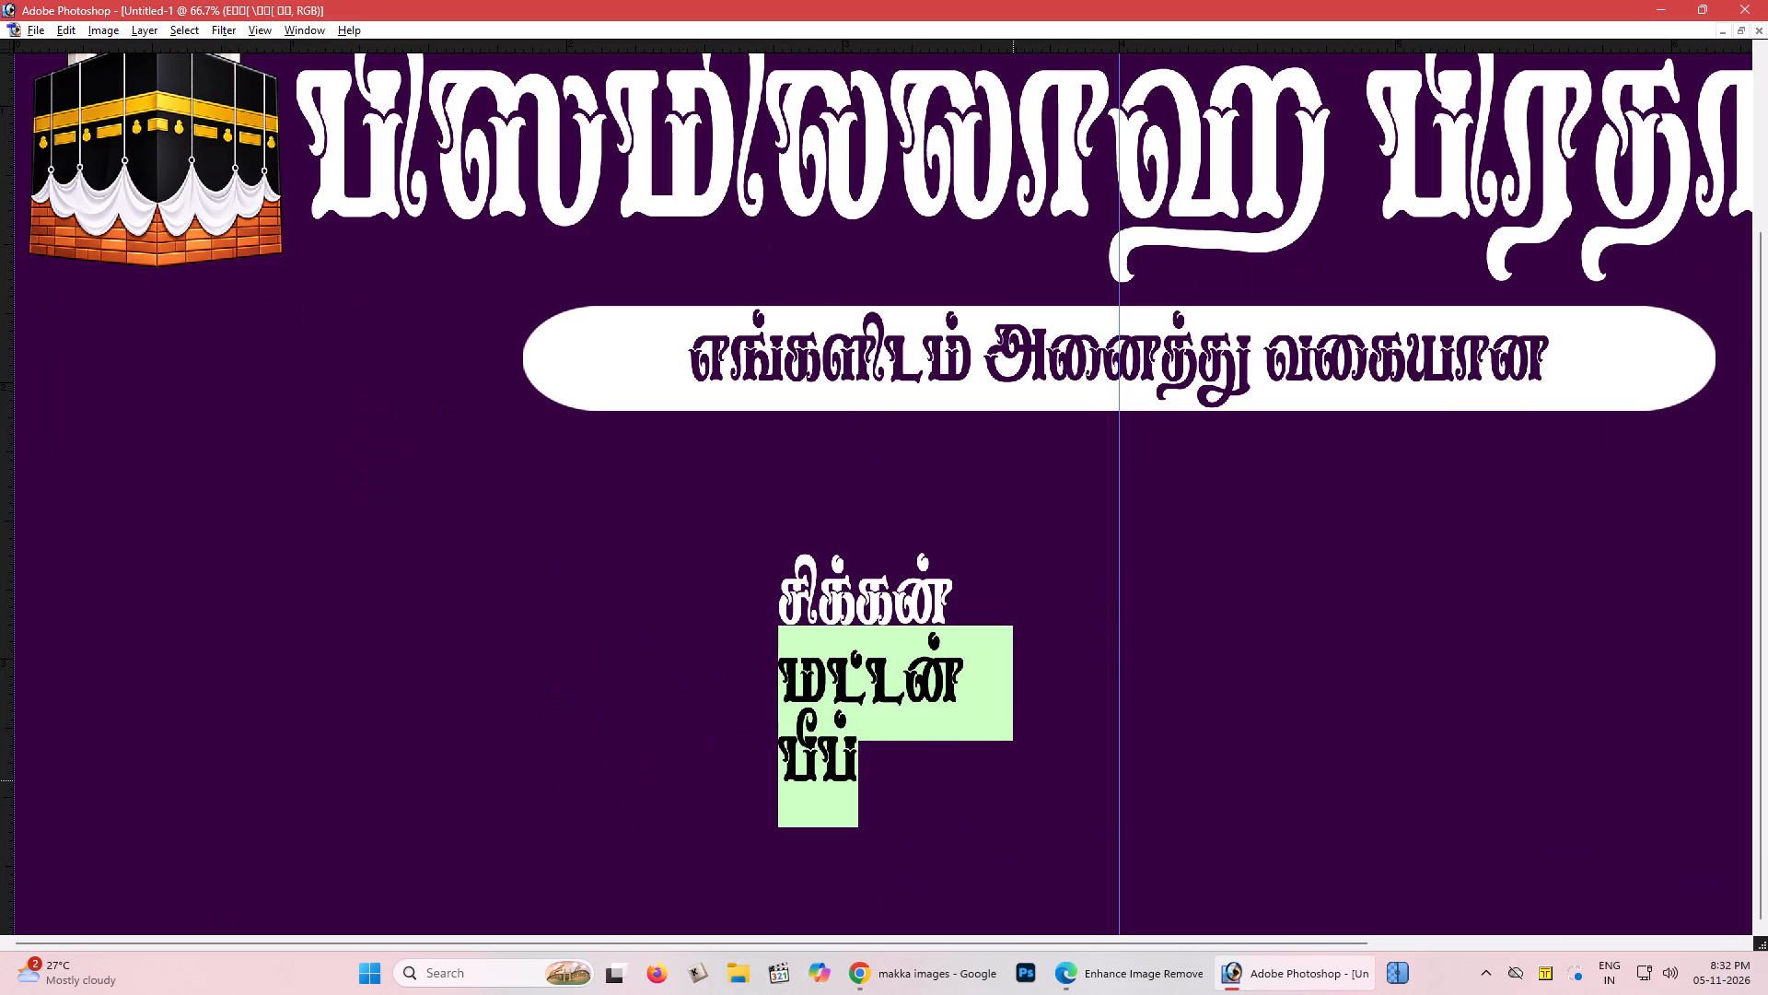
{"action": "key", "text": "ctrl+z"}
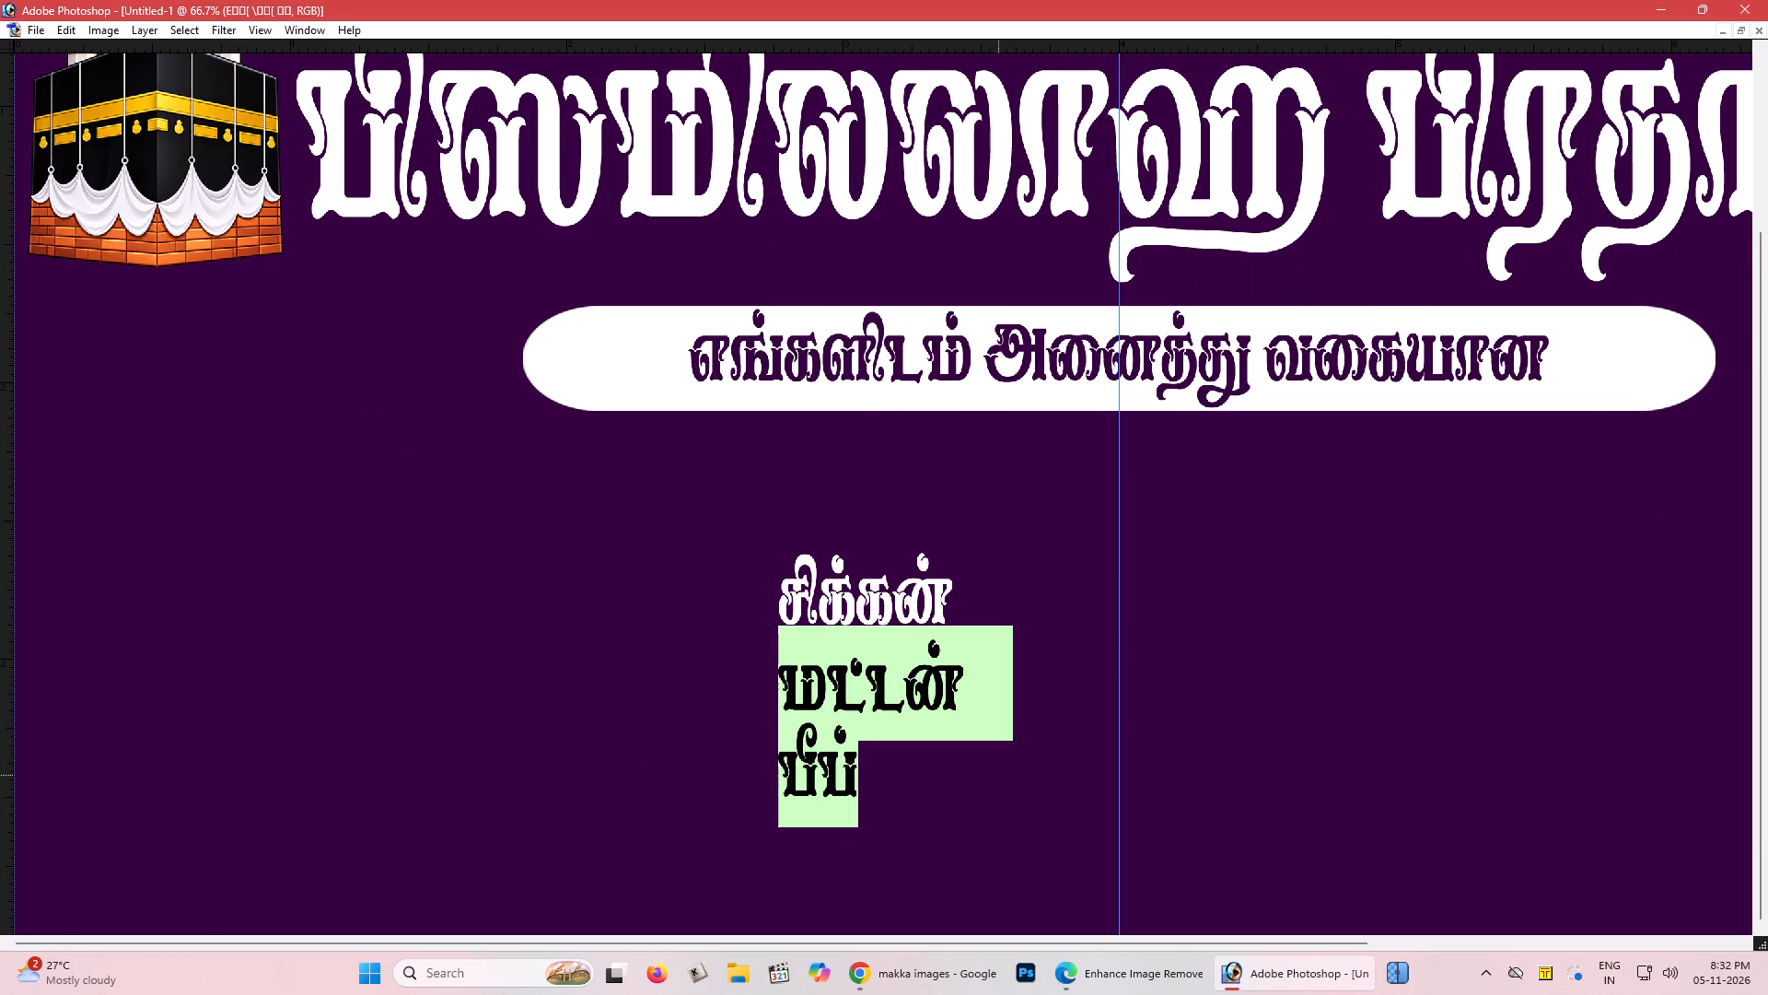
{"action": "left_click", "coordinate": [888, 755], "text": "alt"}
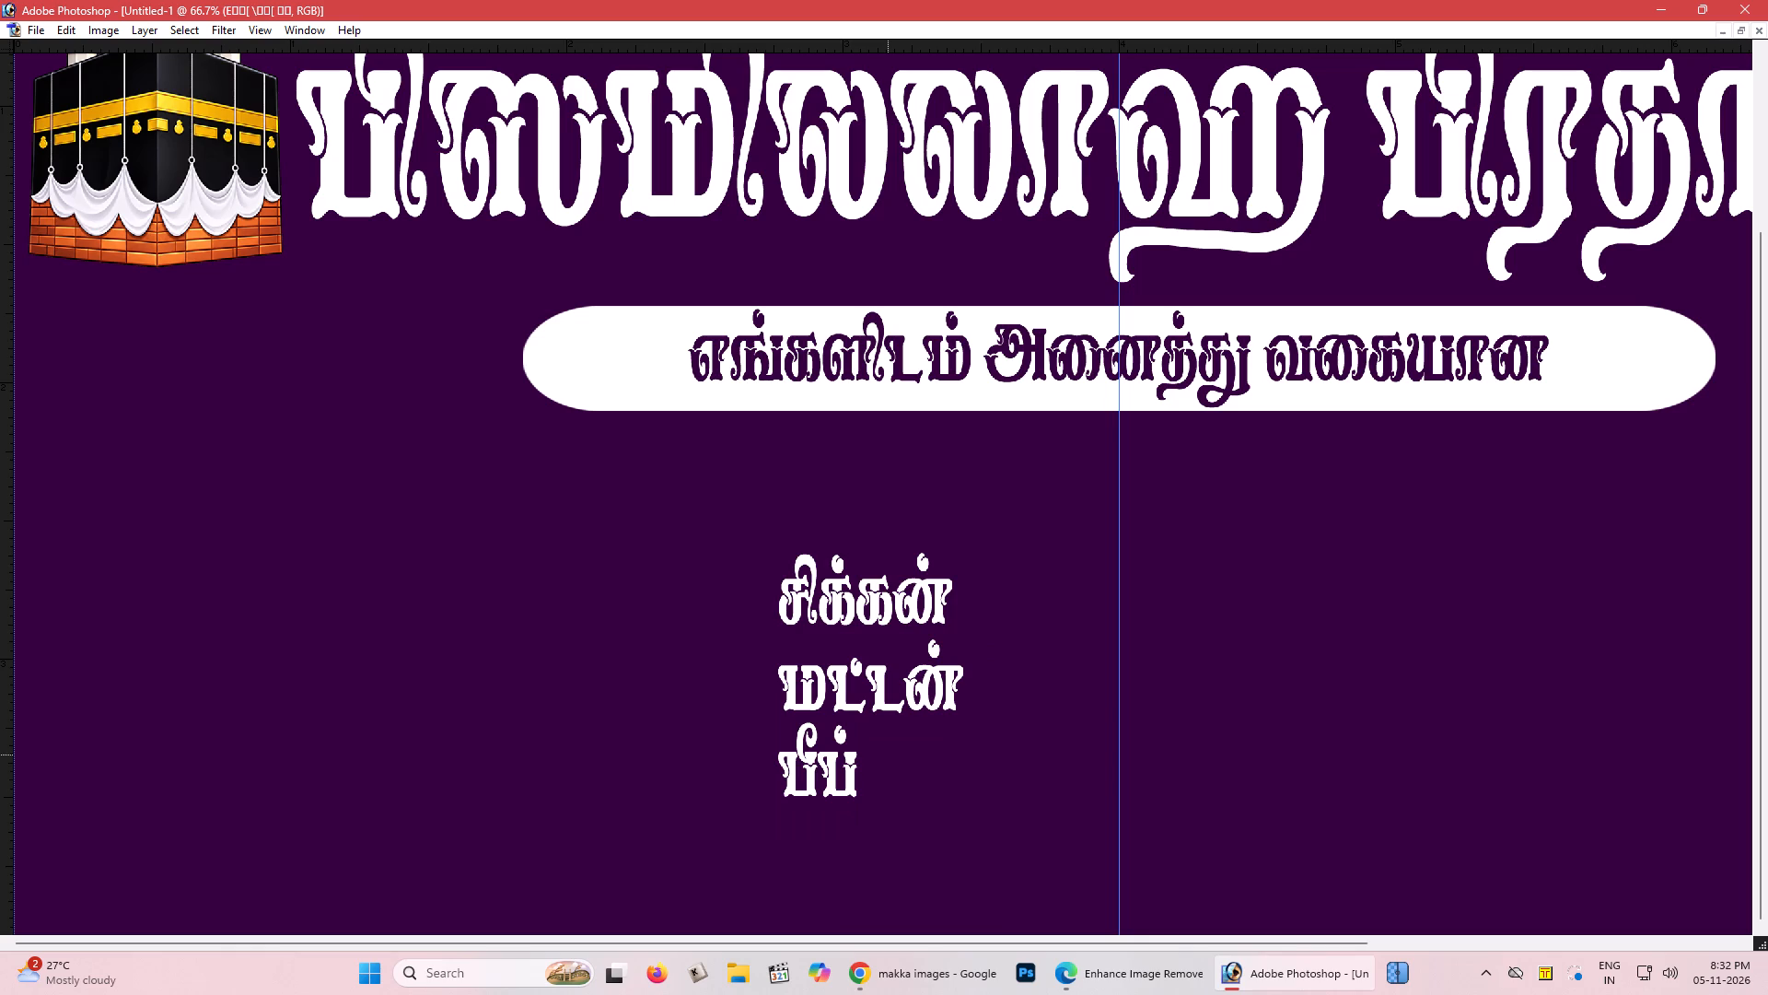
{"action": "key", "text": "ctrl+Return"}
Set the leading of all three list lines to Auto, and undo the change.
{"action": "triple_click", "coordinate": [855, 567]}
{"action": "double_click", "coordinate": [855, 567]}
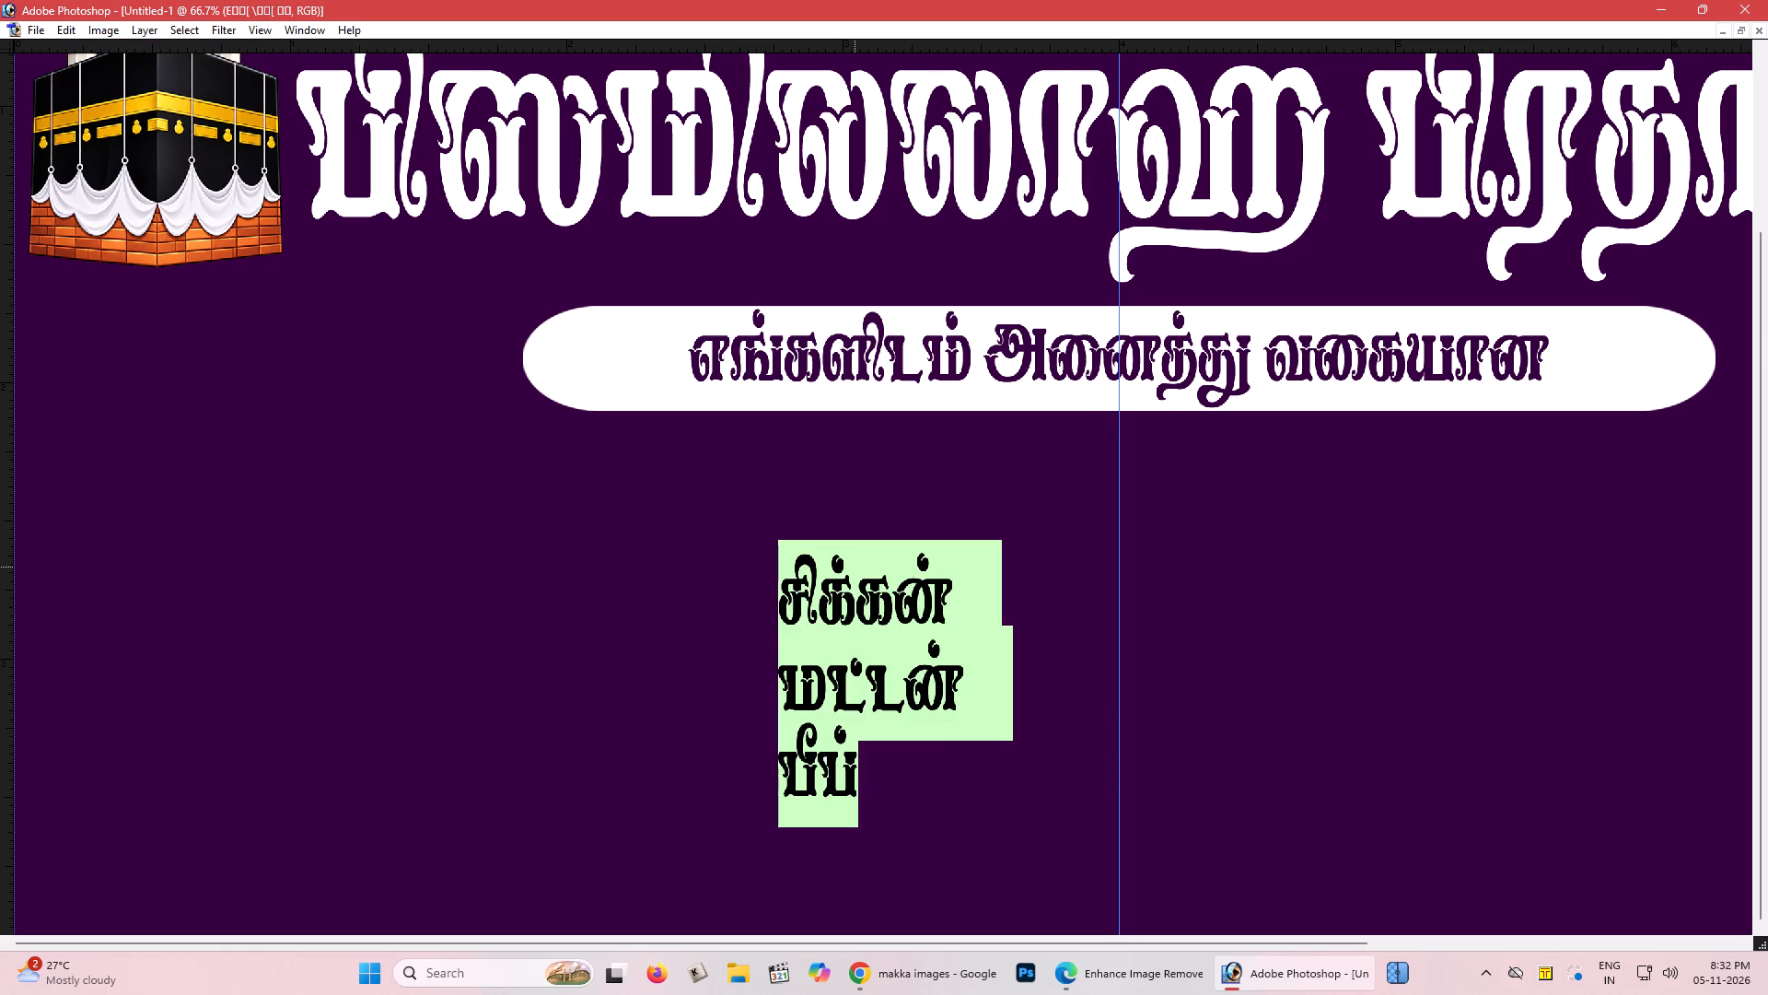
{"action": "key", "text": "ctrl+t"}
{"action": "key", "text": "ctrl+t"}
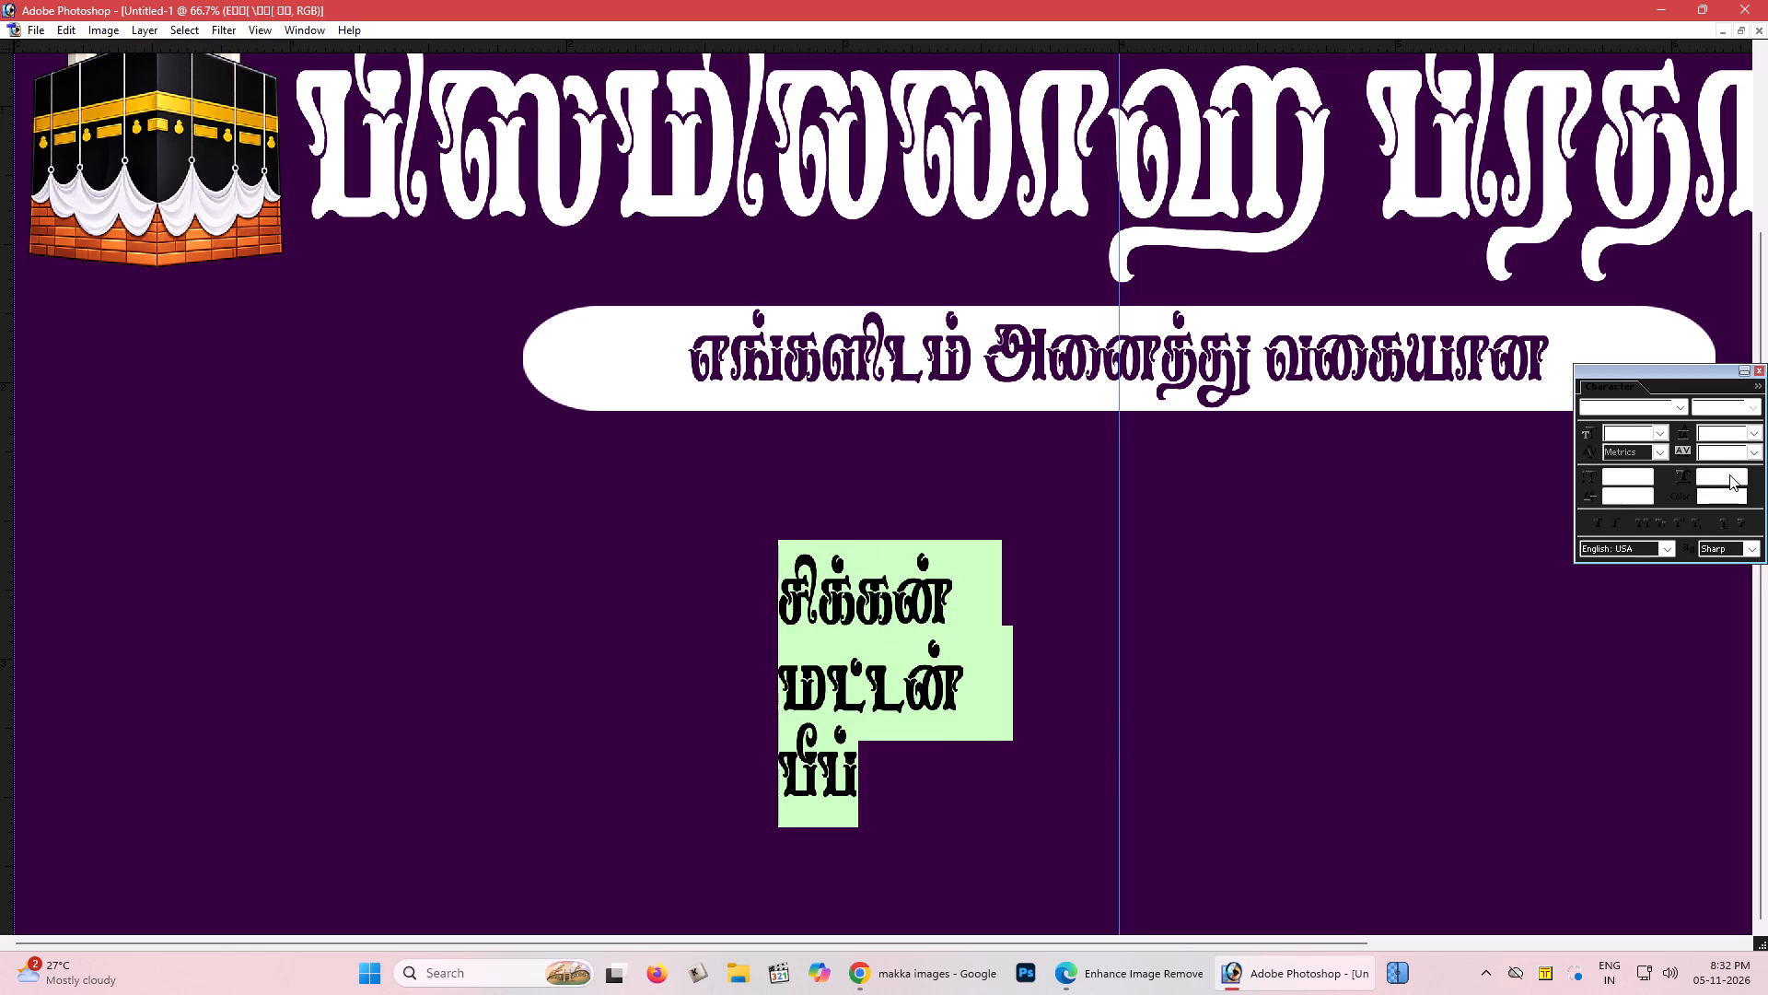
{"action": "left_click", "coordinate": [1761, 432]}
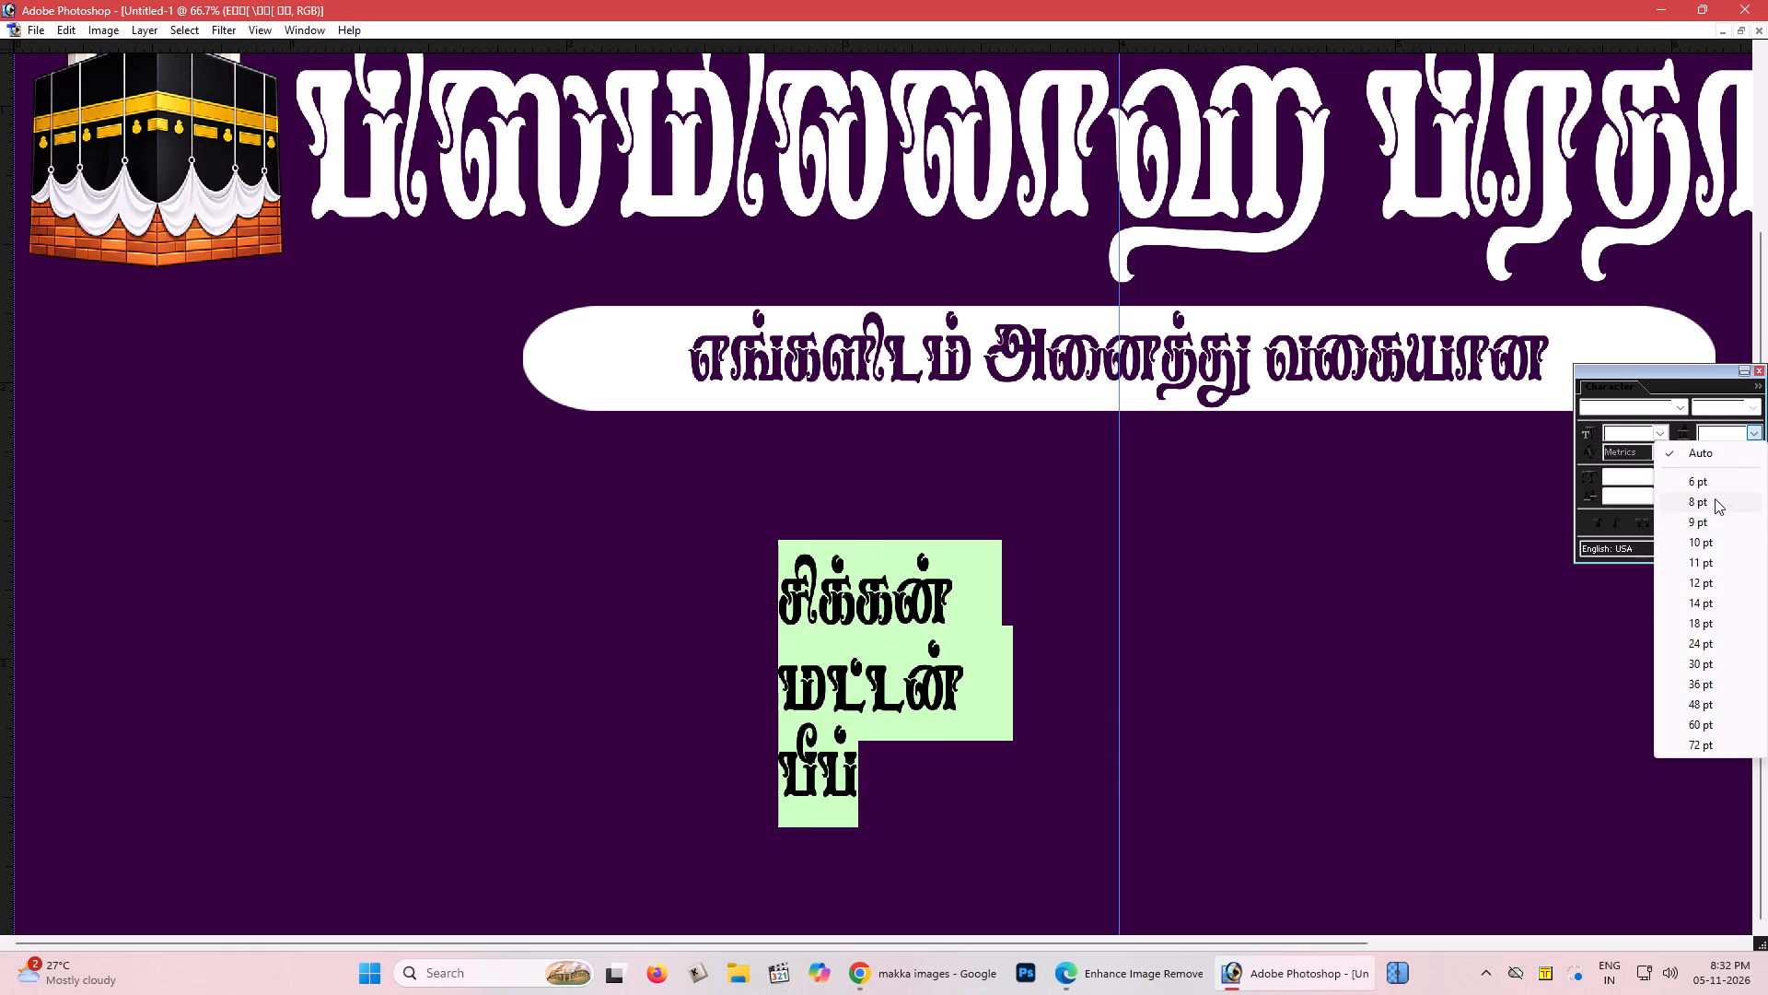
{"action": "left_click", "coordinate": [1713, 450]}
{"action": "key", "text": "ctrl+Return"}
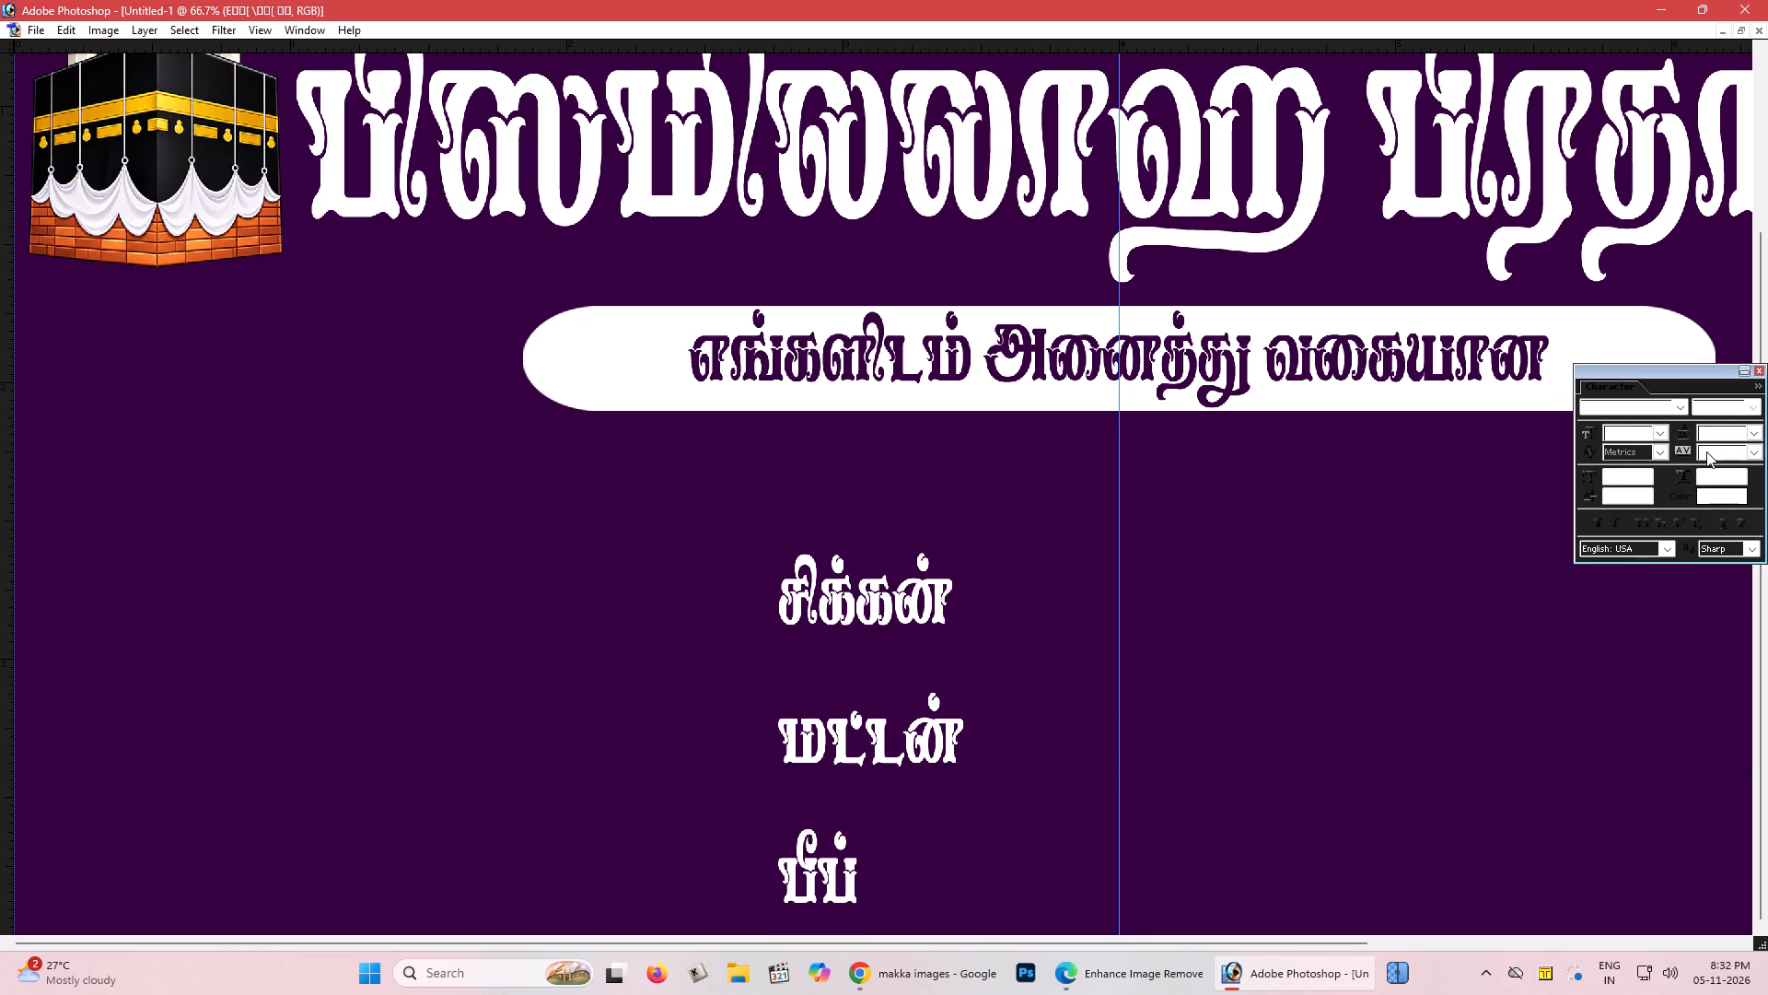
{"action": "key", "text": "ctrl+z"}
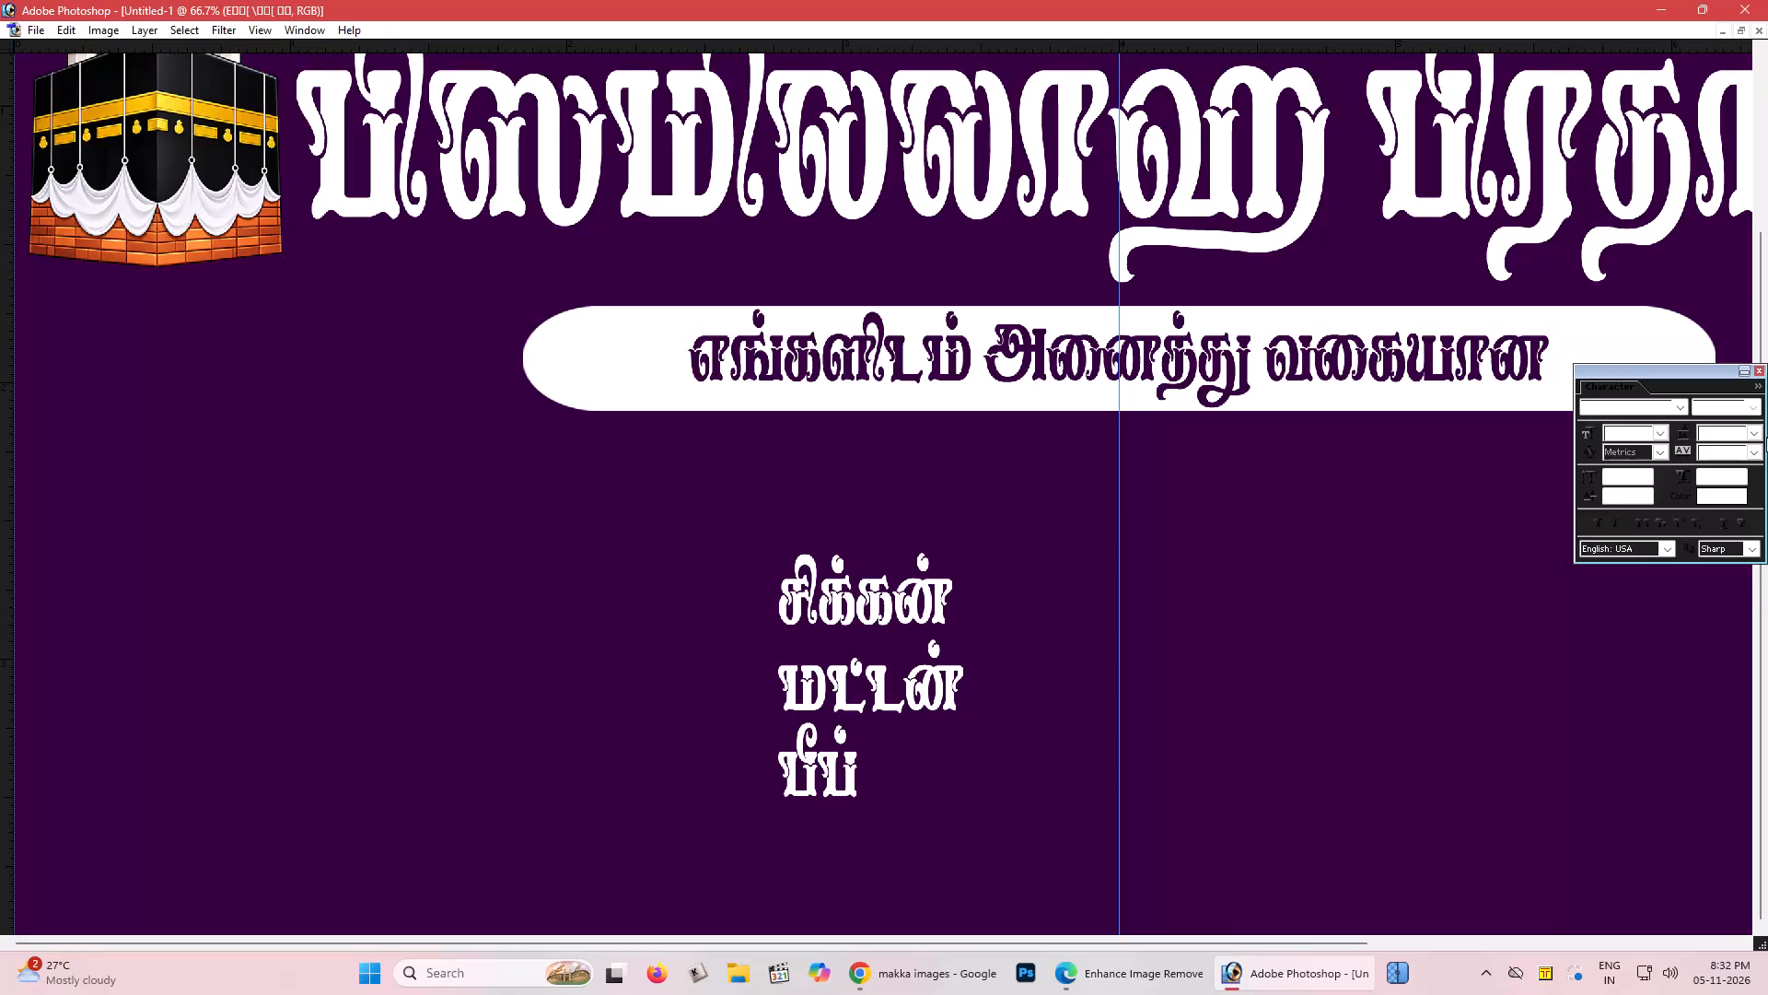
Set the leading of the white item list to Auto.
{"action": "left_click", "coordinate": [1748, 426]}
{"action": "left_click", "coordinate": [1713, 454]}
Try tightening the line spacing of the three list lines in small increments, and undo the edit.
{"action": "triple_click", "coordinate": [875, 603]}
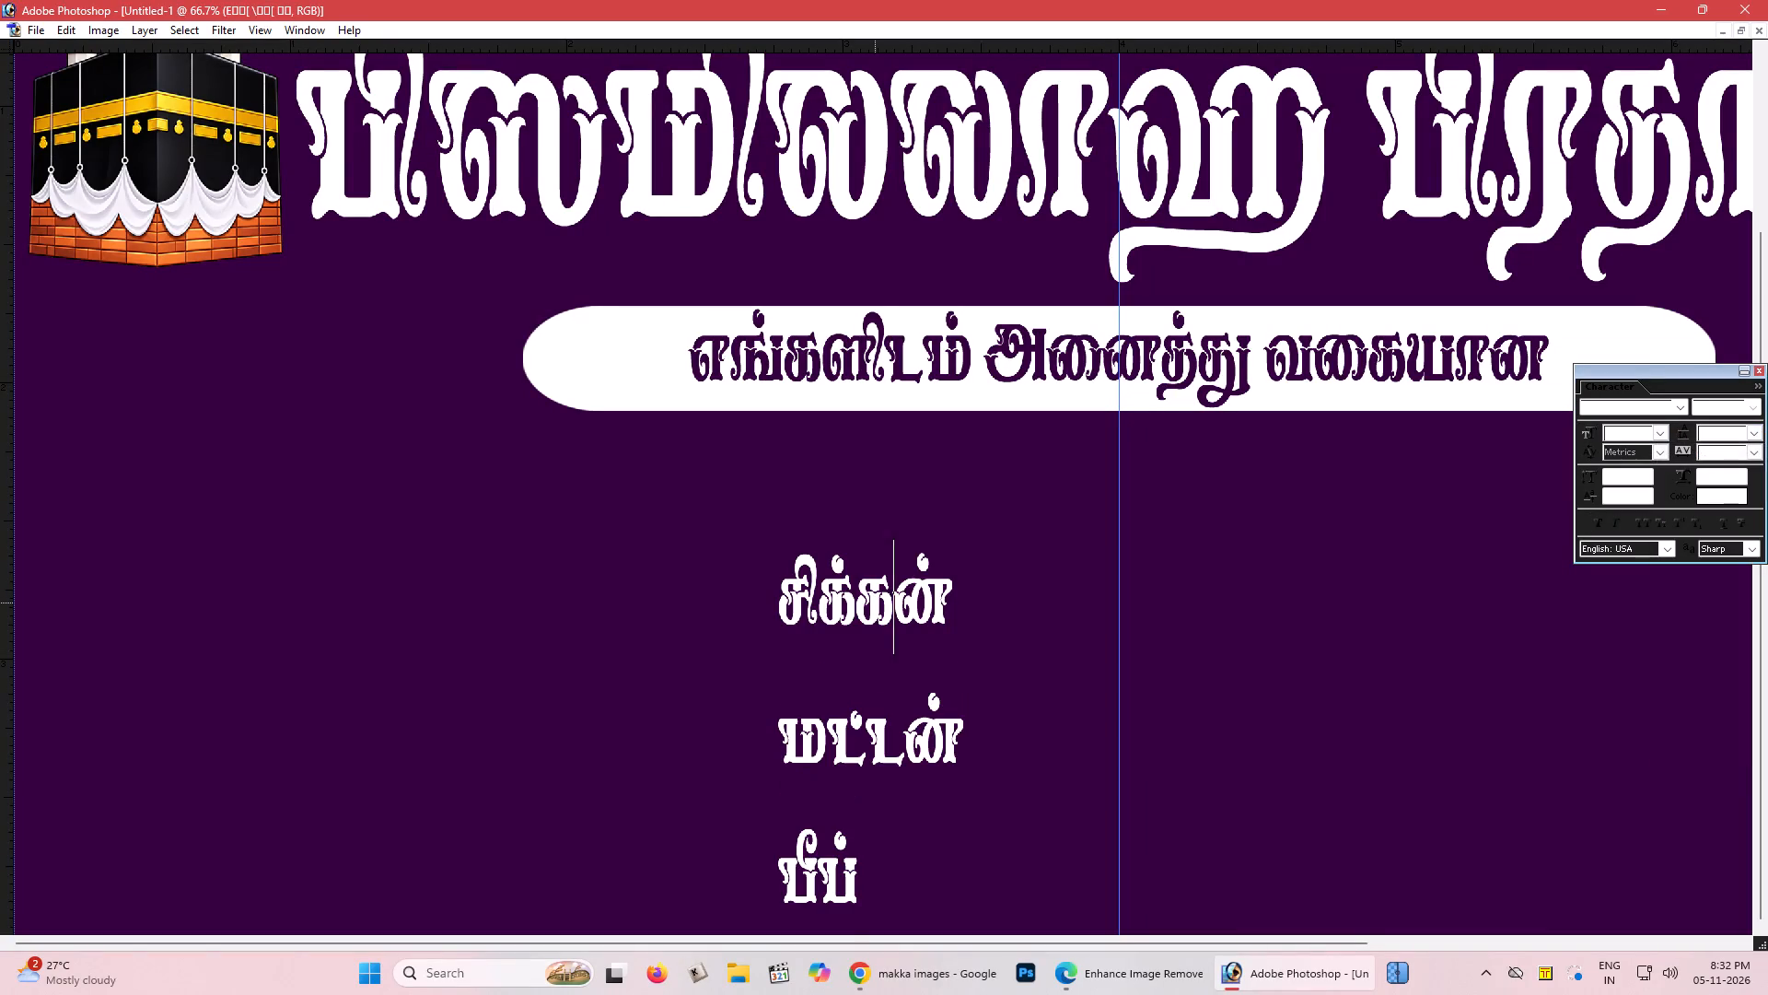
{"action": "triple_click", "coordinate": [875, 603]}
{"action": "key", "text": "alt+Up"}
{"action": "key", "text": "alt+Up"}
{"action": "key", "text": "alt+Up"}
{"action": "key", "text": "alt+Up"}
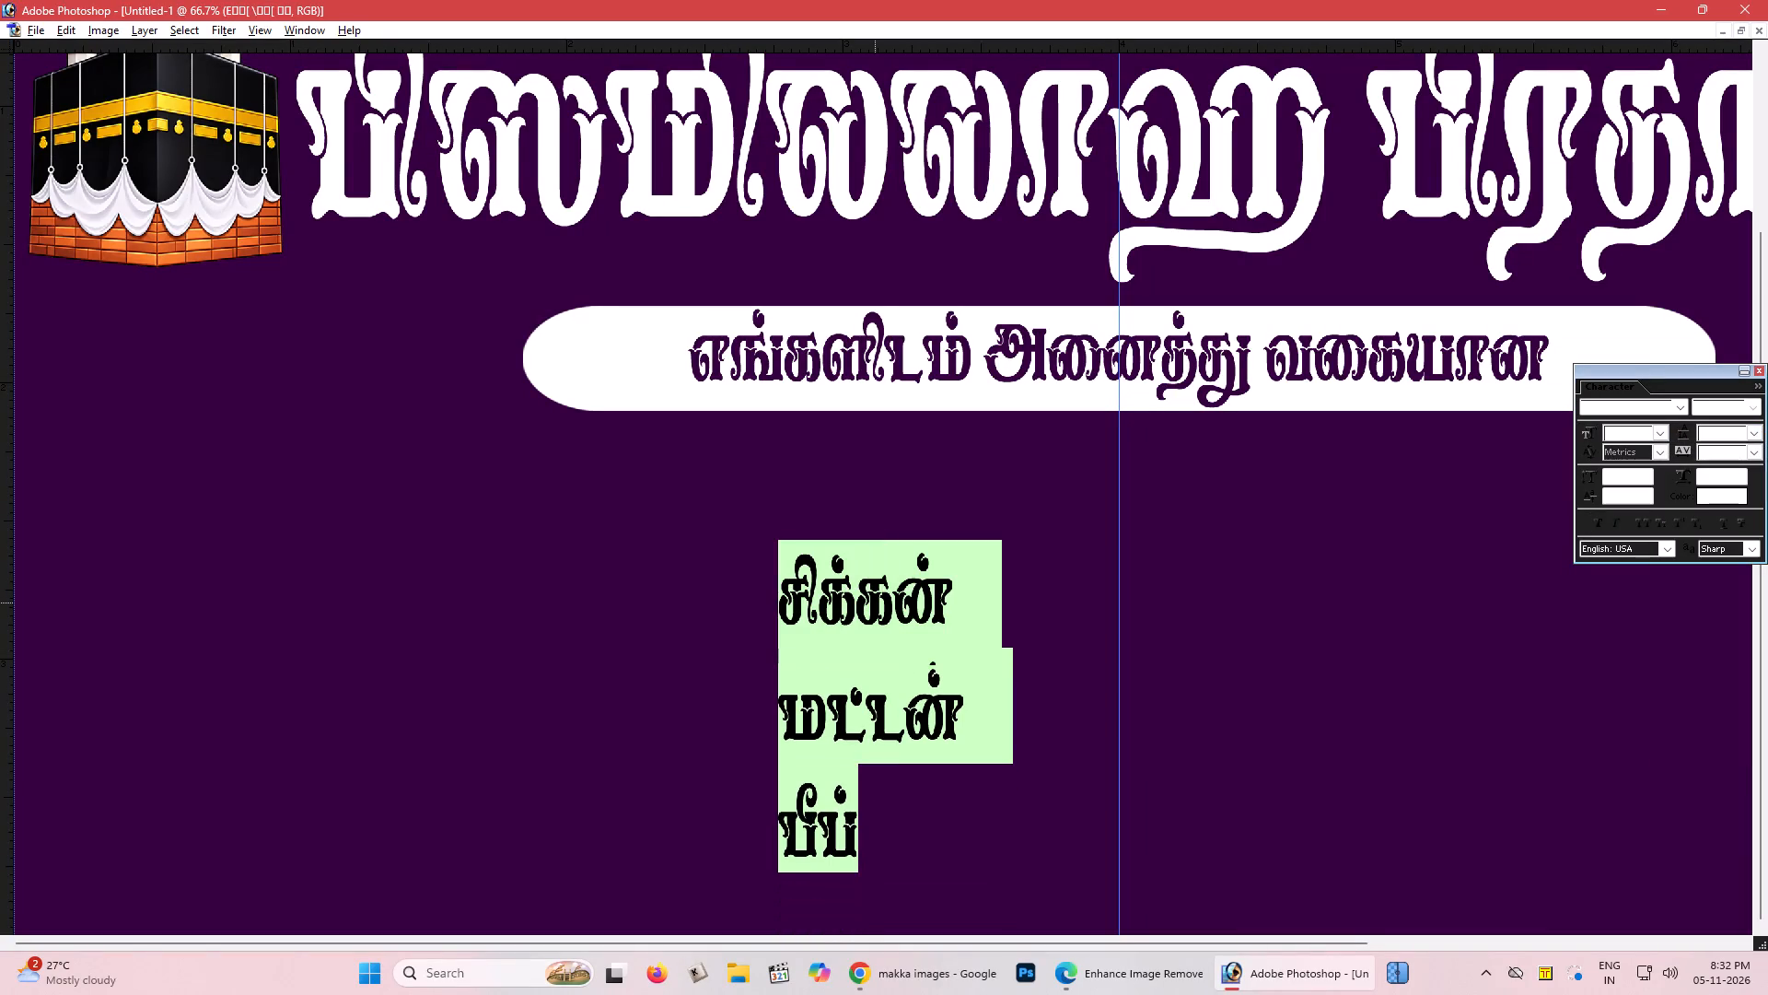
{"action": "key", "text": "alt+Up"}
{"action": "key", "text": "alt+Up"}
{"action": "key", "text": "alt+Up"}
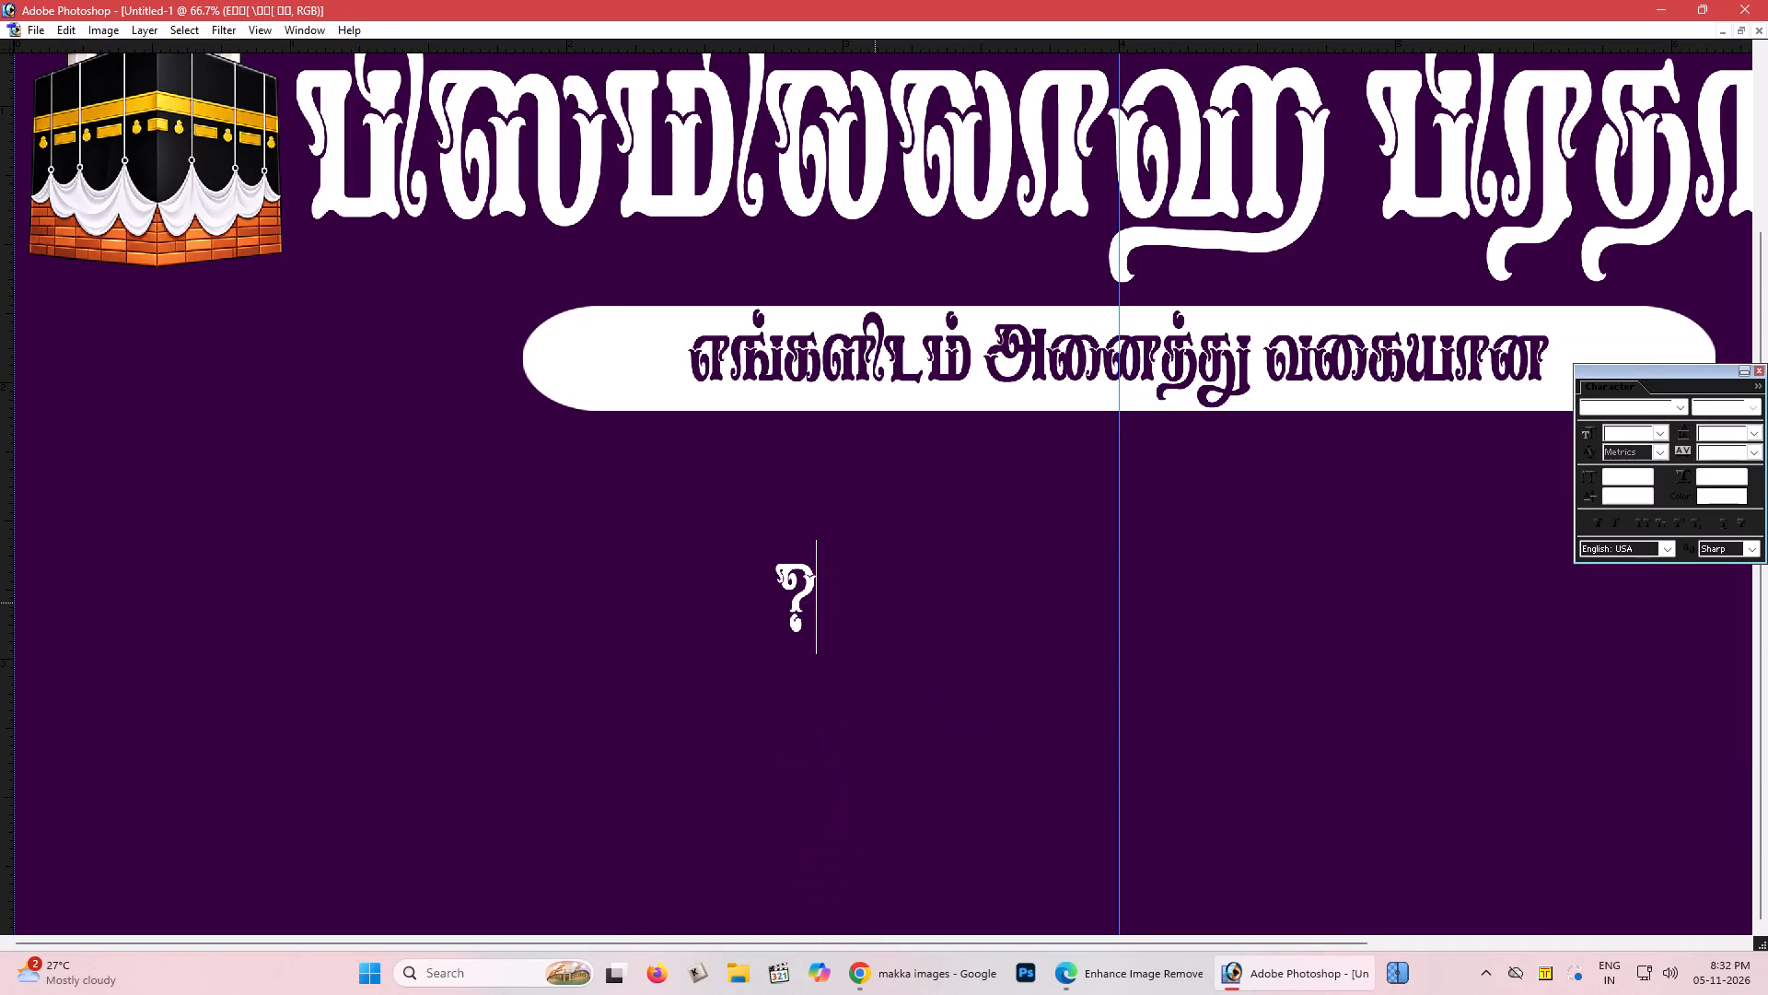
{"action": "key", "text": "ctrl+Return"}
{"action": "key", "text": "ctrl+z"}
Select all three list lines and tighten their leading until they sit close together without overlapping.
{"action": "triple_click", "coordinate": [875, 603]}
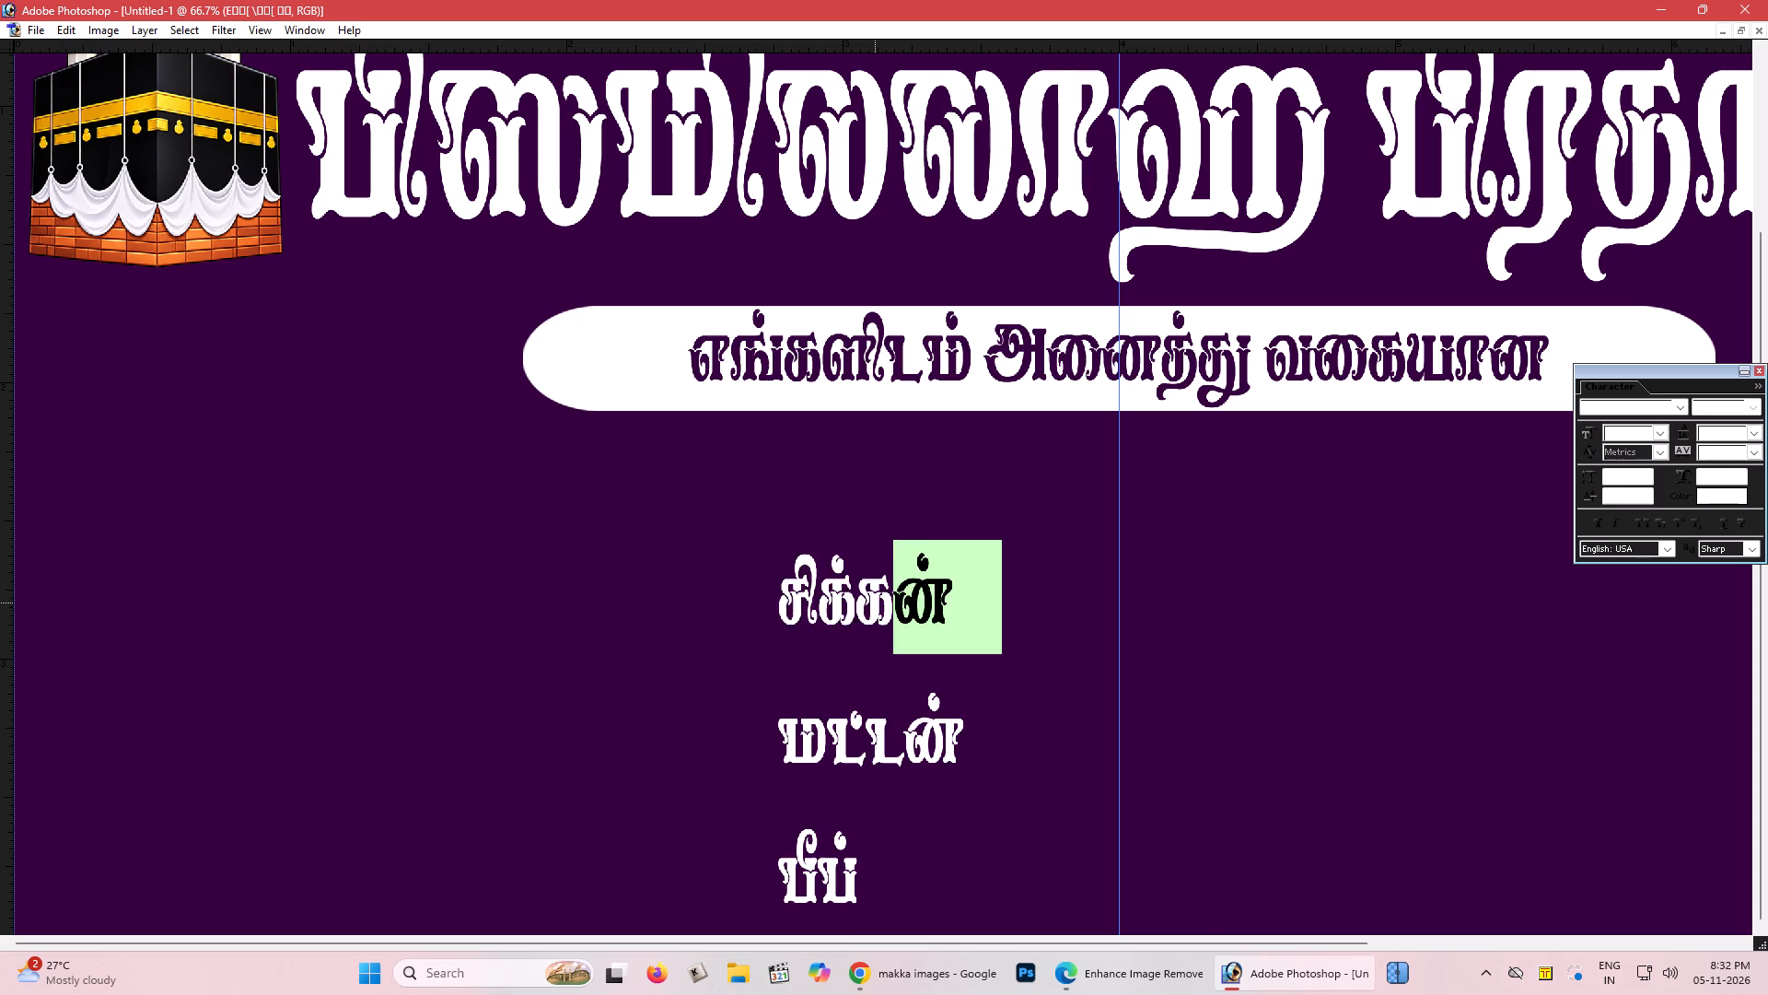
{"action": "triple_click", "coordinate": [875, 603]}
{"action": "key", "text": "alt+Up"}
{"action": "key", "text": "alt+Up"}
{"action": "key", "text": "alt+Up"}
{"action": "key", "text": "alt+Up"}
{"action": "key", "text": "alt+Up"}
{"action": "key", "text": "alt+Up"}
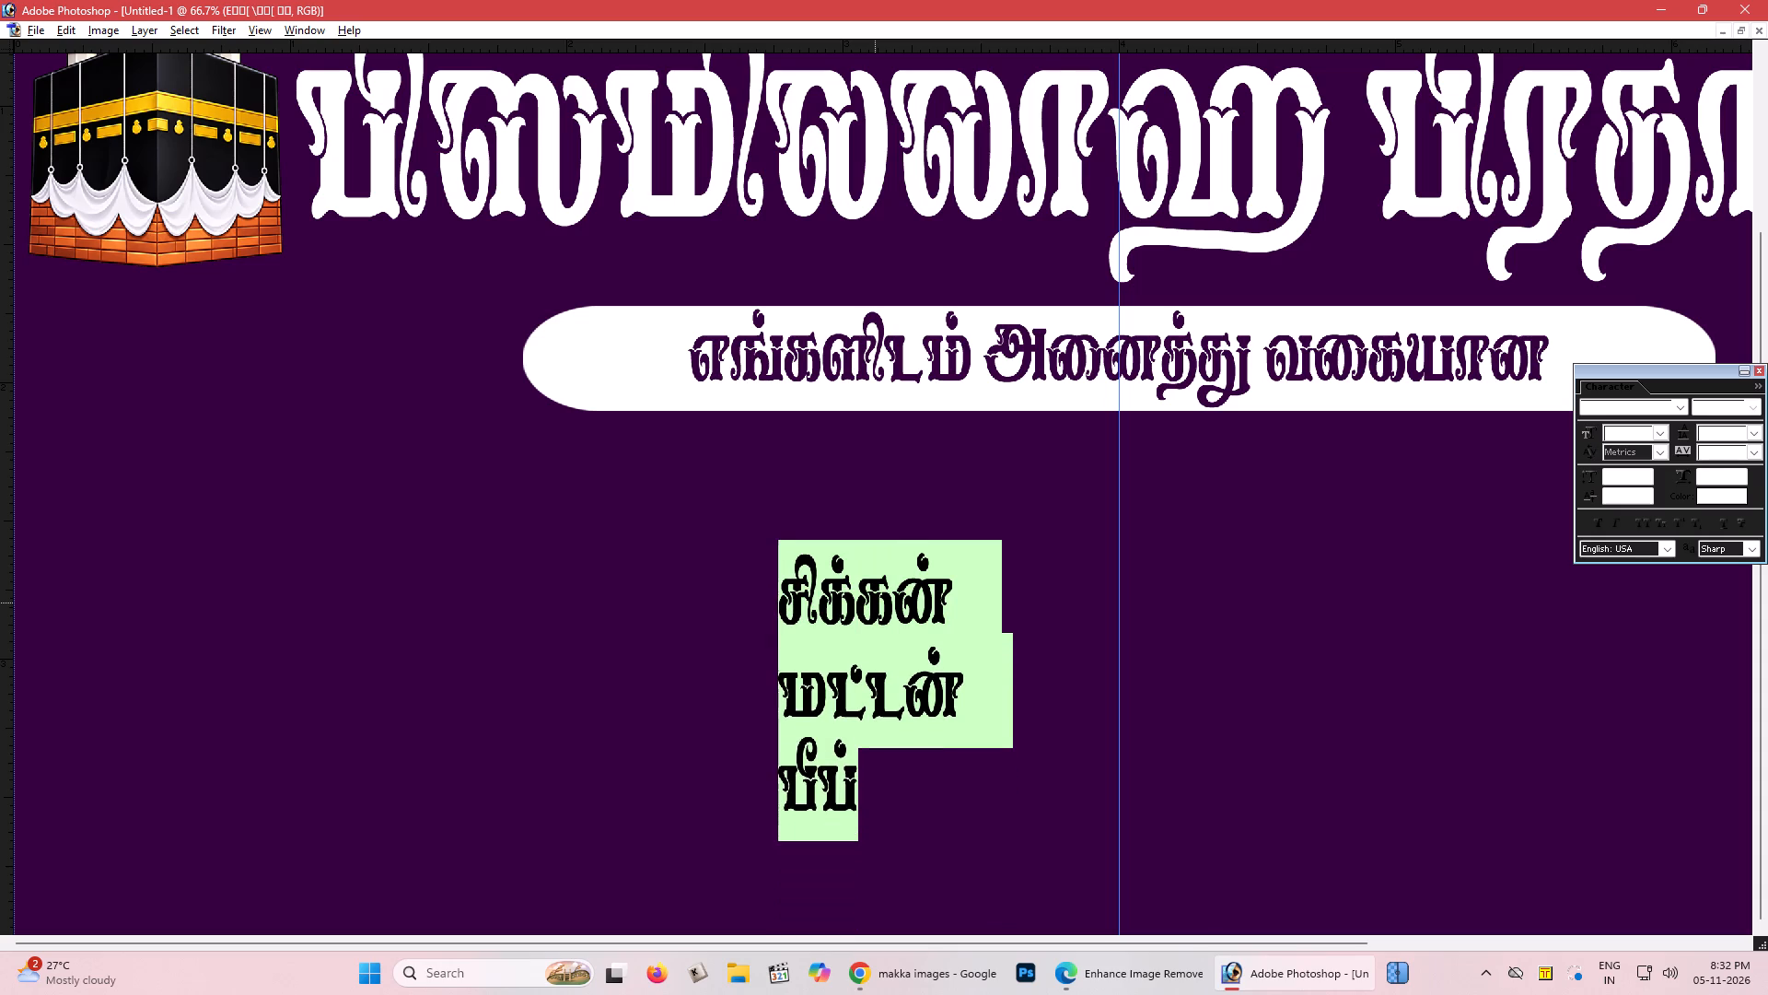
{"action": "key", "text": "alt+Up"}
{"action": "key", "text": "alt+Up"}
{"action": "key", "text": "alt+Down"}
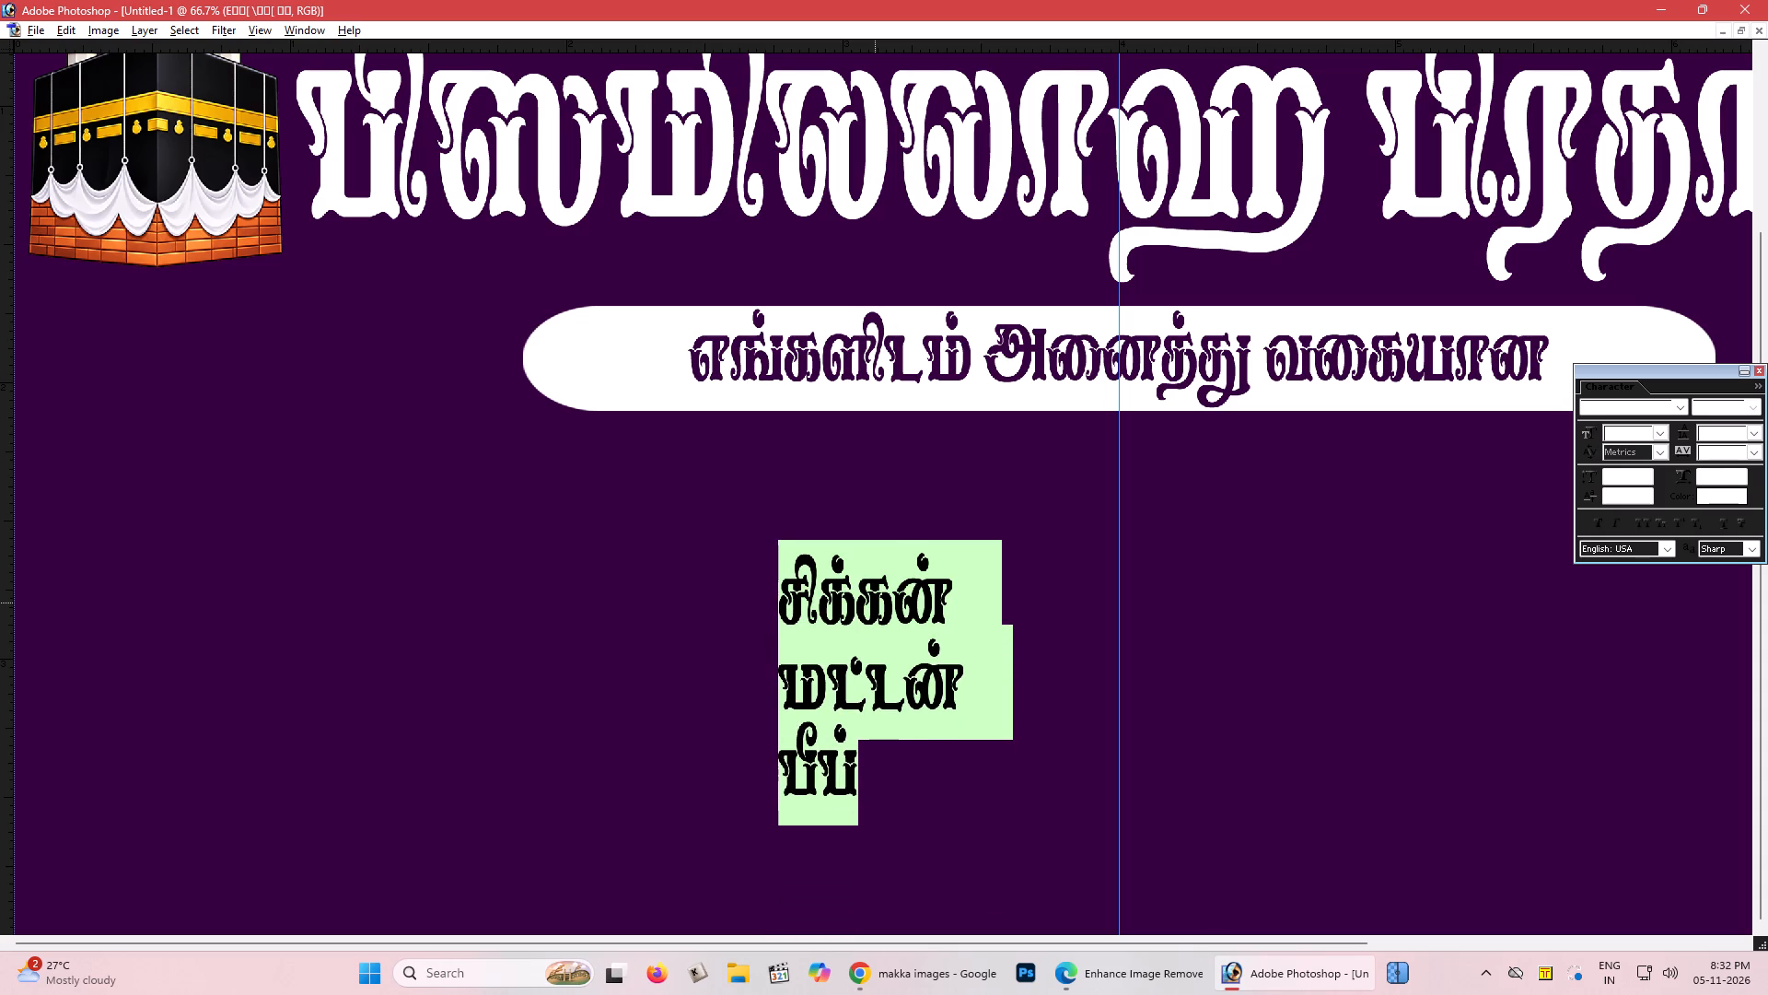
{"action": "left_click", "coordinate": [875, 603], "text": "alt"}
{"action": "key", "text": "equal"}
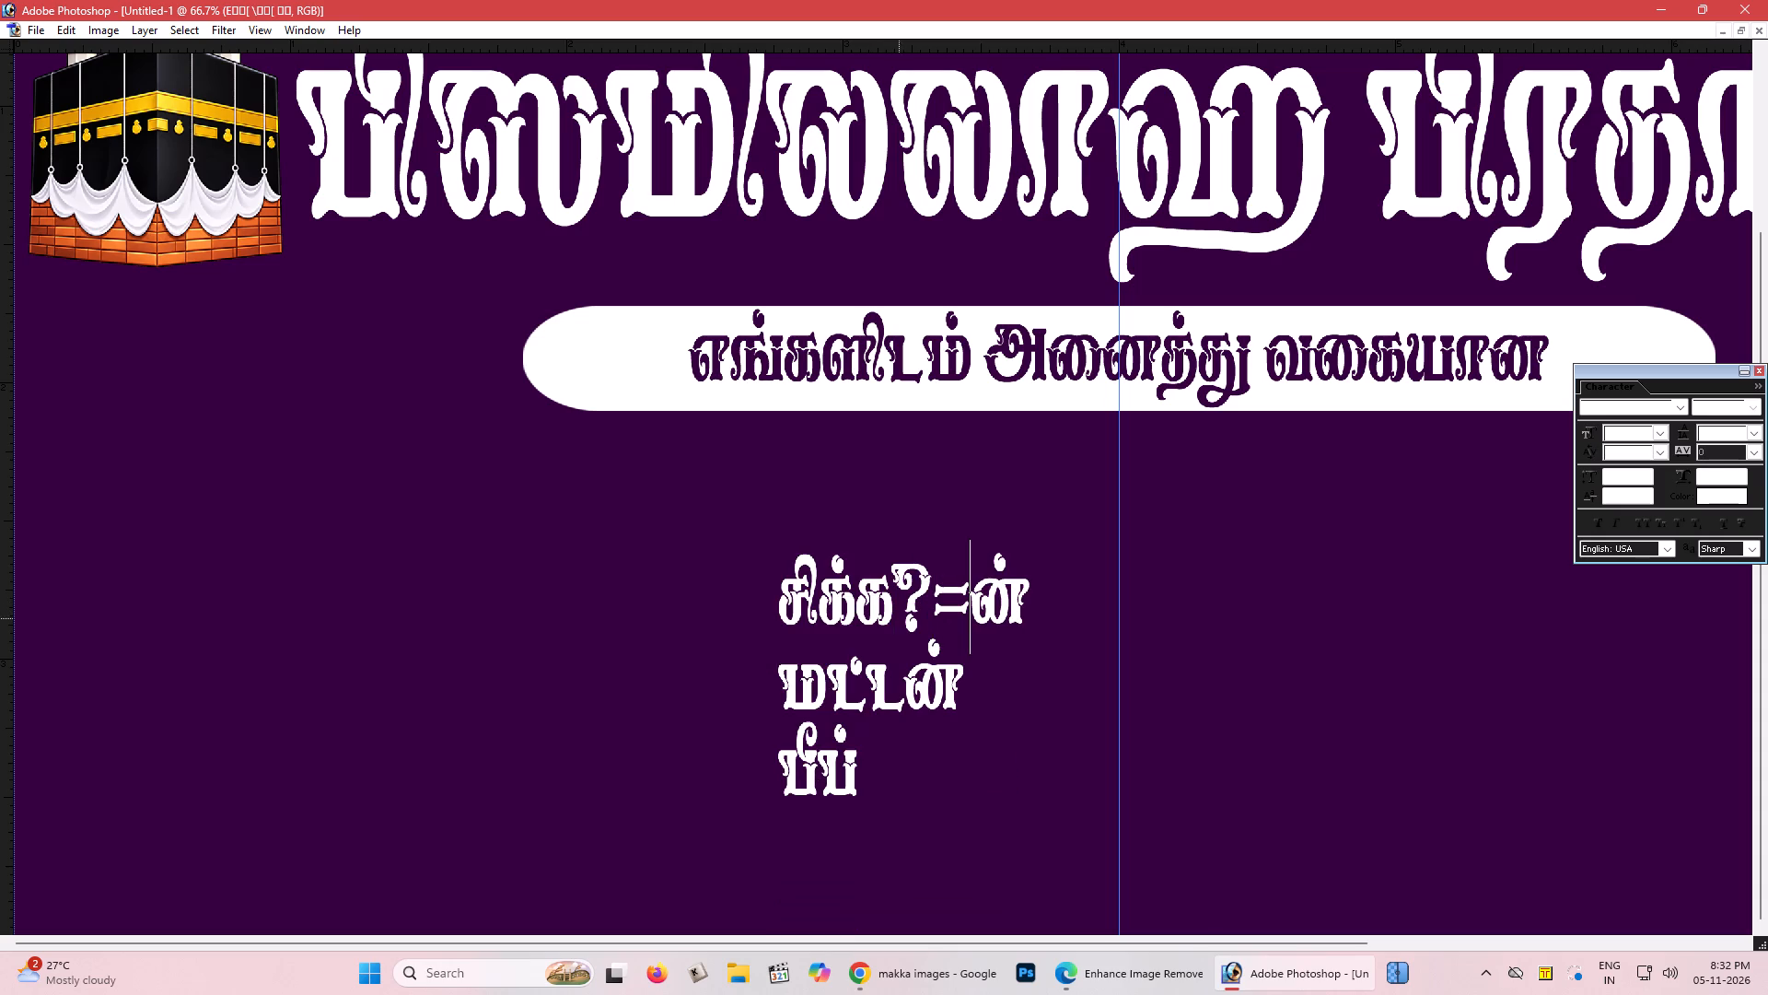
{"action": "key", "text": "BackSpace"}
{"action": "key", "text": "BackSpace"}
Move the three-line item list to the banner's left side, just below the Makka image.
{"action": "key", "text": "ctrl+shift+minus"}
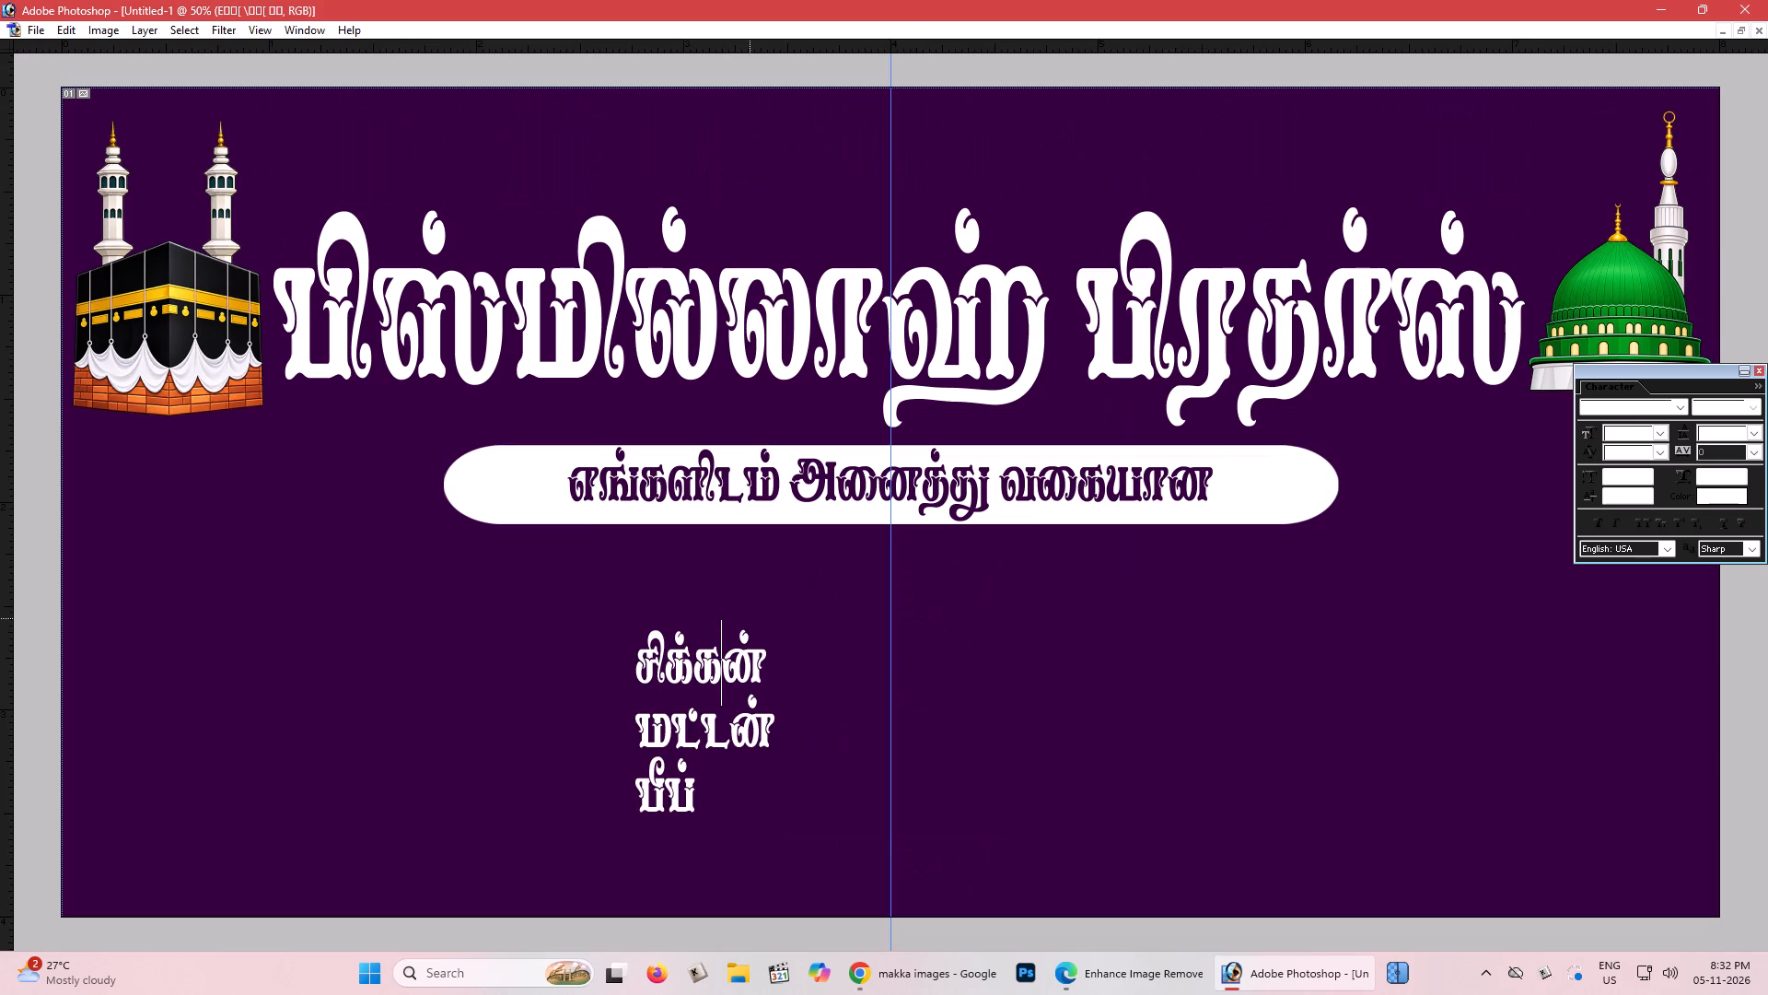
{"action": "left_click_drag", "start_coordinate": [710, 584], "coordinate": [318, 512]}
{"action": "left_click_drag", "start_coordinate": [343, 498], "coordinate": [179, 522]}
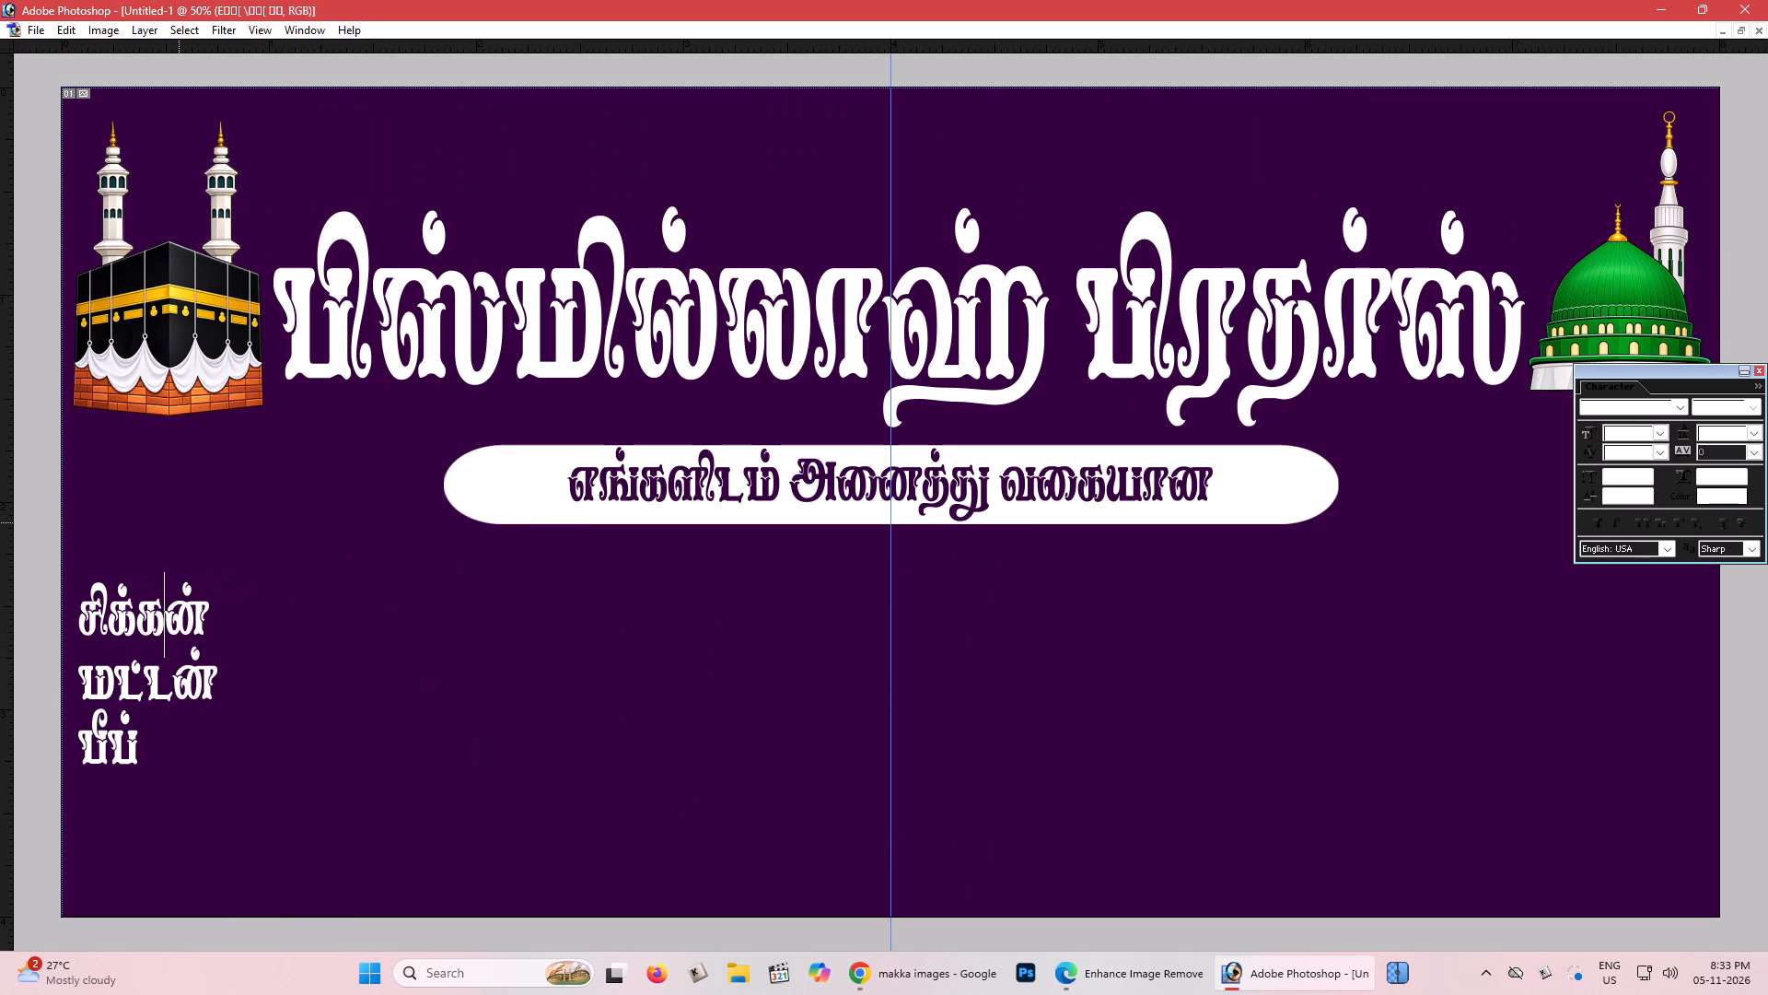
{"action": "left_click_drag", "start_coordinate": [179, 522], "coordinate": [176, 524]}
{"action": "left_click", "coordinate": [157, 748]}
{"action": "left_click_drag", "start_coordinate": [159, 484], "coordinate": [241, 418]}
Add an empty fourth line beneath பீப் in the item list.
{"action": "key", "text": "Return"}
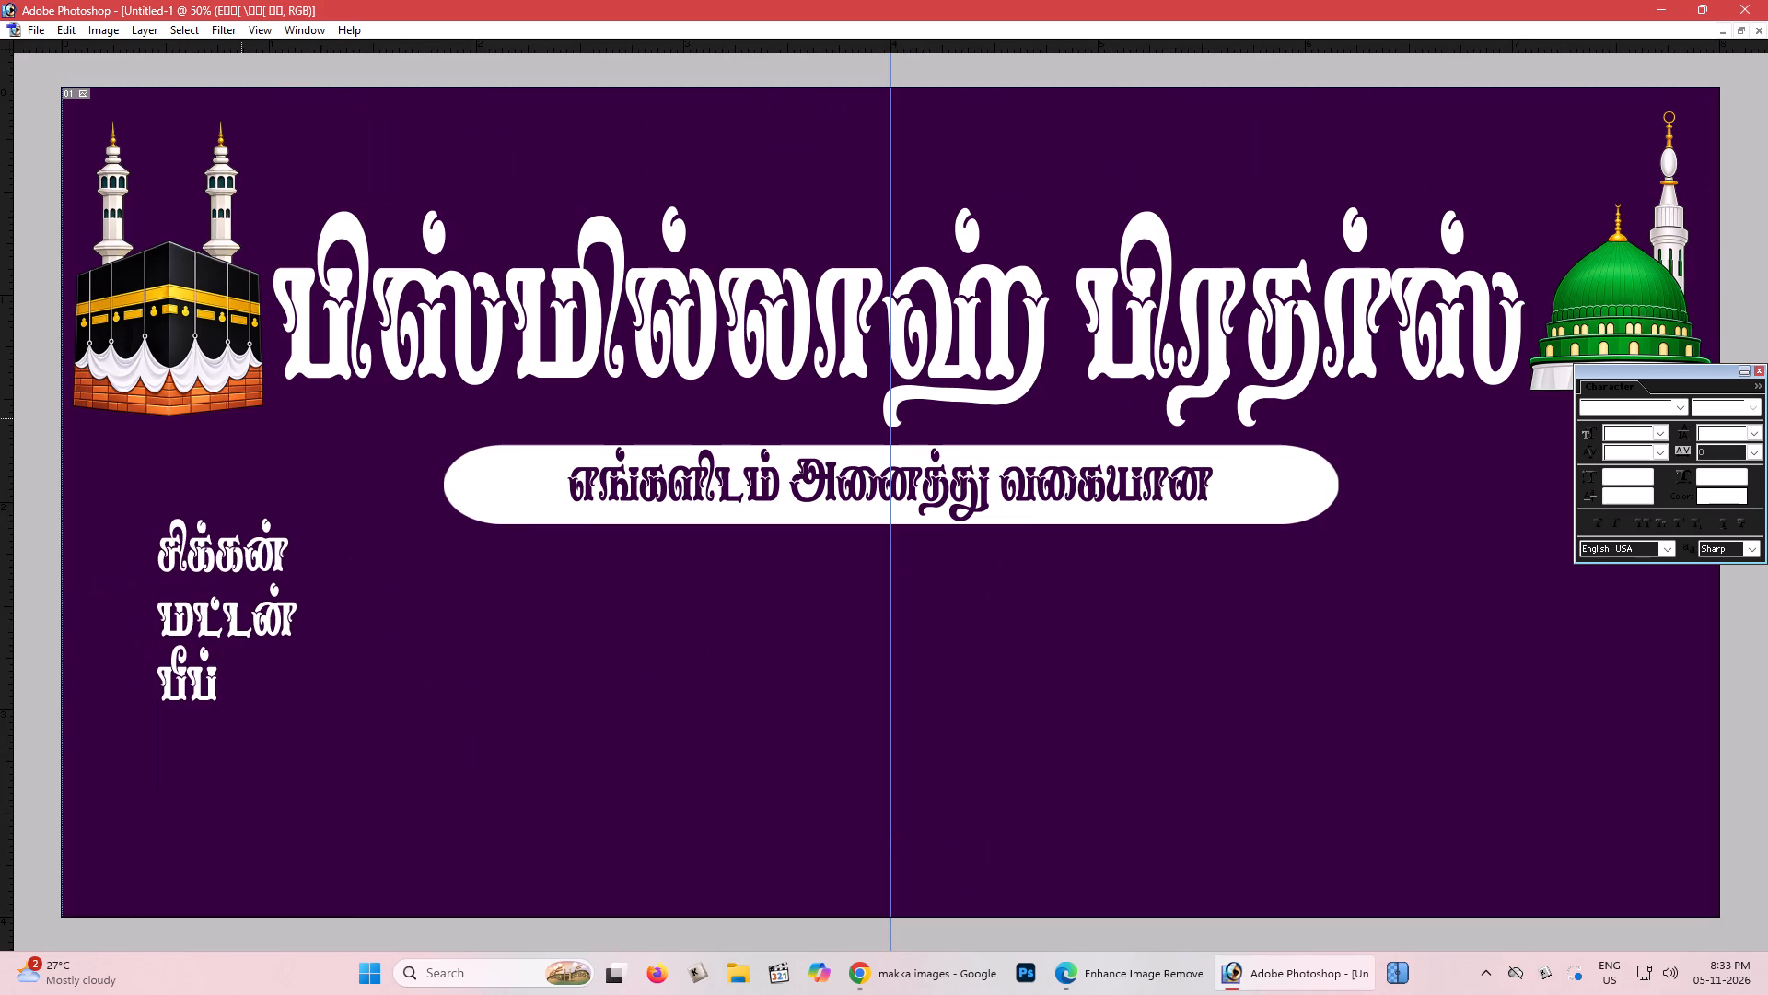
{"action": "key", "text": "e"}
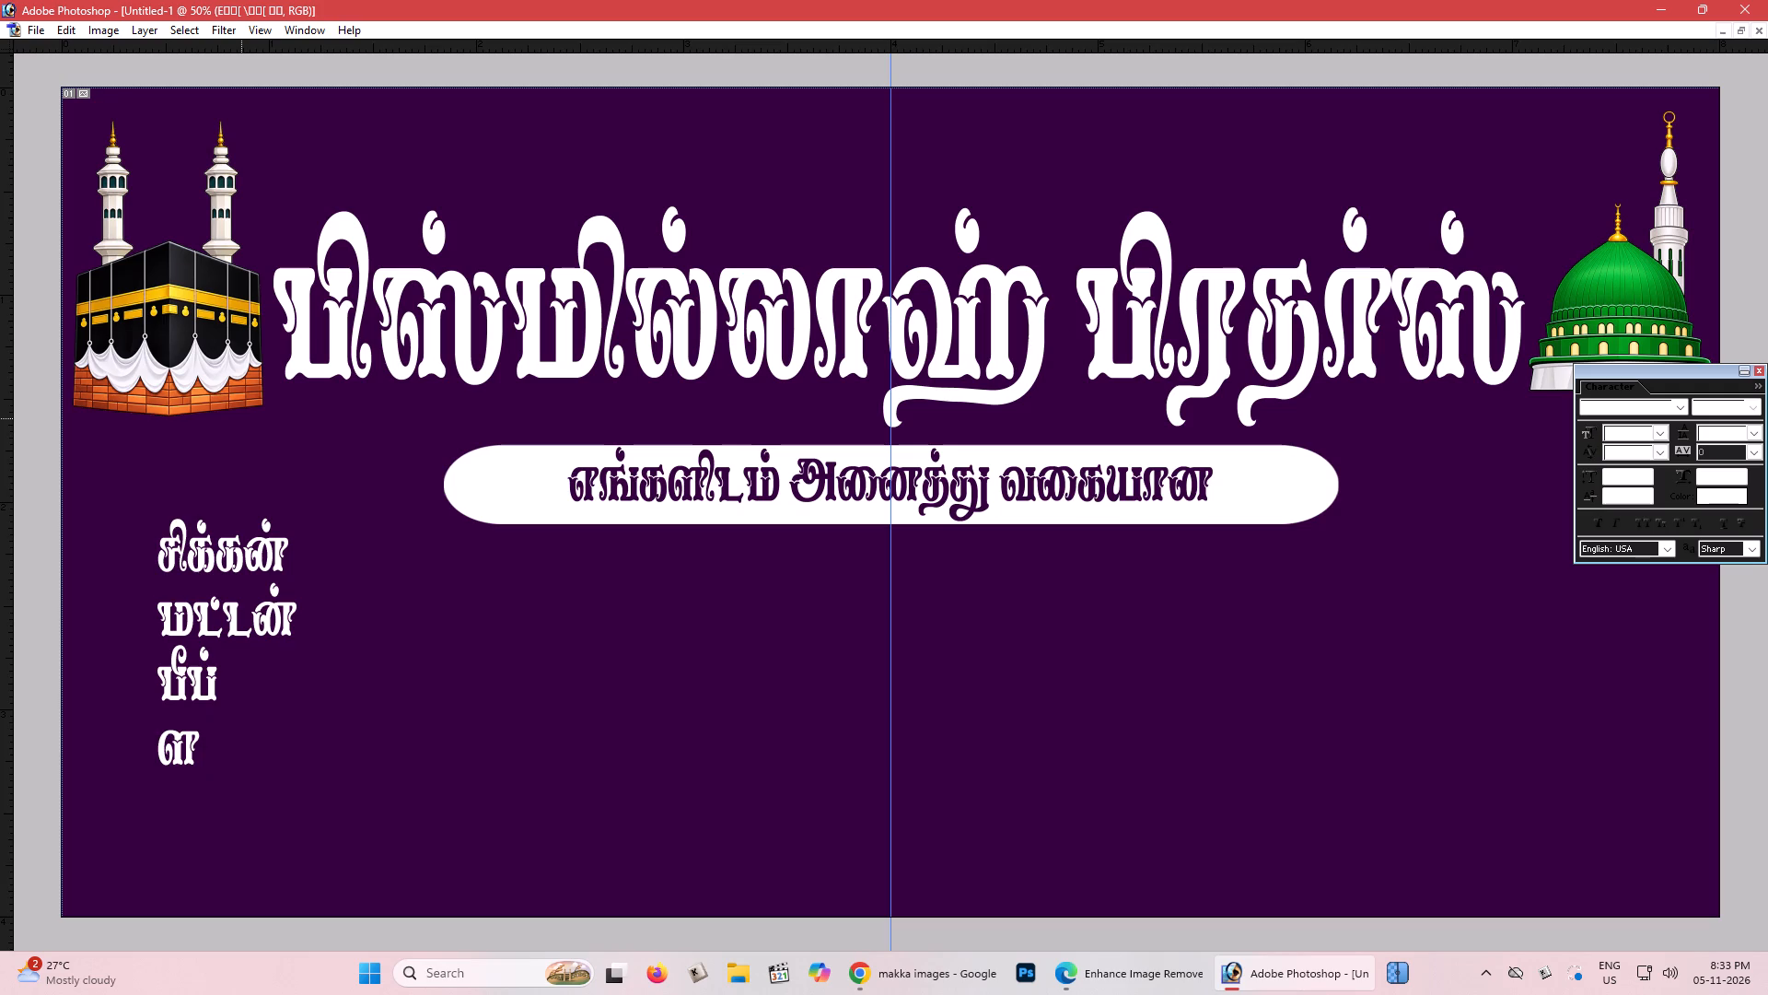
{"action": "key", "text": "BackSpace"}
{"action": "key", "text": "r"}
{"action": "key", "text": "BackSpace"}
{"action": "key", "text": "ctrl+Return"}
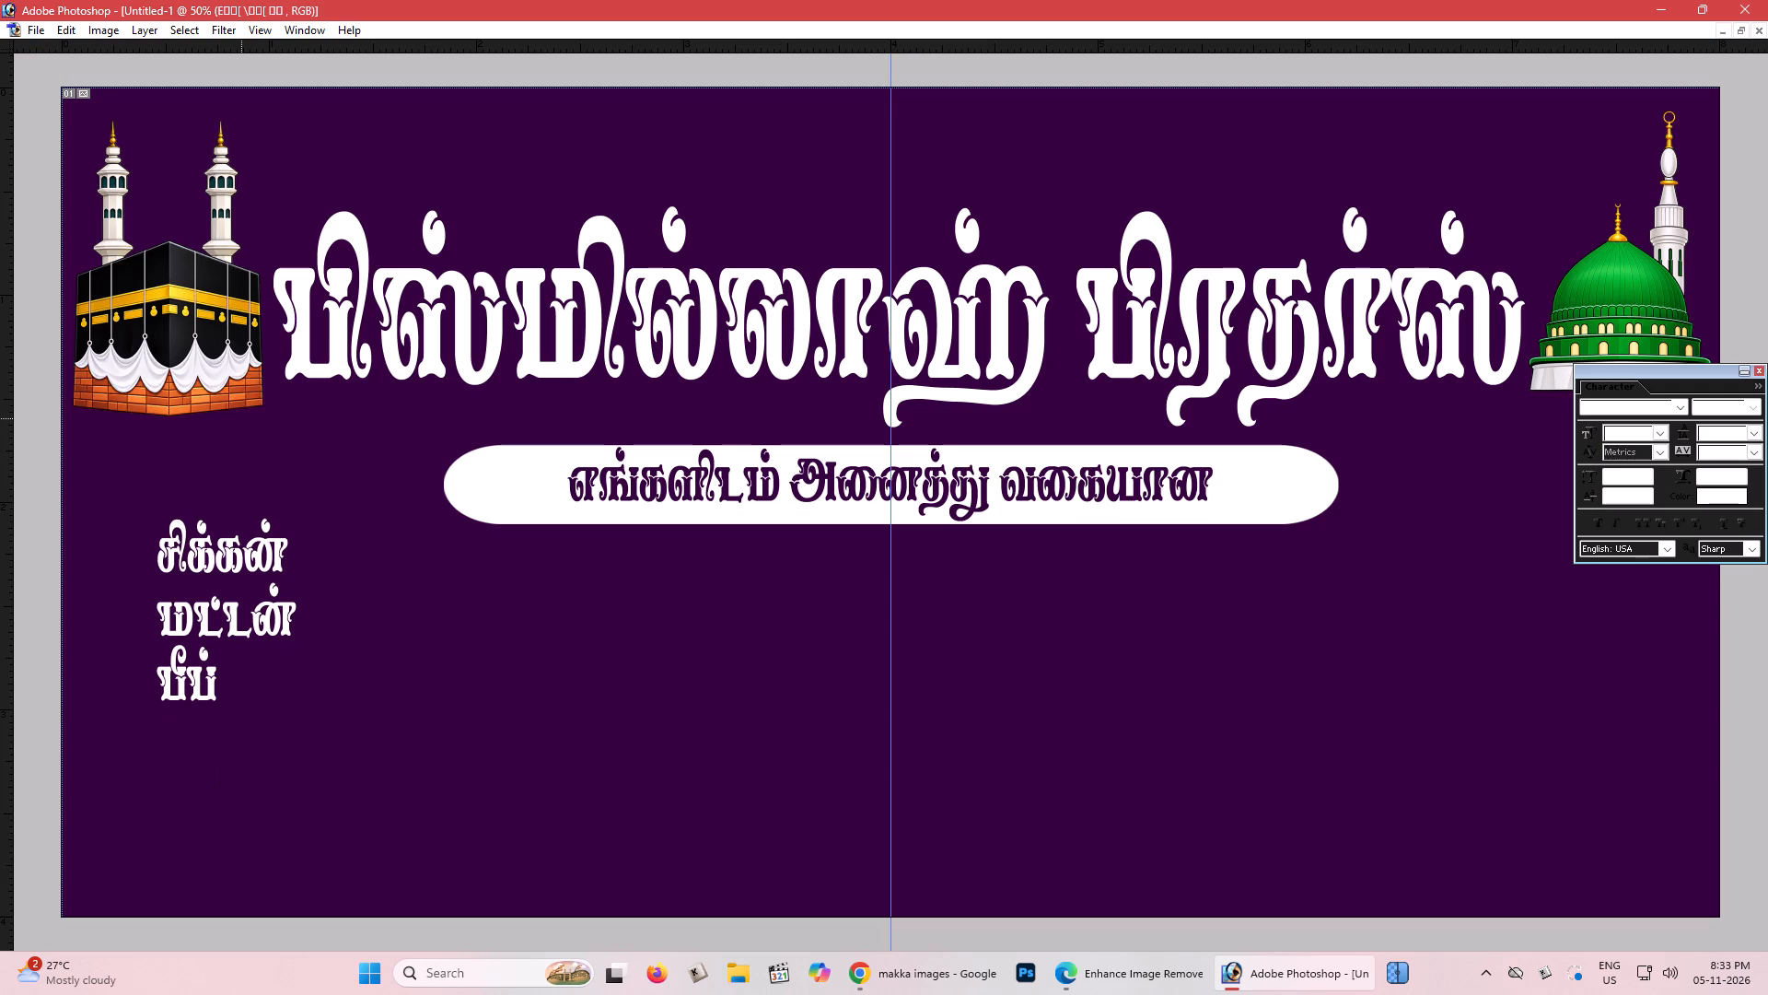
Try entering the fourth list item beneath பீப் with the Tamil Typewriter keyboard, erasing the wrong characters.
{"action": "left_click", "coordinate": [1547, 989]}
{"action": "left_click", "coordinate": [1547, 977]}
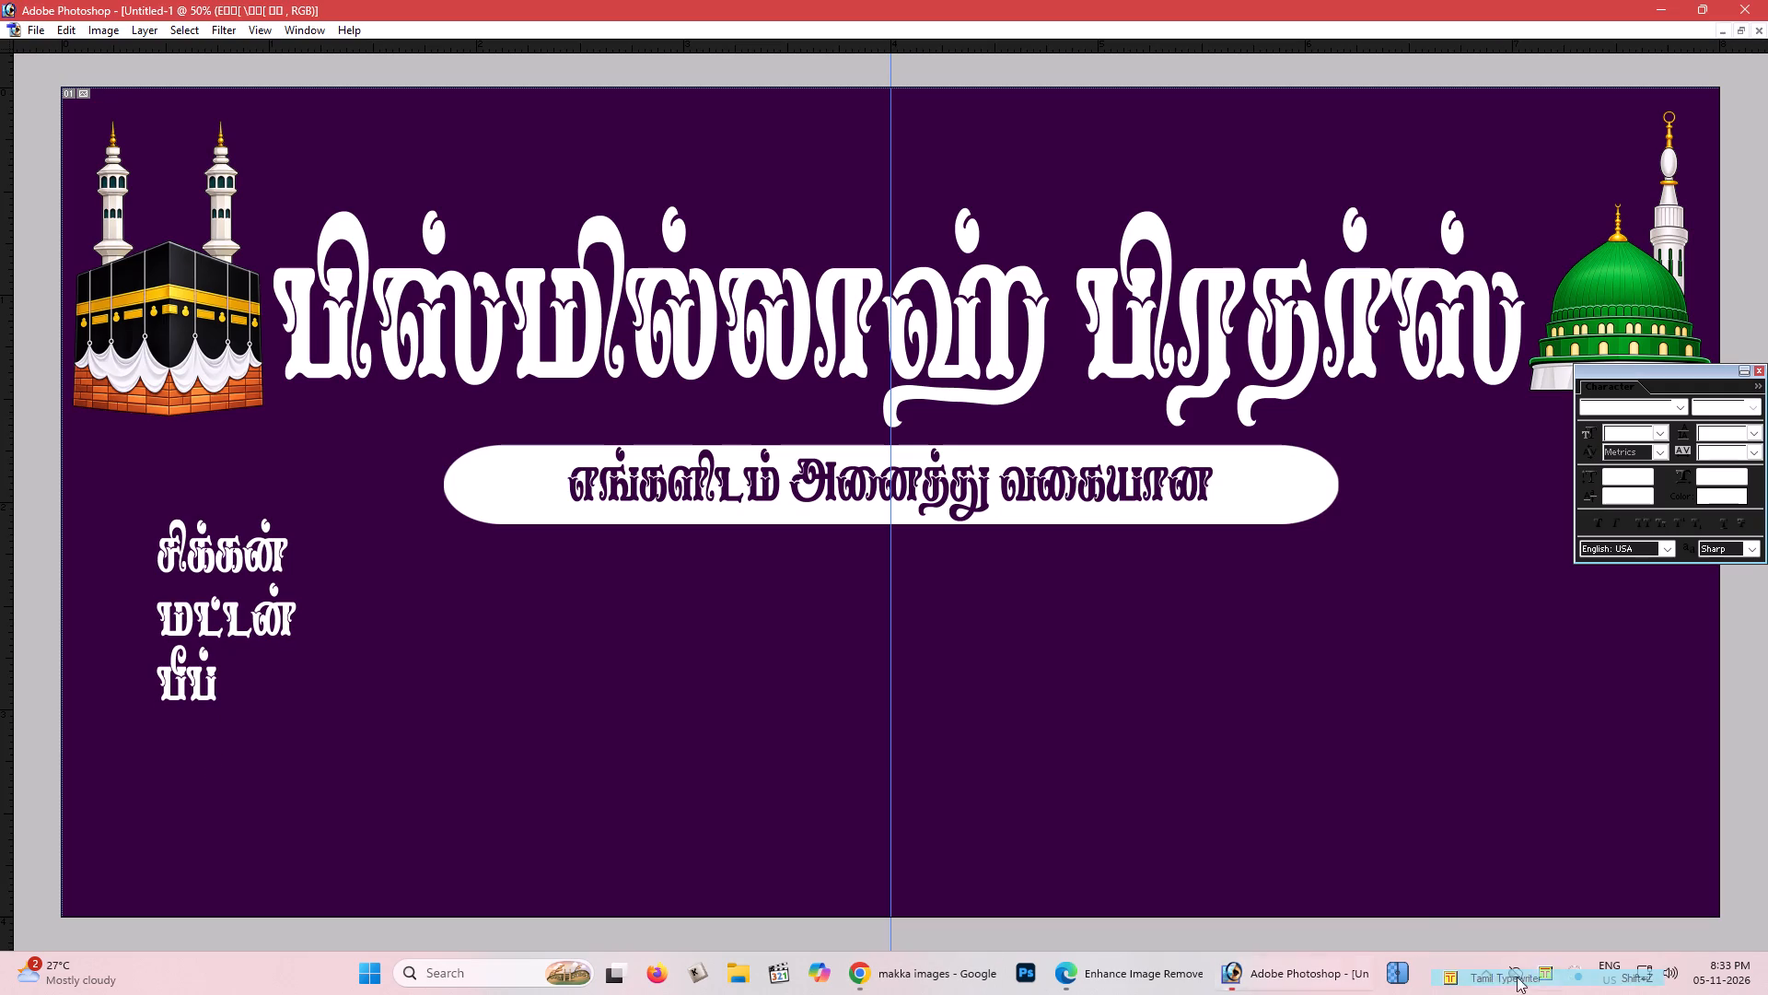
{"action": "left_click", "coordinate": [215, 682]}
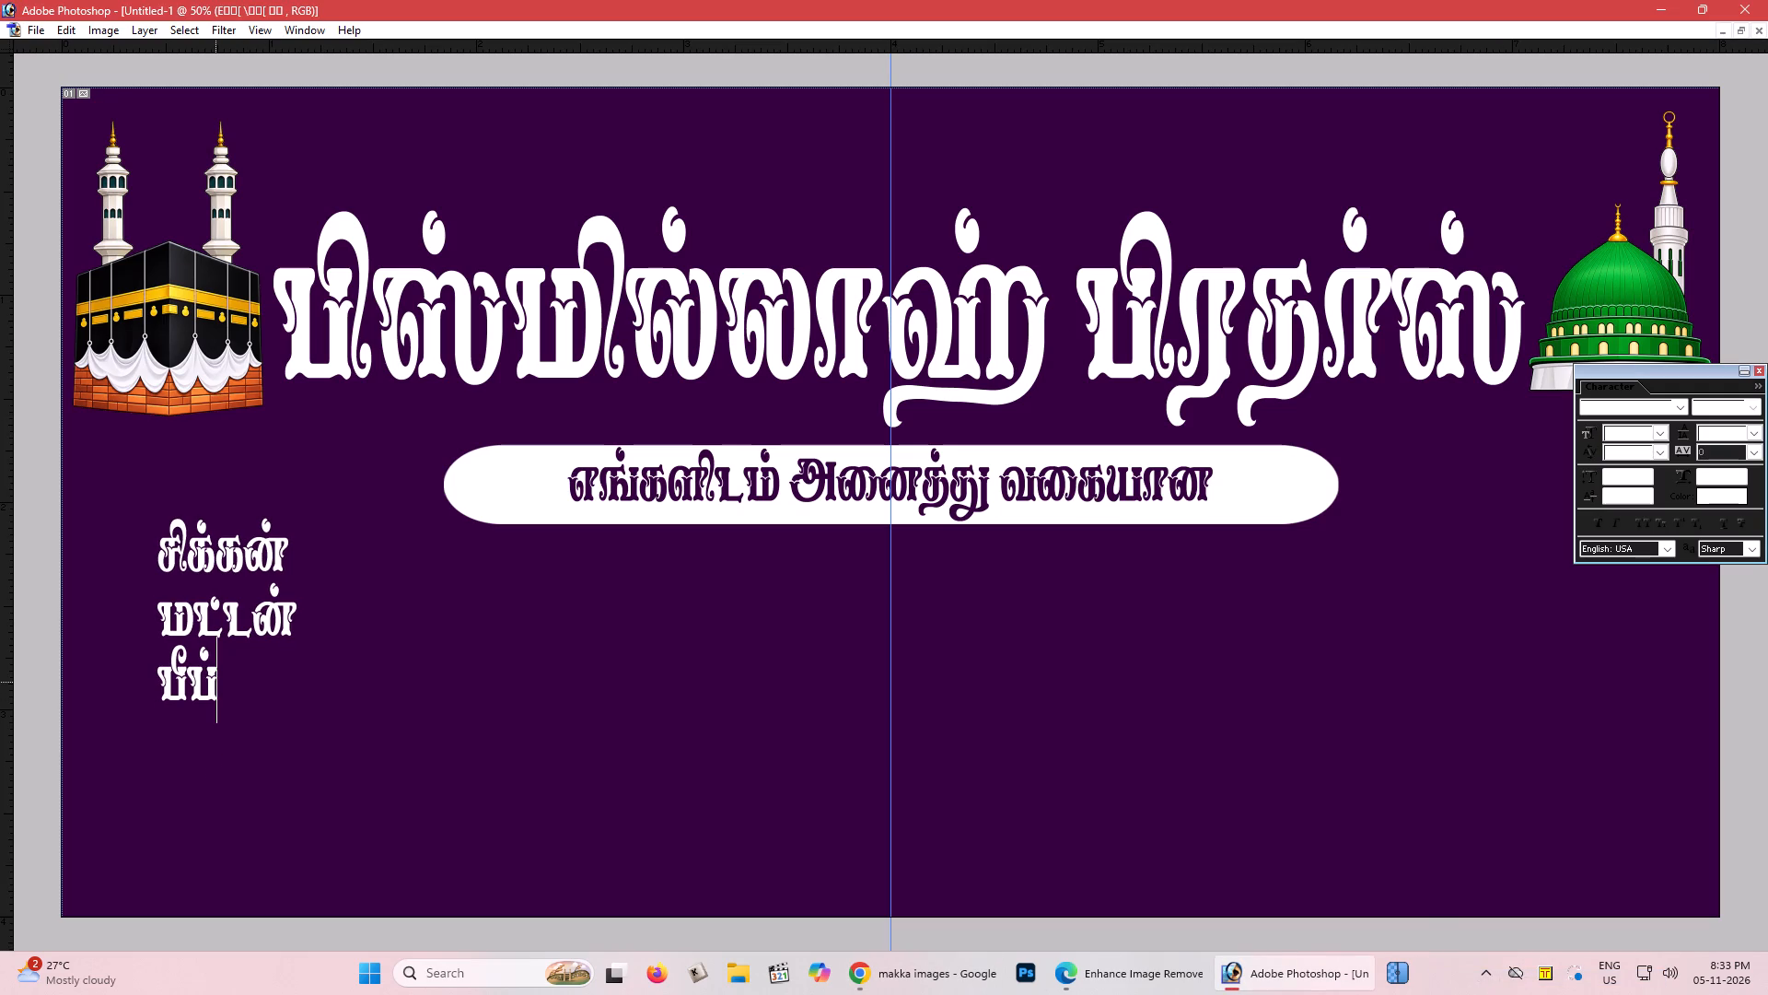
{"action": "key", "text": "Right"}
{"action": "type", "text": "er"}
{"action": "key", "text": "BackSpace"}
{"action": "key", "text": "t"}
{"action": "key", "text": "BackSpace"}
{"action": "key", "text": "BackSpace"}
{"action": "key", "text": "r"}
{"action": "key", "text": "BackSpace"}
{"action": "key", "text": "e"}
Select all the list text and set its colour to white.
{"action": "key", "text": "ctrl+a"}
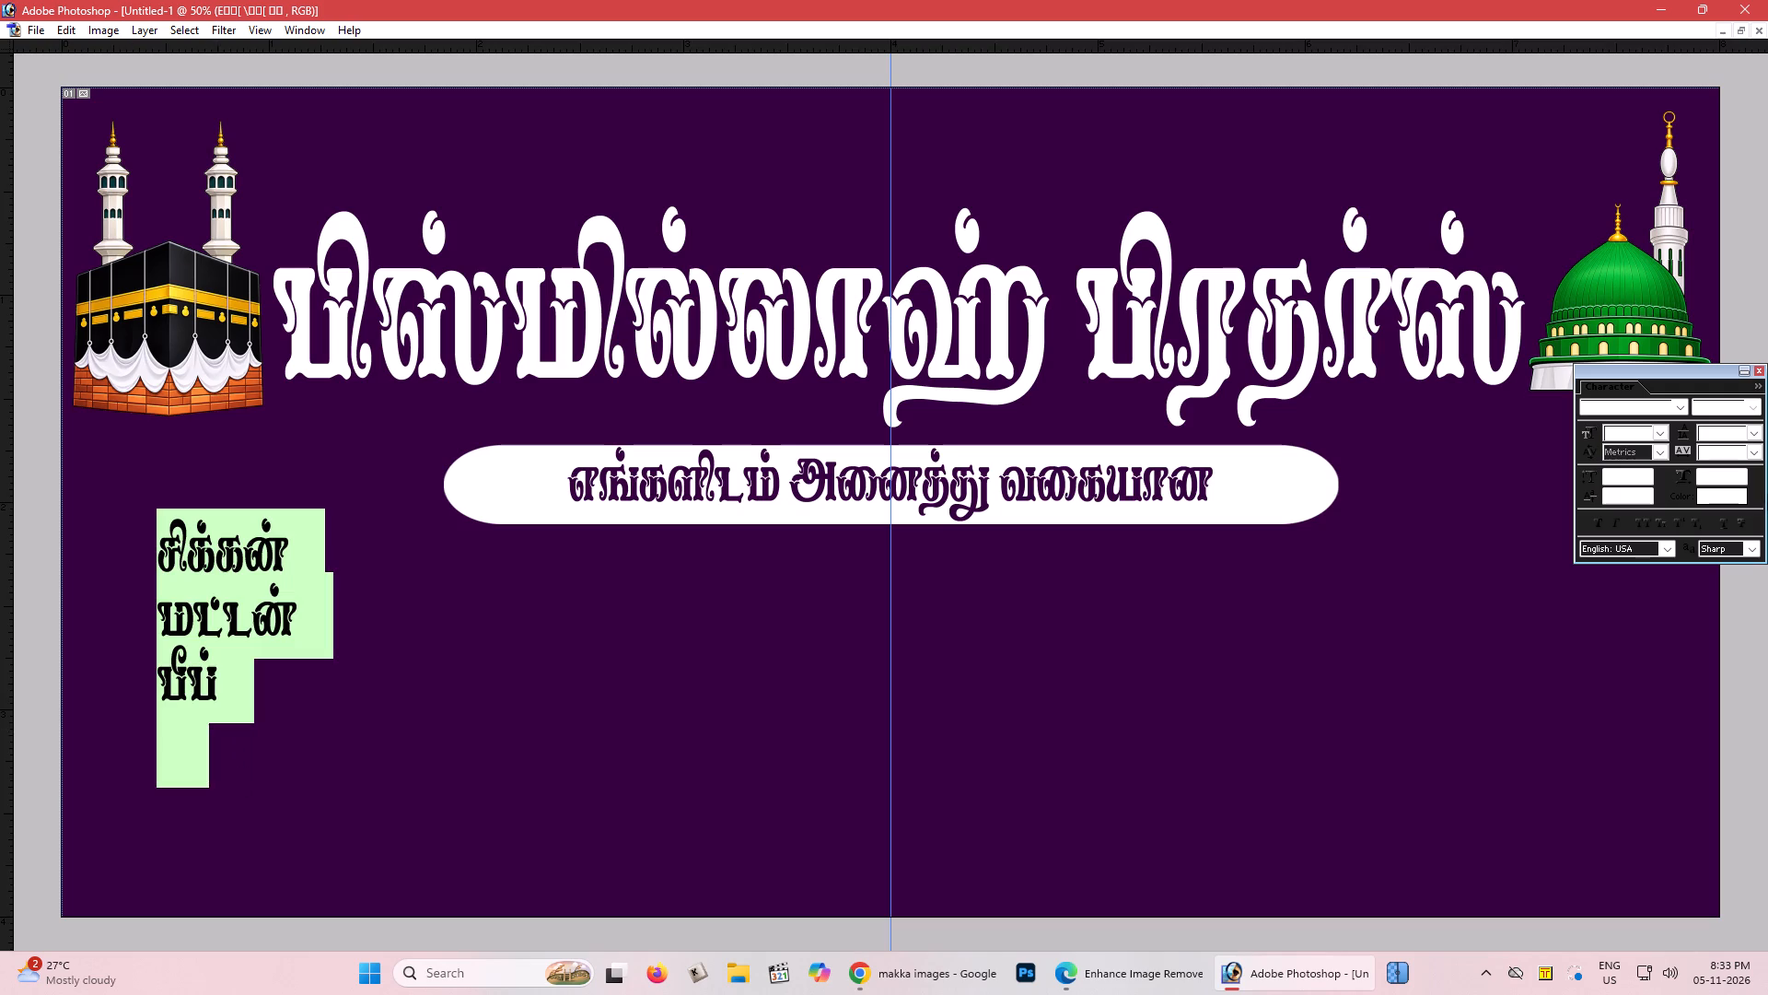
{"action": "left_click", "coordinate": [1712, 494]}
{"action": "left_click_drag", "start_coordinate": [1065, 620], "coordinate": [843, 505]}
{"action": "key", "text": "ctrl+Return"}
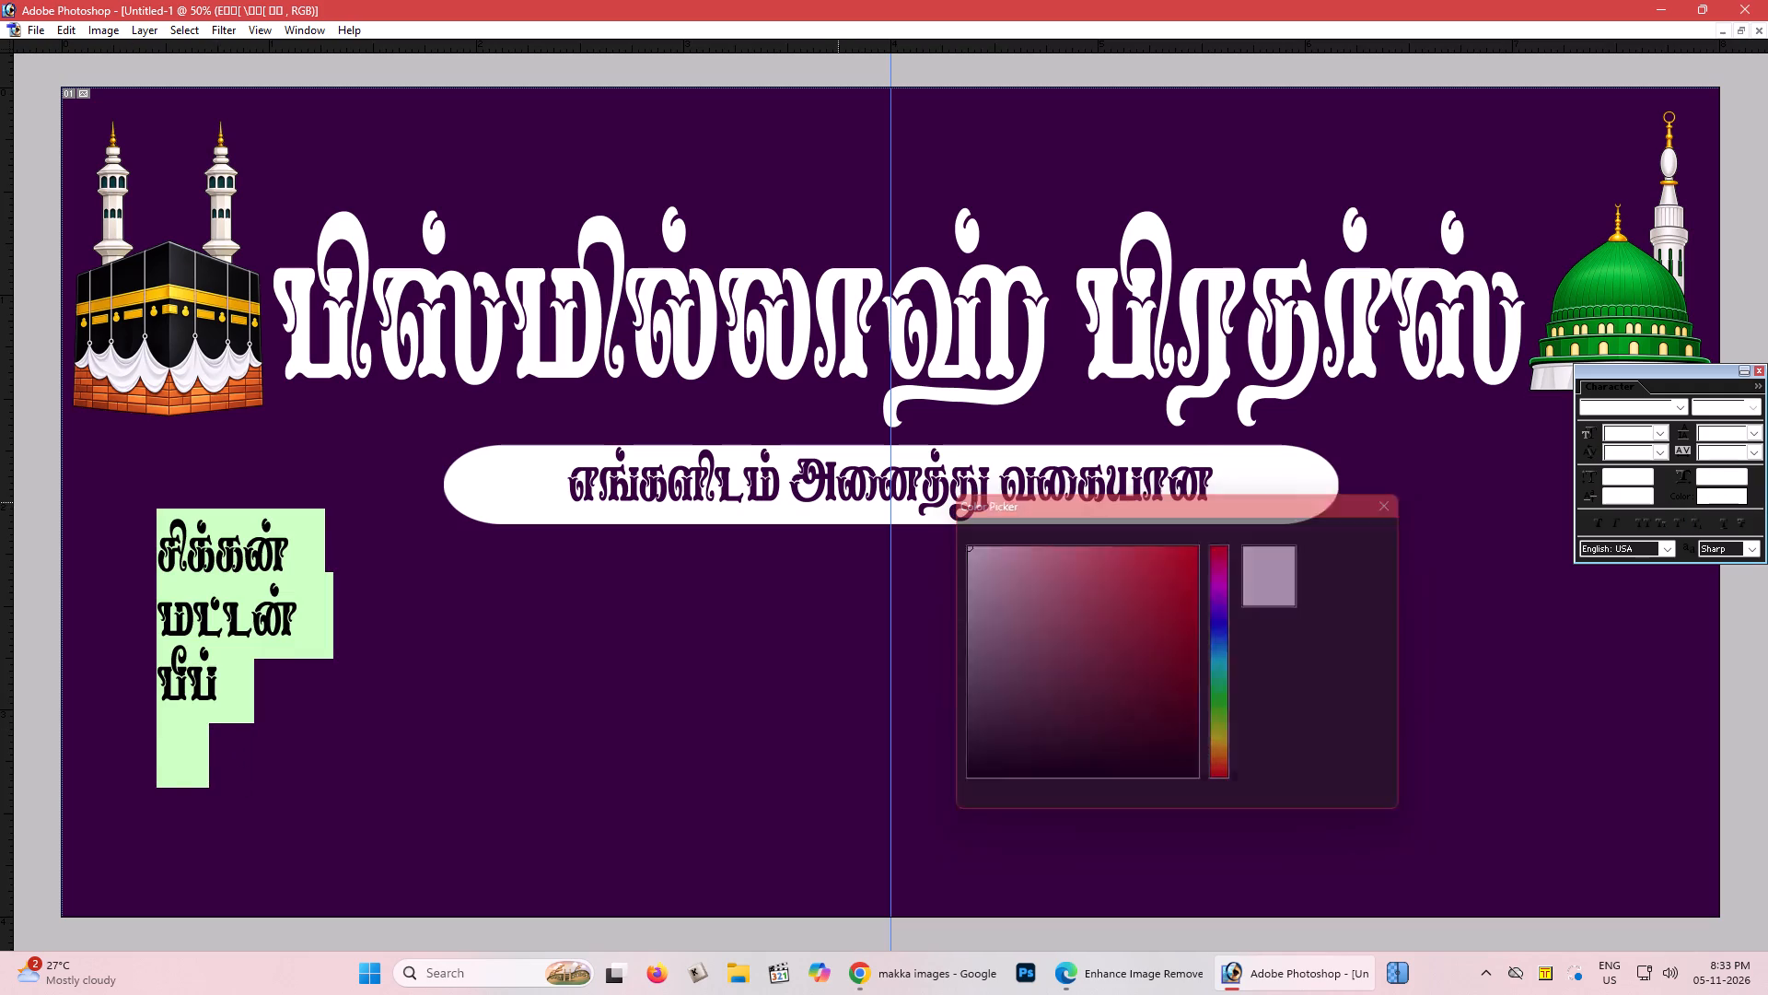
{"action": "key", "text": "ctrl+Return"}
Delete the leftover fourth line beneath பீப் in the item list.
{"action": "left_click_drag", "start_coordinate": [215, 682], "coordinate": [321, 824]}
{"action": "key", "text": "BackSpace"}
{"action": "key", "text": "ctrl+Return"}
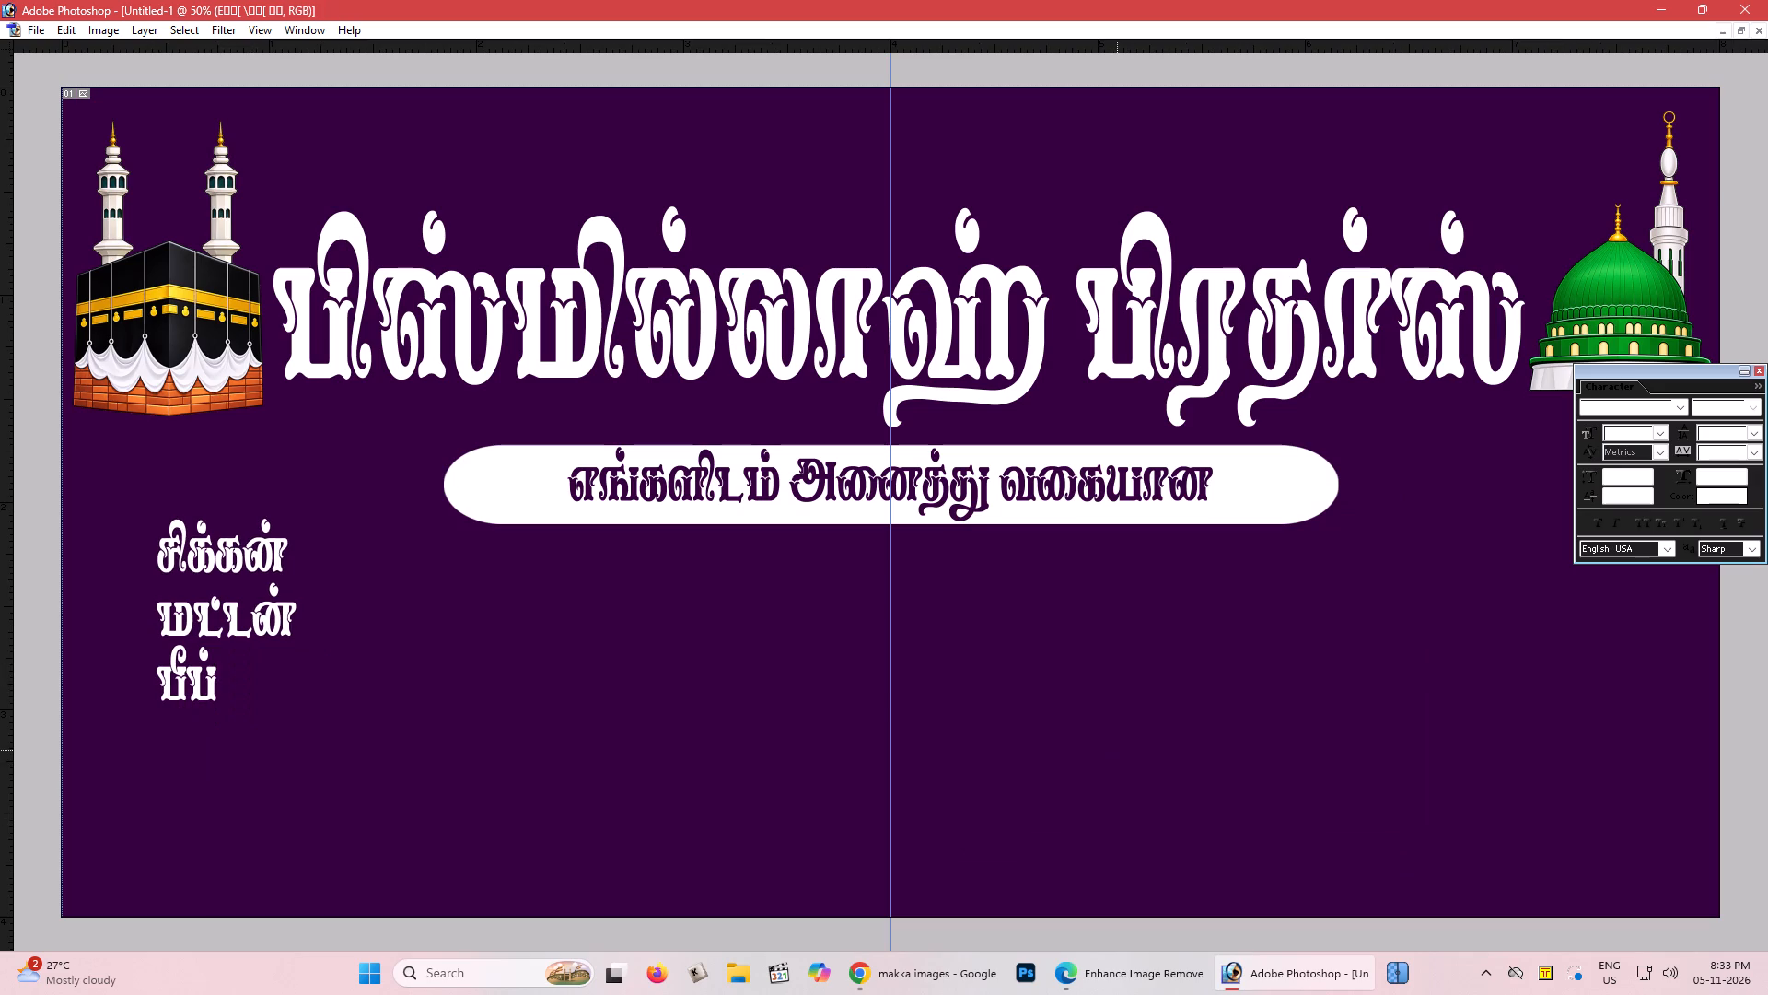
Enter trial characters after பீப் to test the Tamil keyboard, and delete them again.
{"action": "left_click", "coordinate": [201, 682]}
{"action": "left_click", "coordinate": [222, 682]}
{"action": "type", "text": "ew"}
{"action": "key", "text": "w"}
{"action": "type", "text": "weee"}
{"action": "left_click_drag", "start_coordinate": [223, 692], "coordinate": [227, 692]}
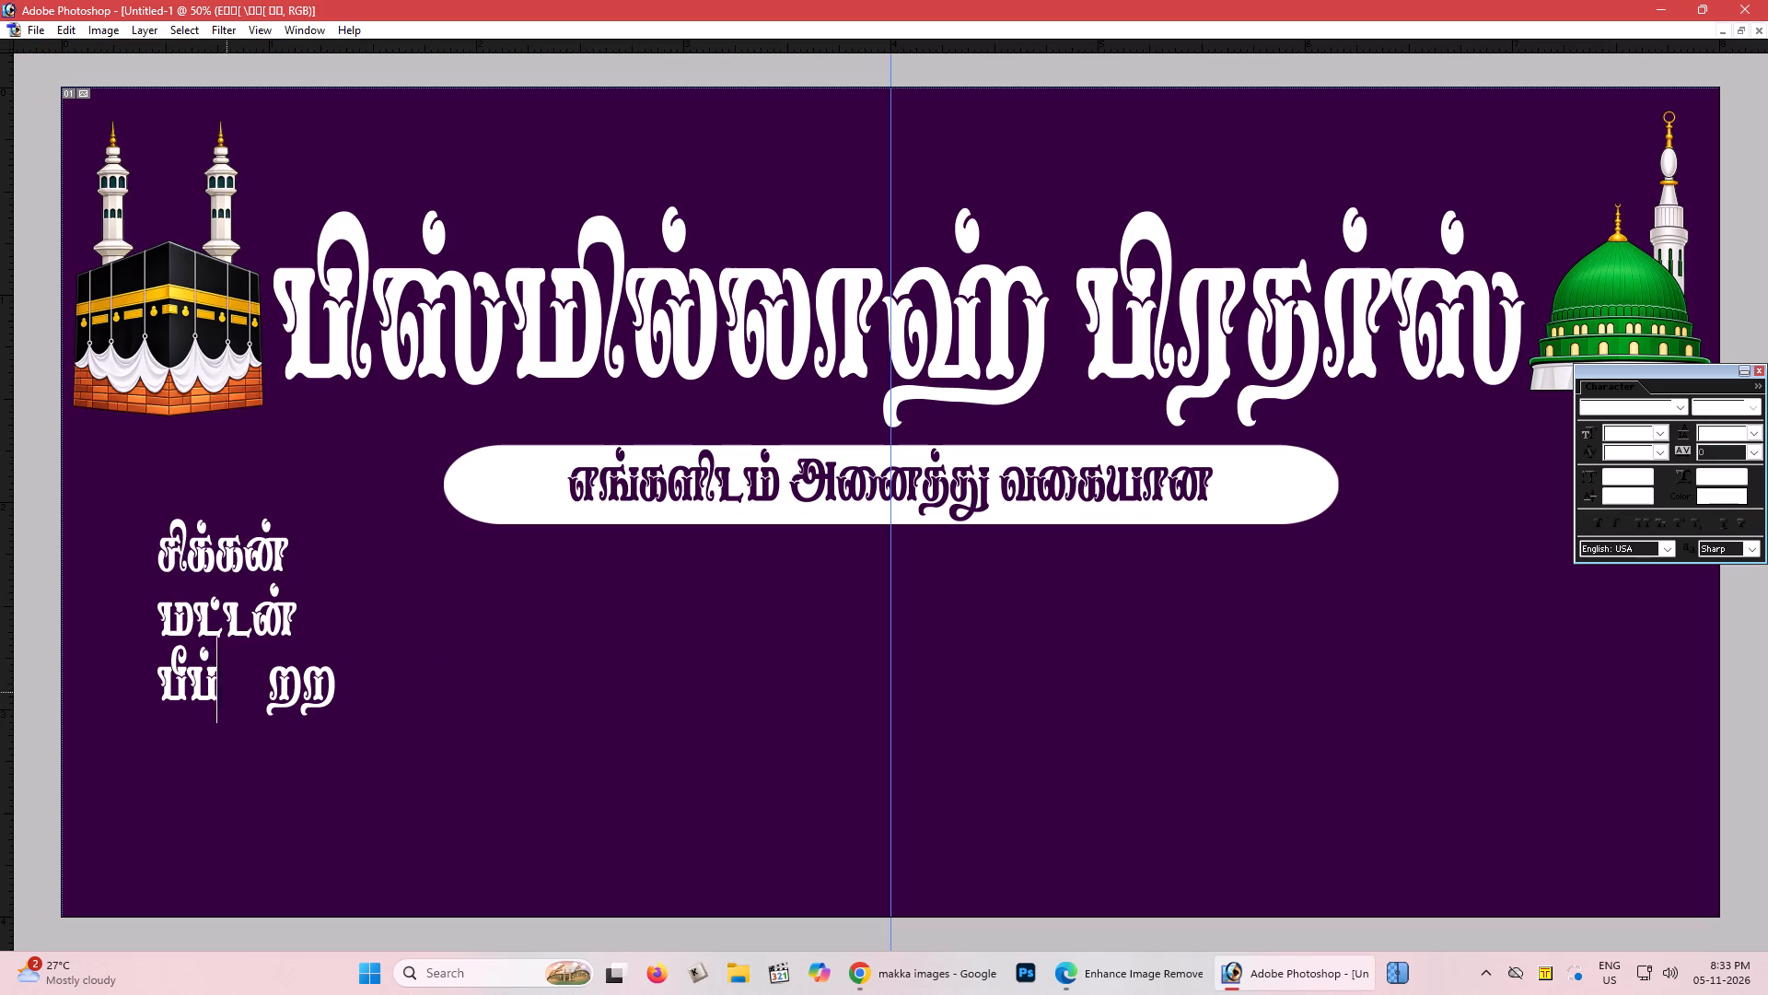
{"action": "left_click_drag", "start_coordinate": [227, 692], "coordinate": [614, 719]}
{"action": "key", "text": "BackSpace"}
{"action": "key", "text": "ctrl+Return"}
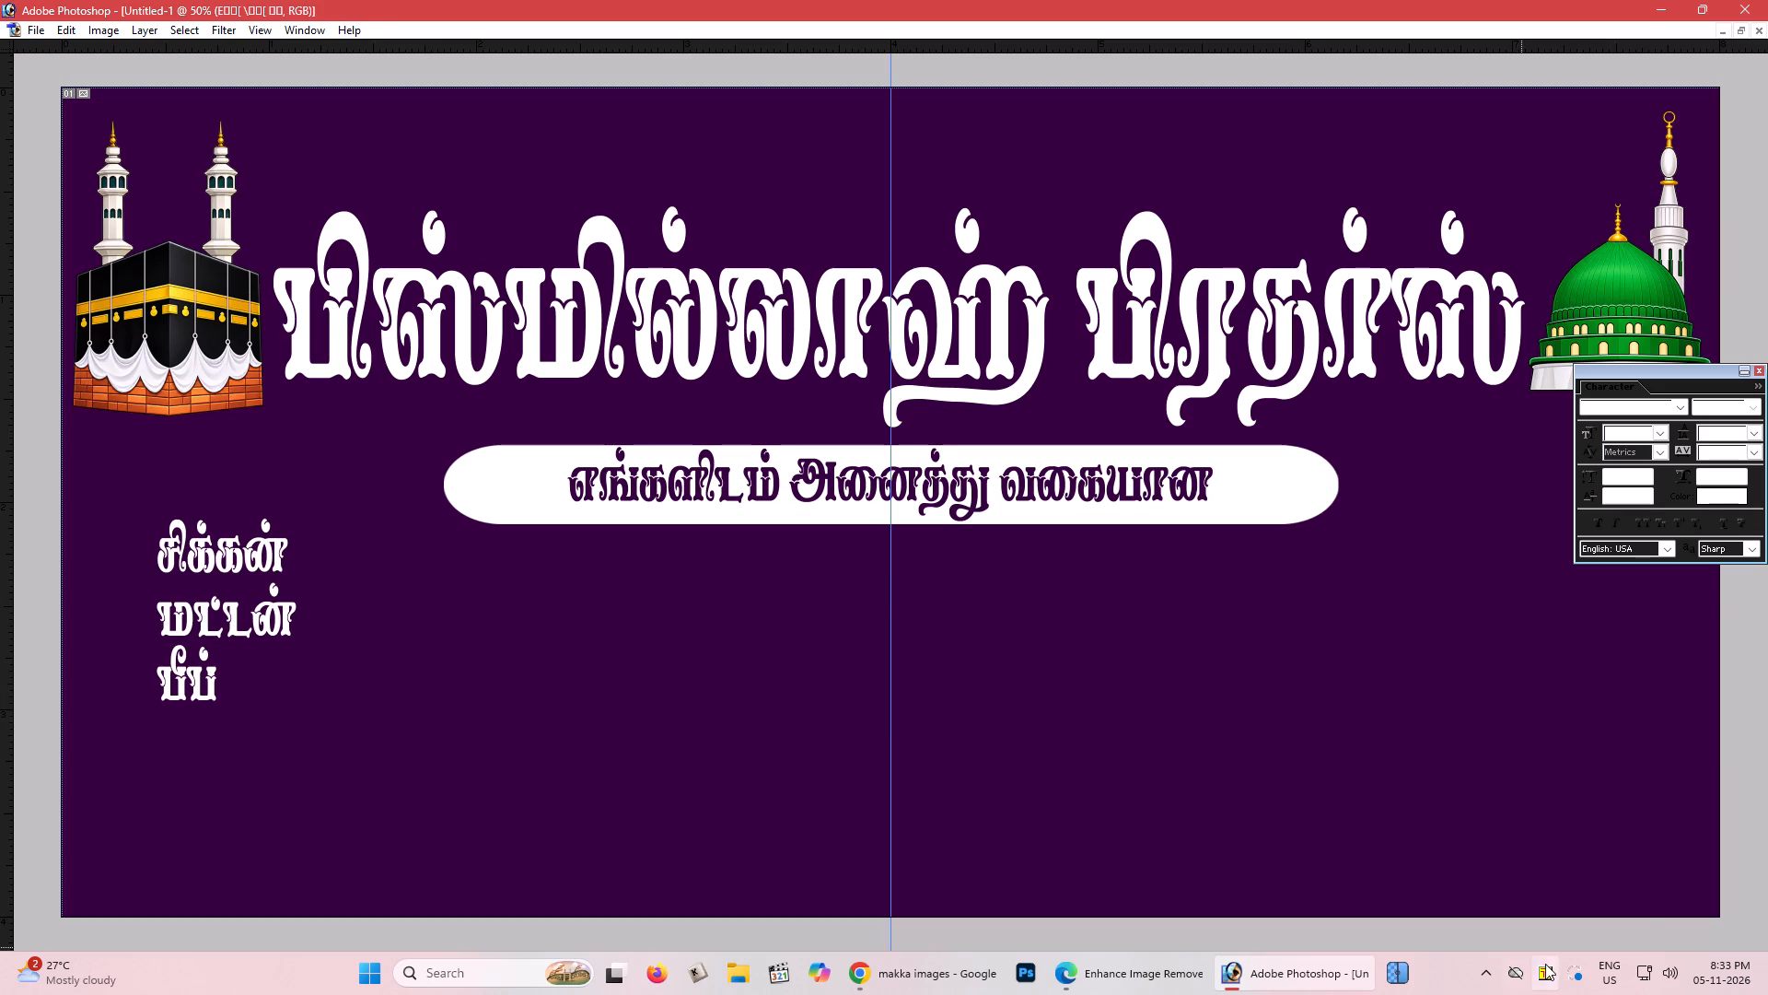
Restart the Keyman keyboard program and activate its Tamil Typewriter layout.
{"action": "right_click", "coordinate": [1545, 968]}
{"action": "left_click", "coordinate": [1553, 953]}
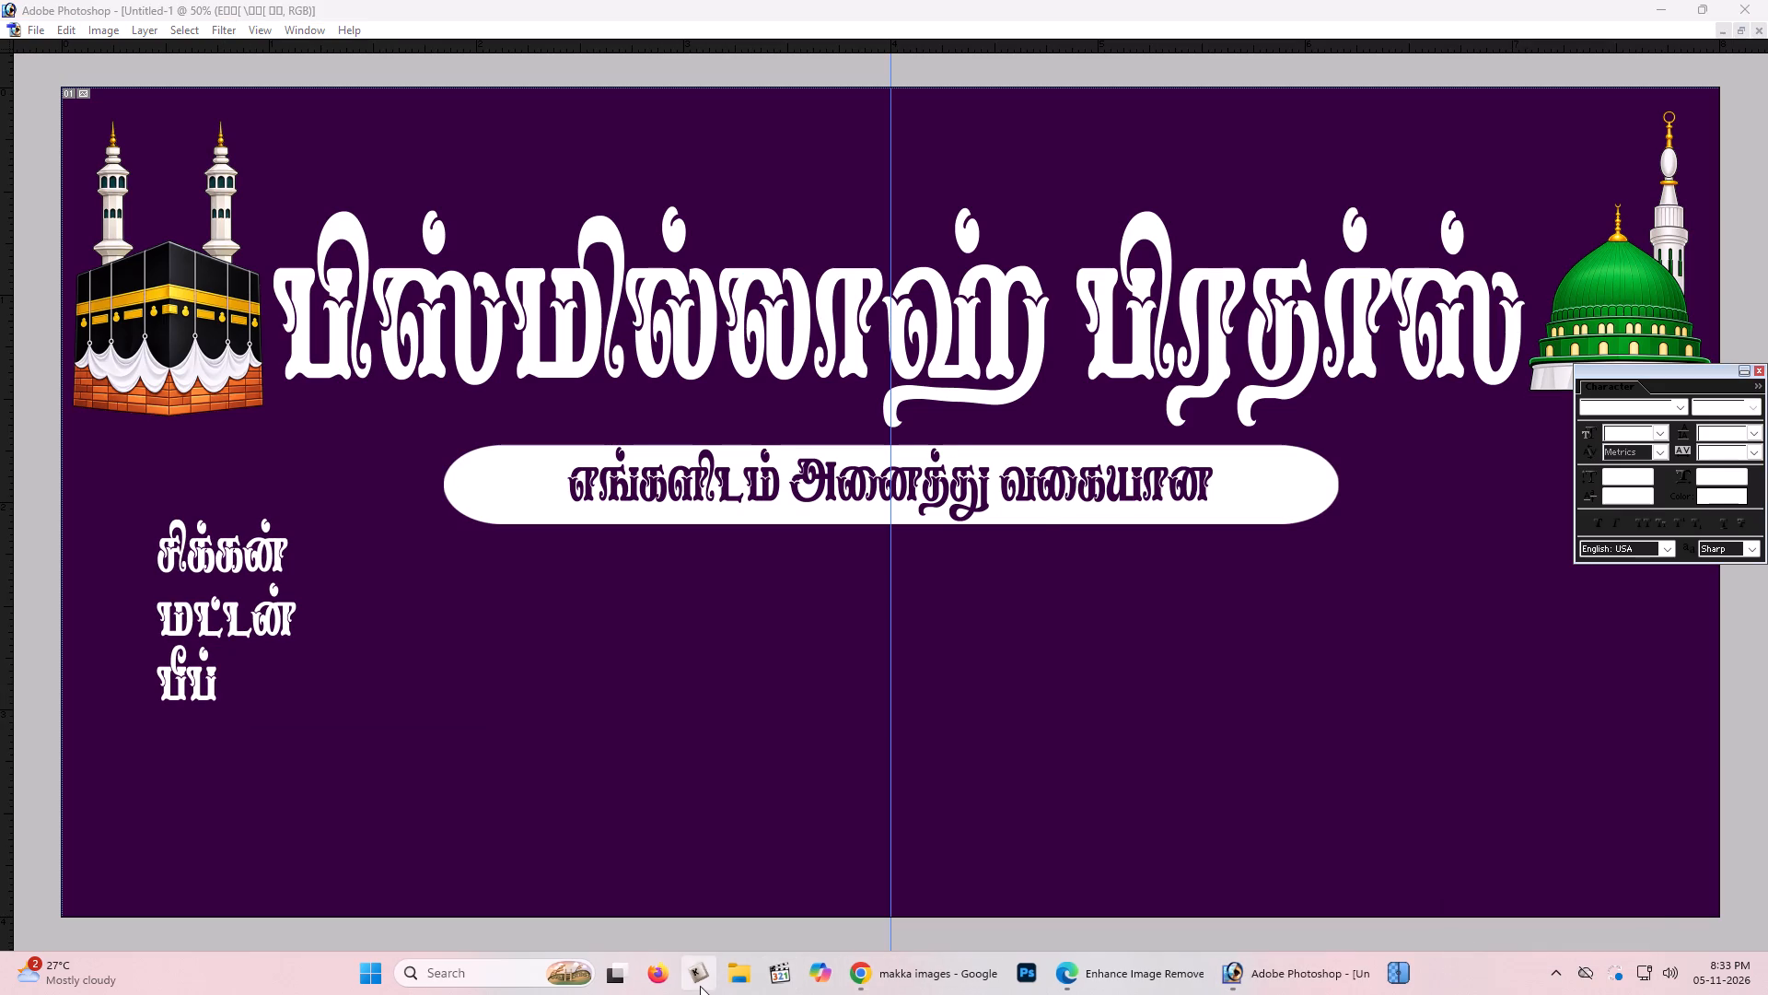
{"action": "left_click", "coordinate": [700, 986]}
{"action": "left_click", "coordinate": [840, 529]}
{"action": "left_click", "coordinate": [1581, 985]}
{"action": "left_click", "coordinate": [1580, 979]}
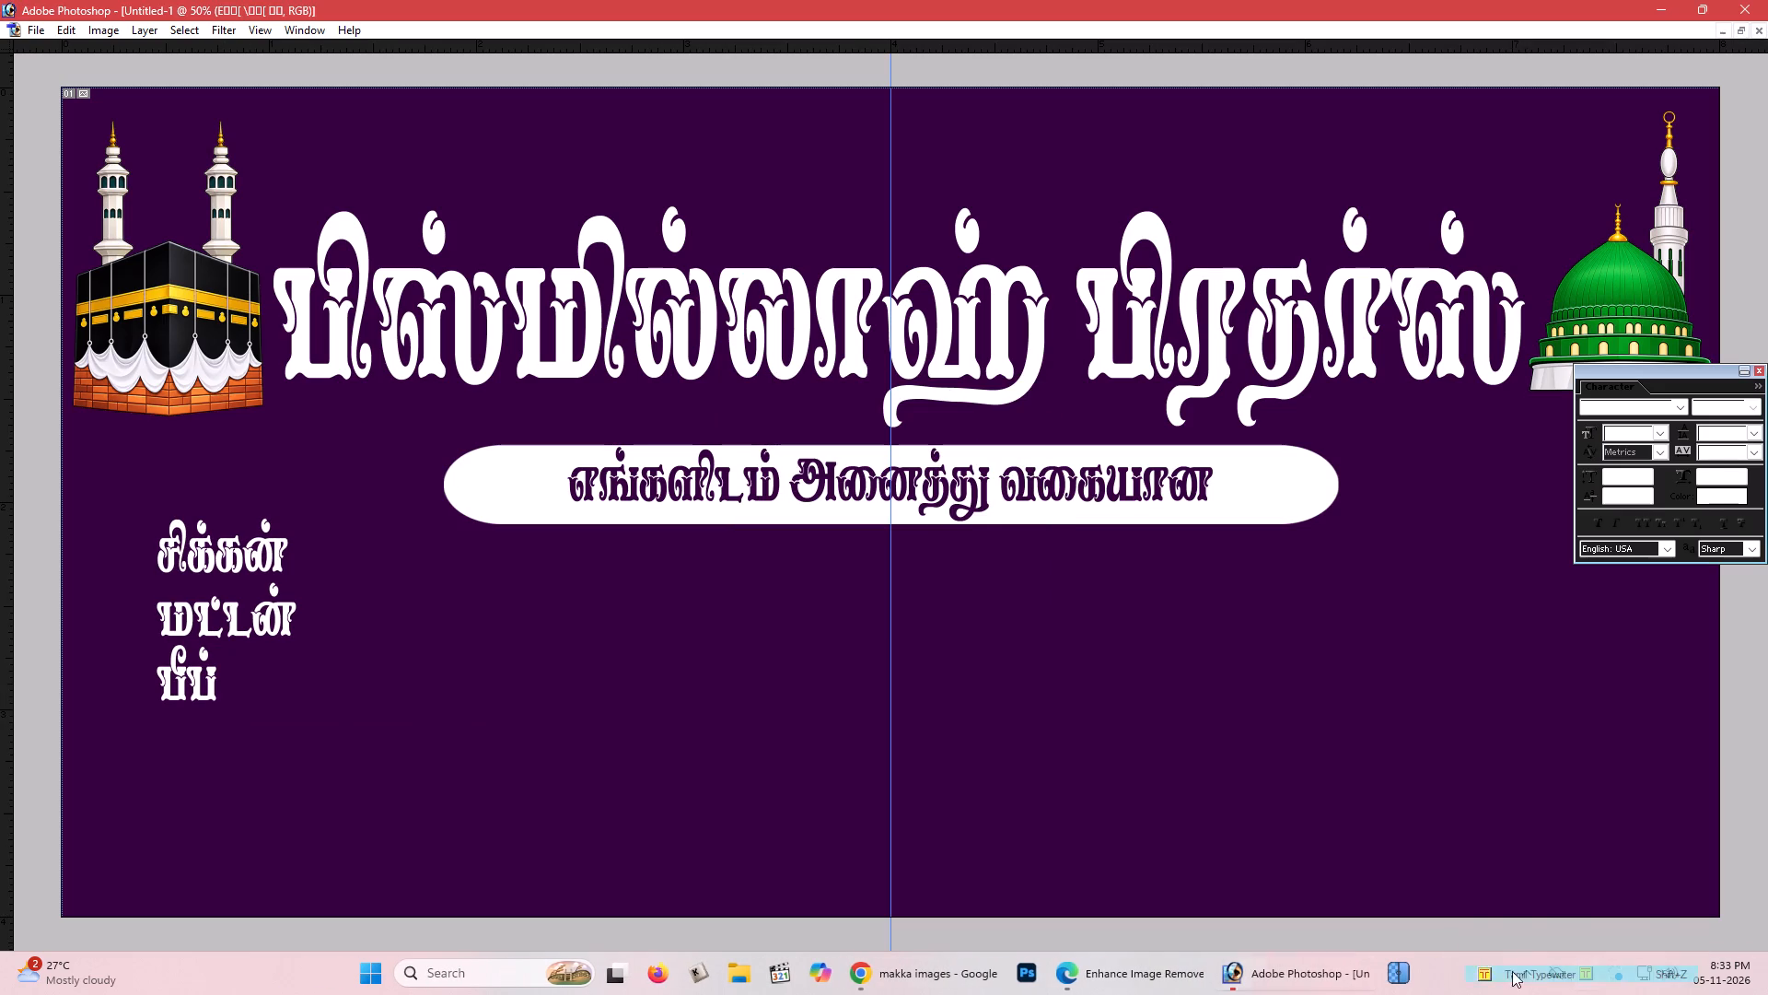
Add நாட்டுக்கோழி as the fourth line of the item list, beneath பீப்.
{"action": "left_click", "coordinate": [204, 686]}
{"action": "key", "text": "Right"}
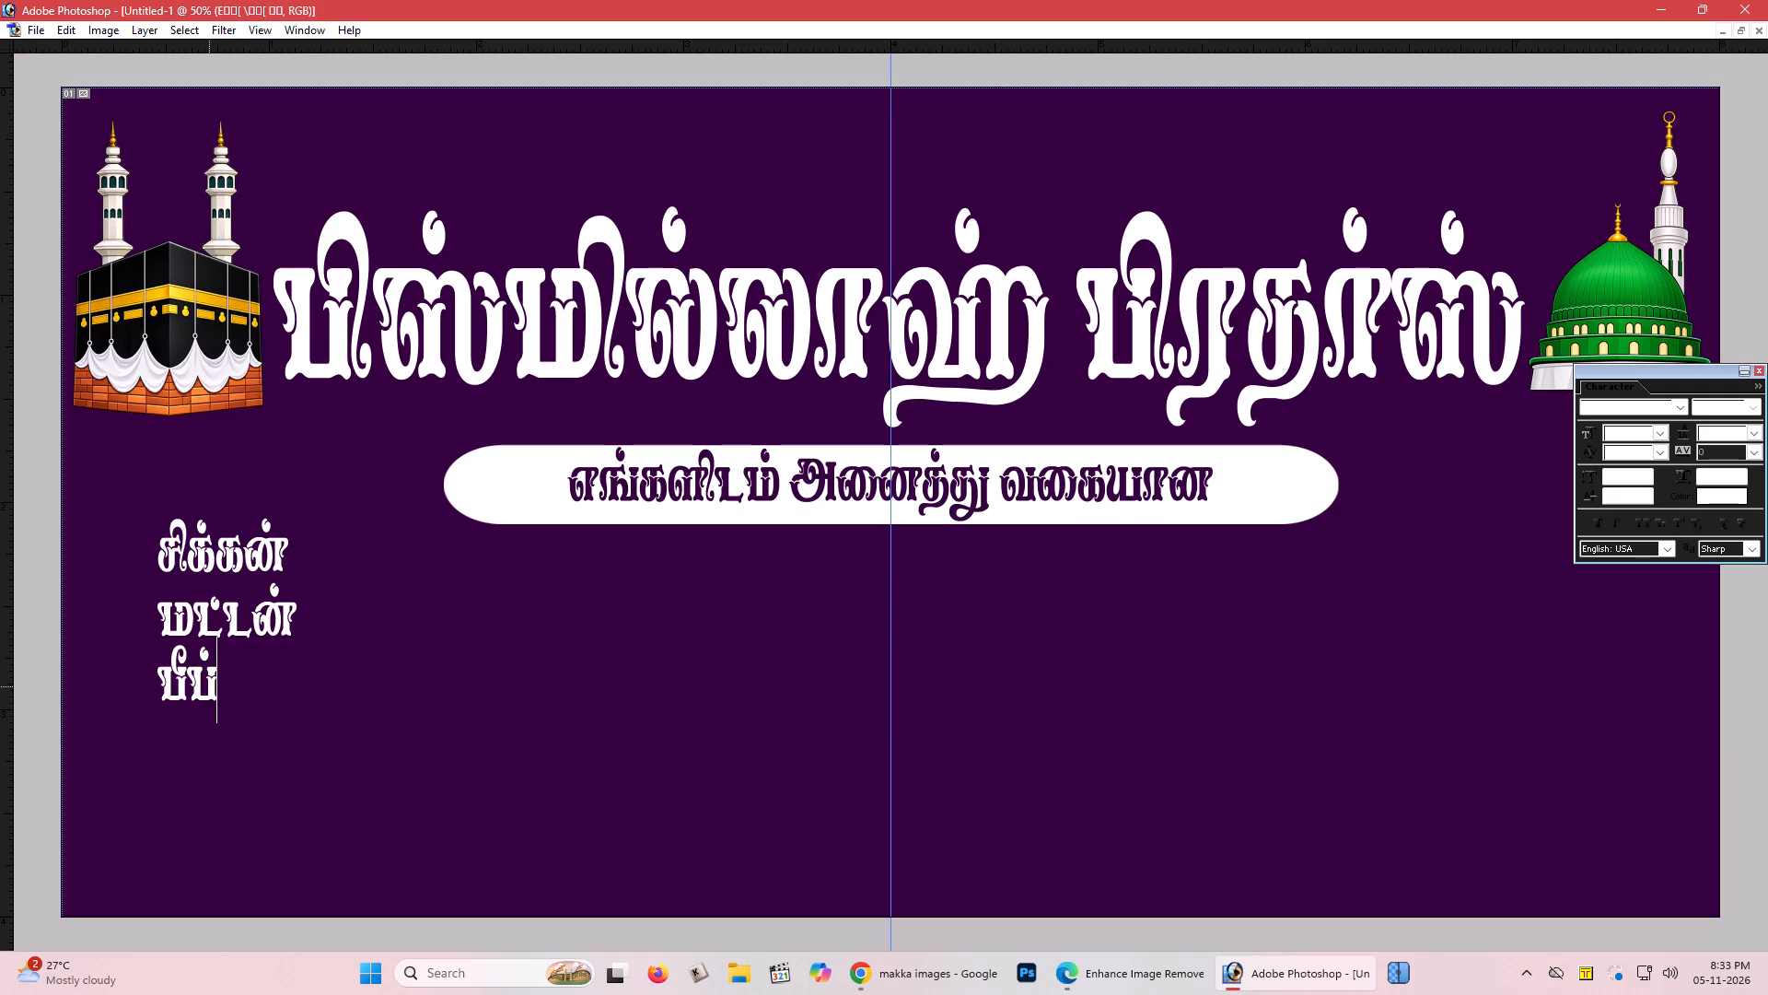
{"action": "key", "text": "e"}
{"action": "key", "text": "BackSpace"}
{"action": "key", "text": "Return"}
{"action": "type", "text": "eh"}
{"action": "type", "text": "l;L"}
{"action": "type", "text": "f;"}
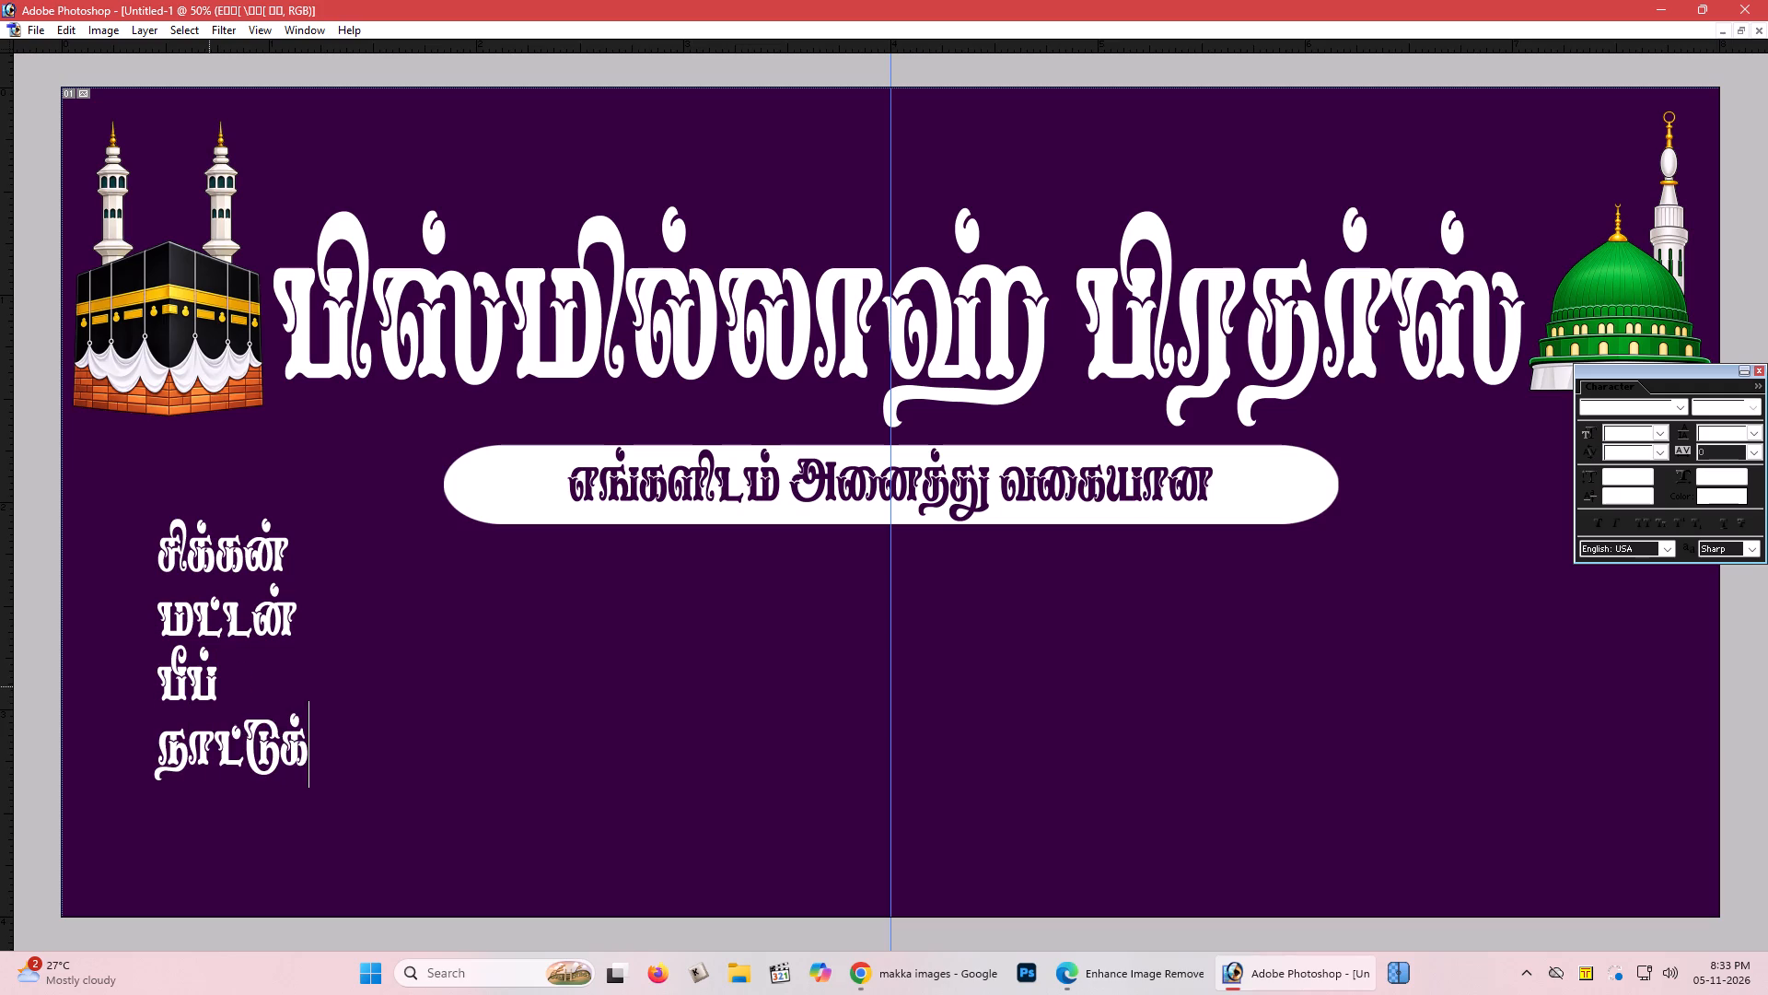
{"action": "type", "text": "nfh"}
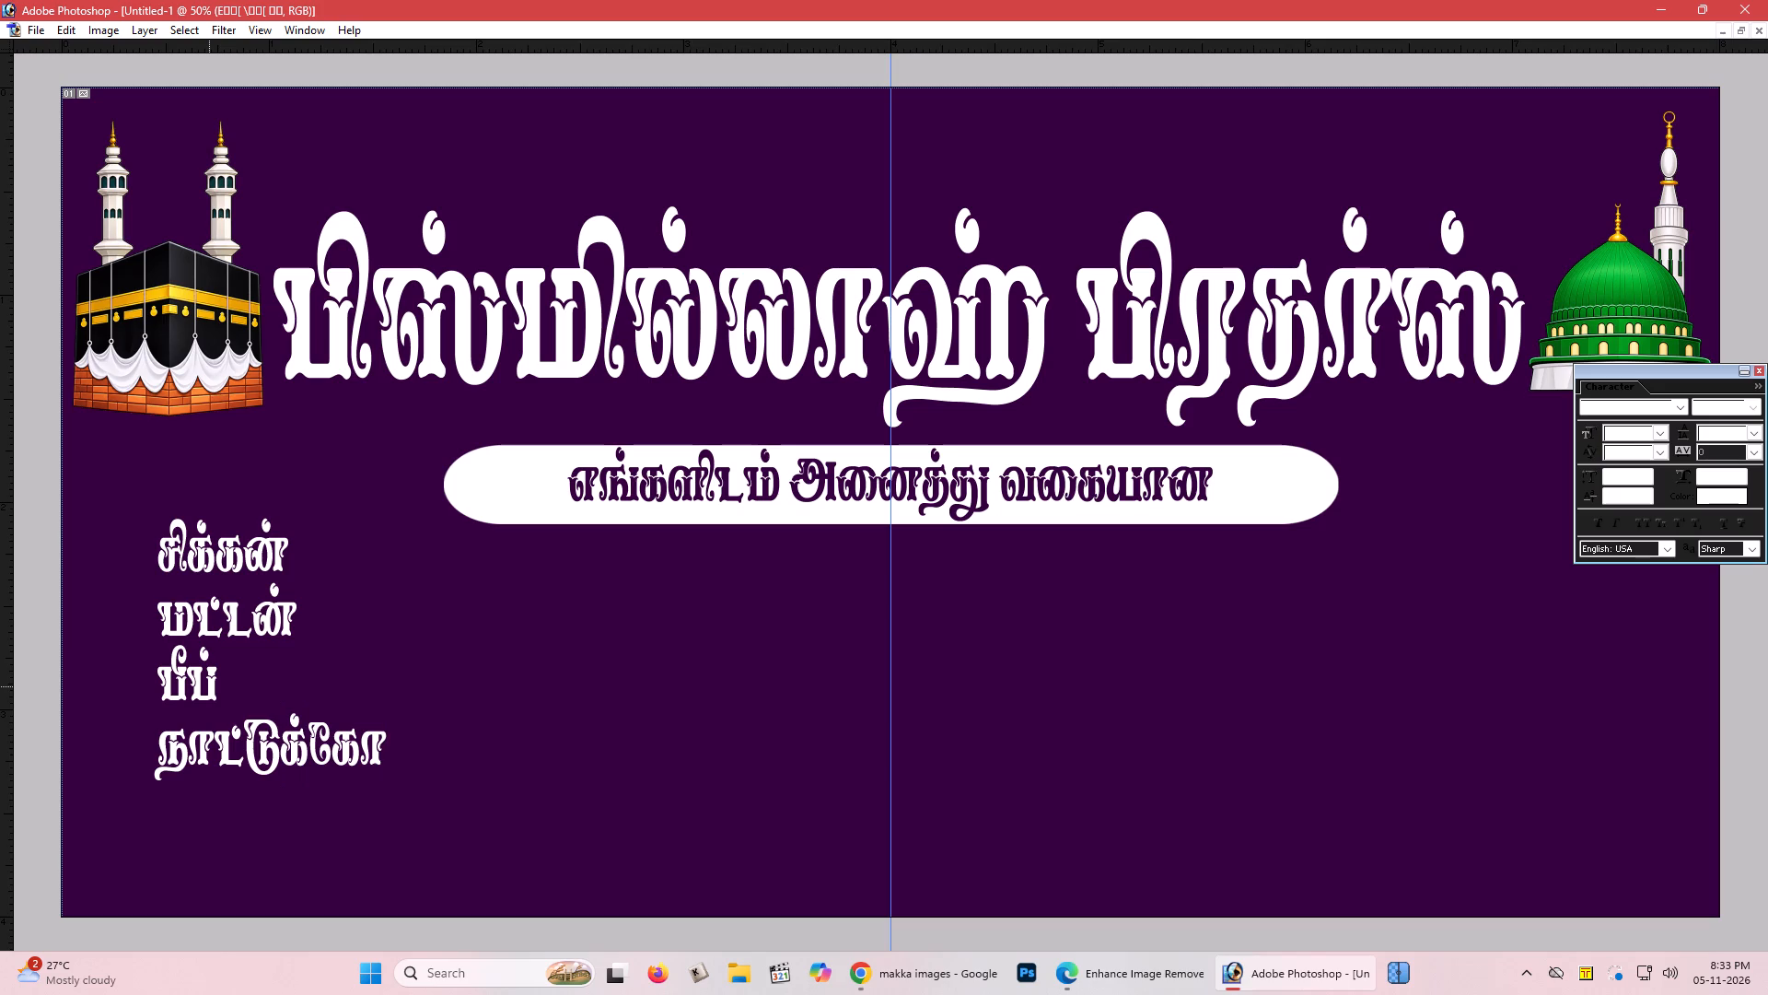
{"action": "key", "text": "shift+h"}
{"action": "key", "text": "p"}
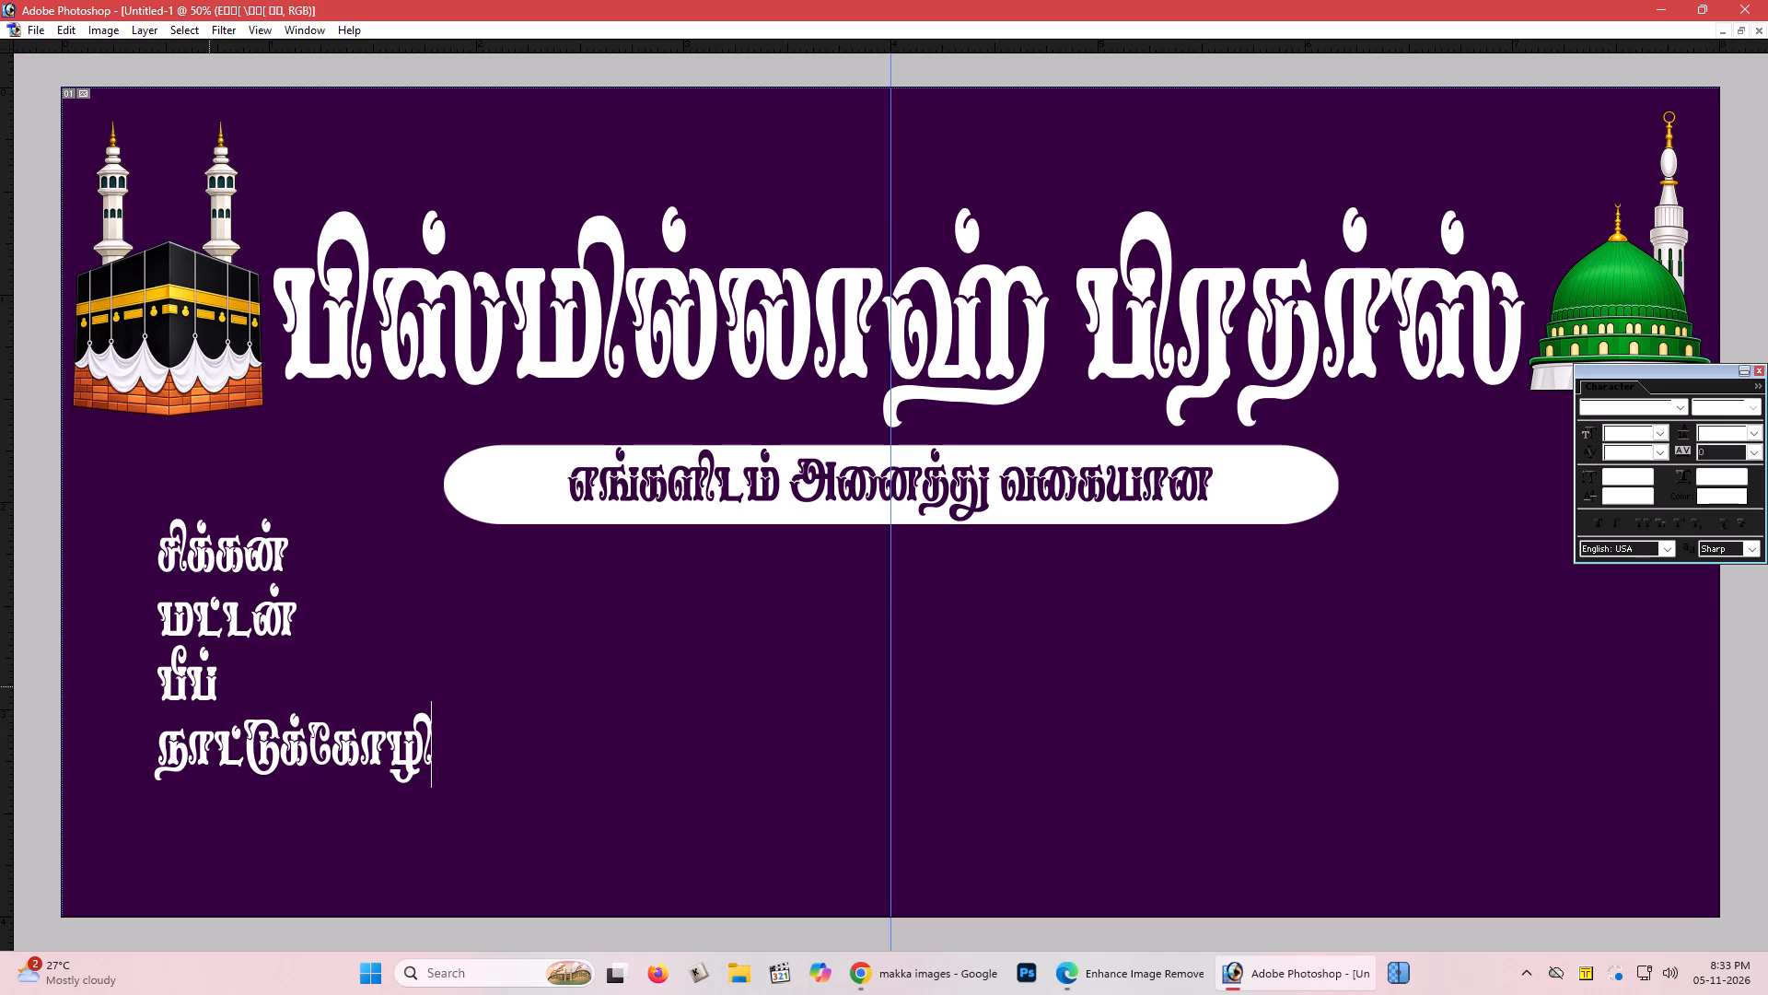
Add வான்கோழி as the fifth line of the item list, beneath நாட்டுக்கோழி.
{"action": "key", "text": "Return"}
{"action": "type", "text": "th"}
{"action": "key", "text": "f"}
{"action": "key", "text": "BackSpace"}
{"action": "type", "text": "d;ngh"}
{"action": "key", "text": "BackSpace"}
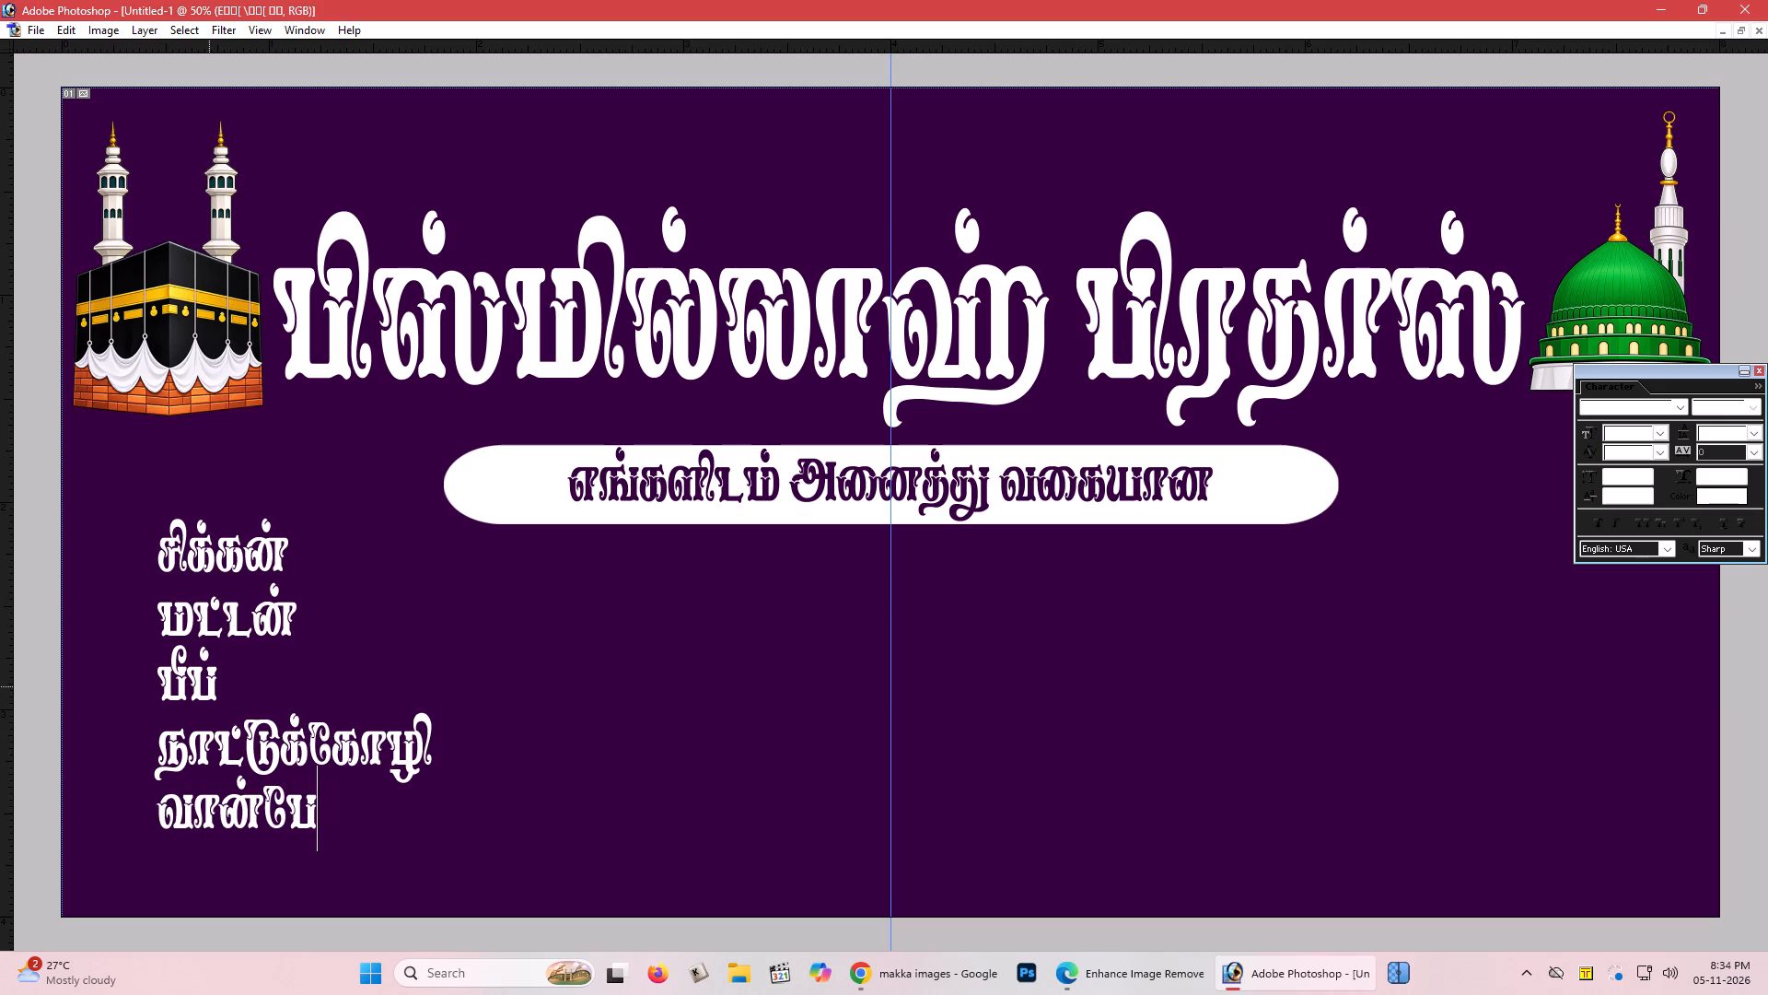
{"action": "key", "text": "BackSpace"}
{"action": "type", "text": "fh"}
{"action": "key", "text": "shift+h"}
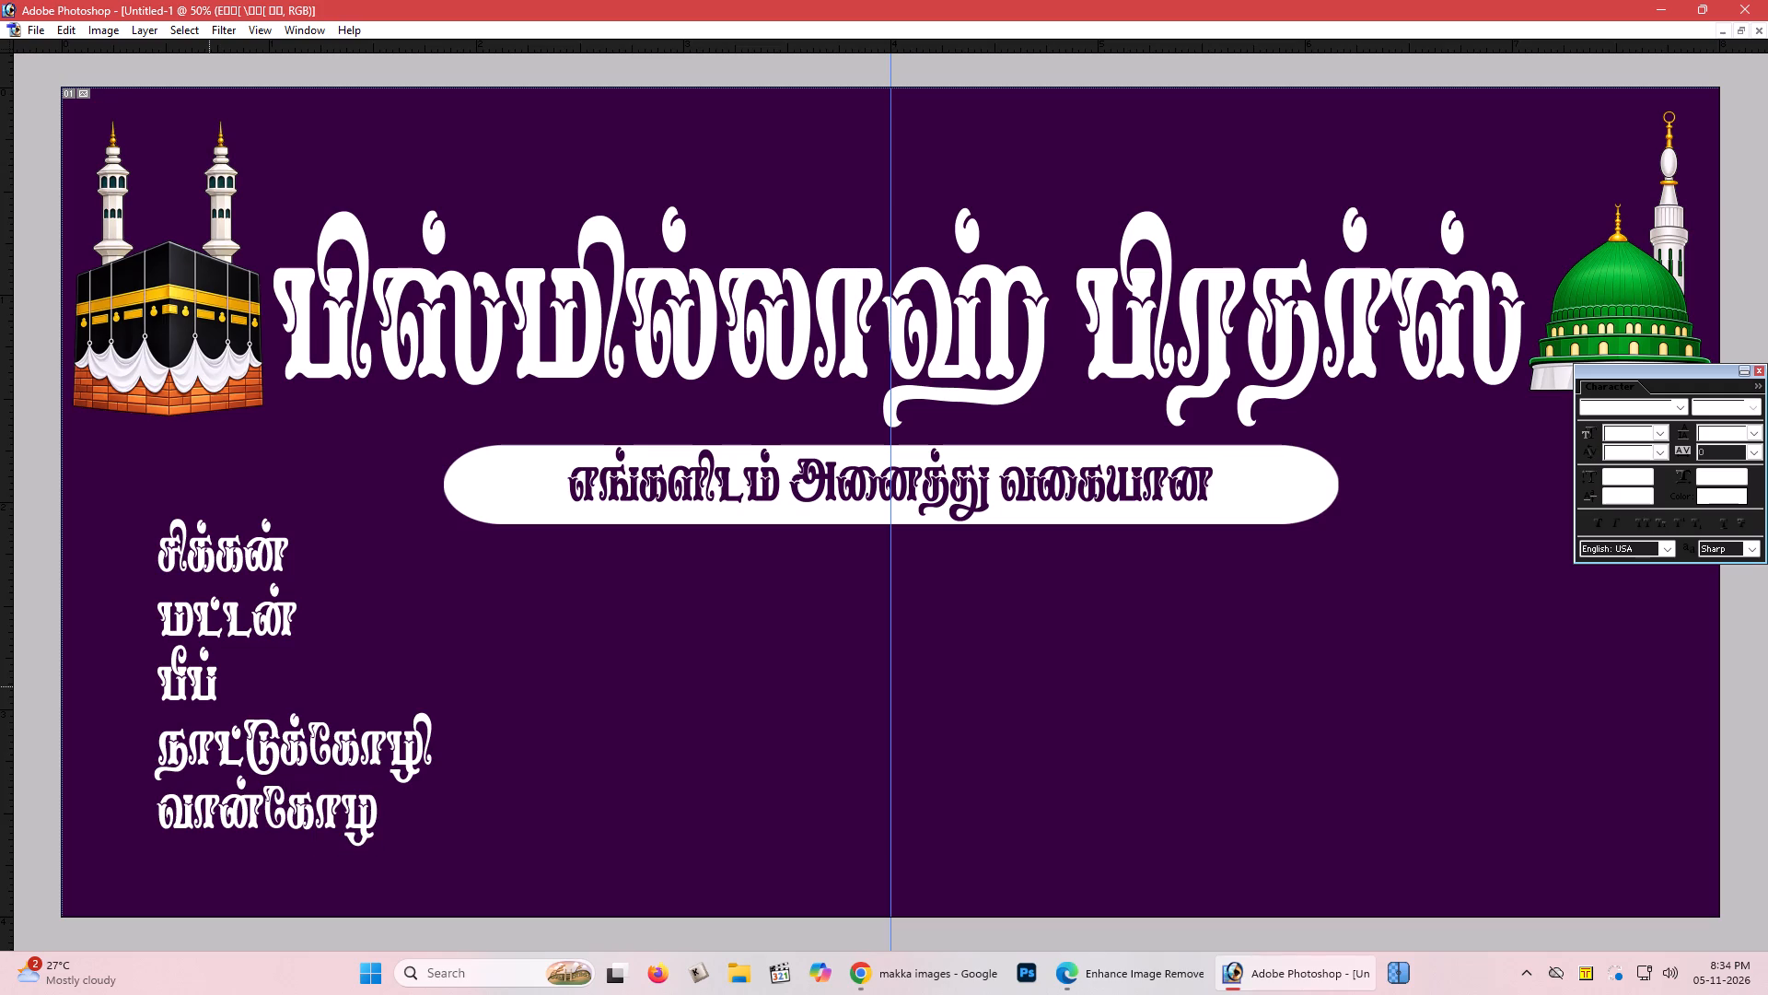
{"action": "key", "text": "p"}
{"action": "key", "text": "ctrl+Return"}
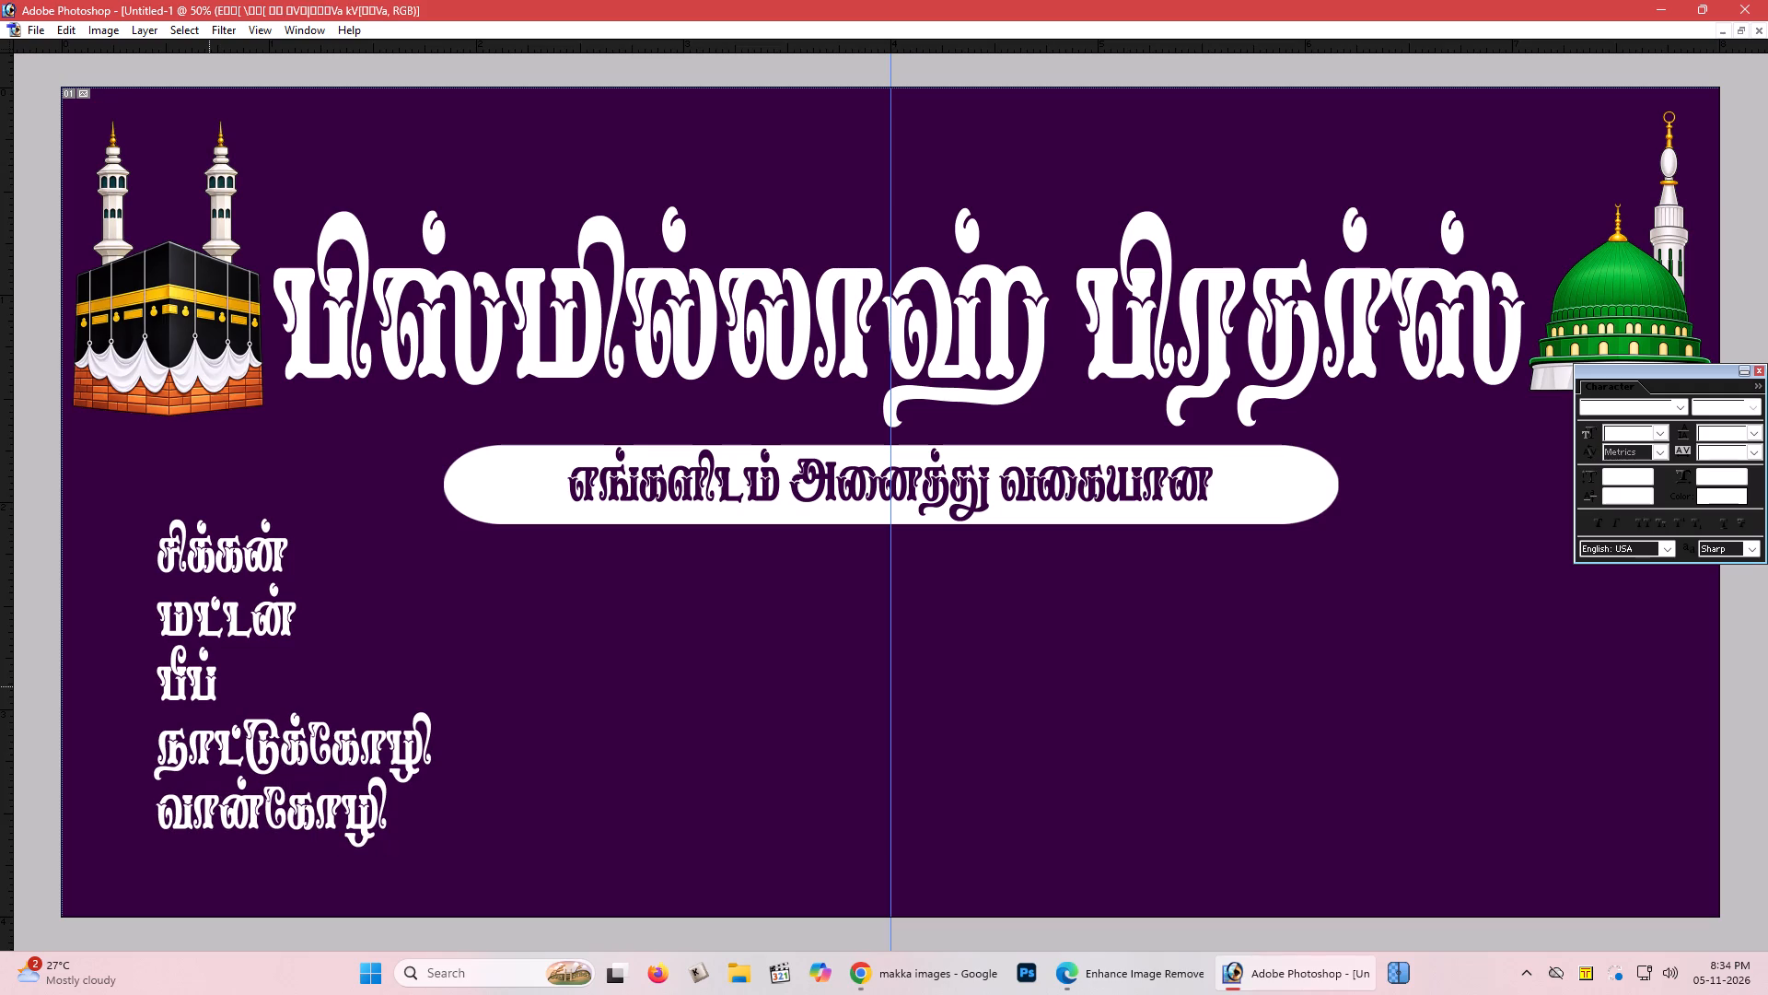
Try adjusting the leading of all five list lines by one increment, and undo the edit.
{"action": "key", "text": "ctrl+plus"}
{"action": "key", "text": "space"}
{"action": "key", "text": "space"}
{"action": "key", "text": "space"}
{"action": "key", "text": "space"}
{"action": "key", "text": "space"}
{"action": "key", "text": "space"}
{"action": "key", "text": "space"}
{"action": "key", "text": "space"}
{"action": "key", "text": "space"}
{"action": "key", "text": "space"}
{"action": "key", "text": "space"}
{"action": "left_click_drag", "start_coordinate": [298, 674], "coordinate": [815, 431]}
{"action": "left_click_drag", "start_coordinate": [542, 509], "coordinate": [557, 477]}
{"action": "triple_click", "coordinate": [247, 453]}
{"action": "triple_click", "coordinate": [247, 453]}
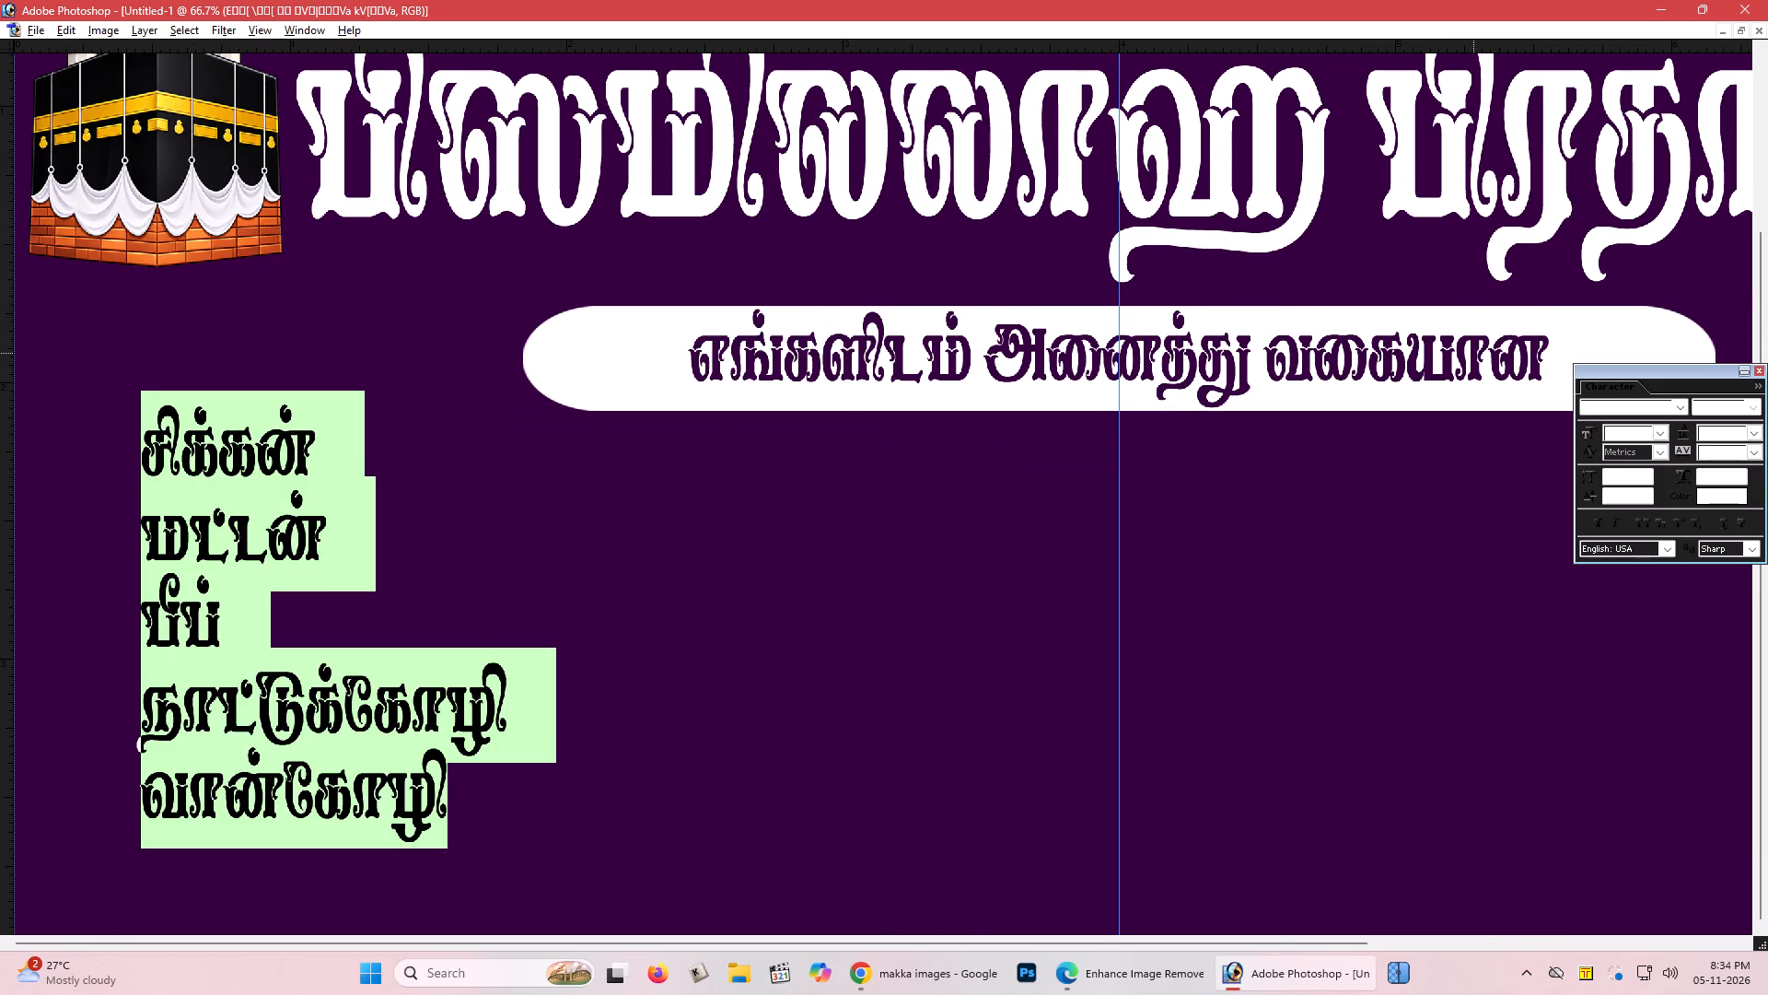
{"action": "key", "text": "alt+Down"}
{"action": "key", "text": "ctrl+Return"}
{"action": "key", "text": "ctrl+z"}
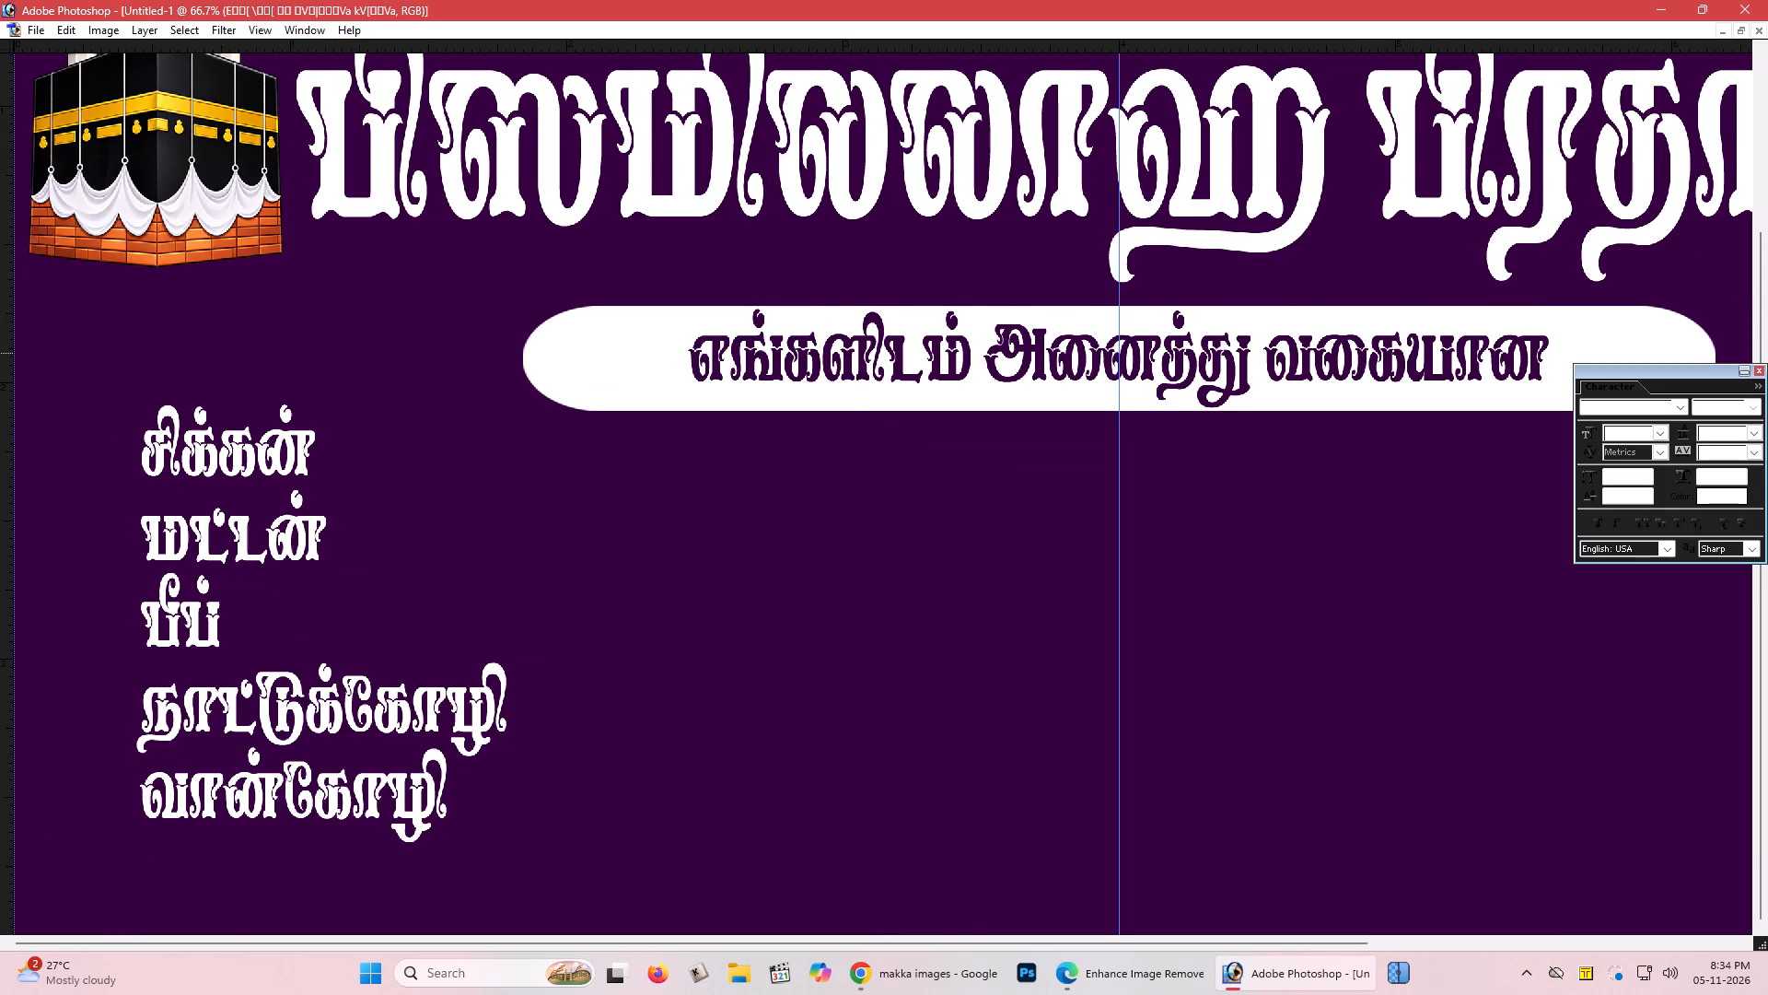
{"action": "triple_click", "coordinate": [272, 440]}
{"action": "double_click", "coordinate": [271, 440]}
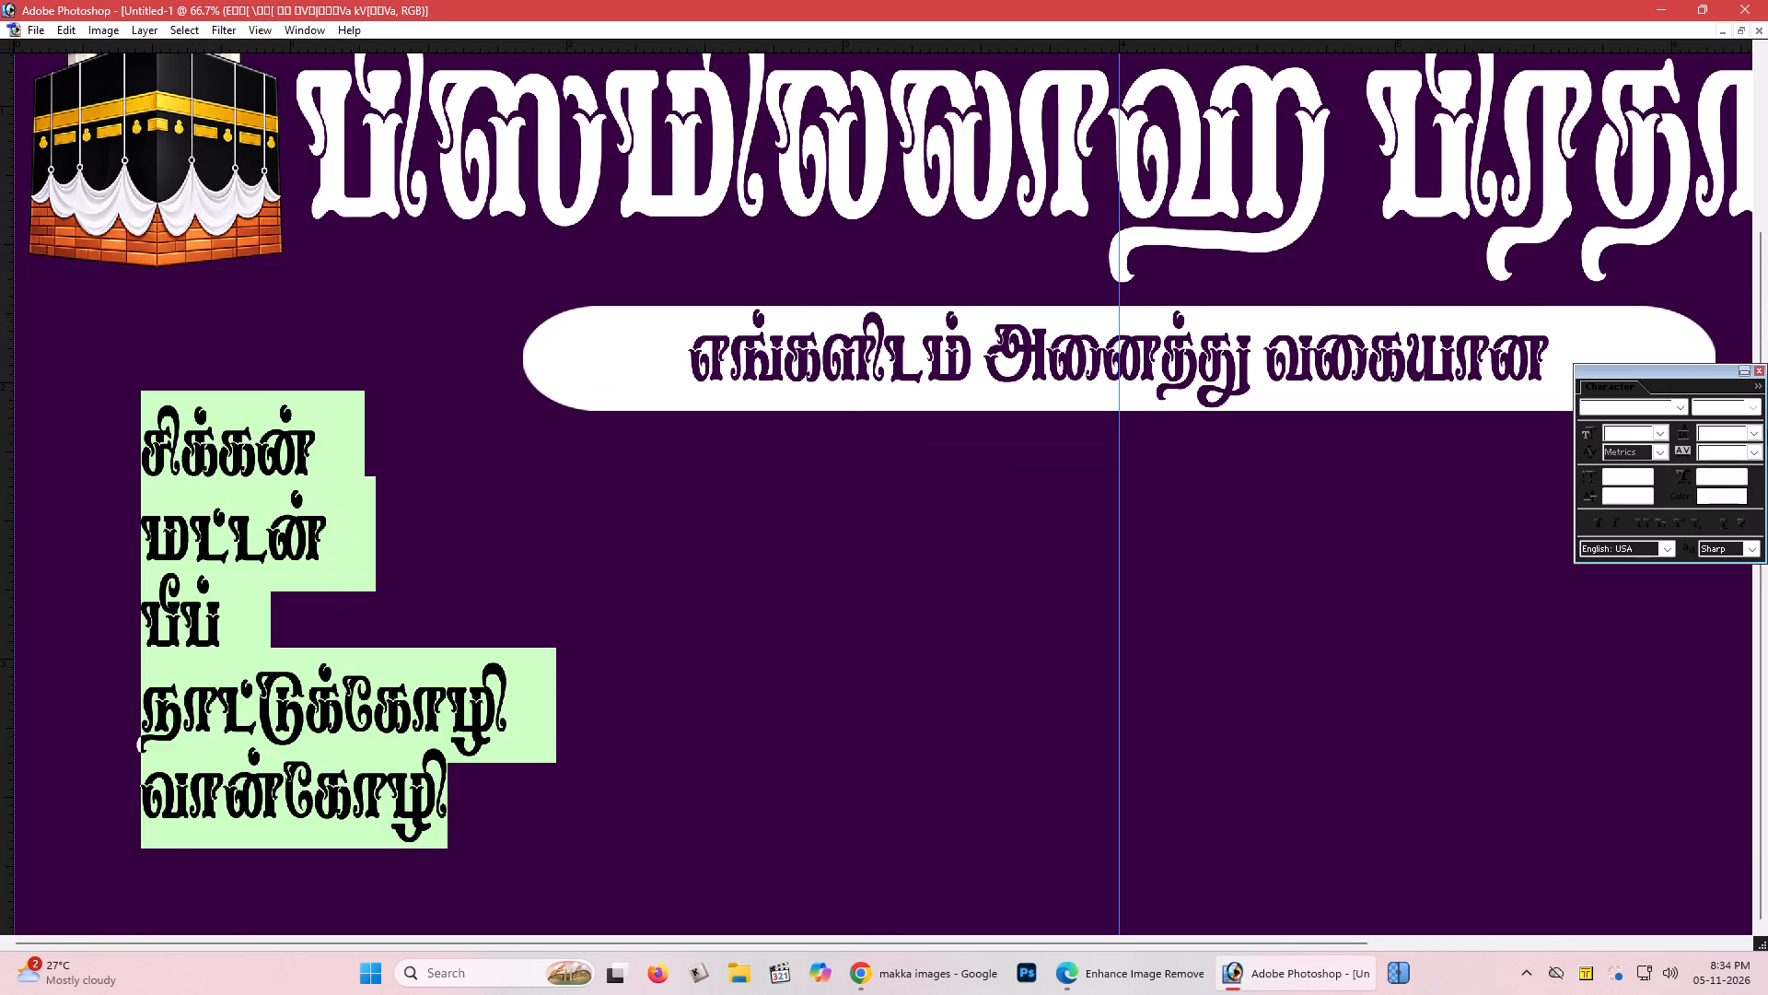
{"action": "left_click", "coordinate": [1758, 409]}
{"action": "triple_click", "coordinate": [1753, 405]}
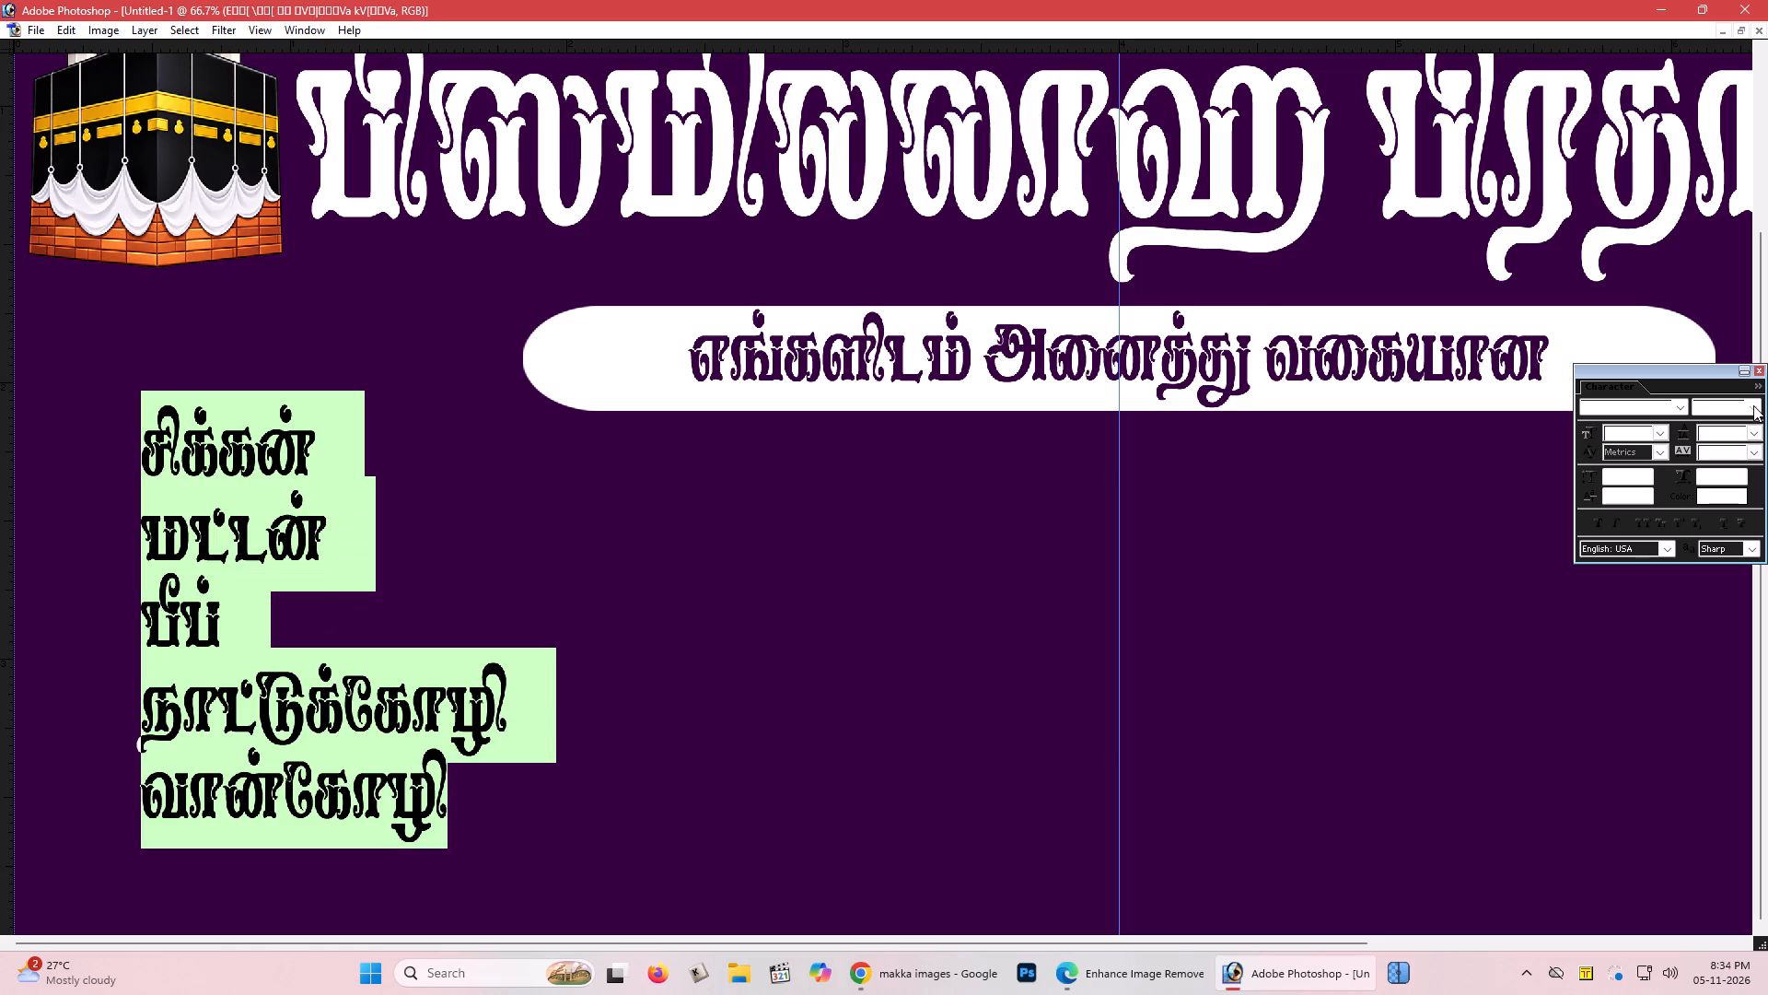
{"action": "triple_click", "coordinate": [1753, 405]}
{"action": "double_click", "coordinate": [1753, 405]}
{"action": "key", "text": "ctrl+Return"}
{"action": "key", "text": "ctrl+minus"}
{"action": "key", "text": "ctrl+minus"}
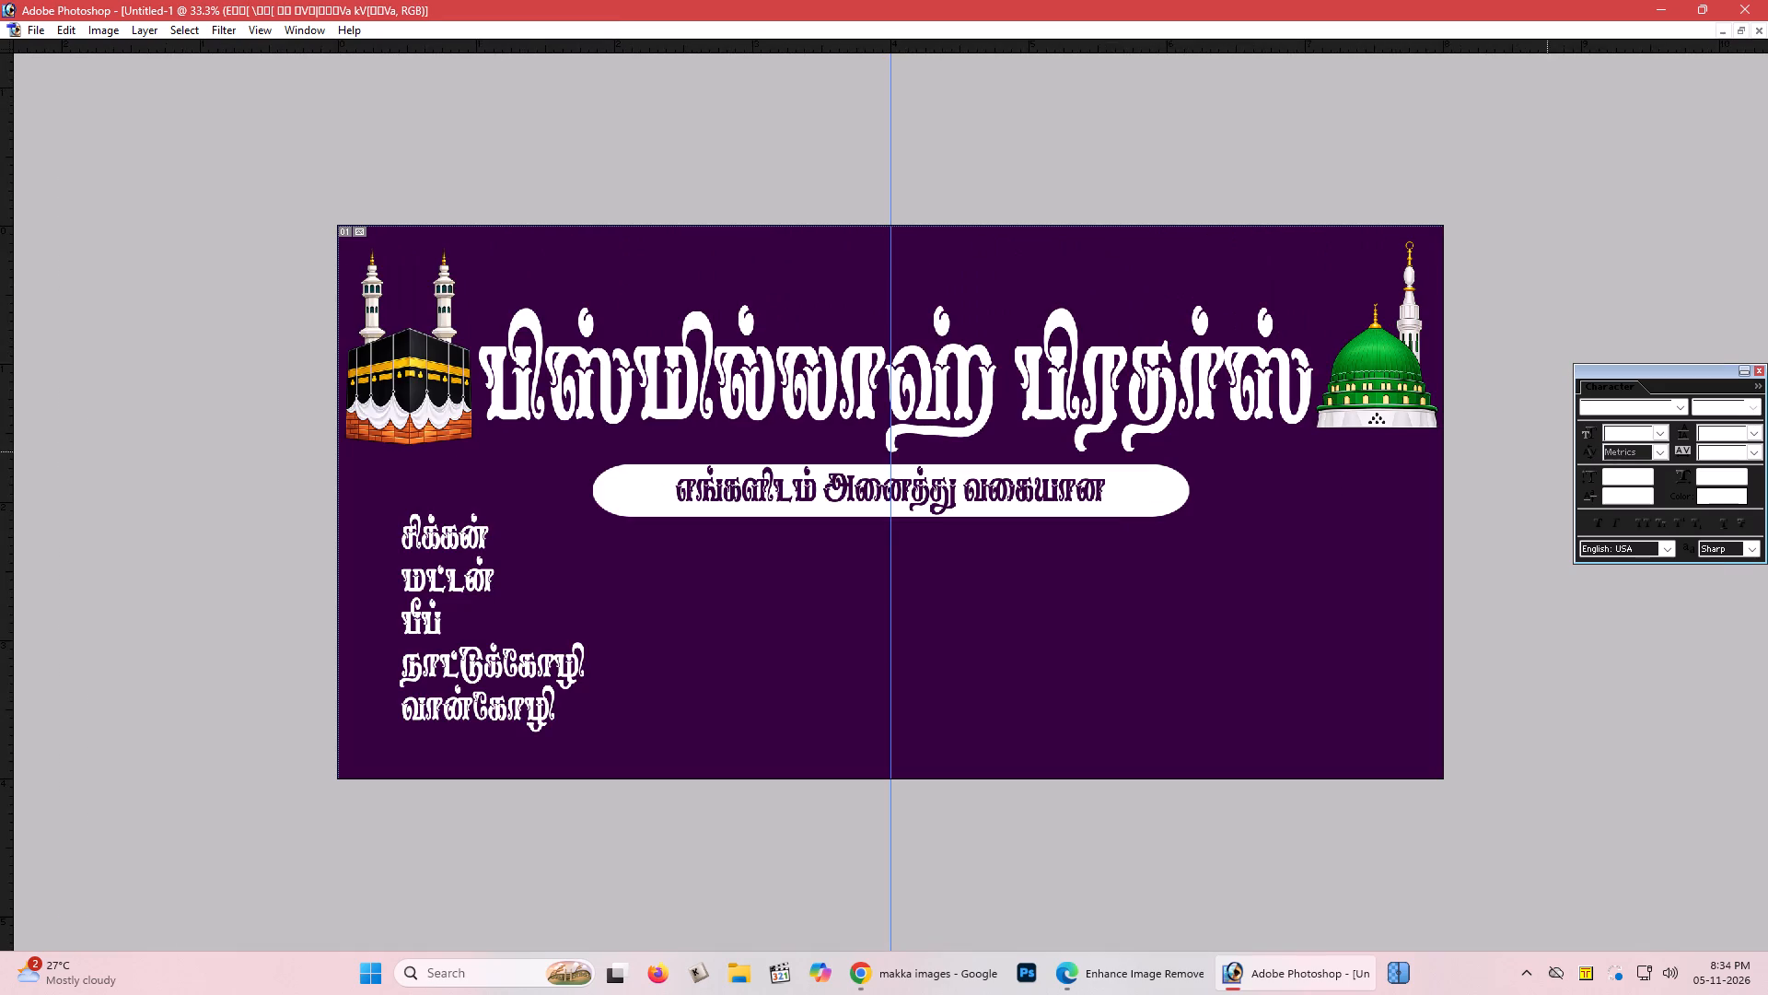
Select all five list lines and set their tracking to 0 and their leading to Auto.
{"action": "triple_click", "coordinate": [445, 554]}
{"action": "triple_click", "coordinate": [445, 554]}
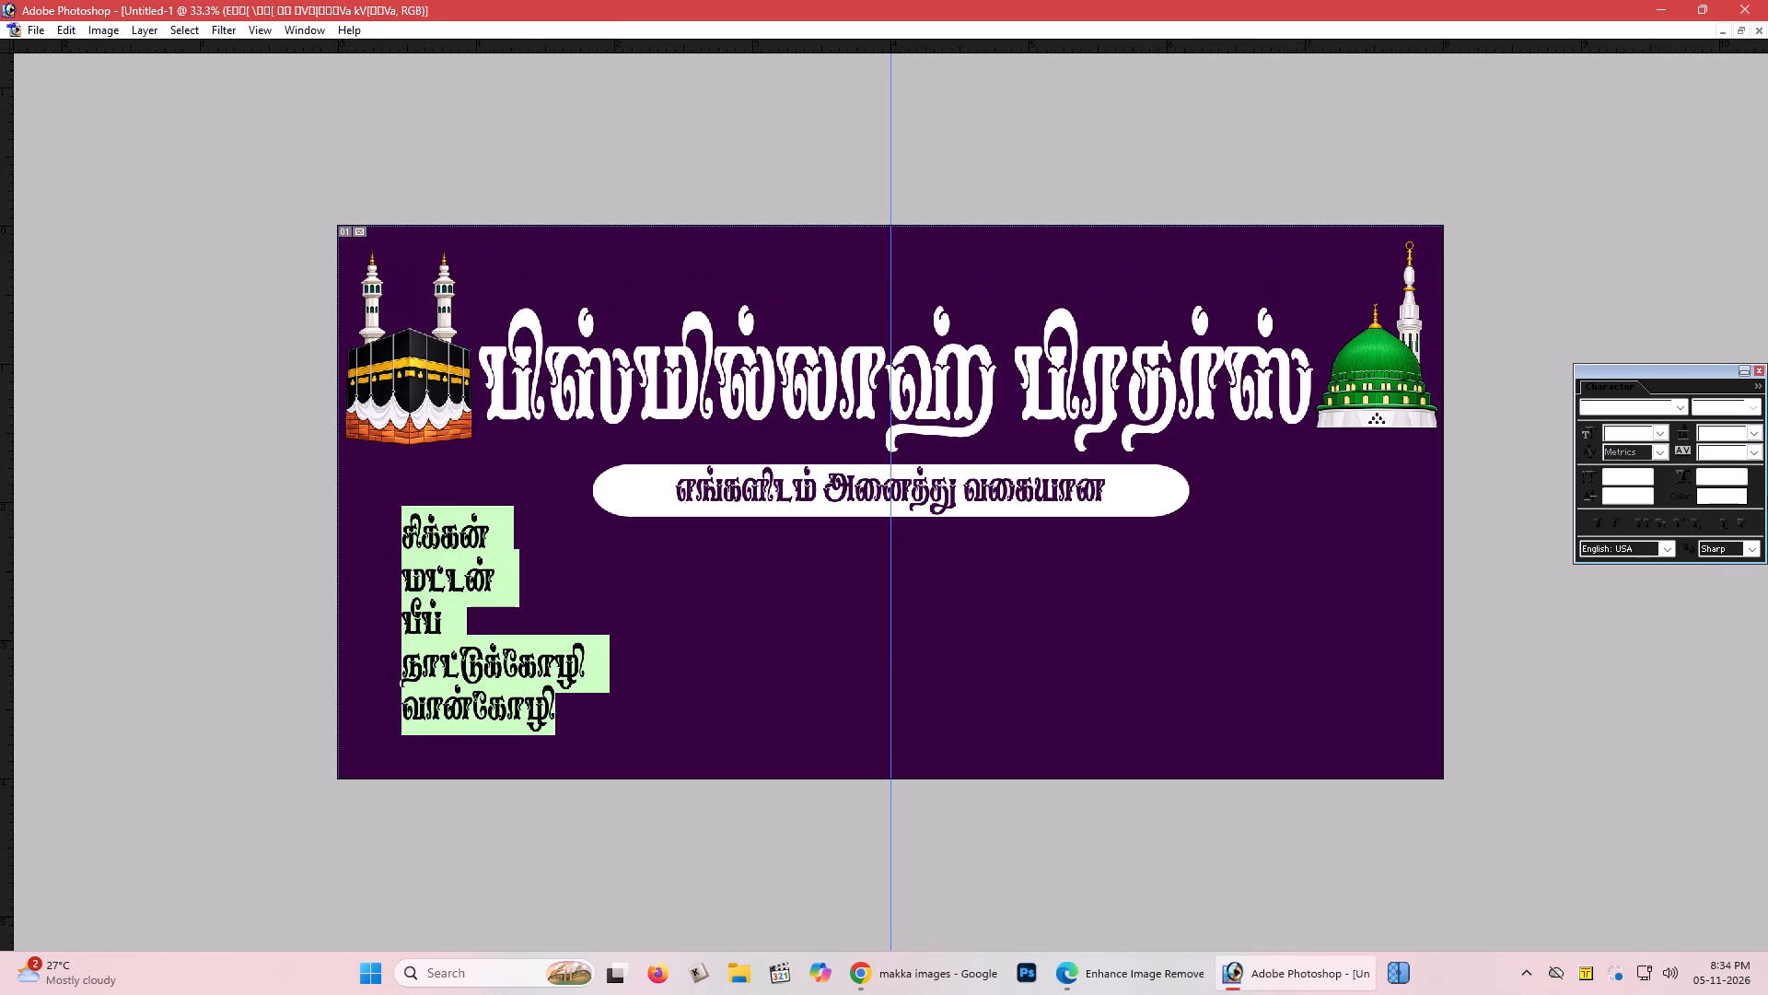
{"action": "left_click", "coordinate": [1751, 404]}
{"action": "left_click", "coordinate": [1751, 448]}
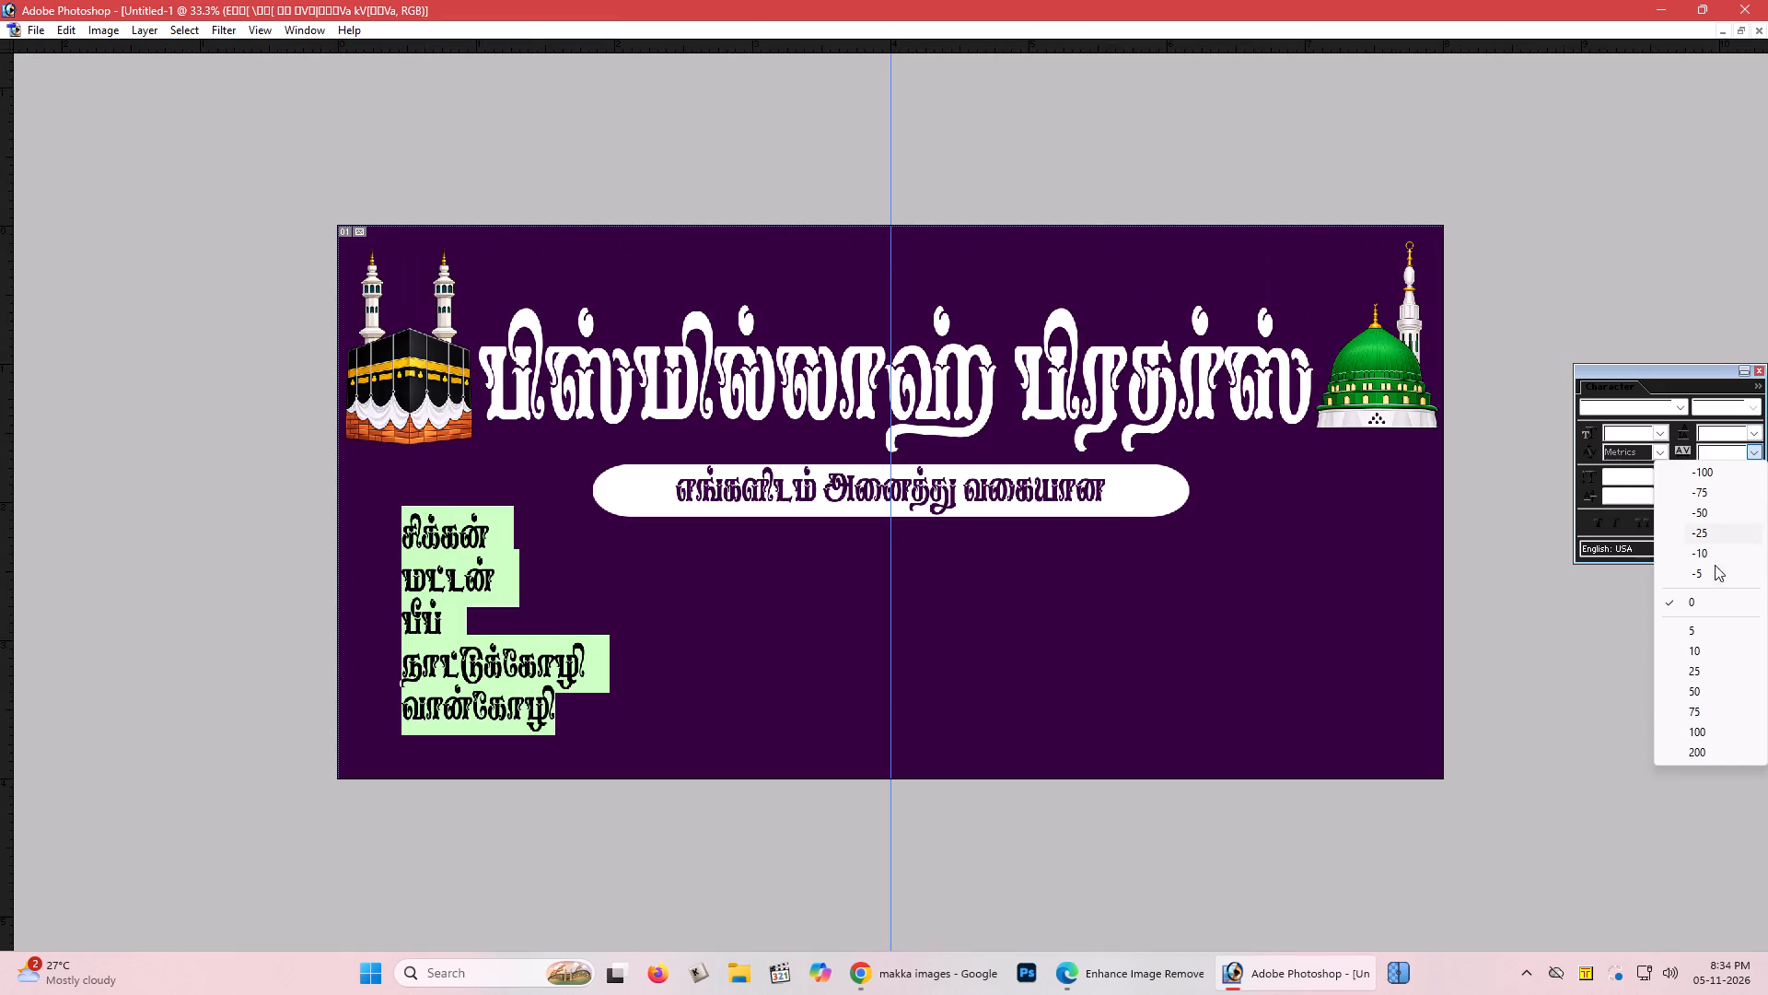
{"action": "left_click", "coordinate": [1708, 603]}
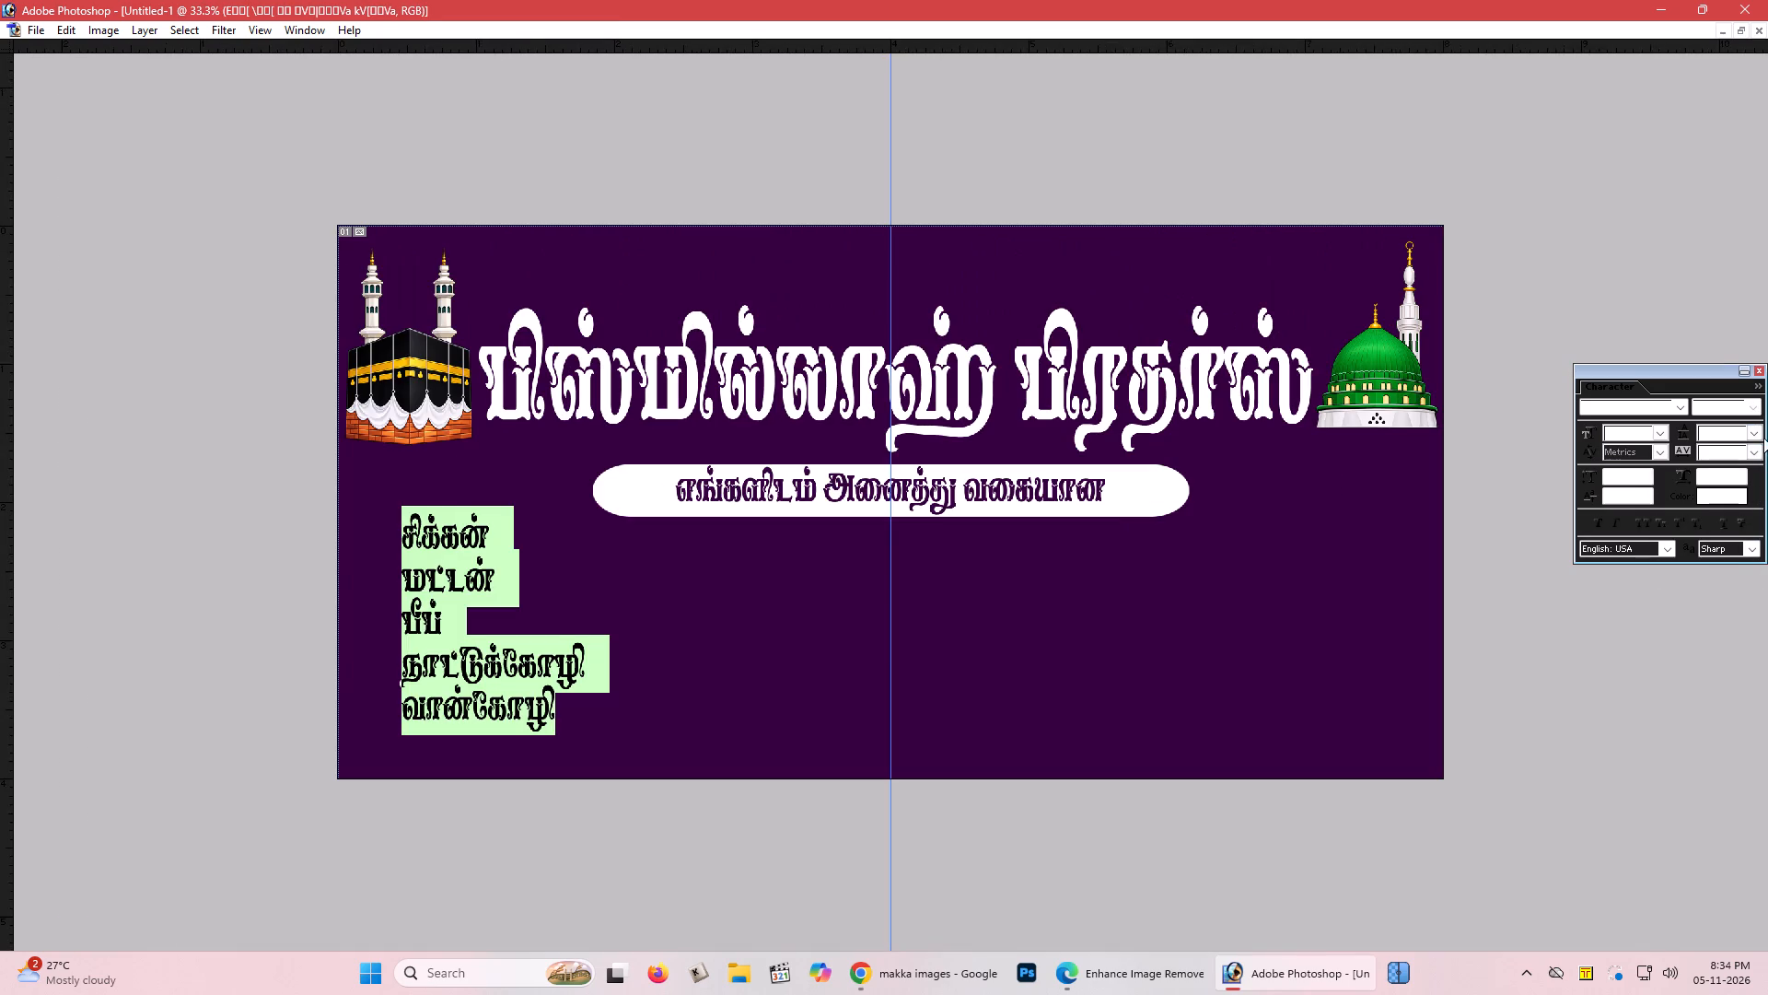
{"action": "left_click", "coordinate": [1761, 429]}
{"action": "left_click", "coordinate": [1737, 454]}
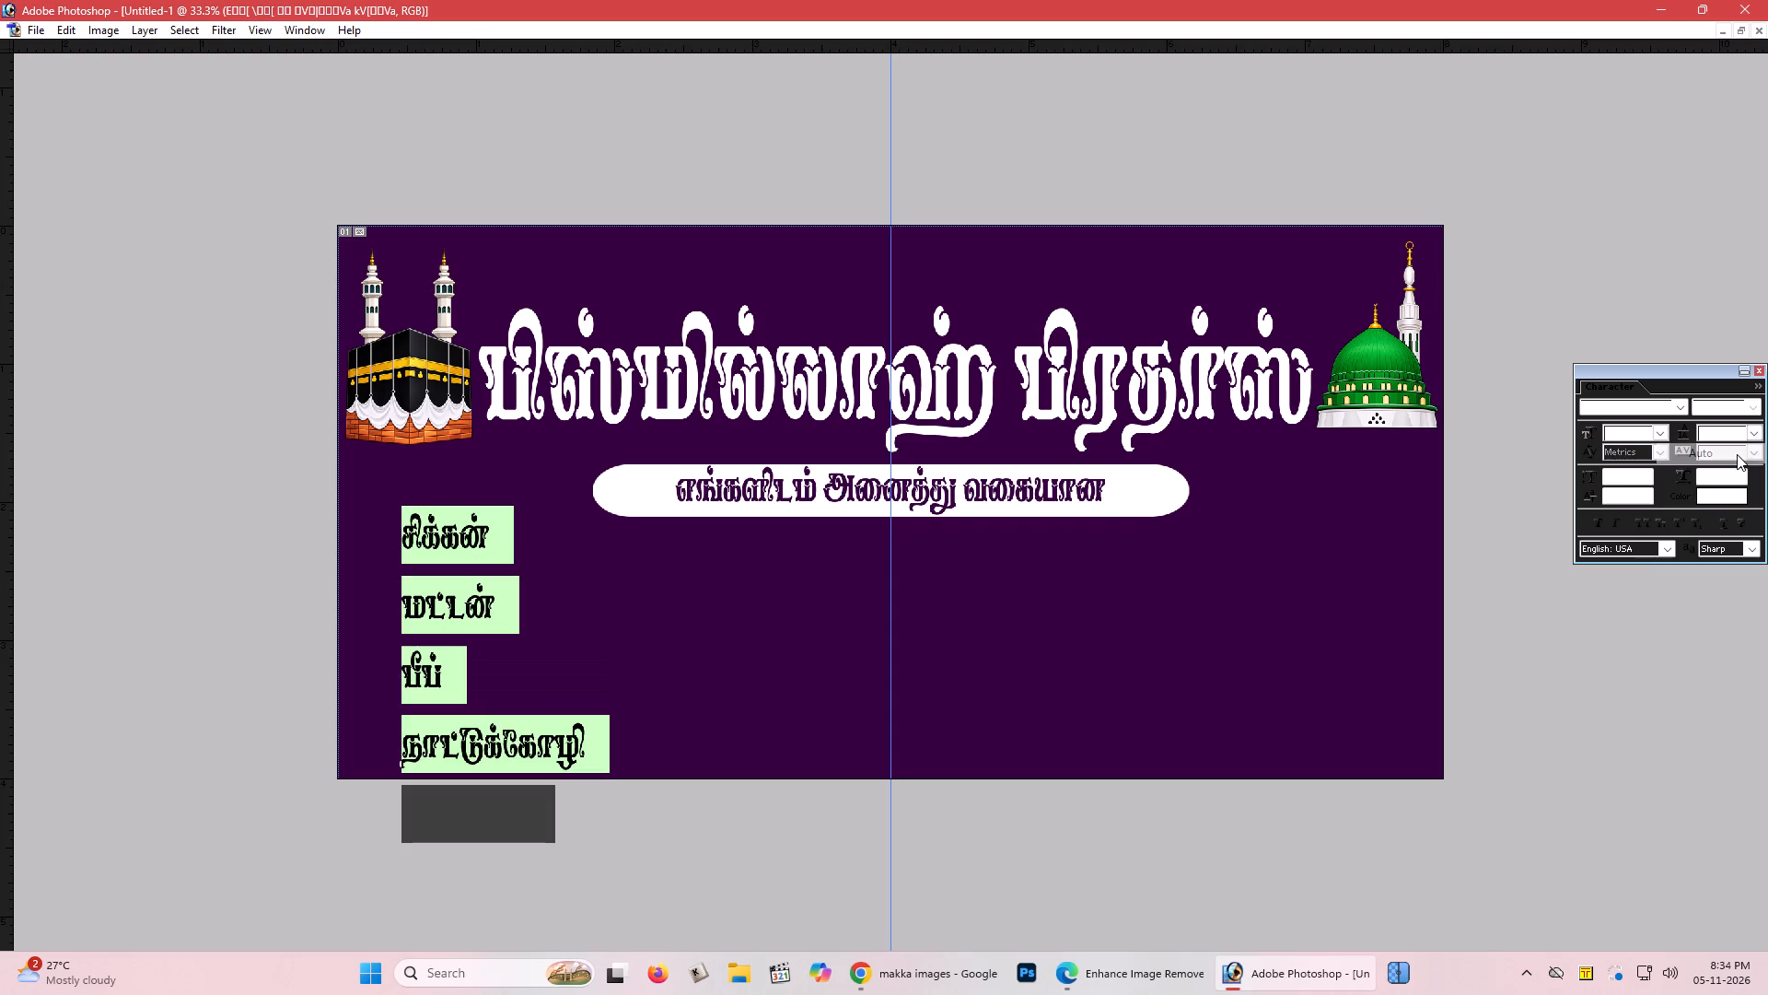
{"action": "key", "text": "ctrl+Return"}
{"action": "key", "text": "ctrl+Return"}
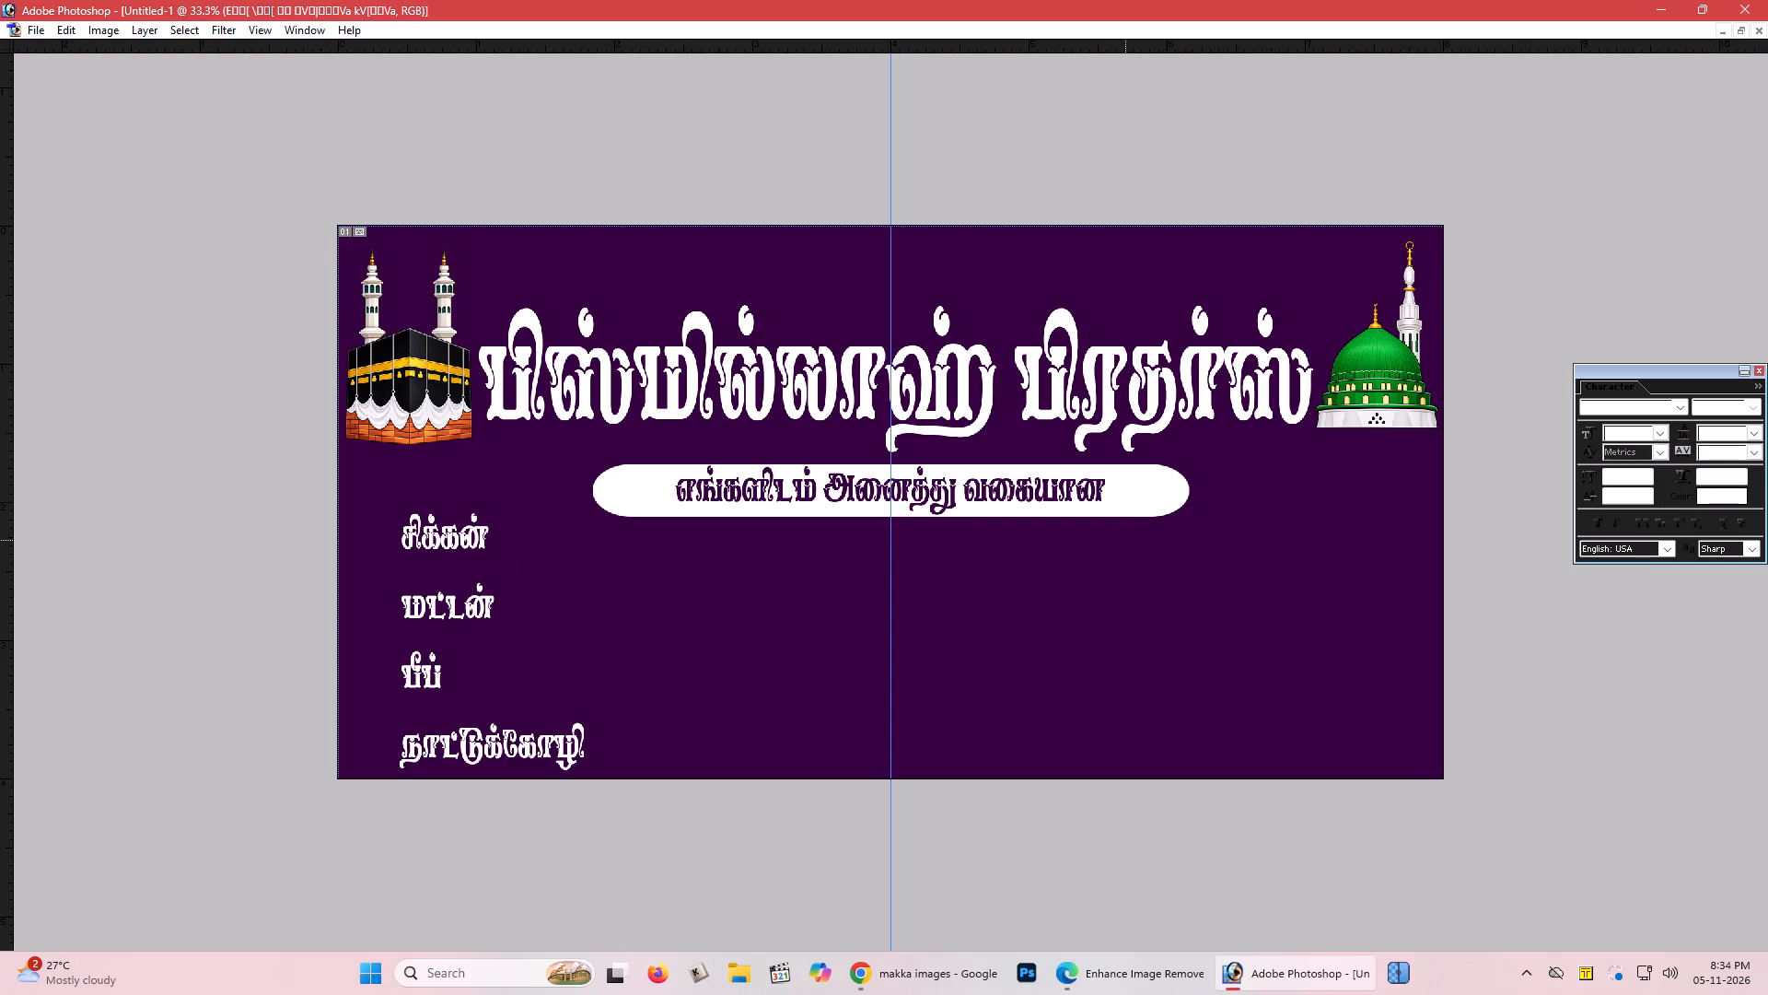
Scale the five-line item list down to about two-thirds of its size so it fits inside the banner.
{"action": "key", "text": "ctrl+plus"}
{"action": "key", "text": "space"}
{"action": "key", "text": "space"}
{"action": "key", "text": "space"}
{"action": "key", "text": "space"}
{"action": "key", "text": "space"}
{"action": "left_click_drag", "start_coordinate": [792, 673], "coordinate": [1126, 469]}
{"action": "key", "text": "ctrl+t"}
{"action": "left_click_drag", "start_coordinate": [430, 521], "coordinate": [390, 604], "text": "alt+shift"}
{"action": "key", "text": "Return"}
Select all five list lines and tighten their leading in increments until the lines sit close together.
{"action": "left_click", "coordinate": [259, 611]}
{"action": "left_click_drag", "start_coordinate": [205, 510], "coordinate": [203, 433]}
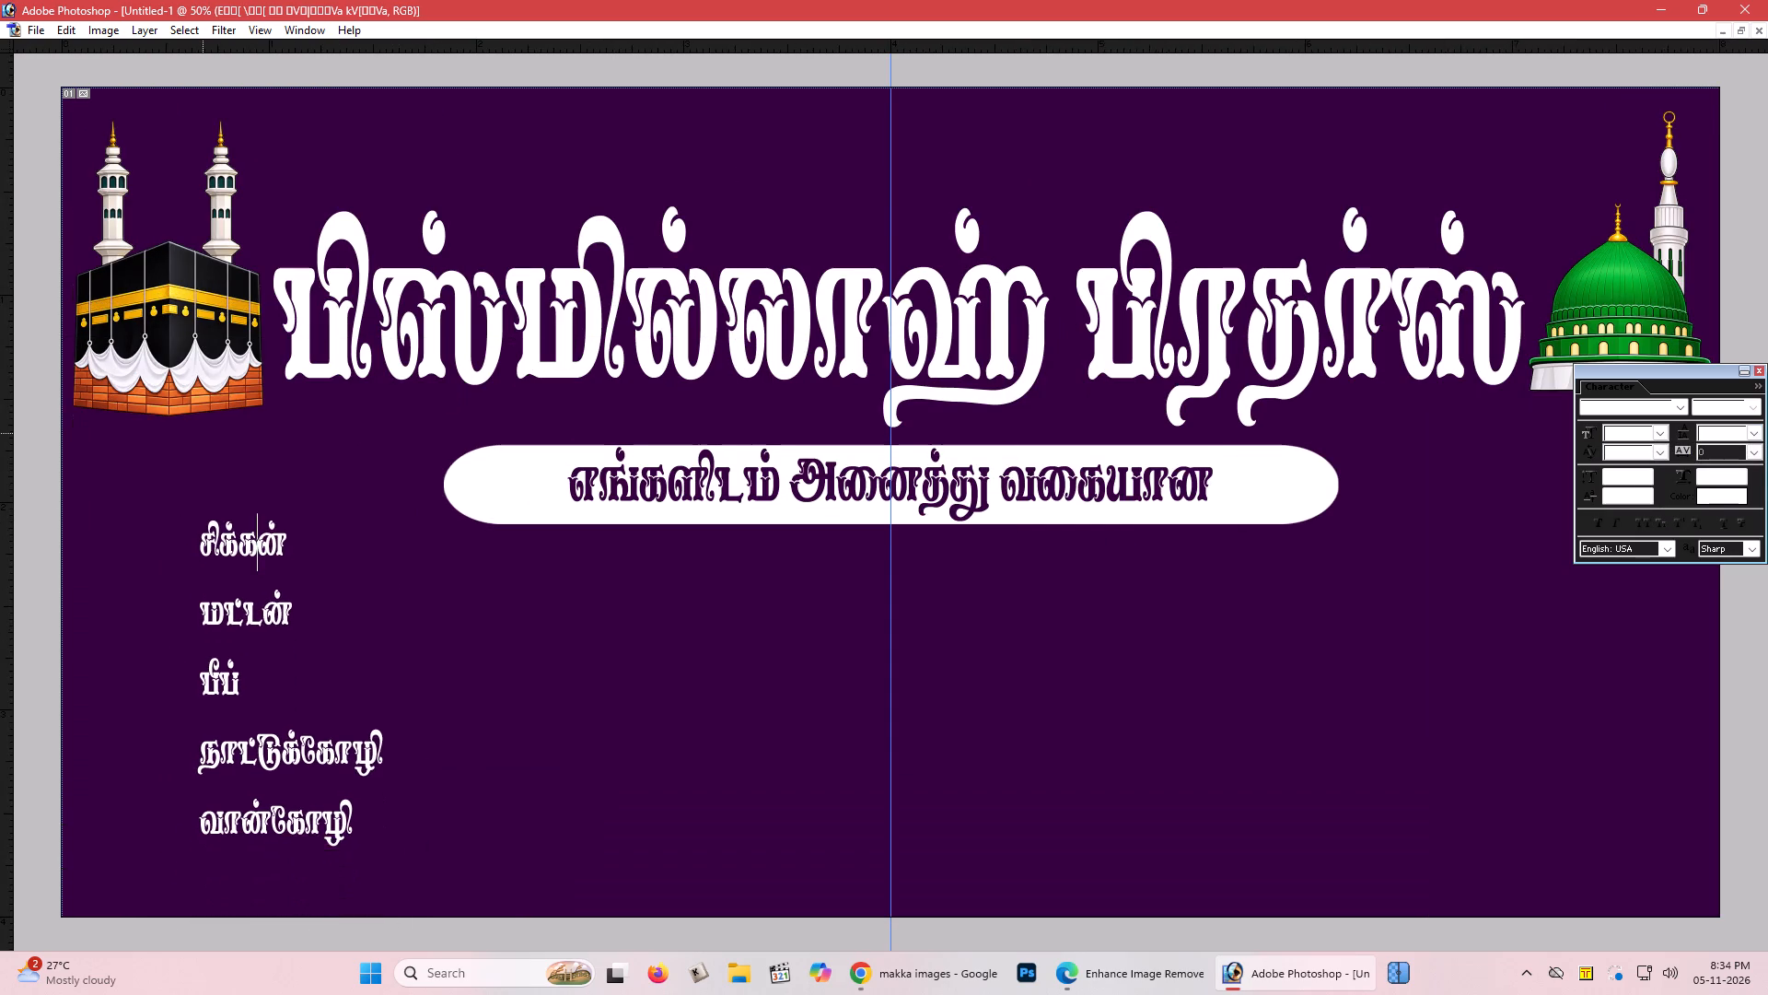
{"action": "key", "text": "ctrl+a"}
{"action": "key", "text": "alt+Down"}
{"action": "key", "text": "alt+Up"}
{"action": "key", "text": "alt+Up"}
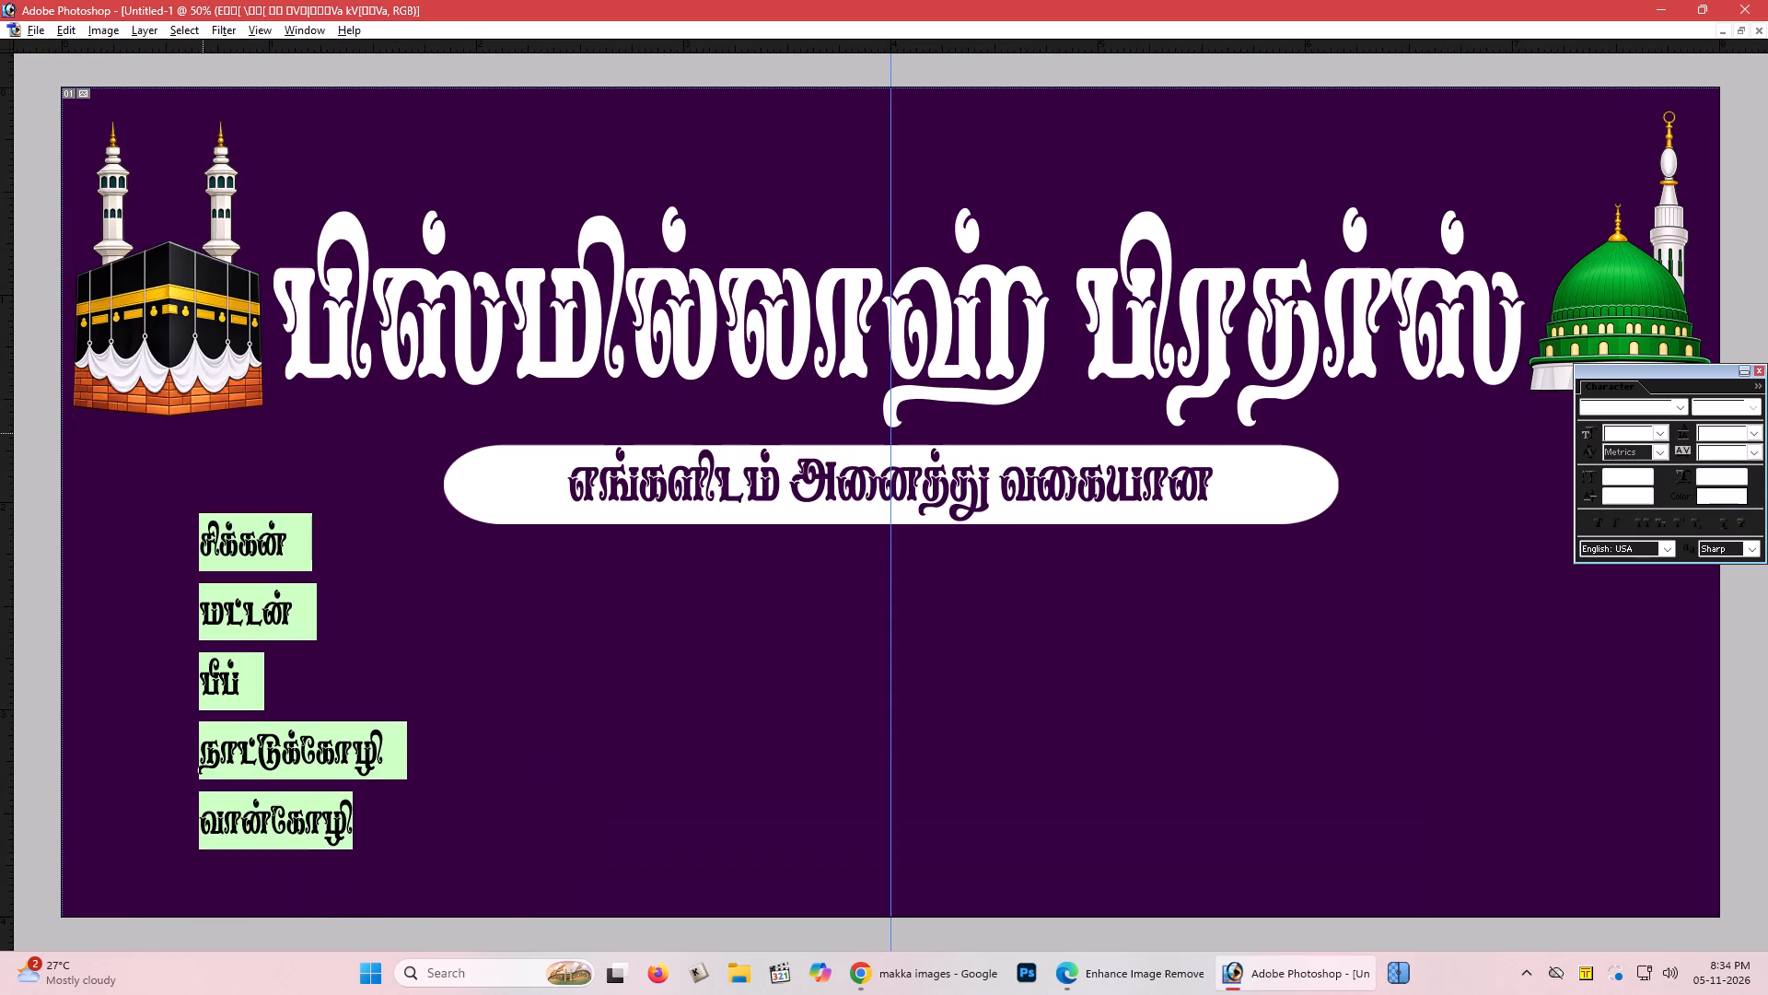
{"action": "key", "text": "alt+Up"}
{"action": "key", "text": "alt+Up"}
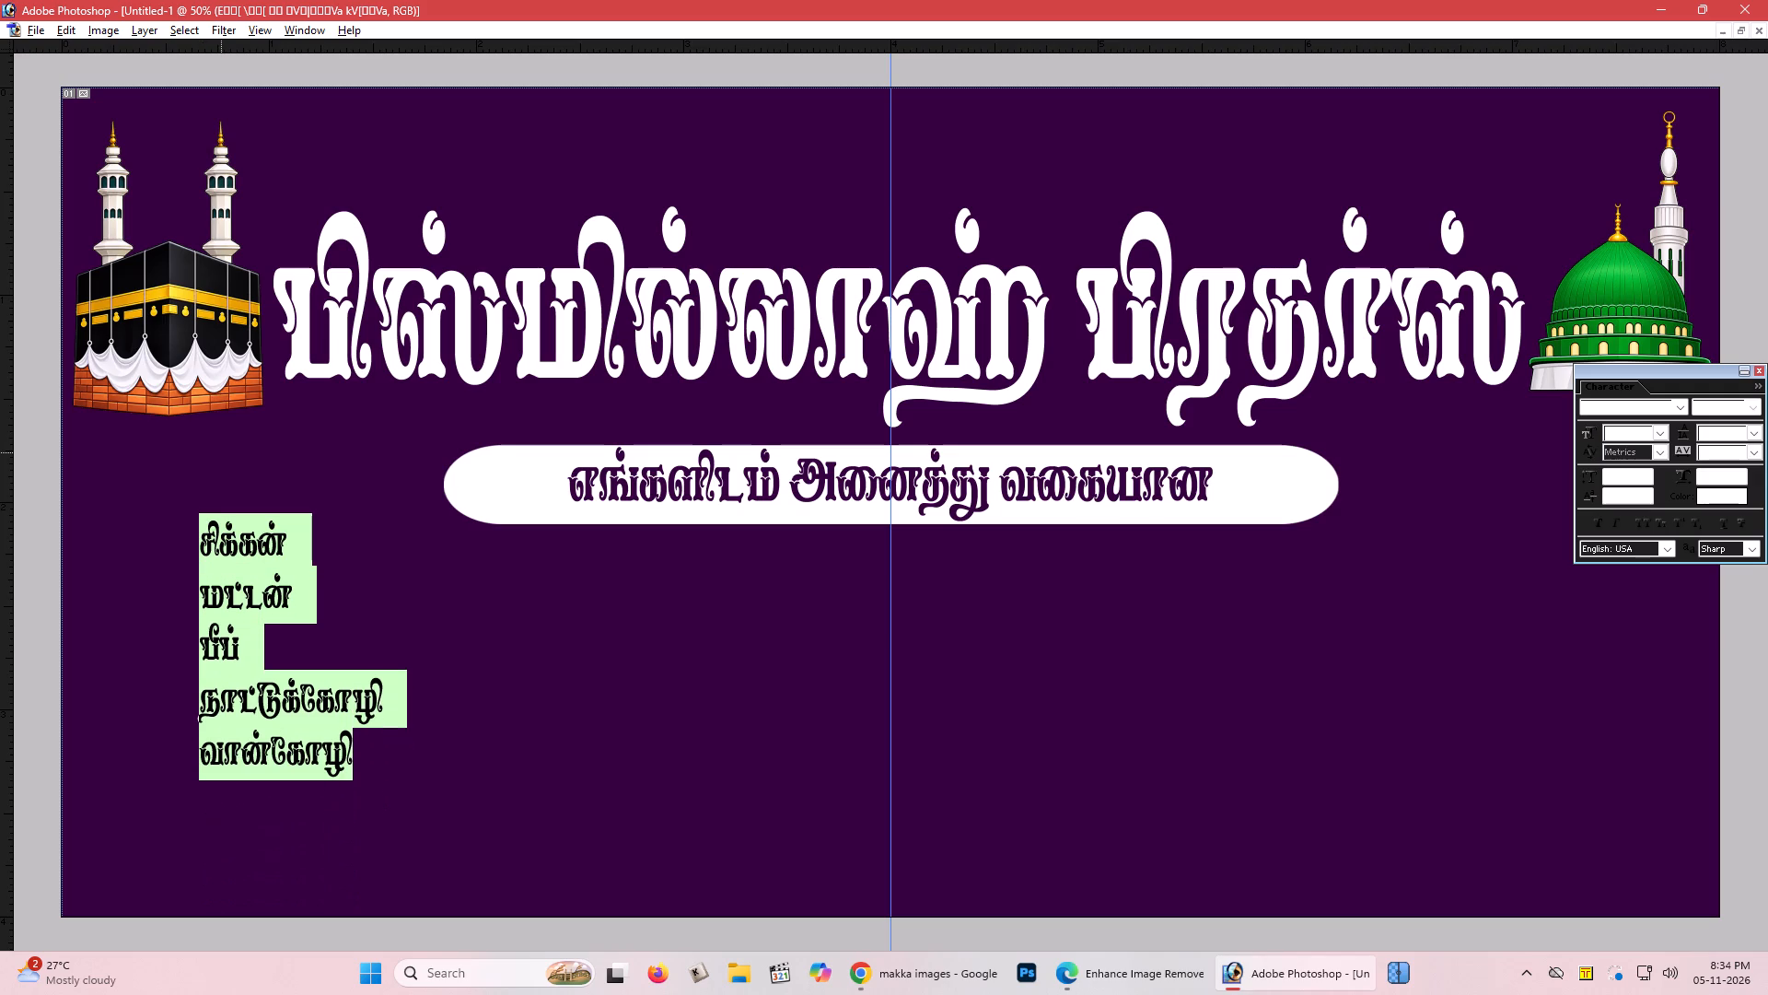
{"action": "left_click", "coordinate": [226, 532], "text": "alt"}
{"action": "key", "text": "BackSpace"}
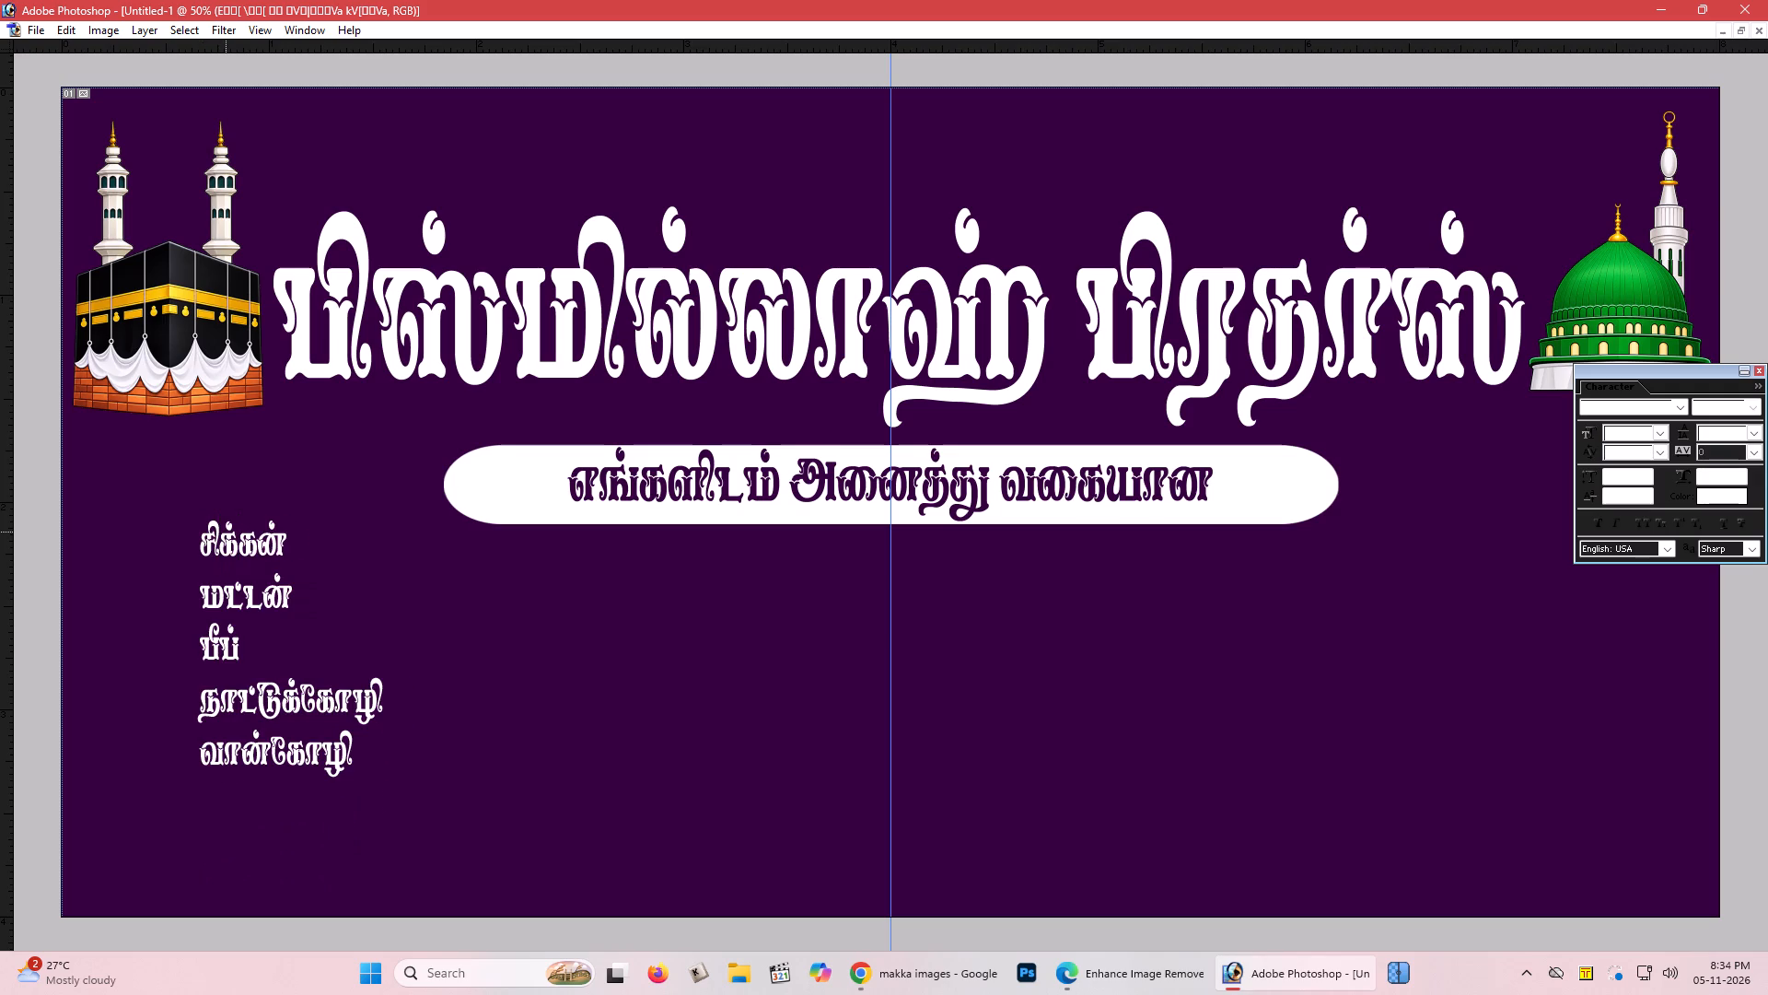
{"action": "key", "text": "ctrl+Return"}
Move the five-line item list slightly down and close to the banner's left edge, below the Makka image.
{"action": "key", "text": "ctrl+plus"}
{"action": "key", "text": "ctrl+space"}
{"action": "key", "text": "ctrl+space"}
{"action": "key", "text": "ctrl+space"}
{"action": "key", "text": "ctrl+space"}
{"action": "key", "text": "ctrl+space"}
{"action": "key", "text": "ctrl+space"}
{"action": "key", "text": "ctrl+space"}
{"action": "left_click_drag", "start_coordinate": [226, 532], "coordinate": [1072, 242]}
{"action": "left_click_drag", "start_coordinate": [524, 473], "coordinate": [663, 429]}
{"action": "left_click", "coordinate": [278, 419]}
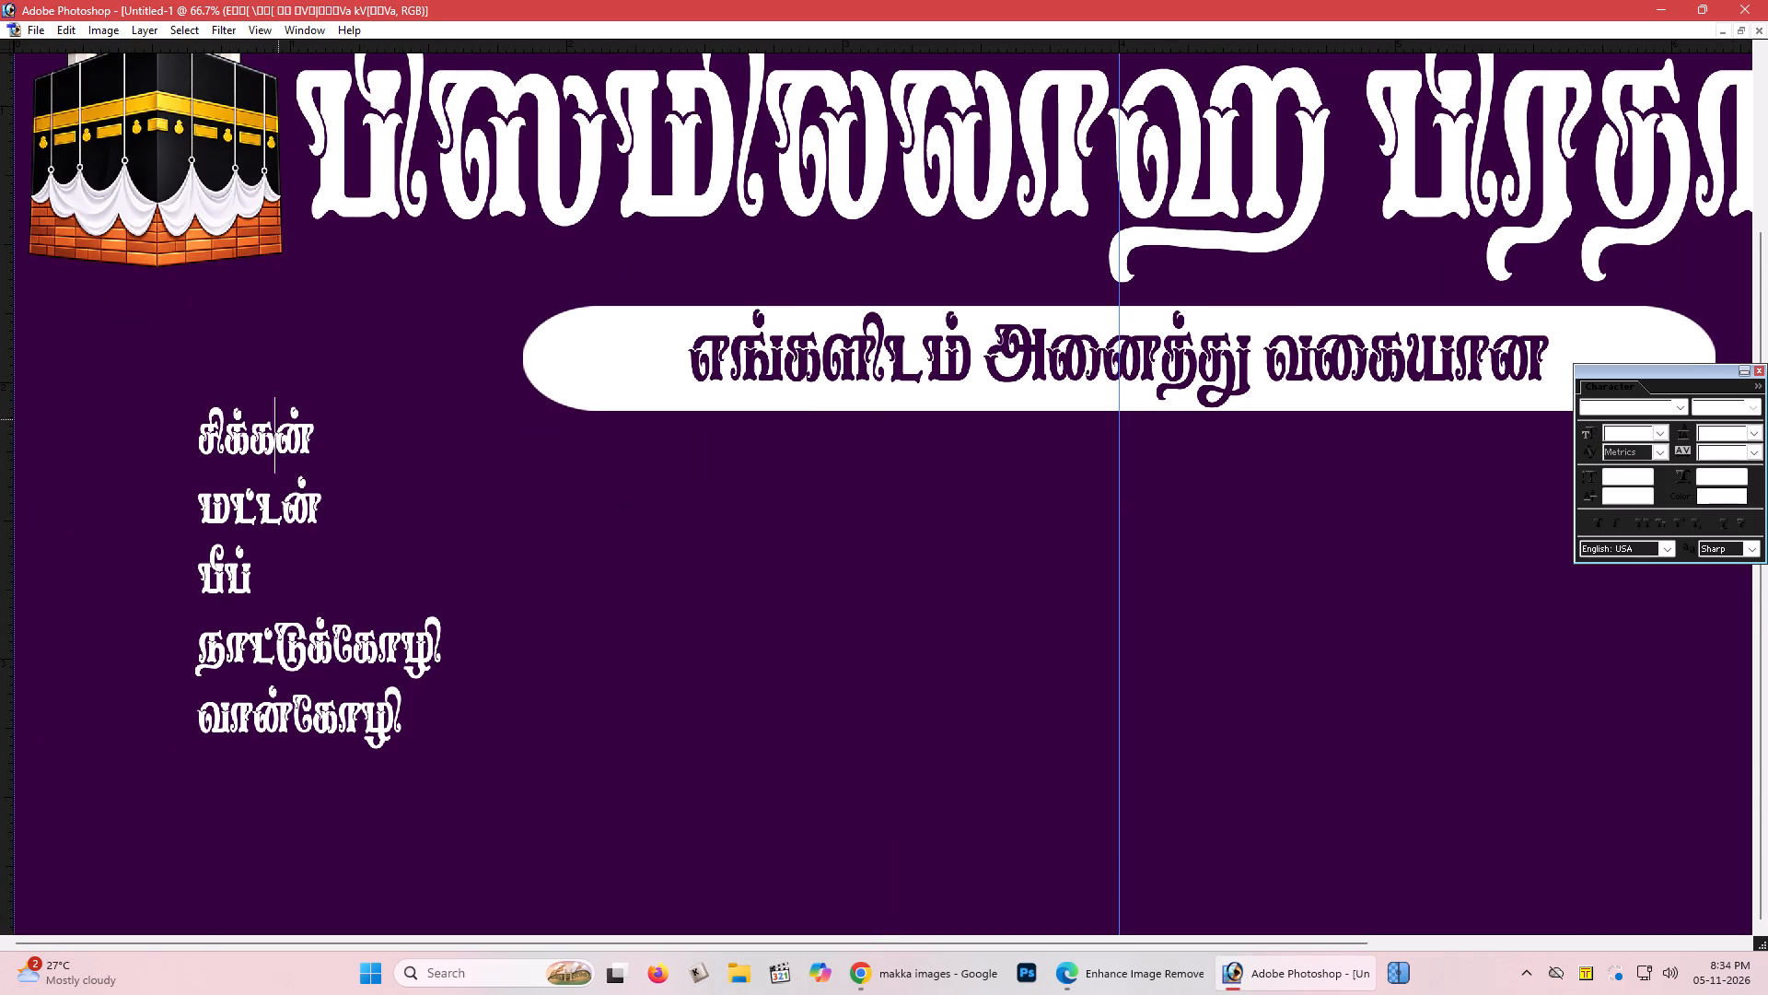
{"action": "left_click_drag", "start_coordinate": [282, 286], "coordinate": [148, 324]}
{"action": "key", "text": "ctrl+Return"}
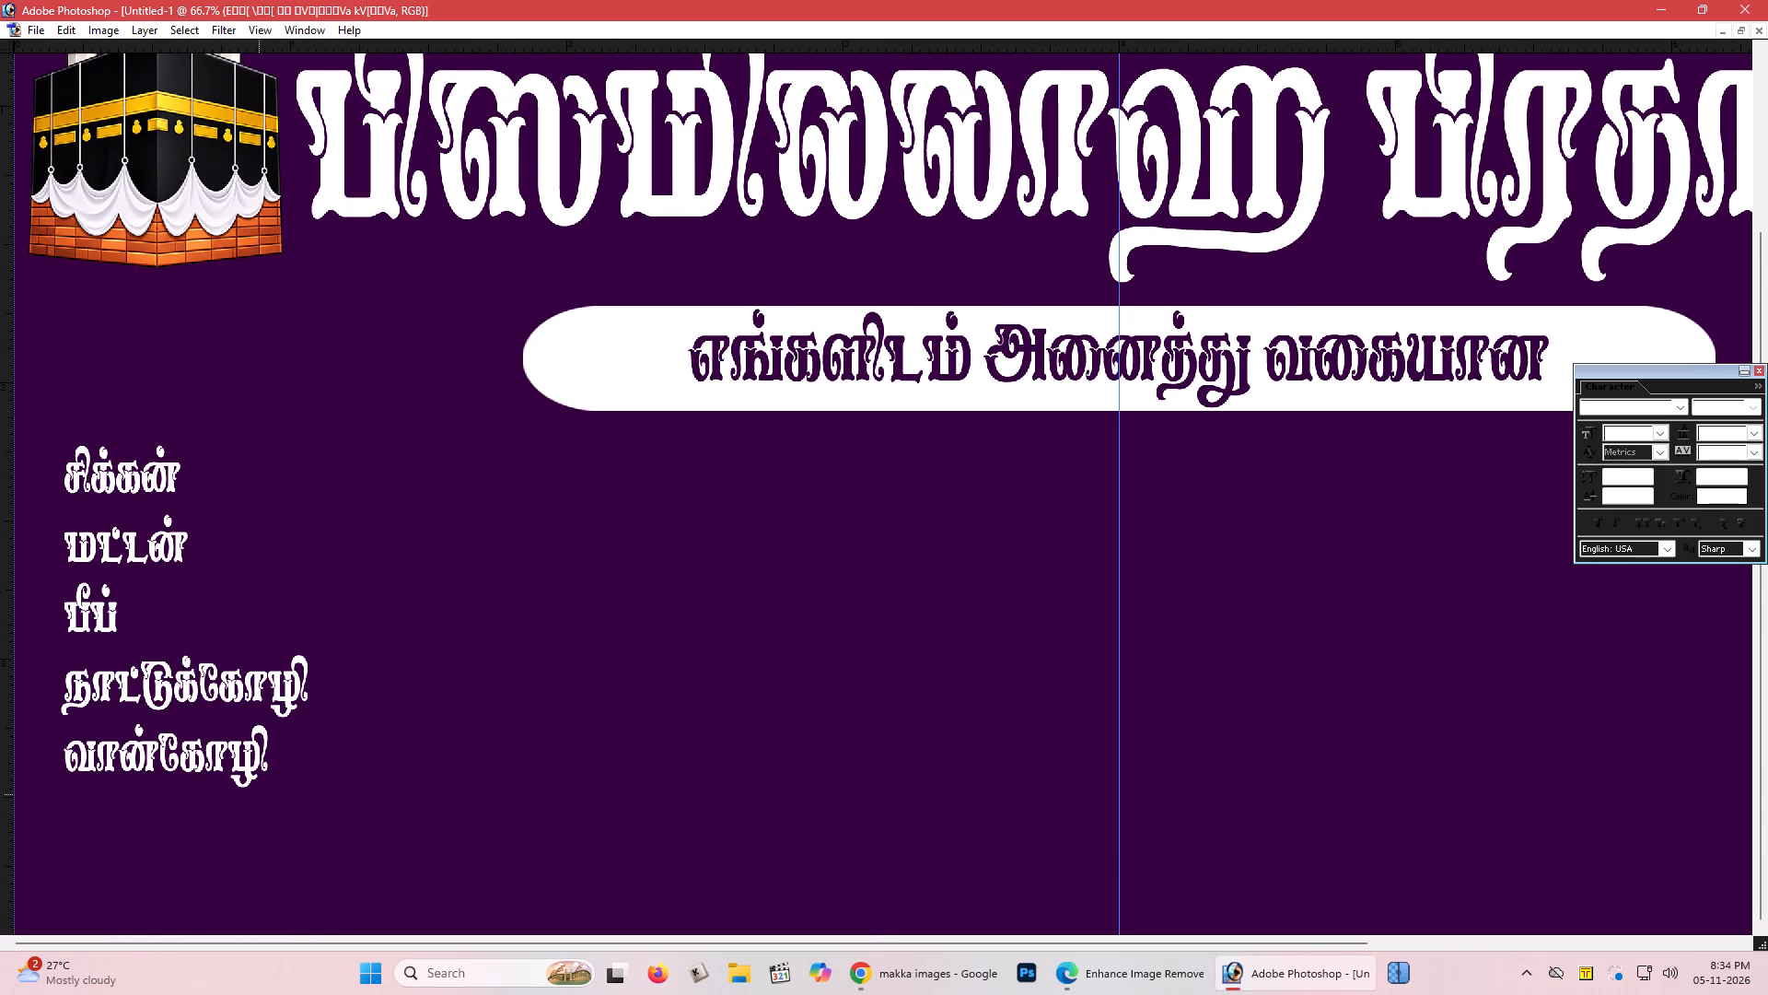
Add two more lines, முயல் and புரா, to the end of the item list.
{"action": "left_click", "coordinate": [253, 768]}
{"action": "key", "text": "Return"}
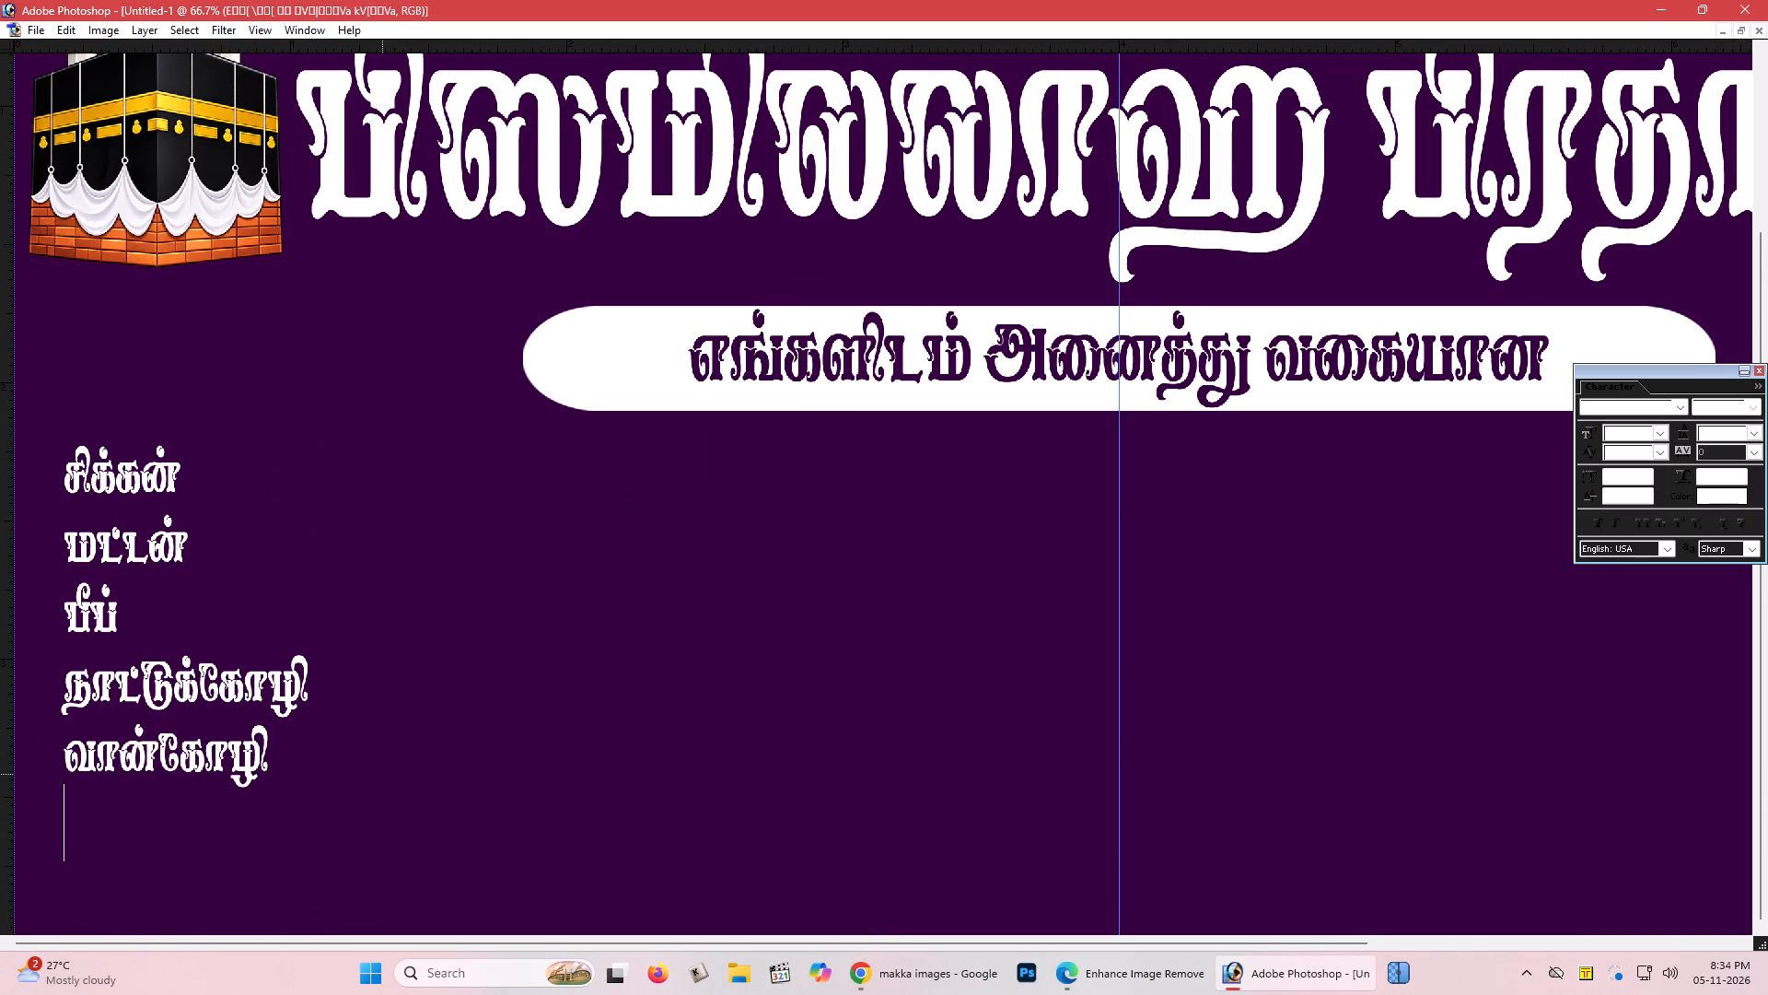
{"action": "type", "text": "Ka"}
{"action": "key", "text": "t"}
{"action": "key", "text": "BackSpace"}
{"action": "type", "text": "y;"}
{"action": "key", "text": "Return"}
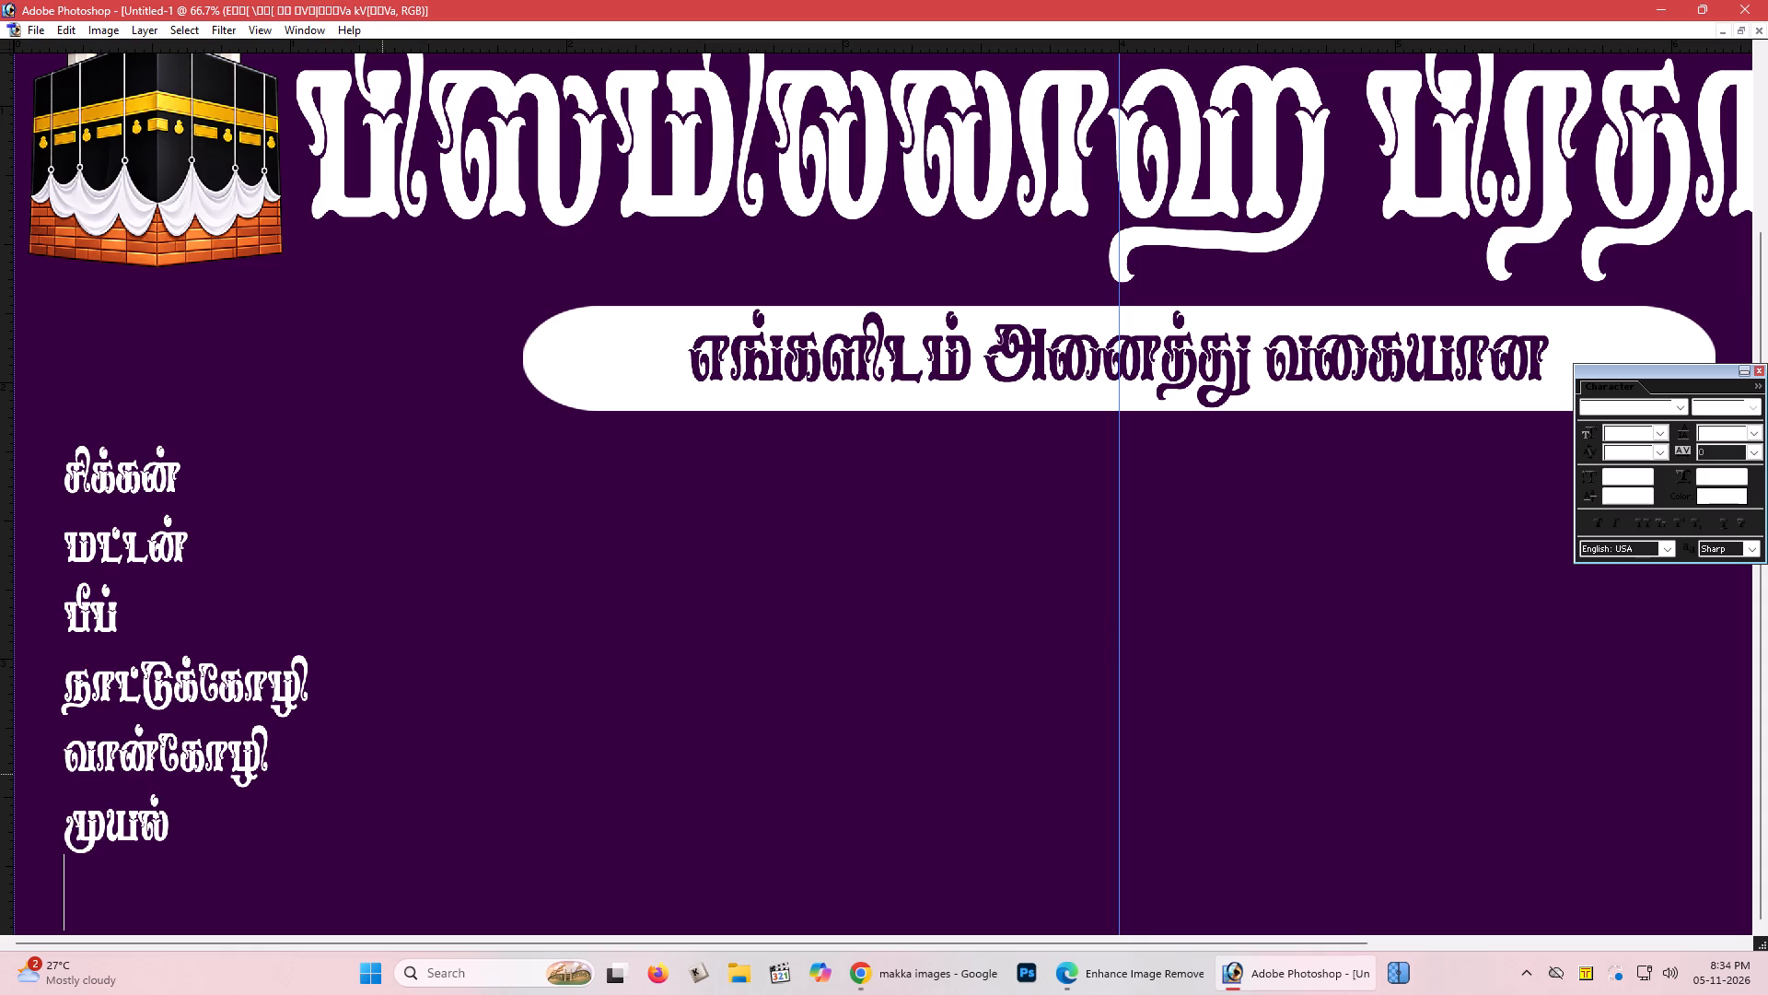
{"action": "key", "text": "f"}
{"action": "key", "text": "BackSpace"}
{"action": "key", "text": "g"}
{"action": "key", "text": "bracketleft"}
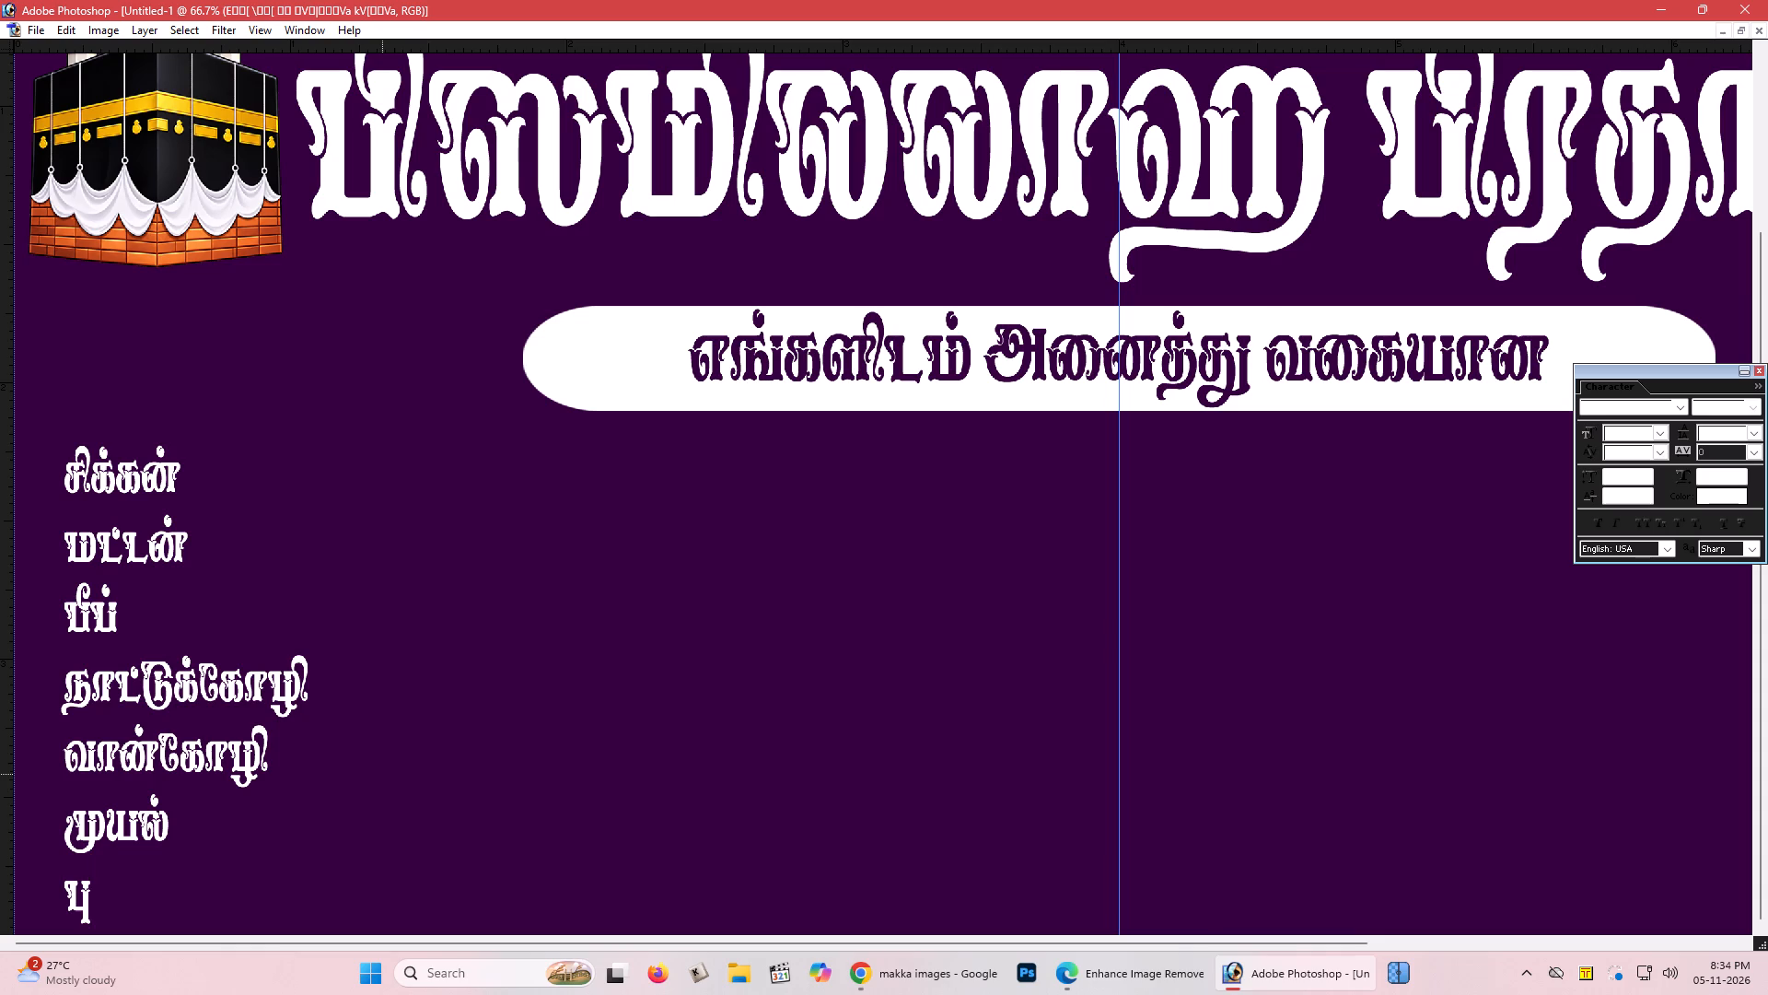
{"action": "type", "text": "uh"}
{"action": "key", "text": "ctrl+Return"}
Move the seven-line item list up and away from the banner's left edge, to beside the tagline bar.
{"action": "key", "text": "ctrl+minus"}
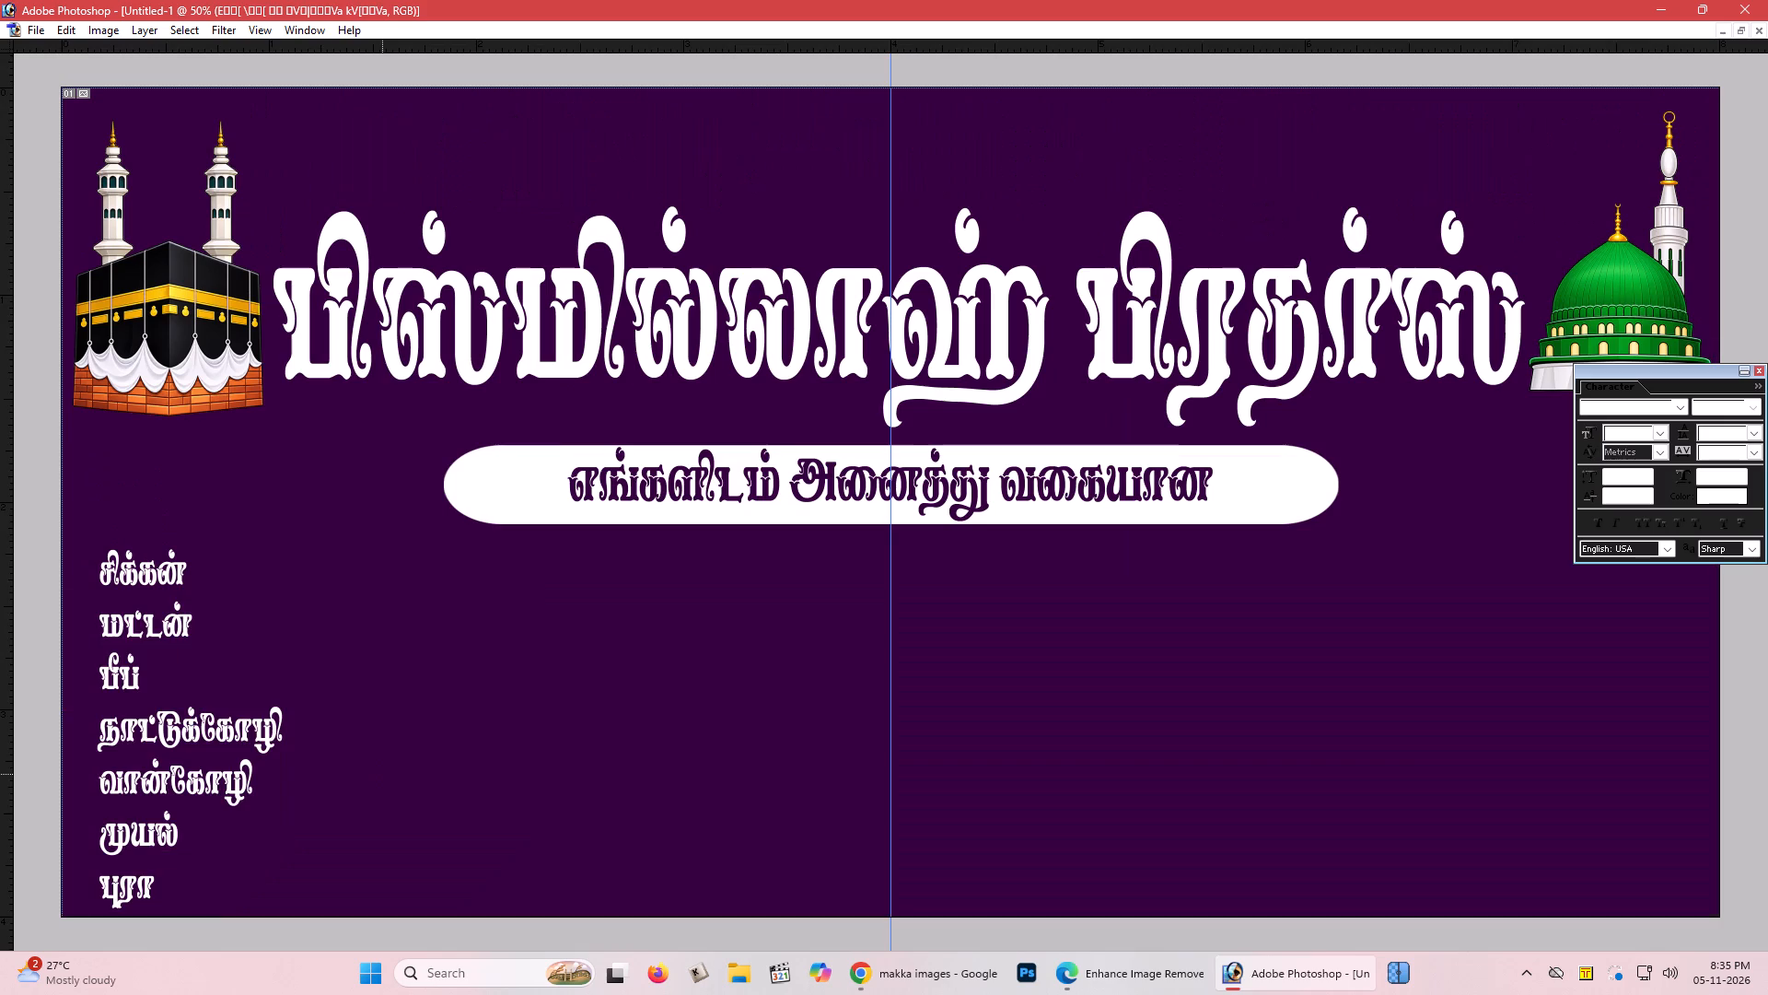
{"action": "scroll", "coordinate": [400, 771], "scroll_direction": "up", "scroll_amount": 3}
{"action": "scroll", "coordinate": [390, 771], "scroll_direction": "down", "scroll_amount": 4}
{"action": "key", "text": "ctrl+plus"}
{"action": "key", "text": "ctrl+space"}
{"action": "key", "text": "ctrl+space"}
{"action": "key", "text": "ctrl+space"}
{"action": "key", "text": "ctrl+space"}
{"action": "key", "text": "ctrl+space"}
{"action": "key", "text": "ctrl+space"}
{"action": "key", "text": "ctrl+space"}
{"action": "key", "text": "ctrl+space"}
{"action": "left_click_drag", "start_coordinate": [432, 754], "coordinate": [904, 347]}
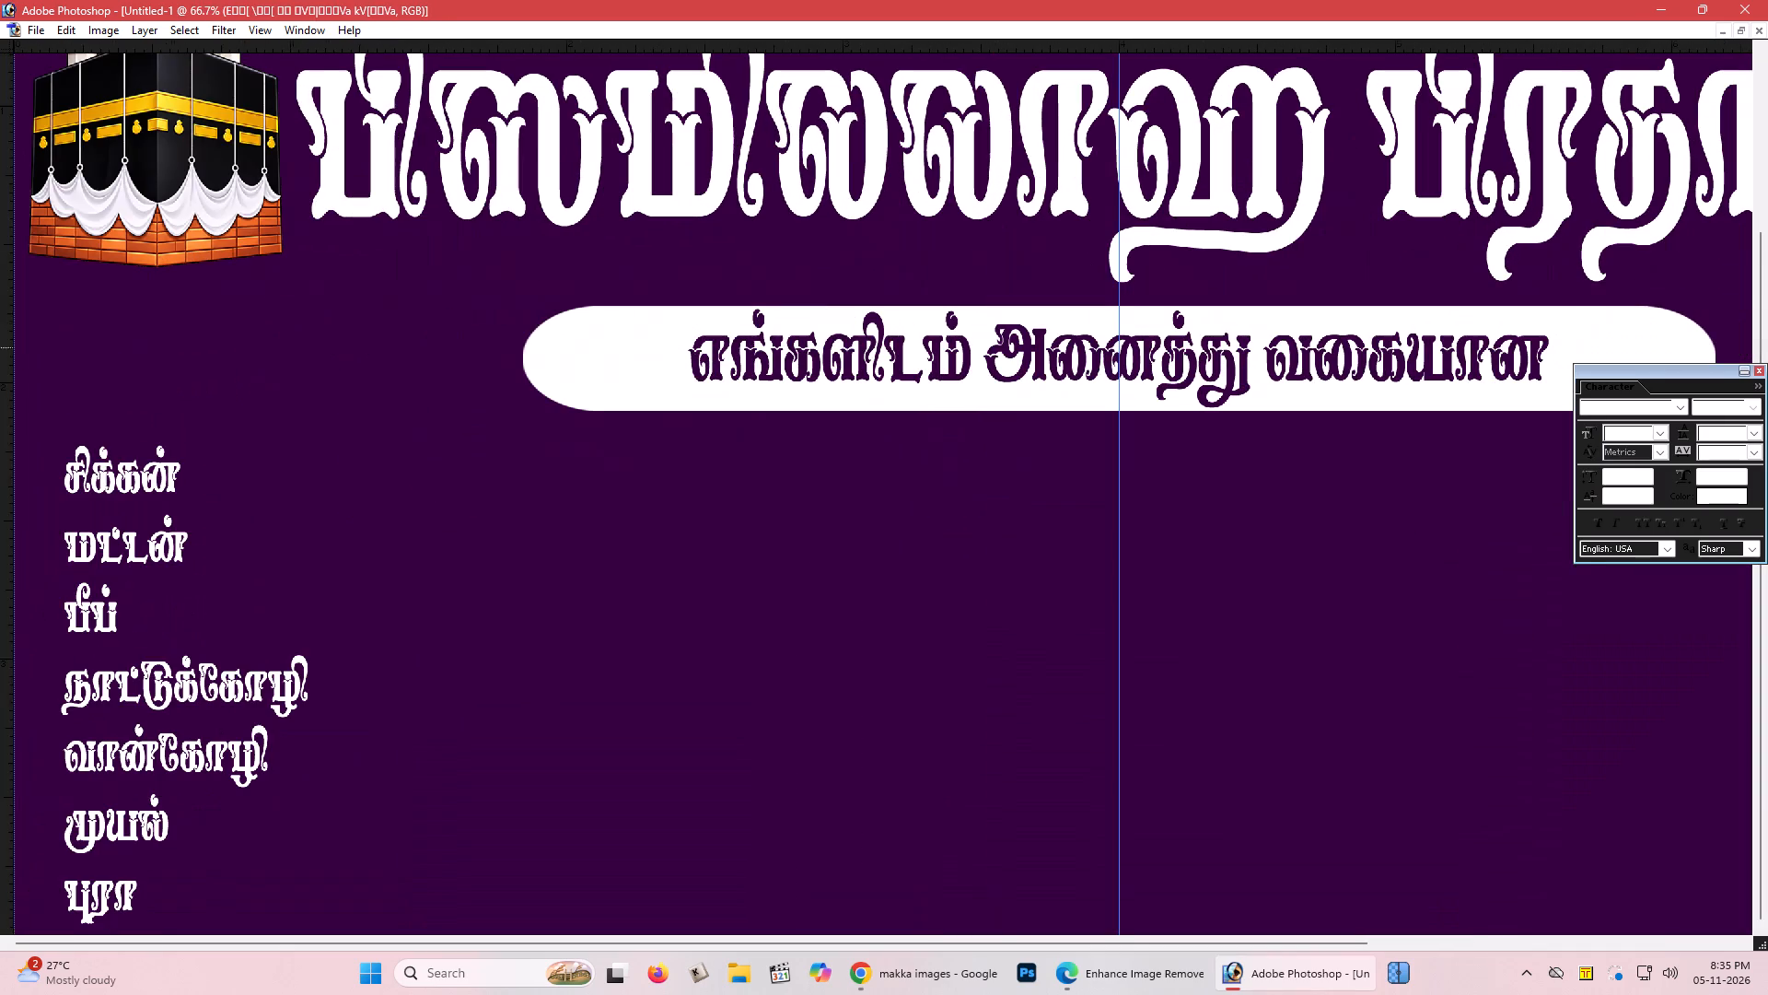
{"action": "left_click_drag", "start_coordinate": [904, 347], "coordinate": [925, 310]}
{"action": "left_click_drag", "start_coordinate": [292, 693], "coordinate": [296, 663]}
{"action": "left_click", "coordinate": [153, 471]}
{"action": "left_click_drag", "start_coordinate": [175, 319], "coordinate": [329, 213]}
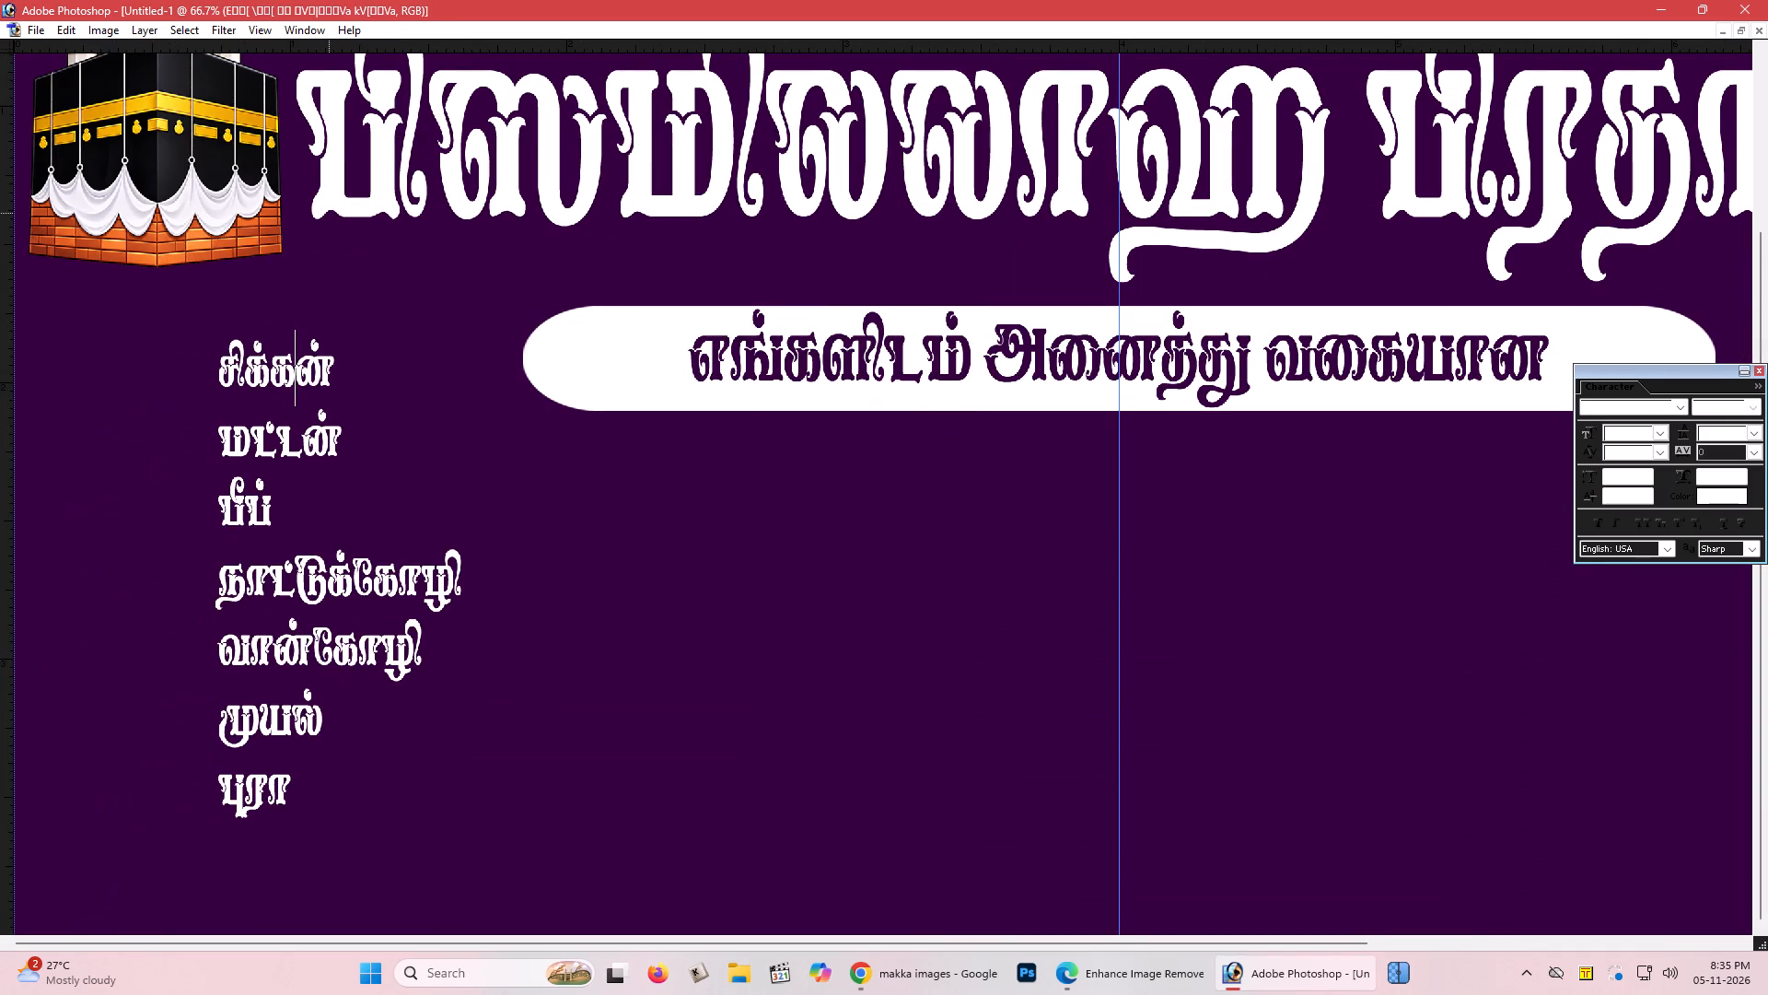
{"action": "key", "text": "ctrl+Return"}
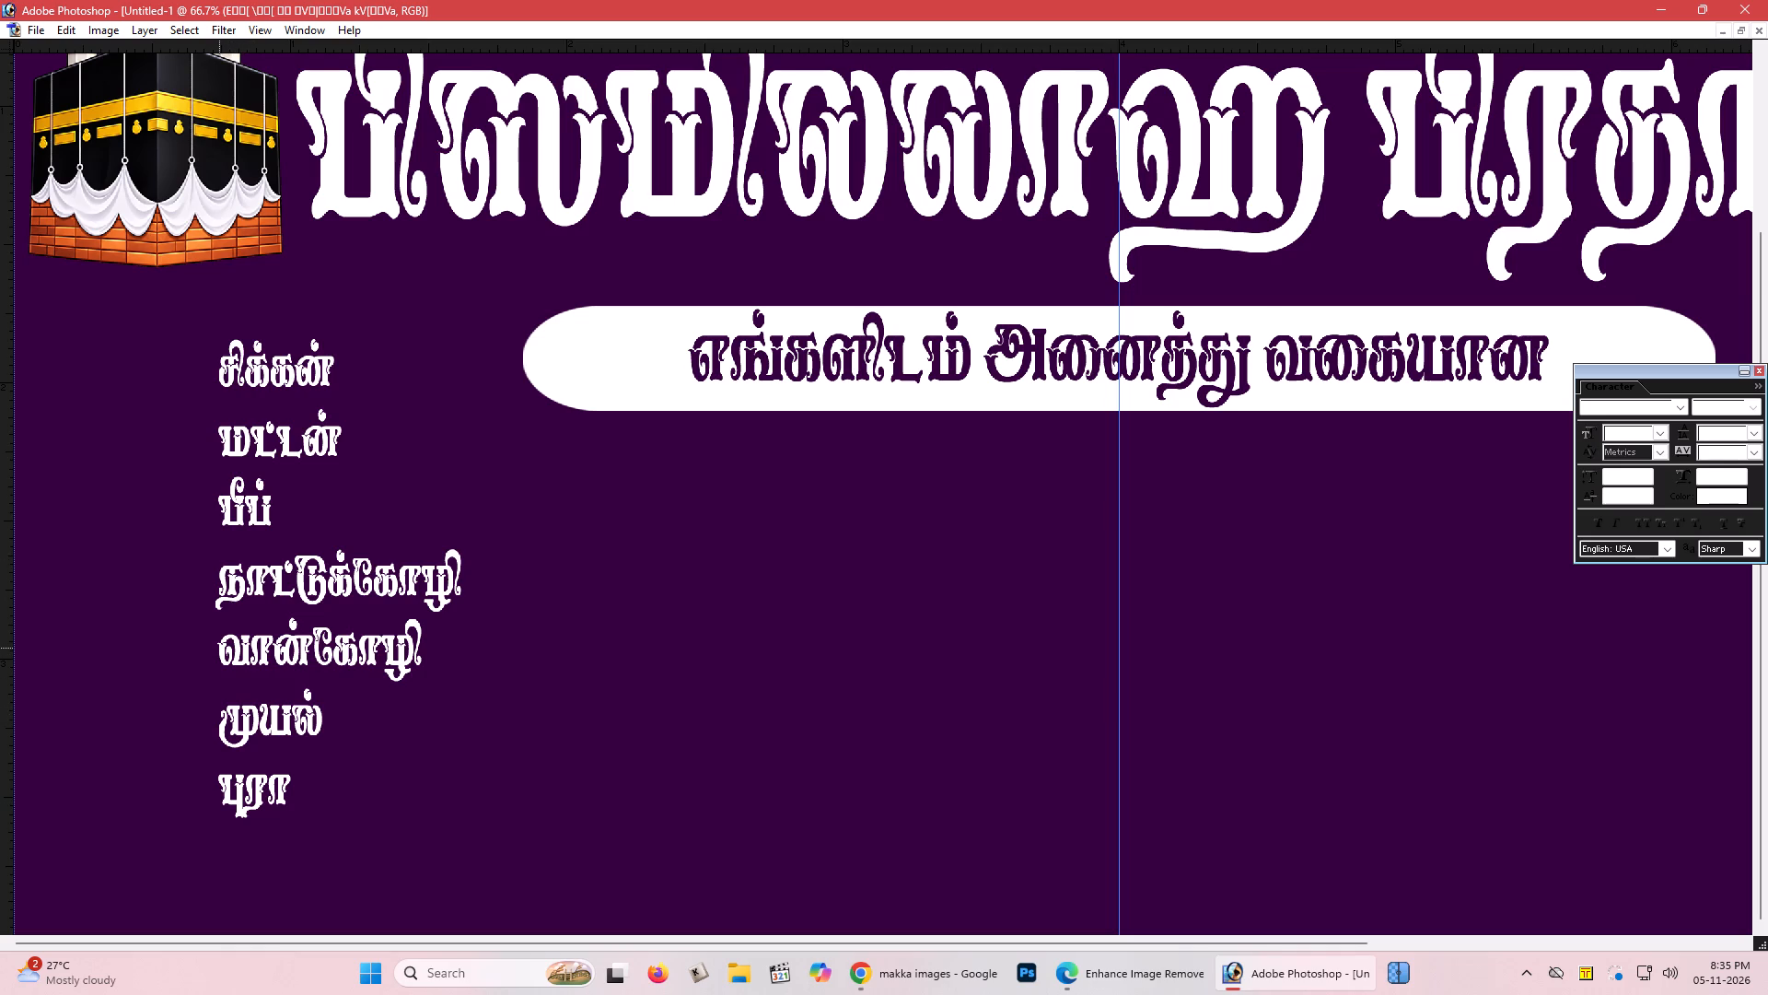
Cut the last three lines, வான்கோழி, முயல் and புரா, out of the item list.
{"action": "left_click_drag", "start_coordinate": [219, 648], "coordinate": [502, 845]}
{"action": "key", "text": "ctrl+x"}
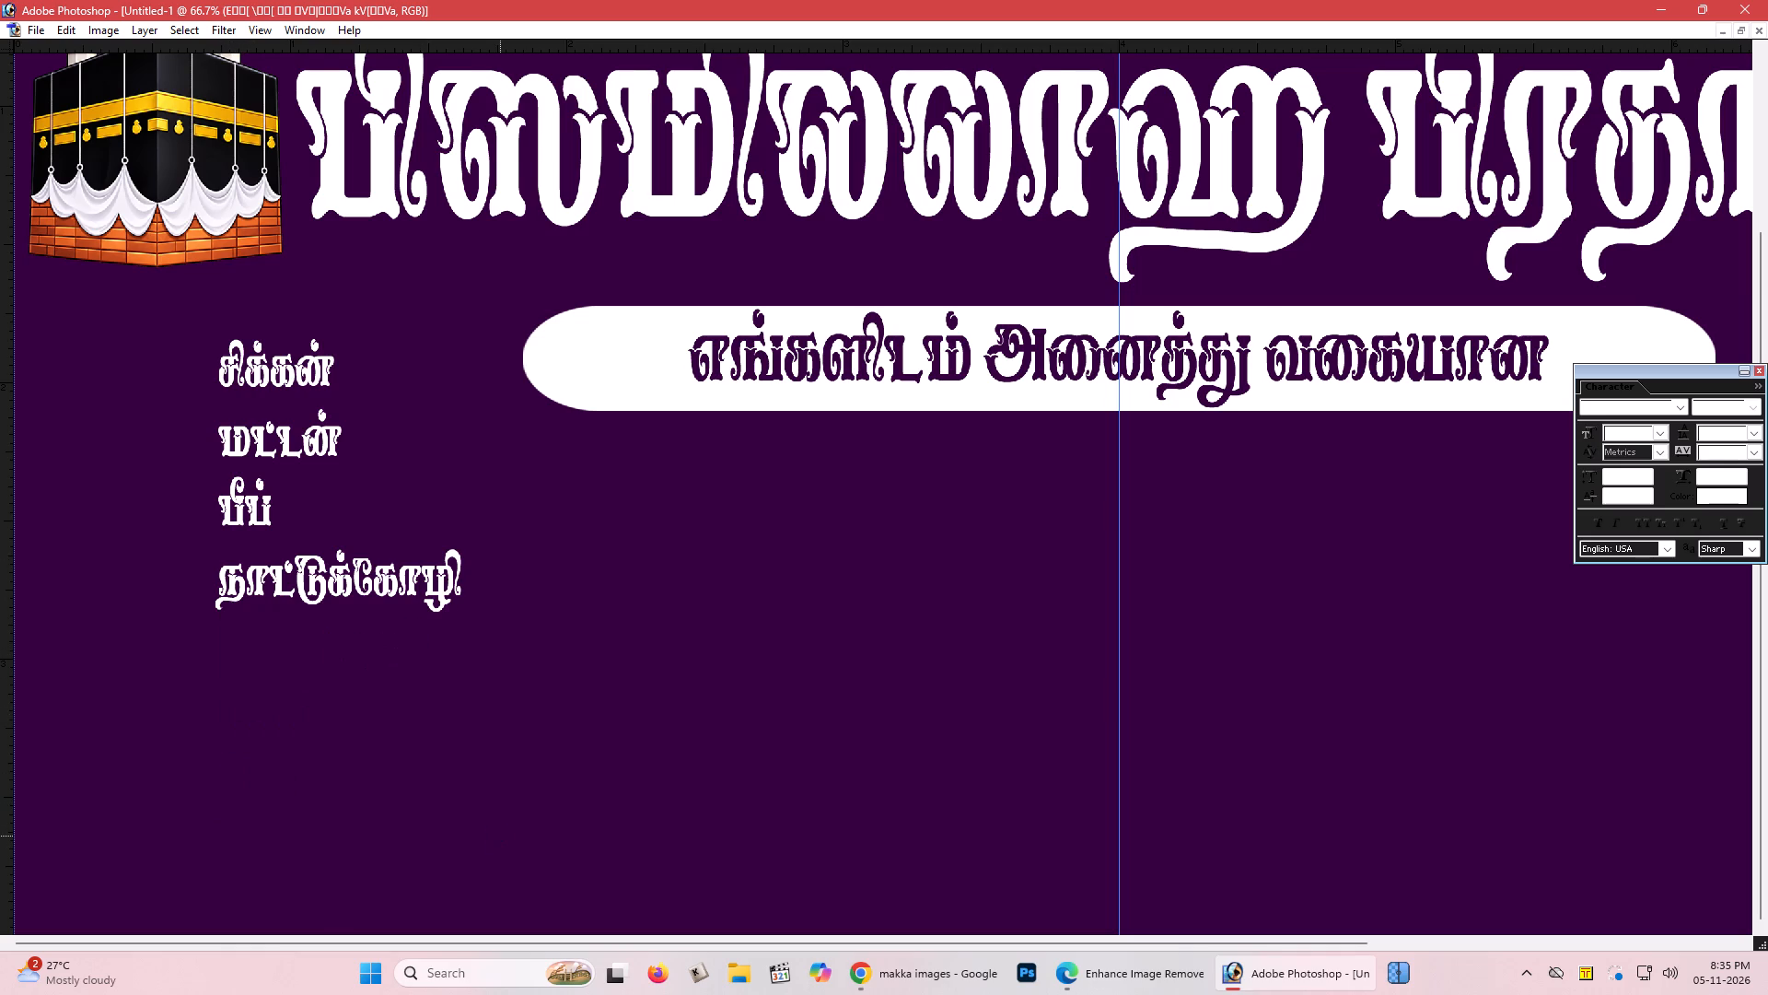
{"action": "key", "text": "ctrl+Return"}
Duplicate the remaining four-line item list and place the copy to its right, partly over the tagline bar.
{"action": "scroll", "coordinate": [500, 836], "scroll_direction": "up", "scroll_amount": 5}
{"action": "left_click", "coordinate": [257, 533]}
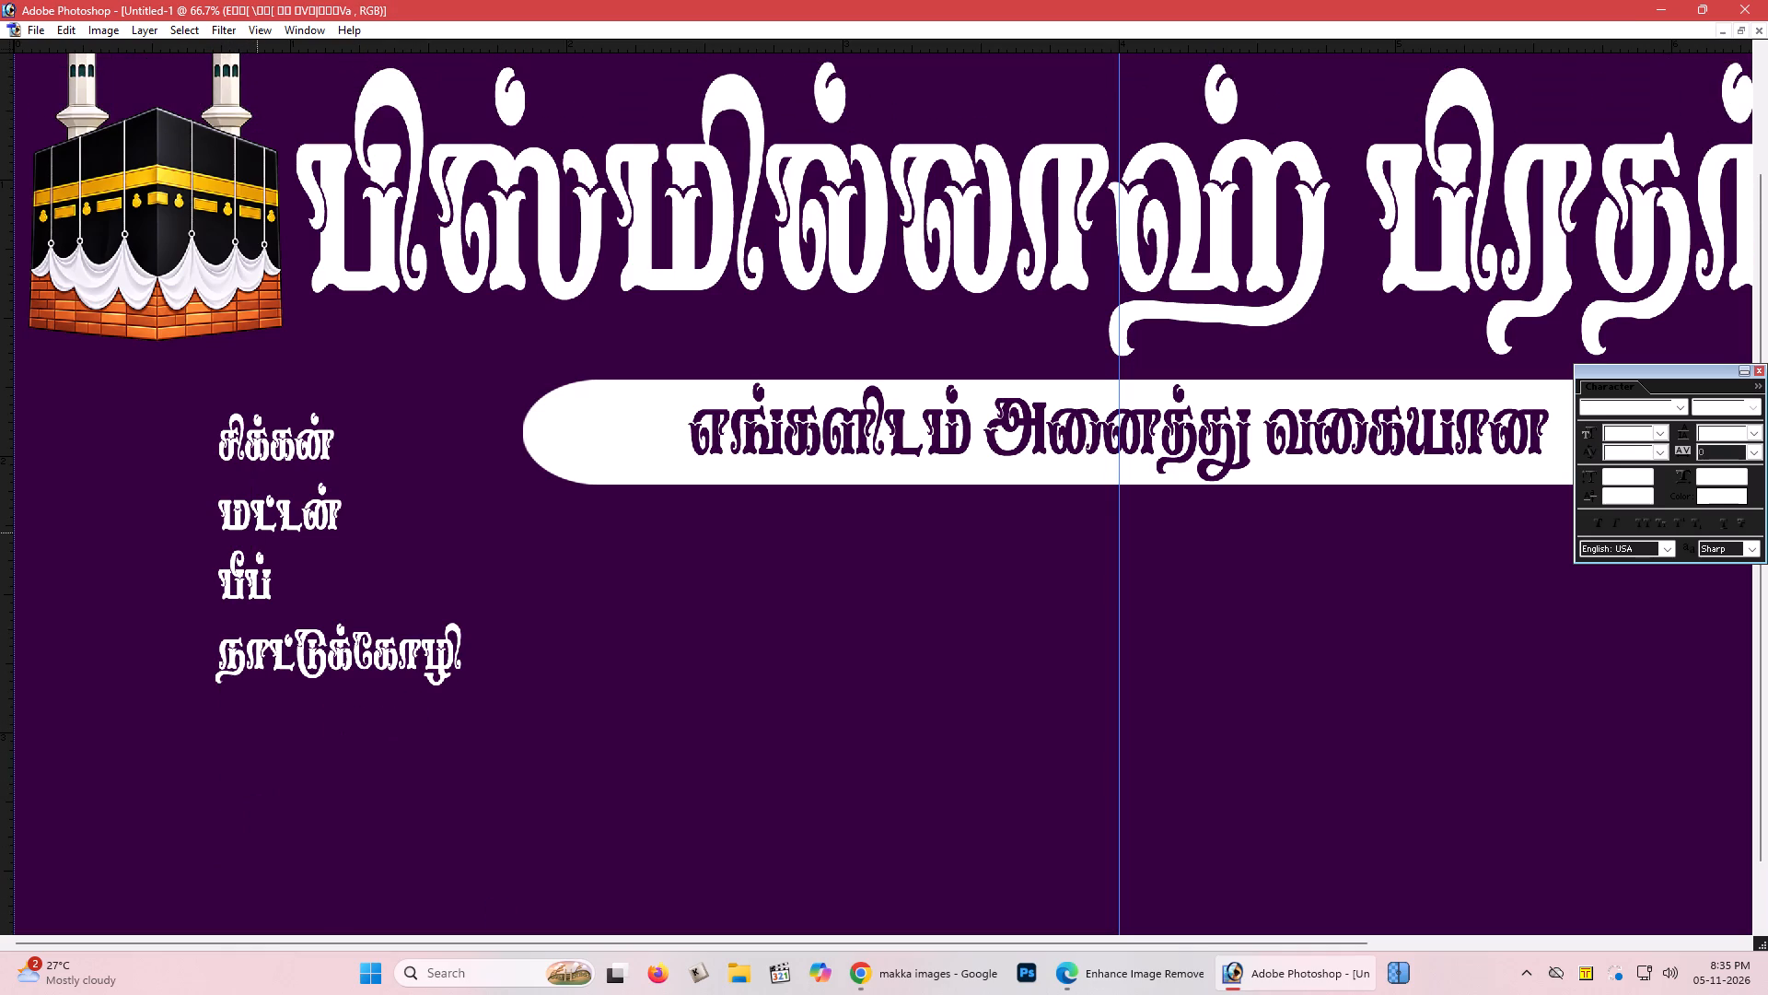
{"action": "key", "text": "ctrl+Return"}
{"action": "key", "text": "ctrl+j"}
{"action": "left_click", "coordinate": [262, 502]}
{"action": "left_click_drag", "start_coordinate": [265, 364], "coordinate": [555, 393]}
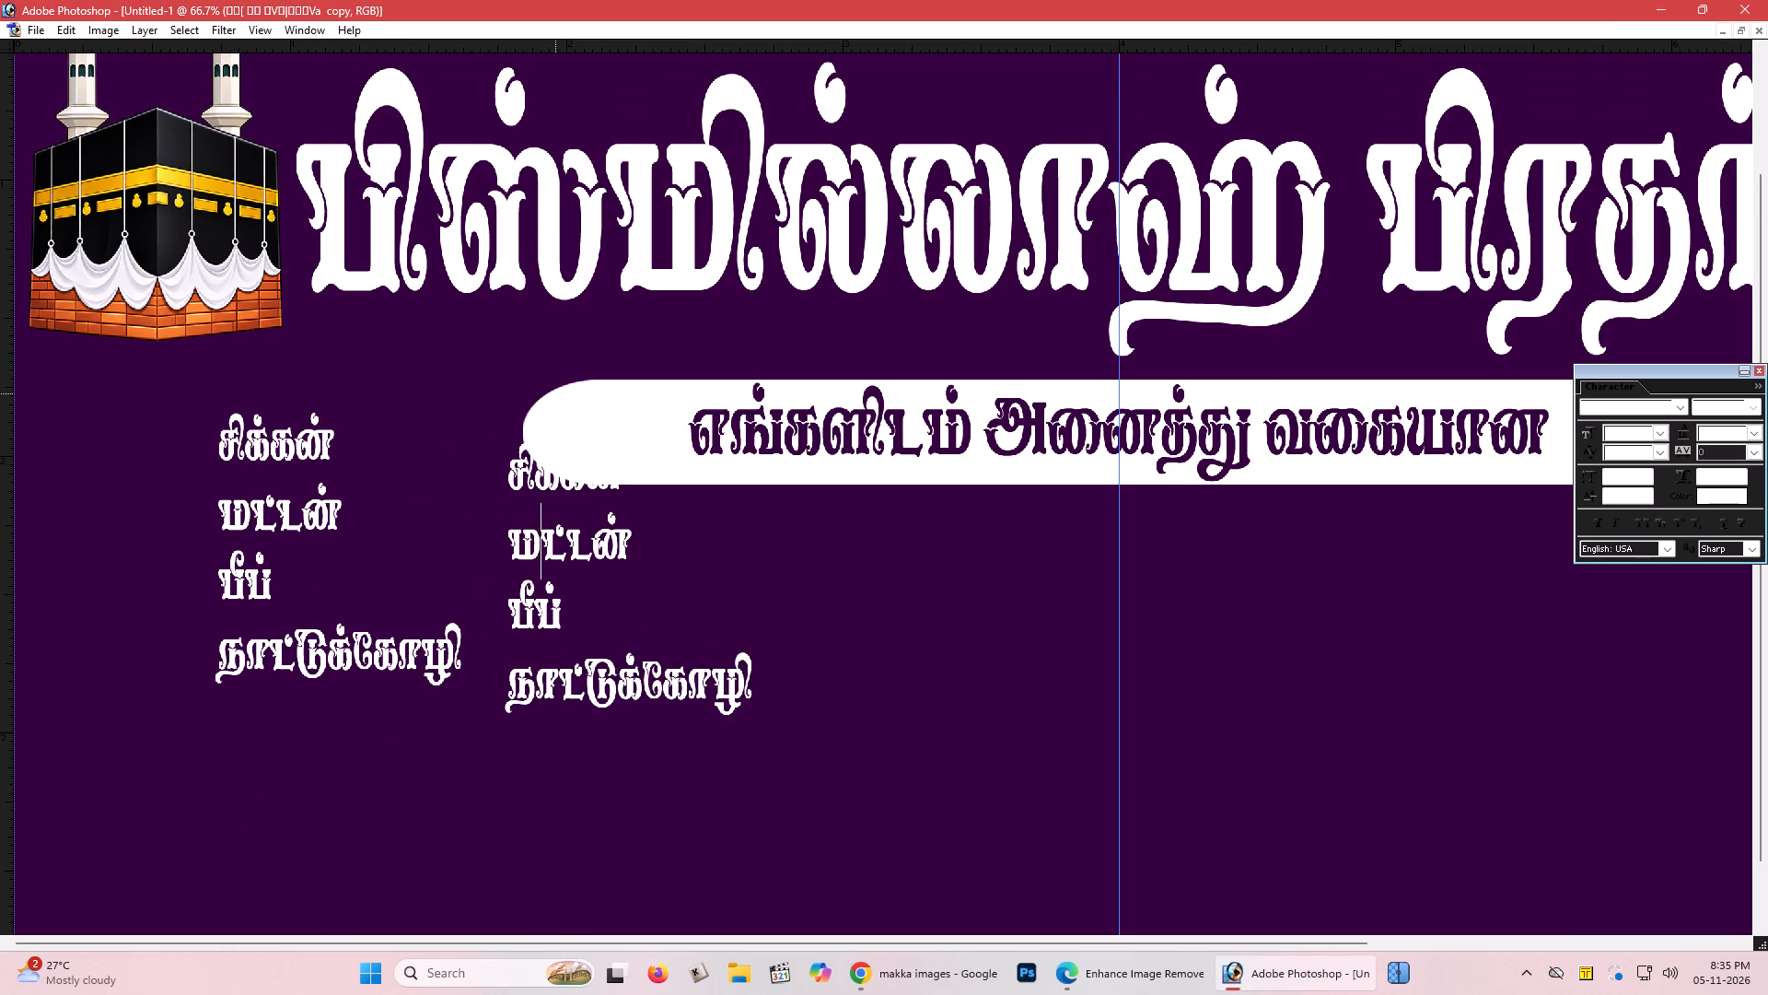
{"action": "key", "text": "ctrl+Return"}
Replace all text in the duplicated list with the cut lines வான்கோழி, முயல் and புரா.
{"action": "triple_click", "coordinate": [570, 547]}
{"action": "triple_click", "coordinate": [570, 547]}
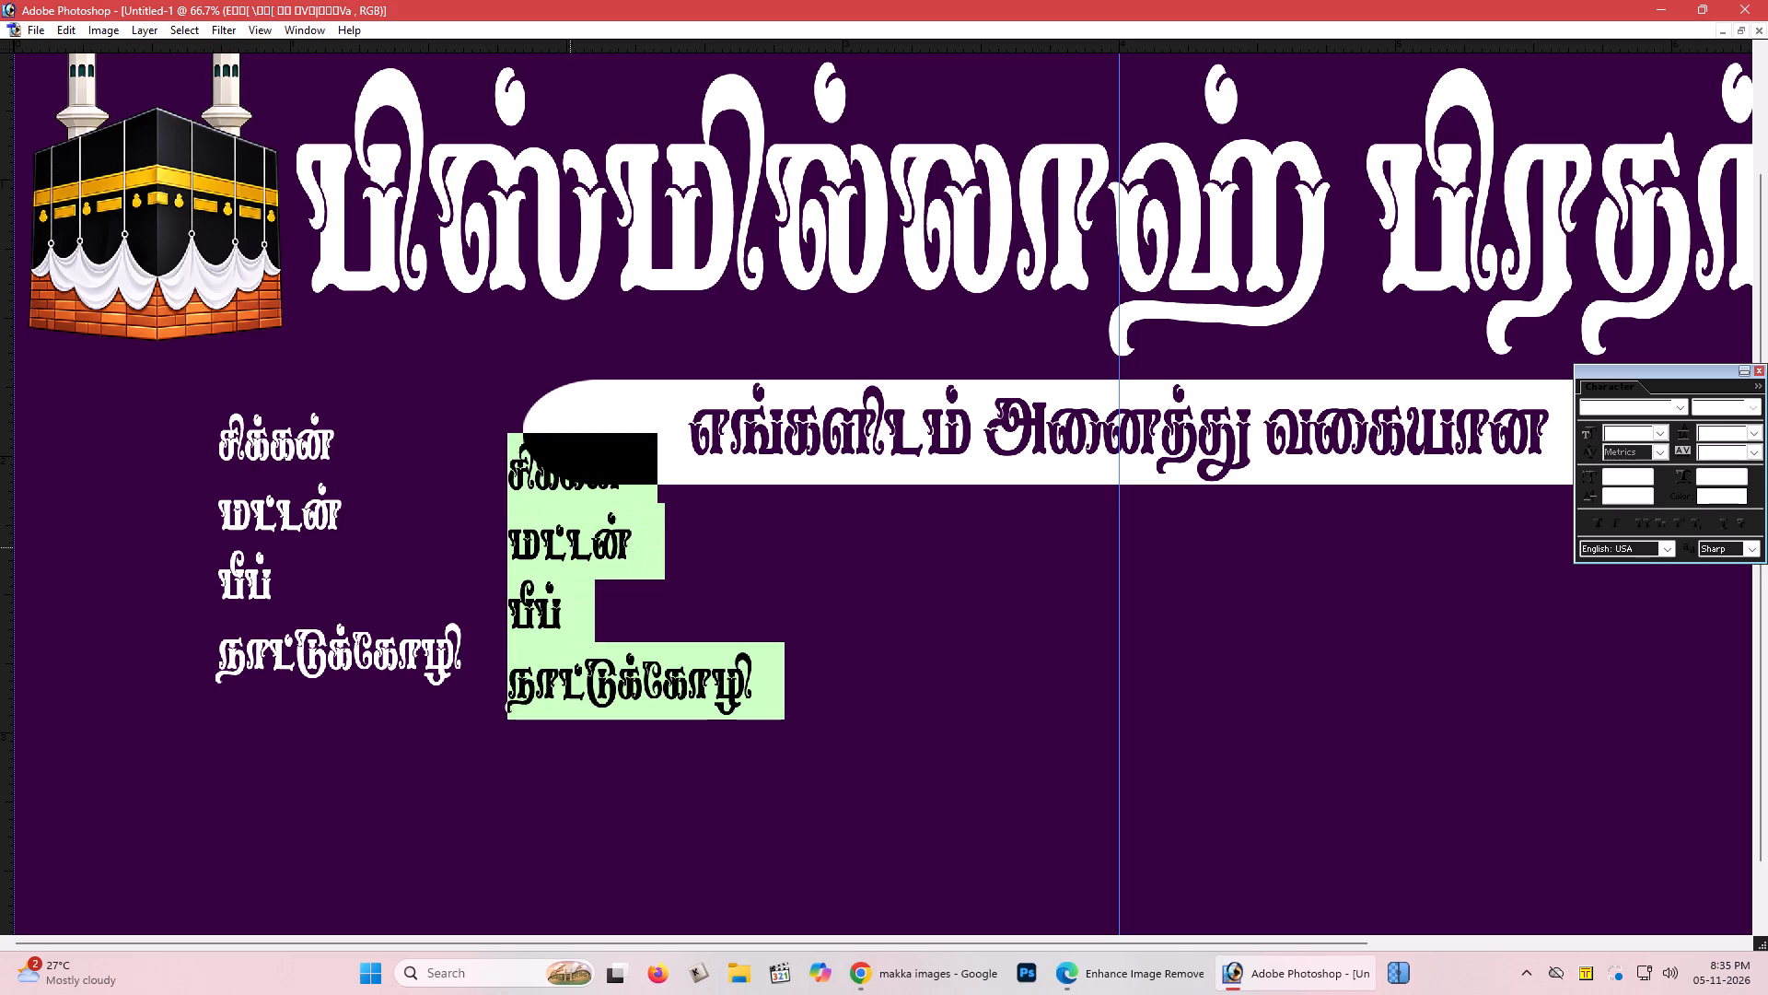
{"action": "key", "text": "ctrl+v"}
{"action": "key", "text": "ctrl+Return"}
Switch off the Keyman Tamil keyboard and activate the Move tool.
{"action": "key", "text": "v"}
{"action": "key", "text": "ctrl+minus"}
{"action": "key", "text": "ctrl+minus"}
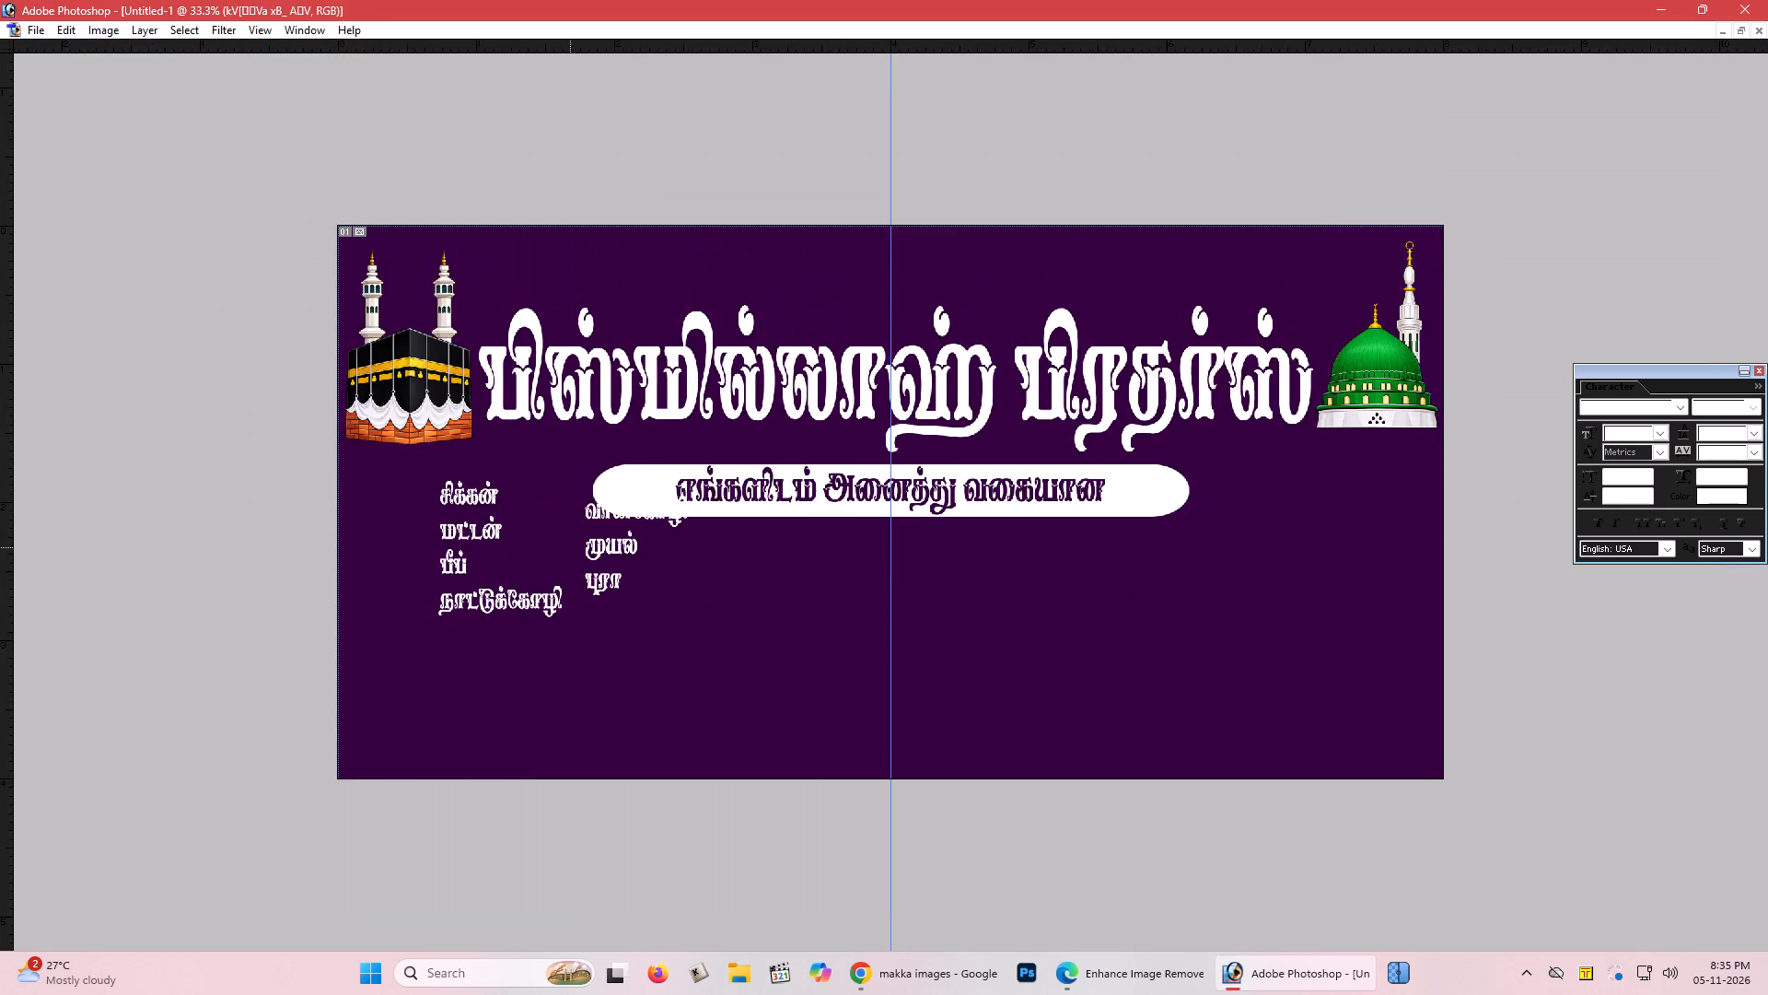
{"action": "key", "text": "ctrl+plus"}
{"action": "key", "text": "ctrl+plus"}
{"action": "key", "text": "ctrl+space"}
{"action": "key", "text": "ctrl+space"}
{"action": "key", "text": "ctrl+space"}
{"action": "key", "text": "ctrl+space"}
{"action": "key", "text": "ctrl+space"}
{"action": "key", "text": "ctrl+space"}
{"action": "key", "text": "ctrl+space"}
{"action": "key", "text": "ctrl+space"}
{"action": "key", "text": "ctrl+space"}
{"action": "key", "text": "ctrl+space"}
{"action": "left_click_drag", "start_coordinate": [570, 547], "coordinate": [1022, 322]}
{"action": "left_click_drag", "start_coordinate": [495, 495], "coordinate": [507, 495]}
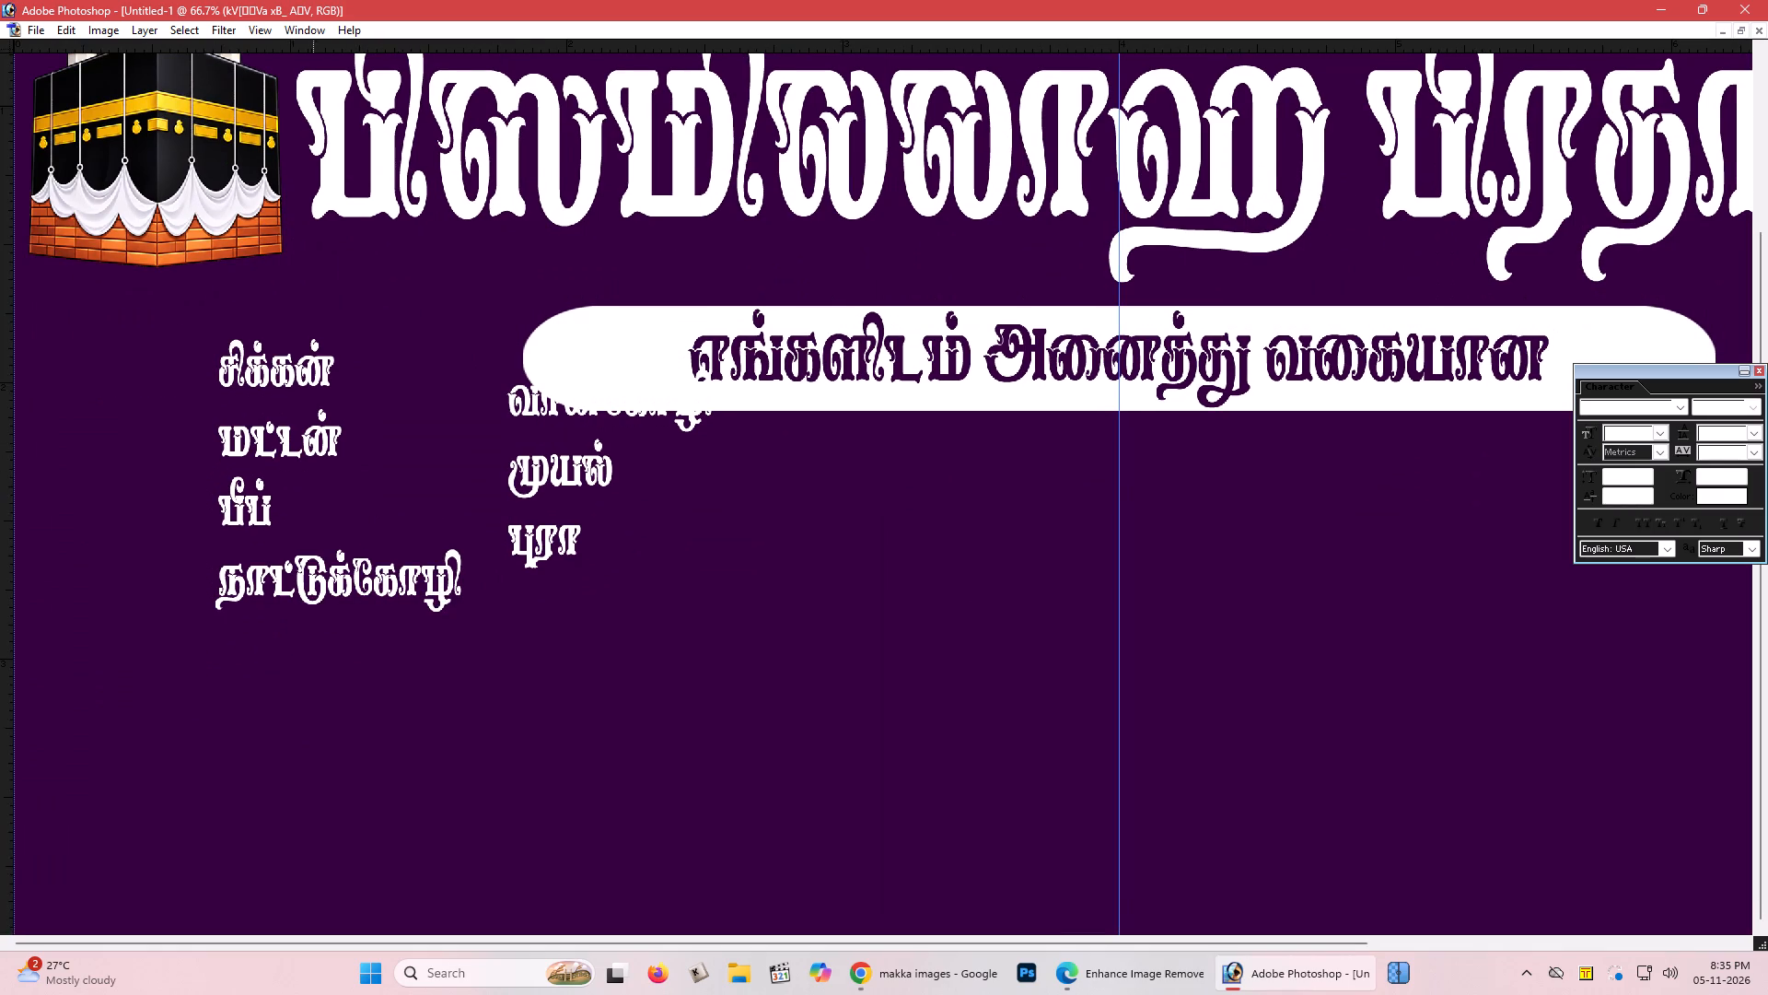
{"action": "type", "text": "vvvv"}
{"action": "key", "text": "v"}
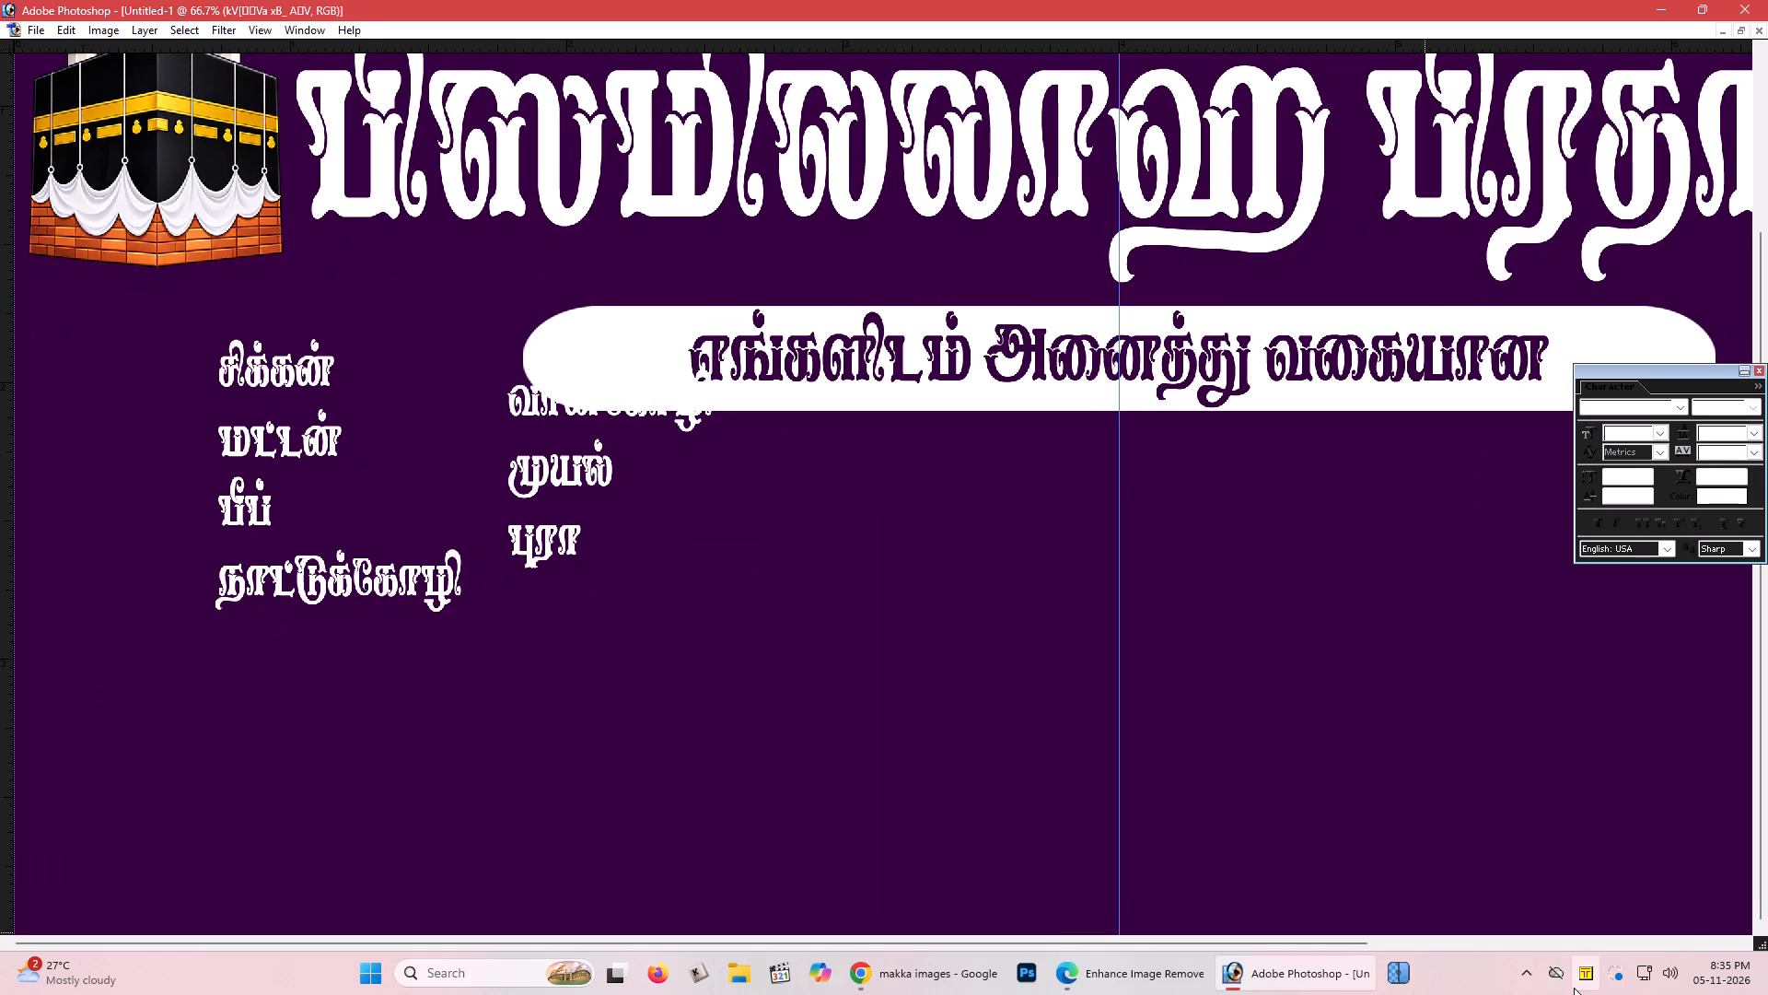
{"action": "left_click", "coordinate": [1574, 988]}
{"action": "left_click", "coordinate": [1576, 952]}
{"action": "key", "text": "v"}
Select the four-line list's layer, shift it down and enlarge it to about 1.6 times its size.
{"action": "left_click_drag", "start_coordinate": [260, 471], "coordinate": [171, 667]}
{"action": "key", "text": "ctrl+z"}
{"action": "right_click", "coordinate": [265, 450]}
{"action": "left_click", "coordinate": [278, 457]}
{"action": "right_click", "coordinate": [260, 452]}
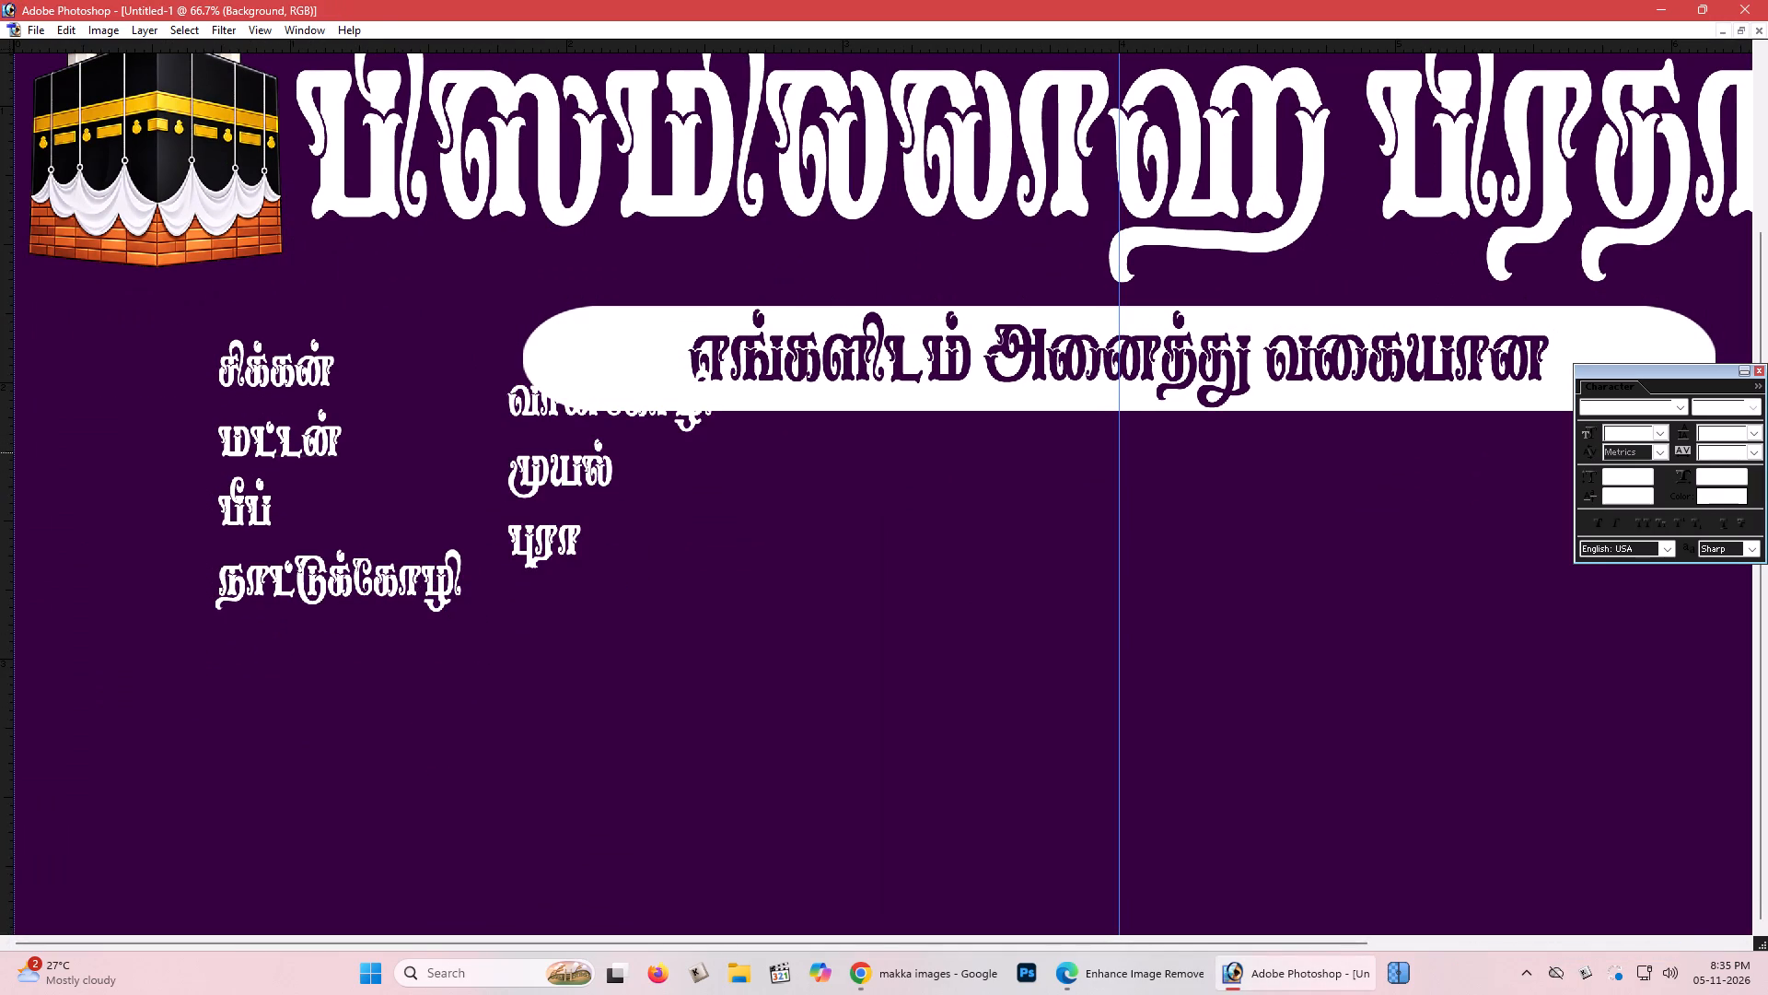
{"action": "left_click", "coordinate": [273, 462]}
{"action": "left_click_drag", "start_coordinate": [286, 462], "coordinate": [264, 504]}
{"action": "key", "text": "ctrl+t"}
{"action": "left_click_drag", "start_coordinate": [436, 380], "coordinate": [567, 352], "text": "alt+shift"}
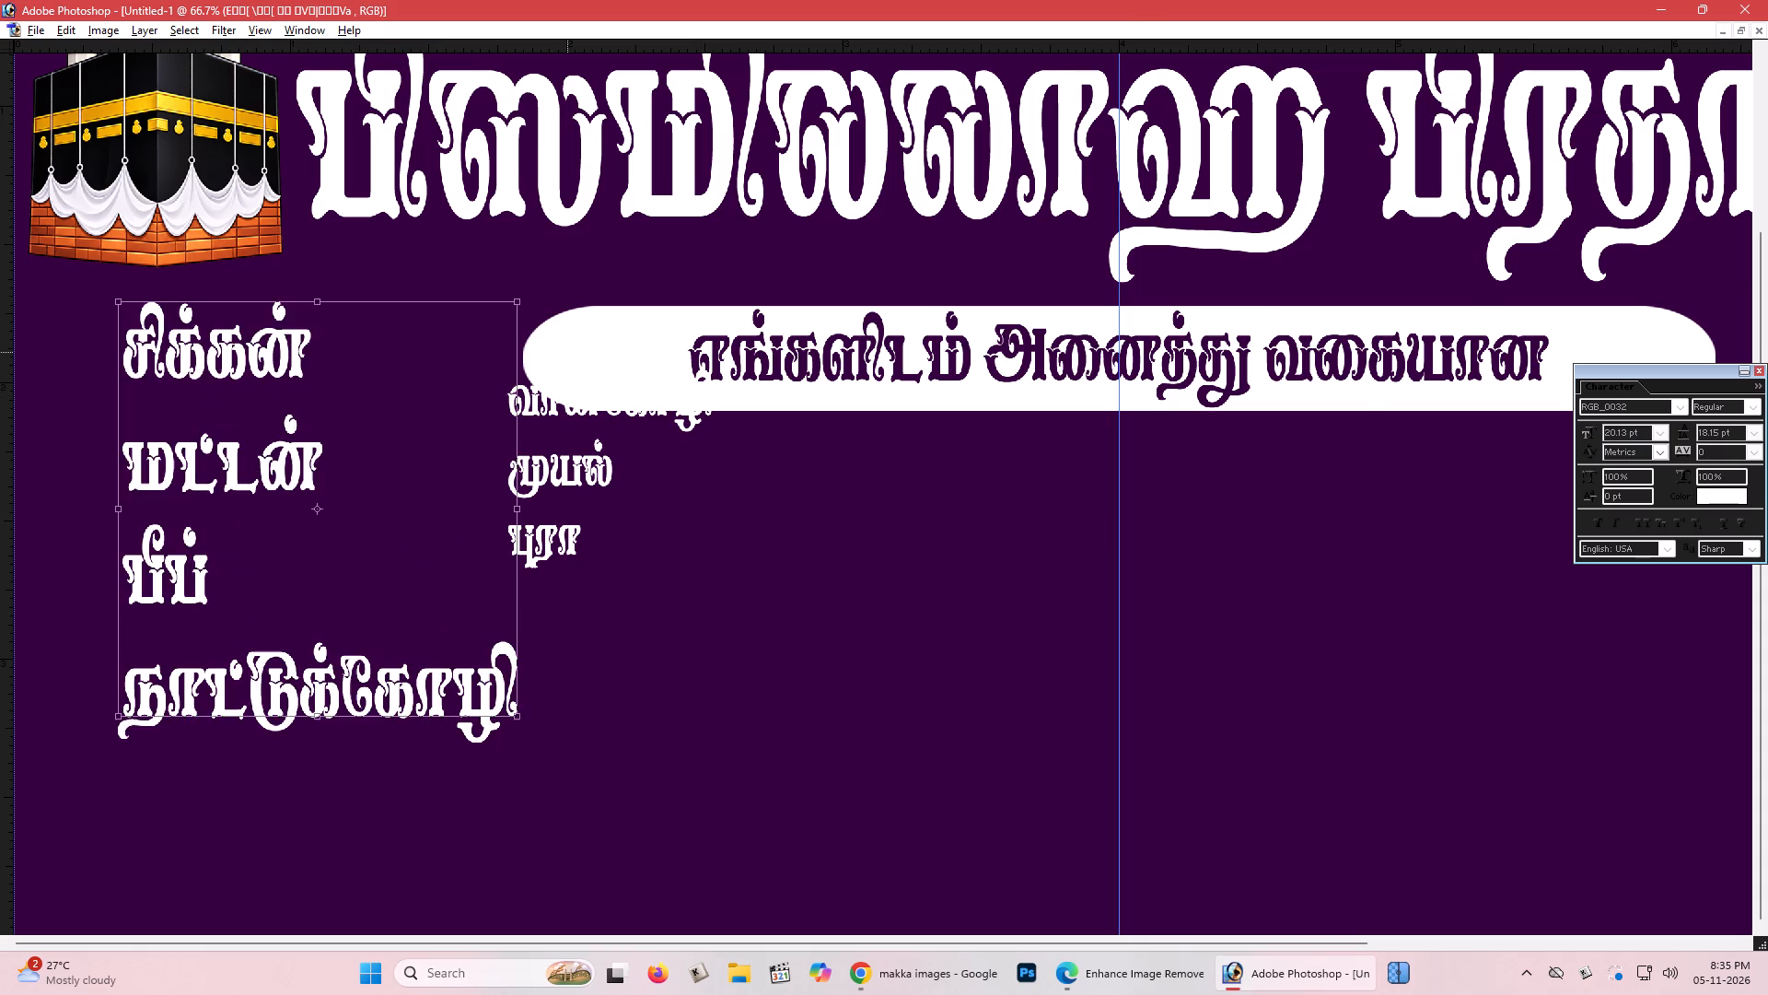
{"action": "key", "text": "Return"}
Move the four-line list down, well below the Makka image, and scale it to about 85 percent.
{"action": "key", "text": "ctrl+plus"}
{"action": "key", "text": "ctrl+space"}
{"action": "key", "text": "ctrl+space"}
{"action": "key", "text": "ctrl+space"}
{"action": "key", "text": "ctrl+space"}
{"action": "key", "text": "ctrl+space"}
{"action": "key", "text": "ctrl+space"}
{"action": "left_click_drag", "start_coordinate": [626, 353], "coordinate": [1533, 0]}
{"action": "left_click_drag", "start_coordinate": [518, 458], "coordinate": [560, 449]}
{"action": "left_click_drag", "start_coordinate": [541, 394], "coordinate": [514, 659]}
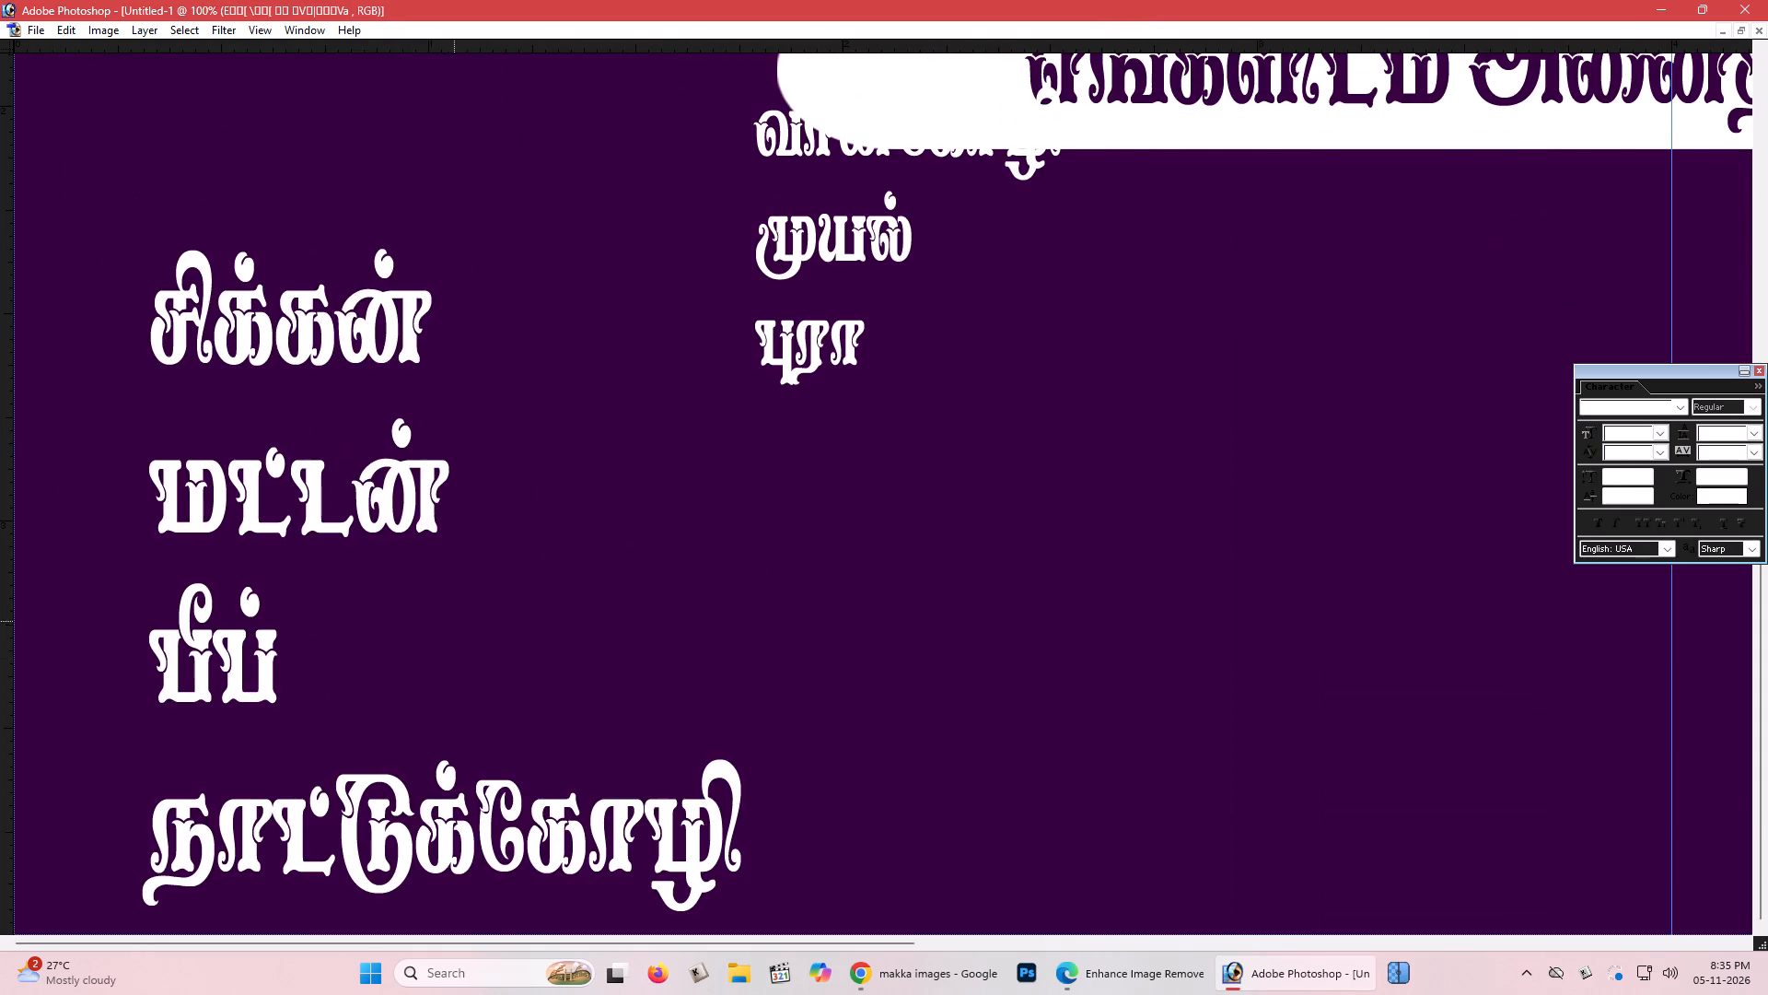
{"action": "key", "text": "f"}
{"action": "key", "text": "ctrl+minus"}
{"action": "key", "text": "ctrl+t"}
{"action": "left_click_drag", "start_coordinate": [502, 533], "coordinate": [479, 571], "text": "alt+shift"}
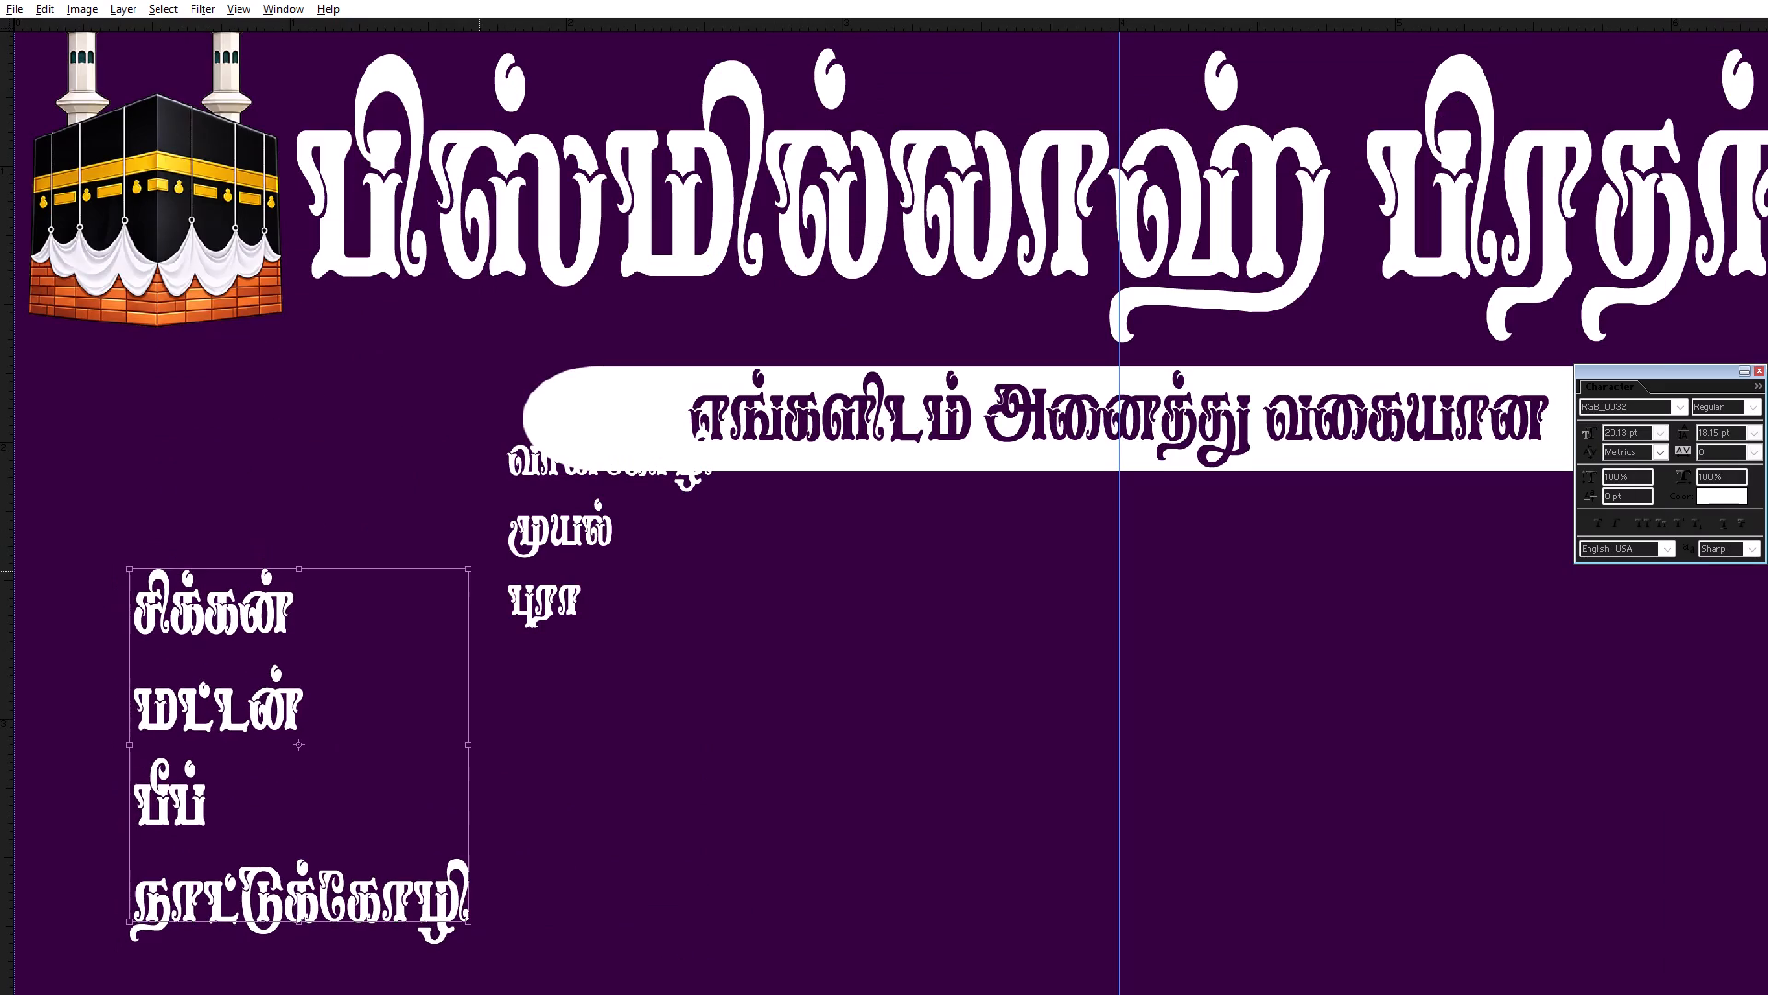
{"action": "key", "text": "Return"}
Move the four-line list up beneath the Makka image near the banner's left edge and enlarge it slightly.
{"action": "left_click_drag", "start_coordinate": [335, 690], "coordinate": [276, 586]}
{"action": "key", "text": "ctrl+t"}
{"action": "left_click_drag", "start_coordinate": [407, 469], "coordinate": [411, 465], "text": "alt"}
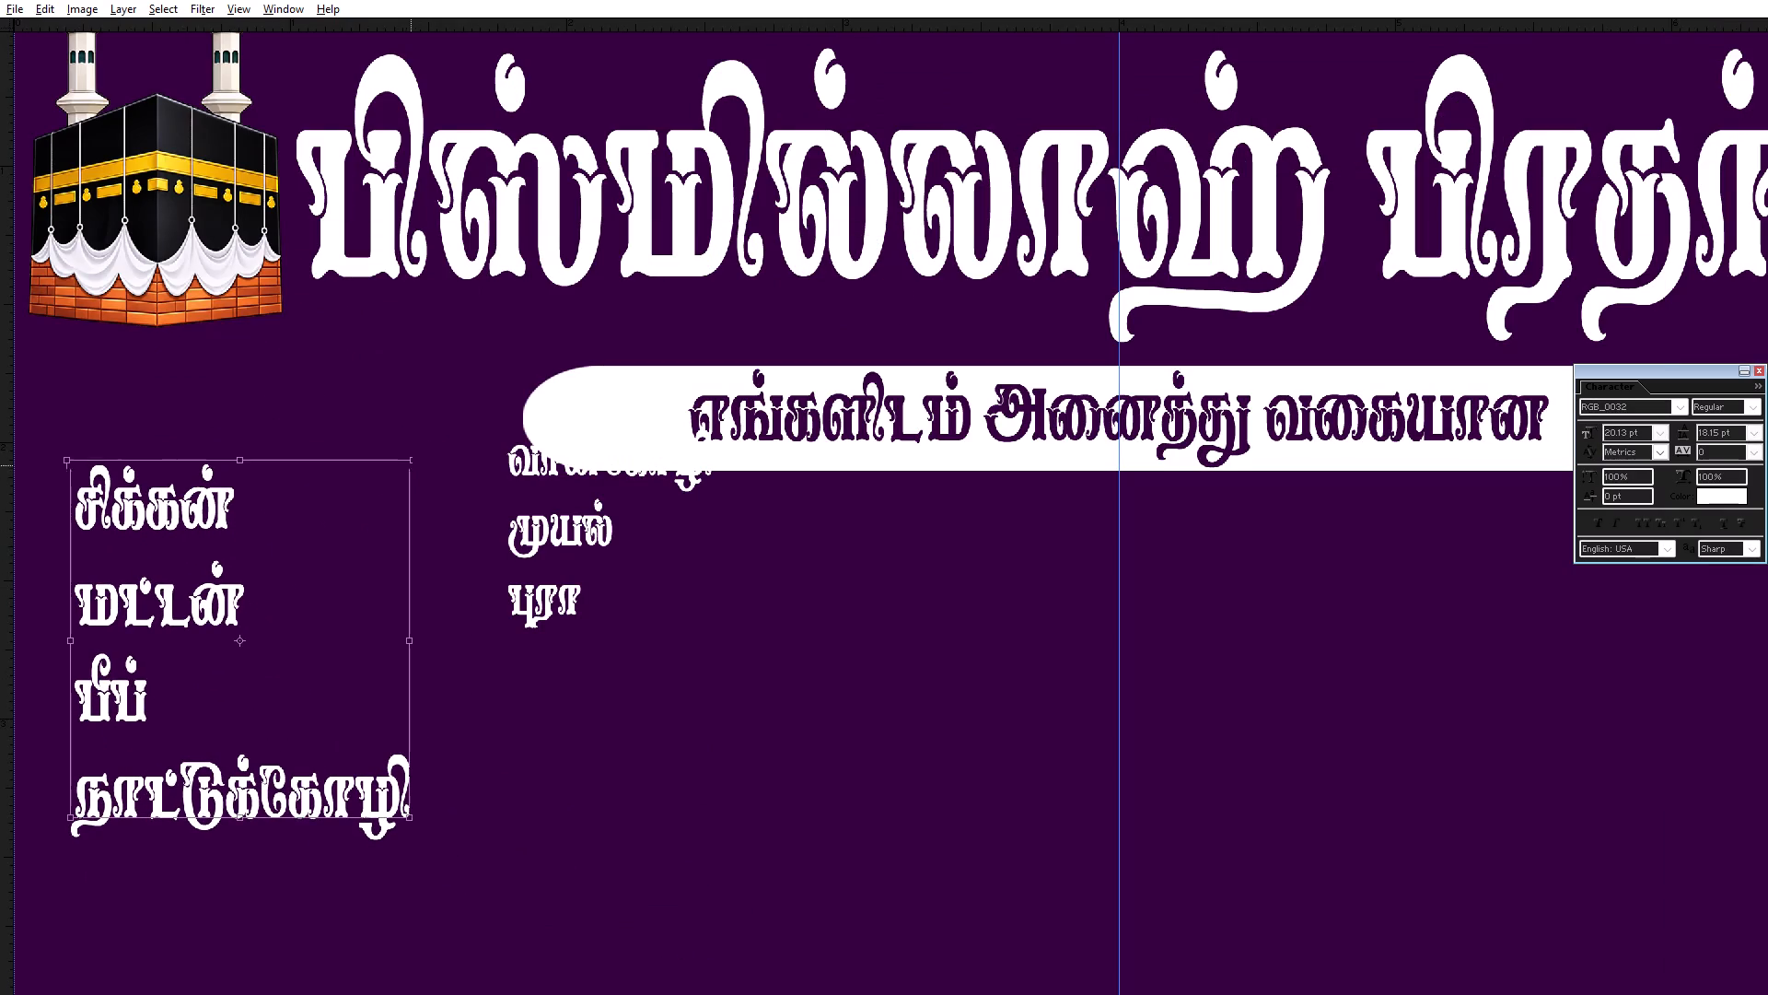
{"action": "left_click_drag", "start_coordinate": [411, 465], "coordinate": [451, 451], "text": "alt"}
{"action": "key", "text": "Return"}
{"action": "left_click_drag", "start_coordinate": [221, 579], "coordinate": [228, 595]}
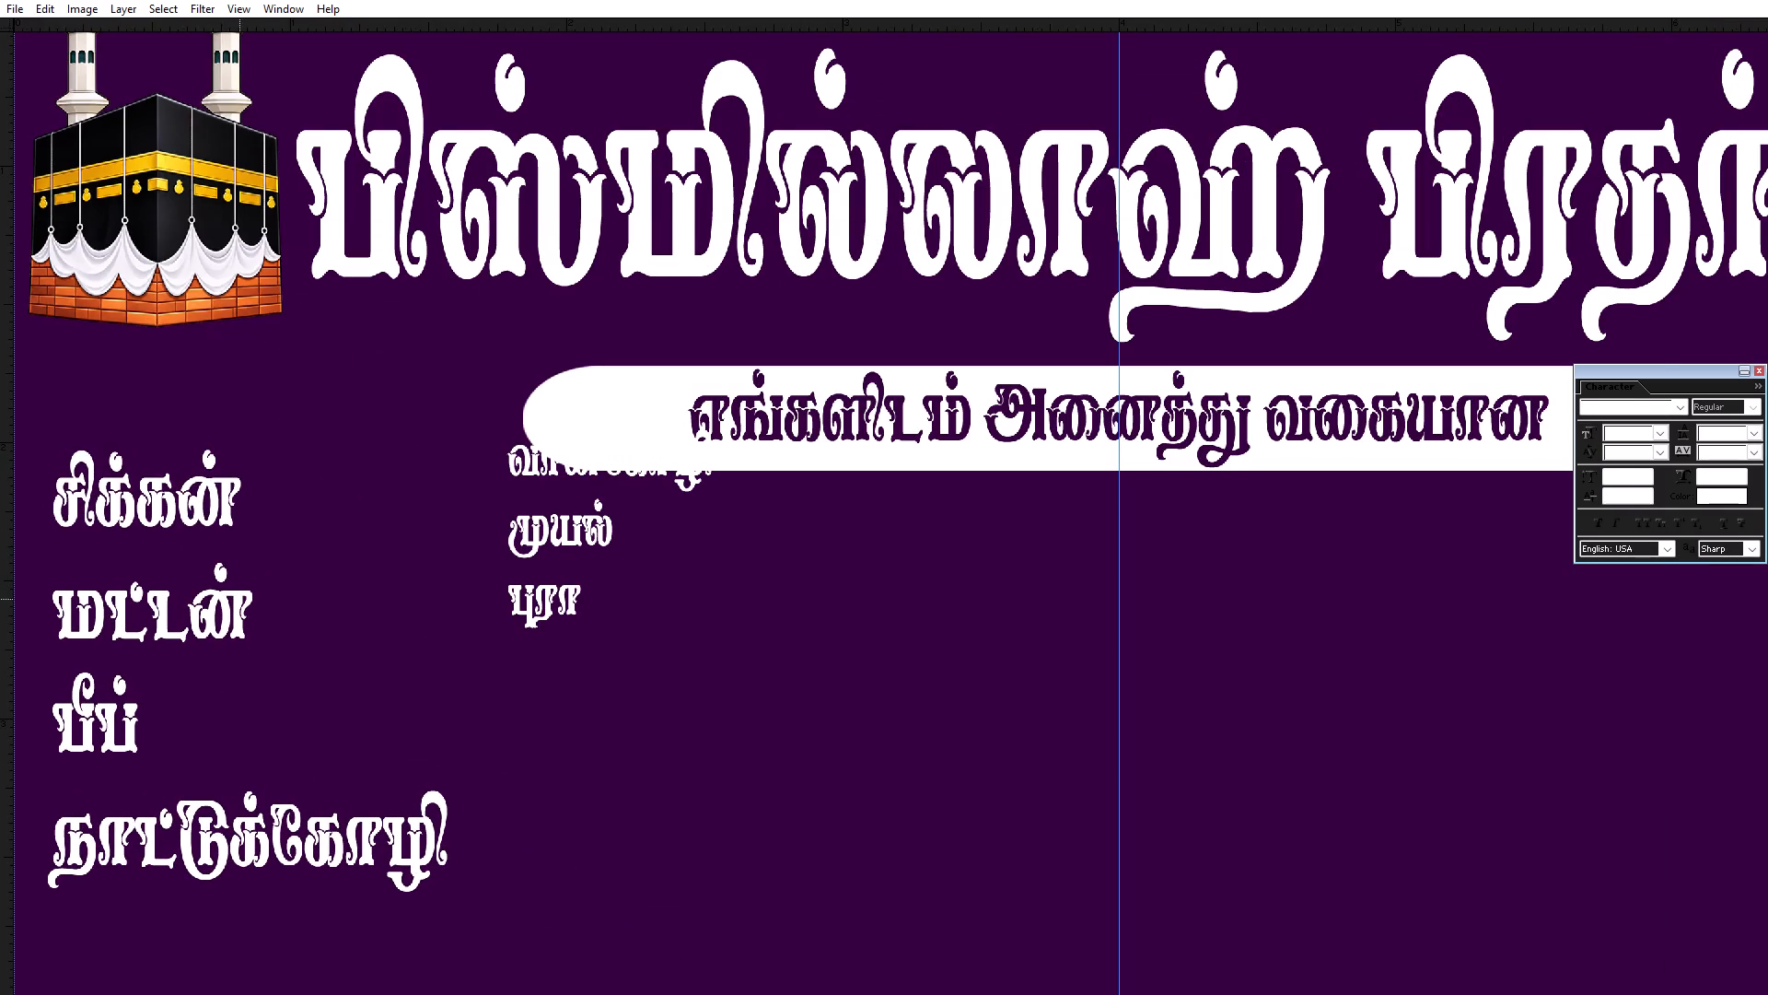
Move the line பீப் from third place to the top of the four-line list, above சிக்கன்.
{"action": "key", "text": "t"}
{"action": "key", "text": "t"}
{"action": "left_click_drag", "start_coordinate": [139, 723], "coordinate": [11, 724]}
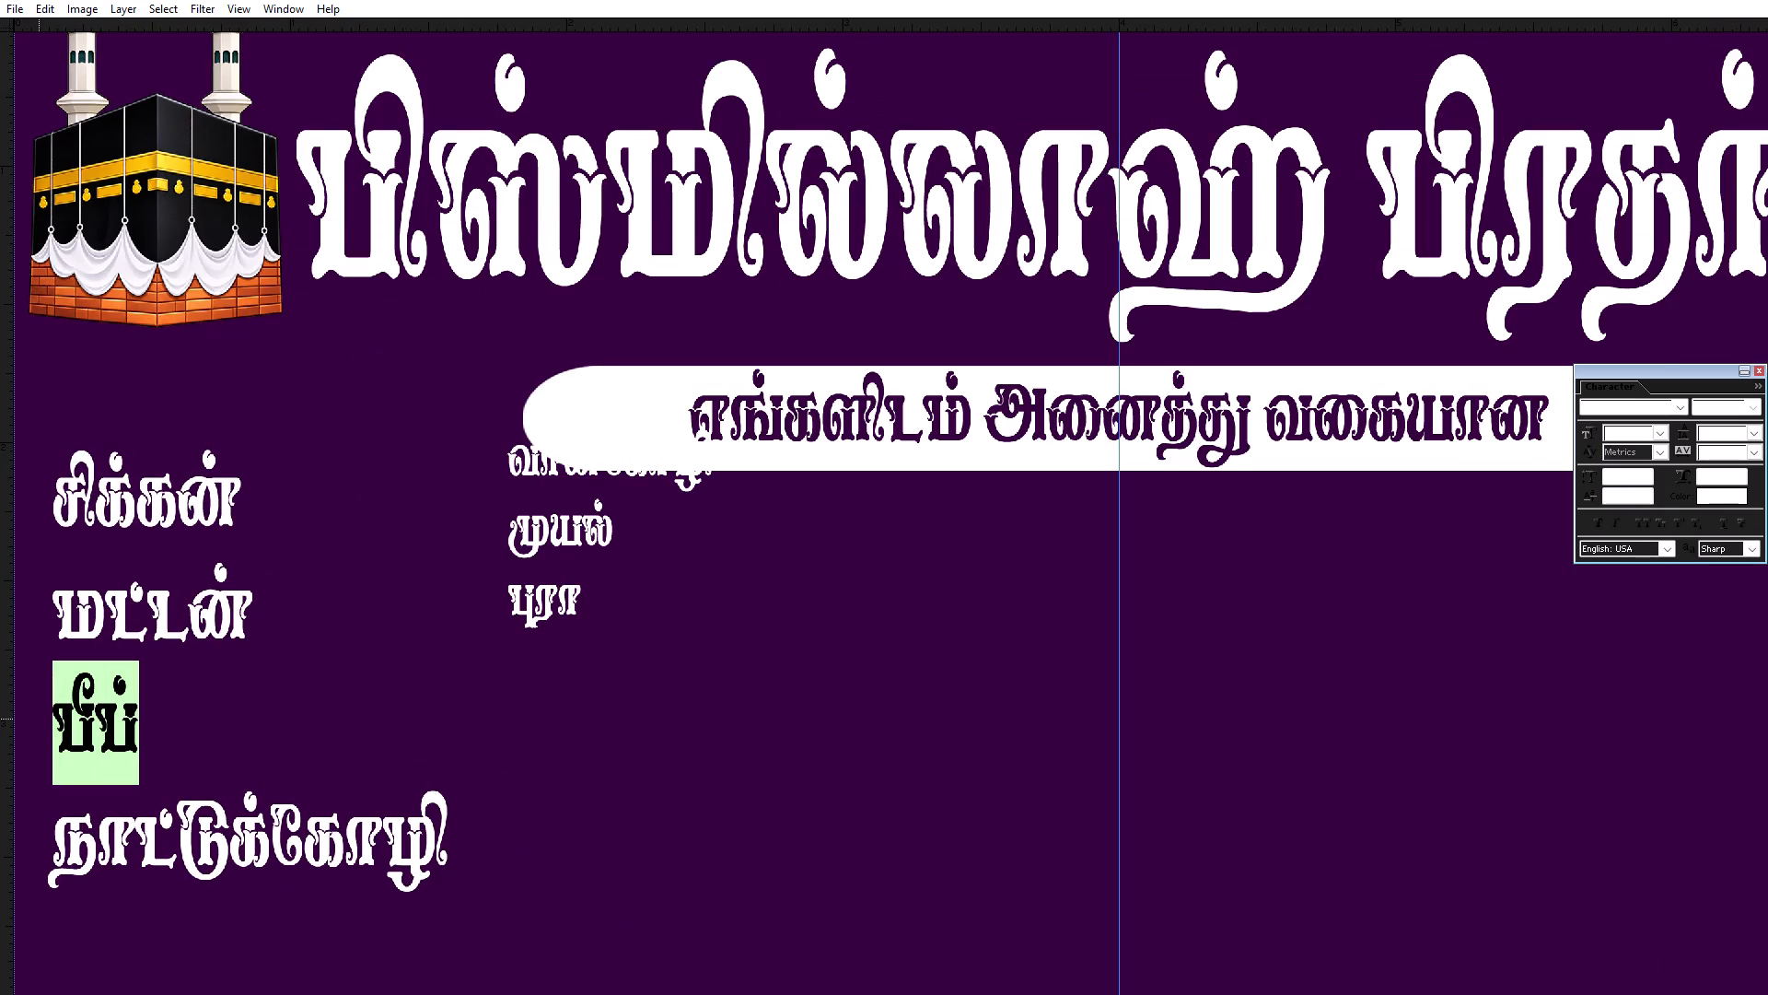
{"action": "key", "text": "ctrl+x"}
{"action": "key", "text": "BackSpace"}
{"action": "key", "text": "ctrl+Return"}
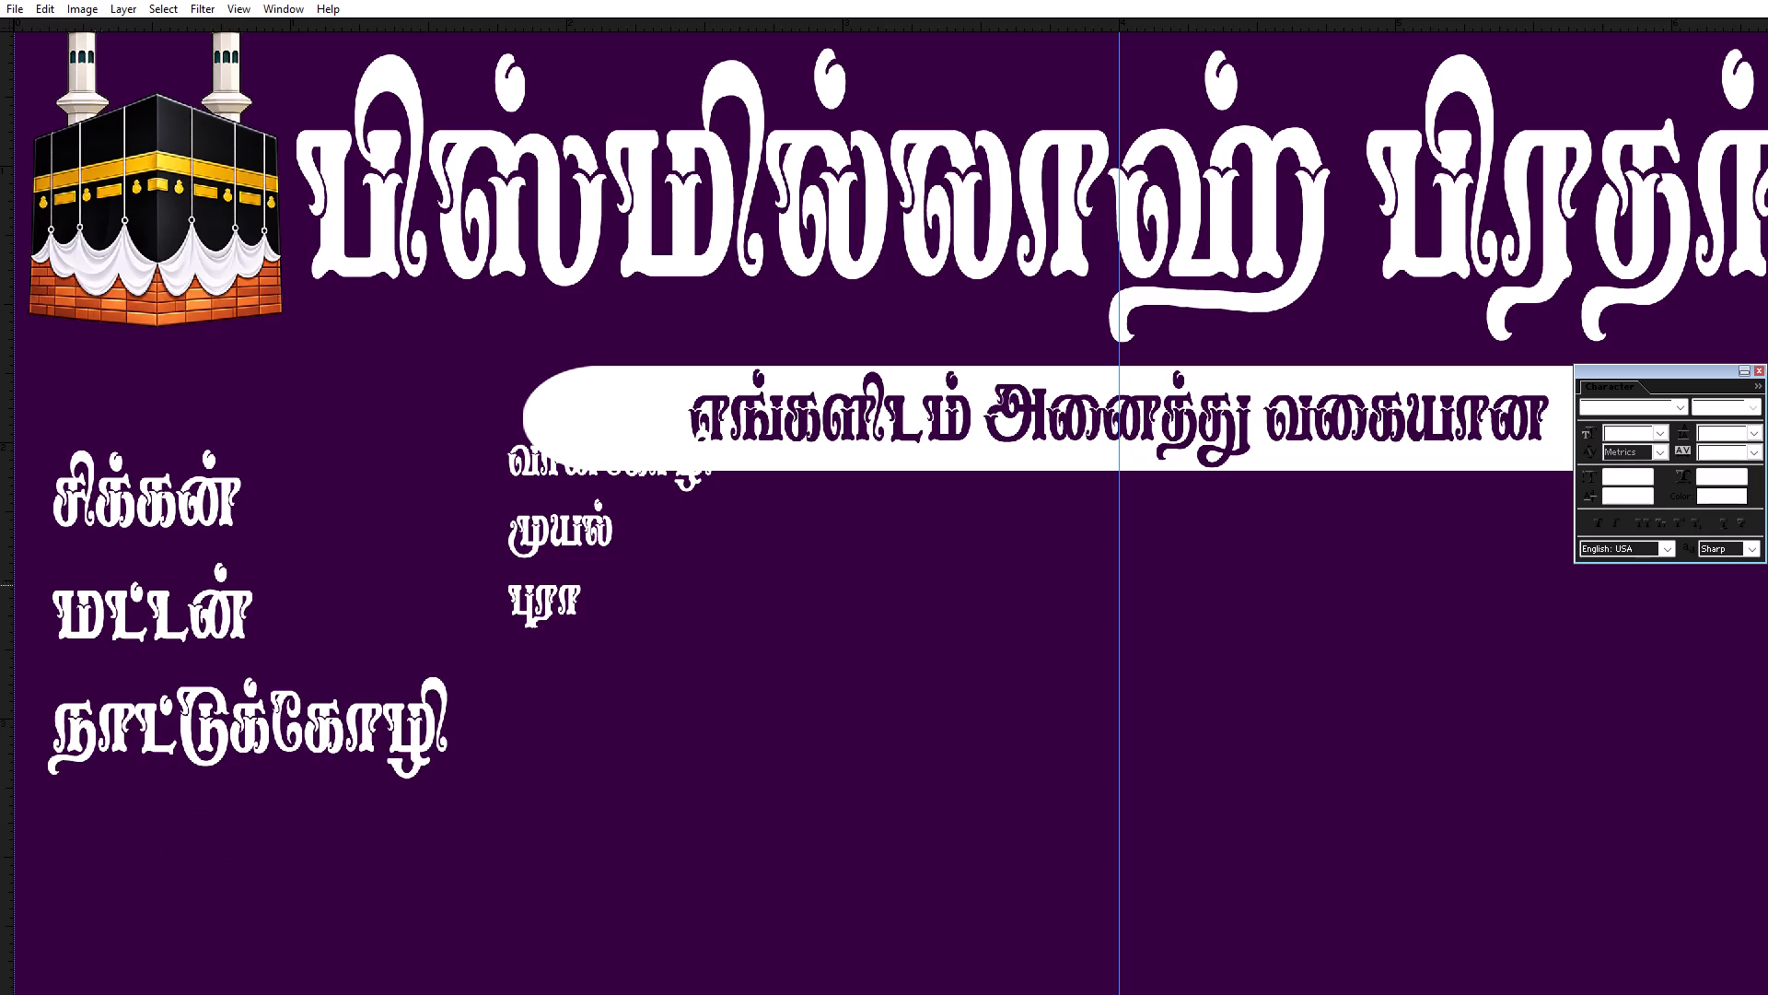
{"action": "left_click", "coordinate": [80, 503]}
{"action": "left_click", "coordinate": [59, 489]}
{"action": "key", "text": "ctrl+v"}
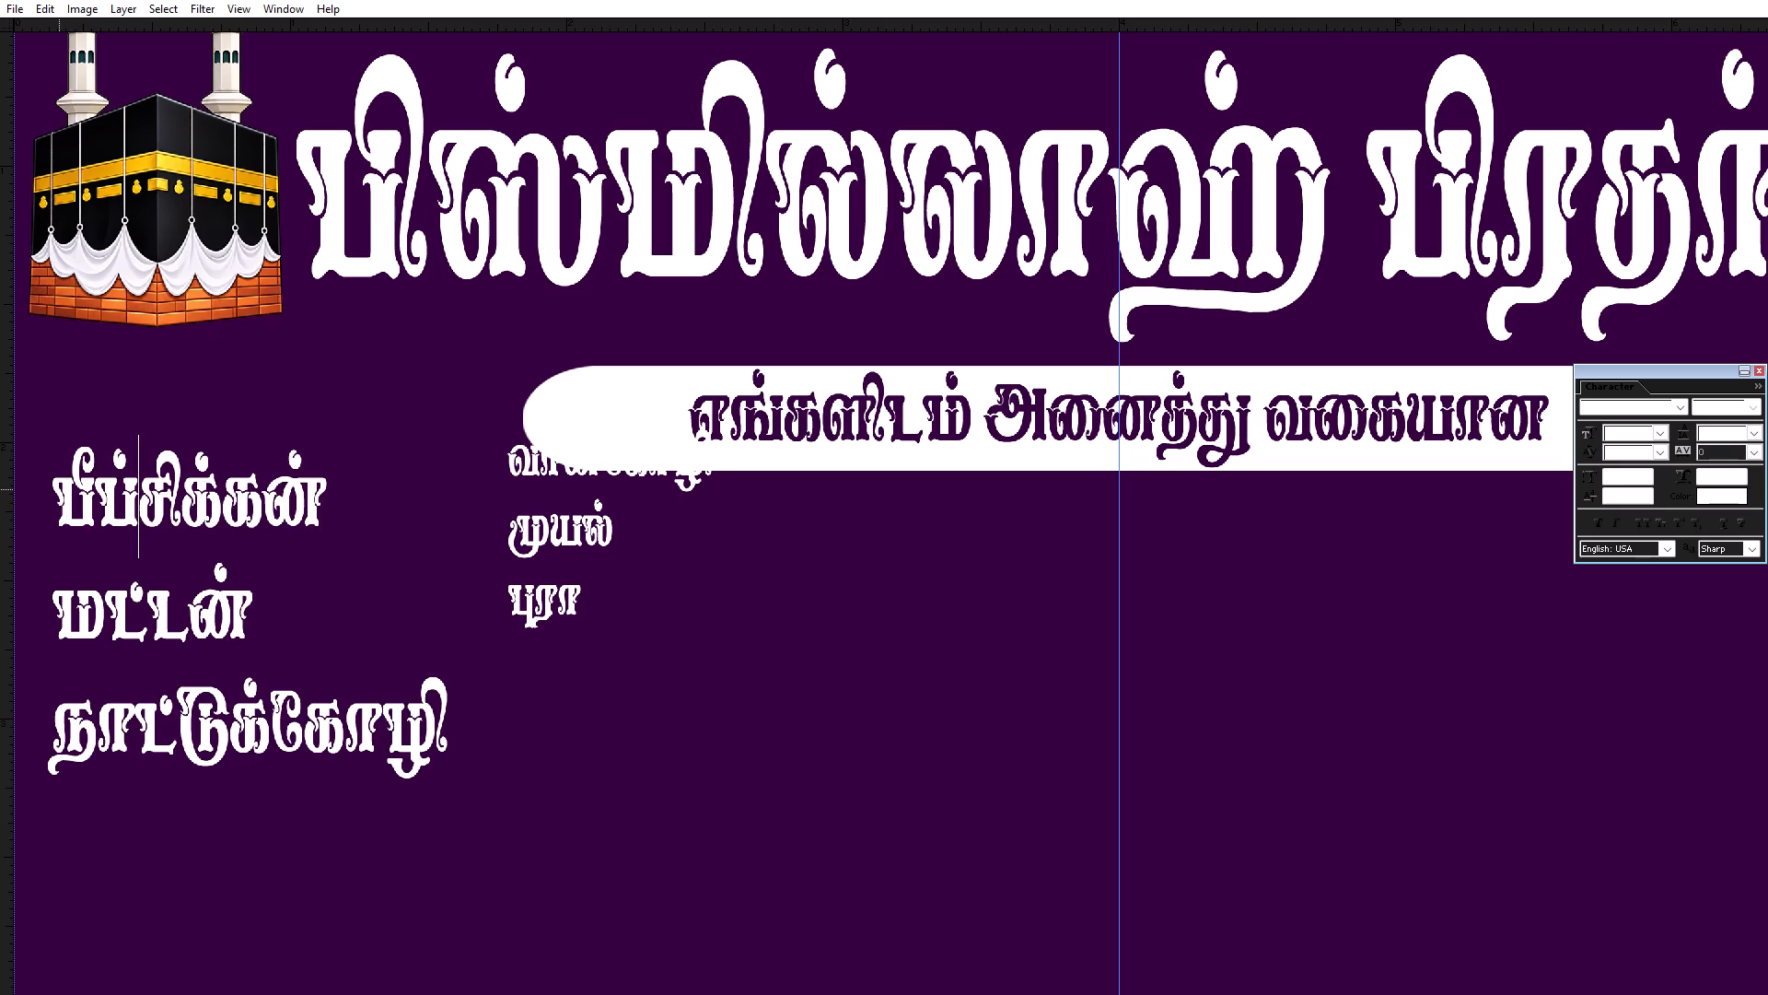
{"action": "key", "text": "Return"}
{"action": "key", "text": "ctrl+Return"}
Select the three-line list, enlarge it to about double size and place it beneath the tagline bar's left end.
{"action": "key", "text": "v"}
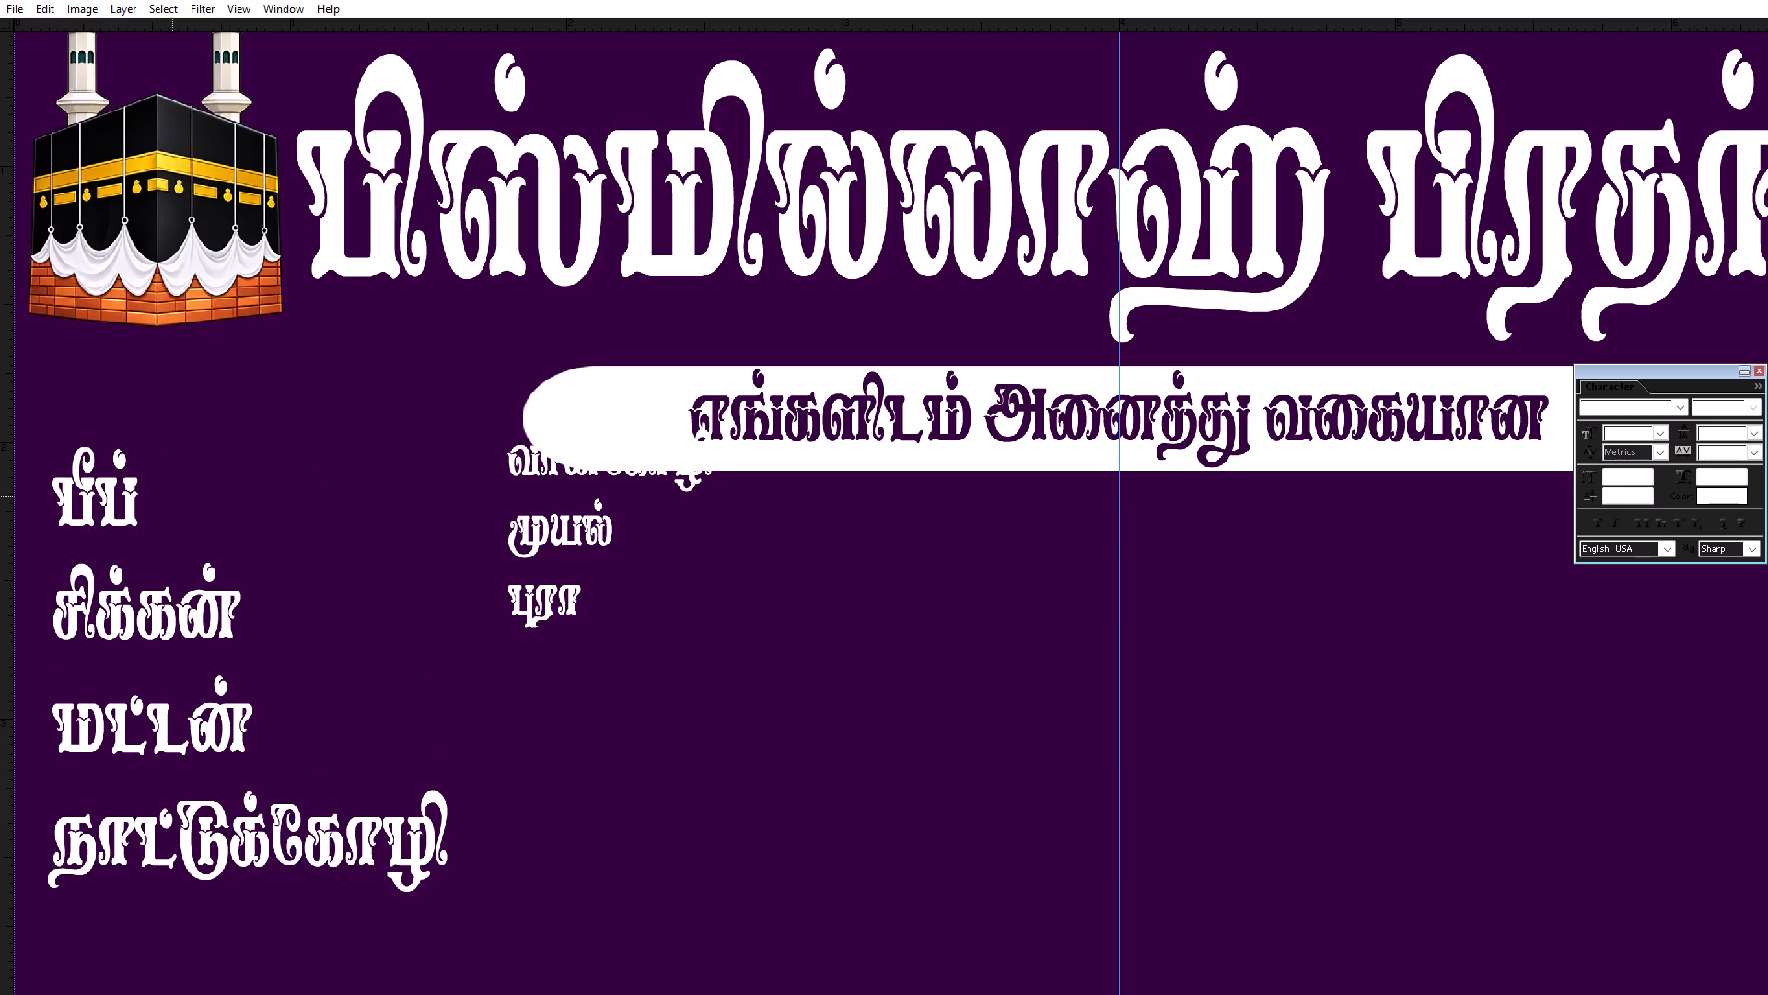
{"action": "scroll", "coordinate": [172, 496], "scroll_direction": "up", "scroll_amount": 1}
{"action": "scroll", "coordinate": [172, 496], "scroll_direction": "down", "scroll_amount": 2}
{"action": "right_click", "coordinate": [517, 520]}
{"action": "left_click", "coordinate": [533, 530]}
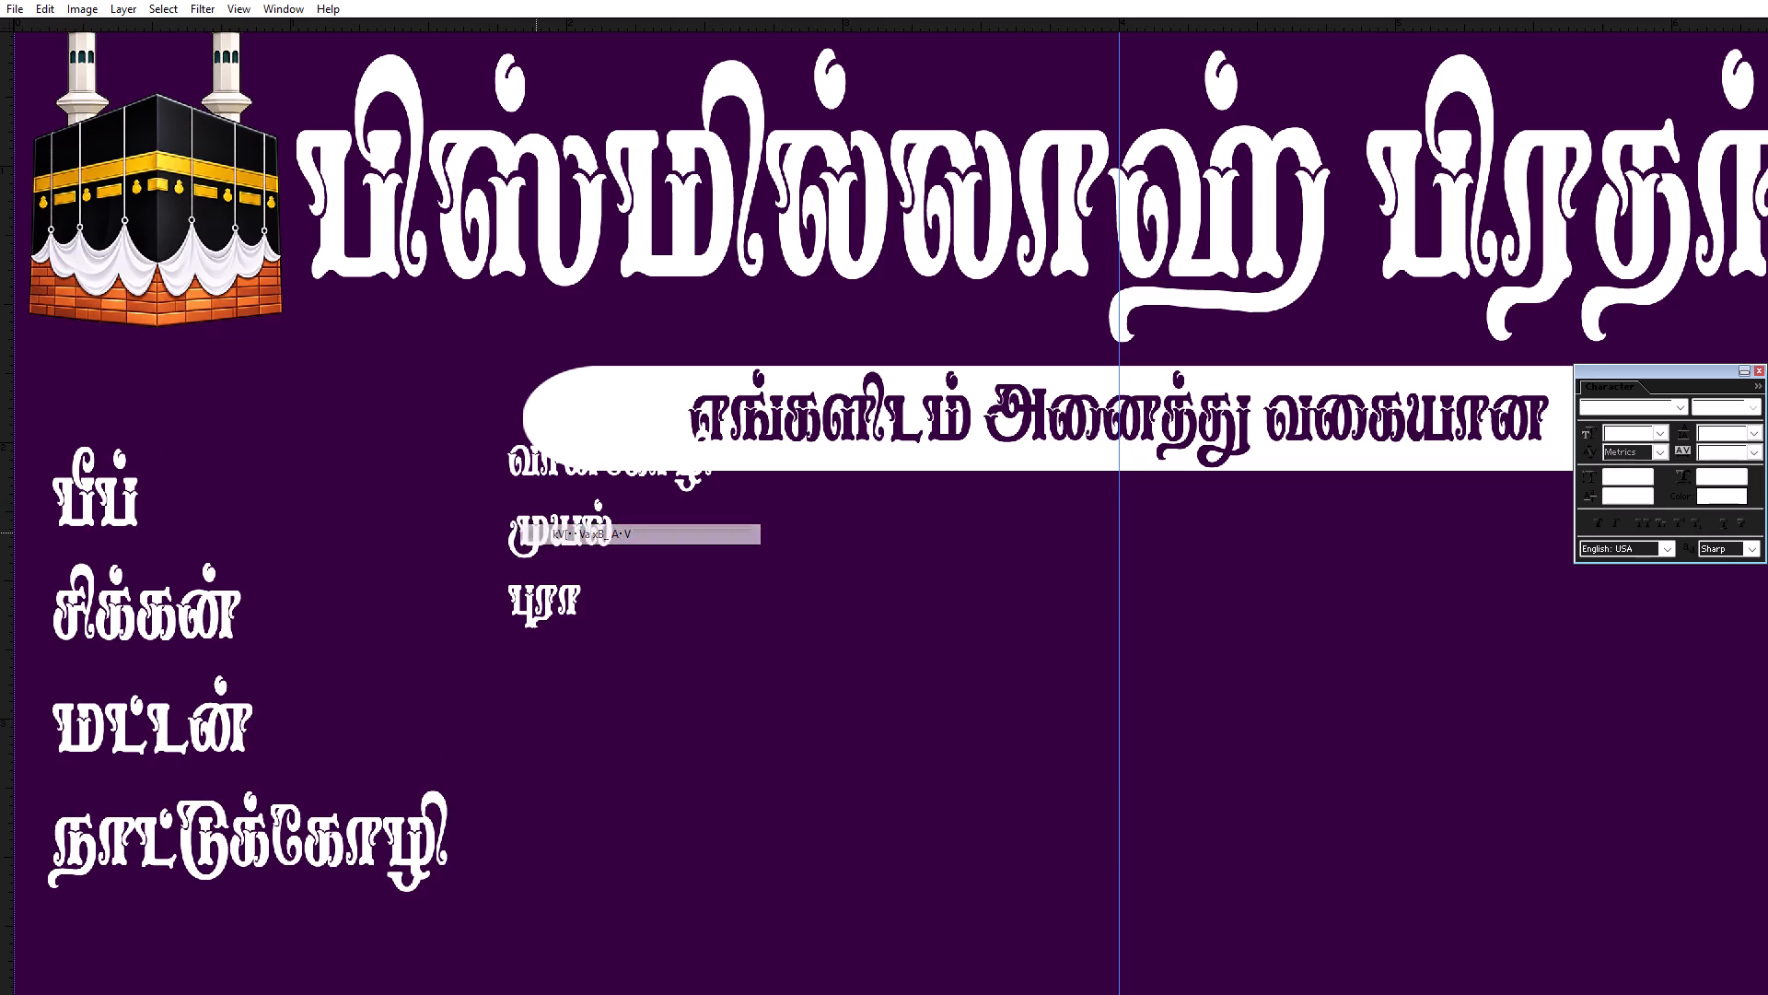
{"action": "left_click_drag", "start_coordinate": [536, 533], "coordinate": [565, 662]}
{"action": "key", "text": "ctrl+t"}
{"action": "left_click_drag", "start_coordinate": [739, 559], "coordinate": [891, 521], "text": "alt+shift"}
{"action": "key", "text": "Return"}
{"action": "key", "text": "Return"}
{"action": "left_click_drag", "start_coordinate": [650, 629], "coordinate": [723, 626]}
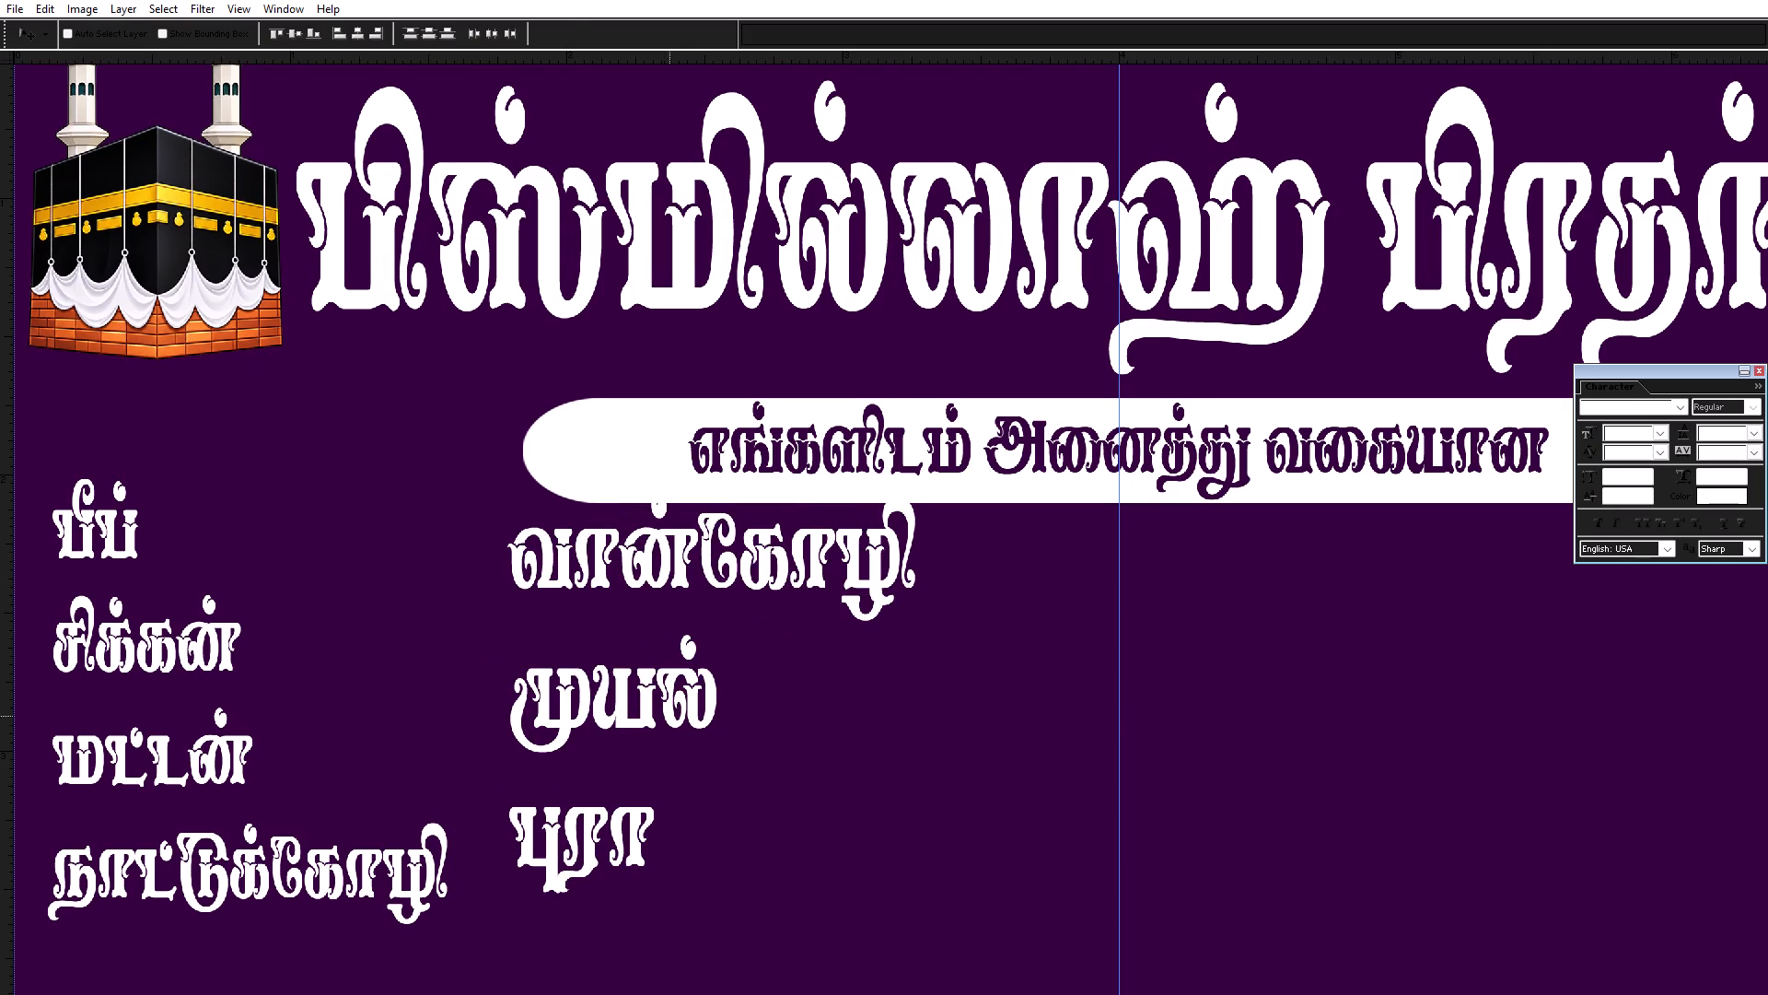
Move the line புரா from the end to the top of the three-line list, above வான்கோழி.
{"action": "key", "text": "t"}
{"action": "left_click_drag", "start_coordinate": [529, 834], "coordinate": [692, 834]}
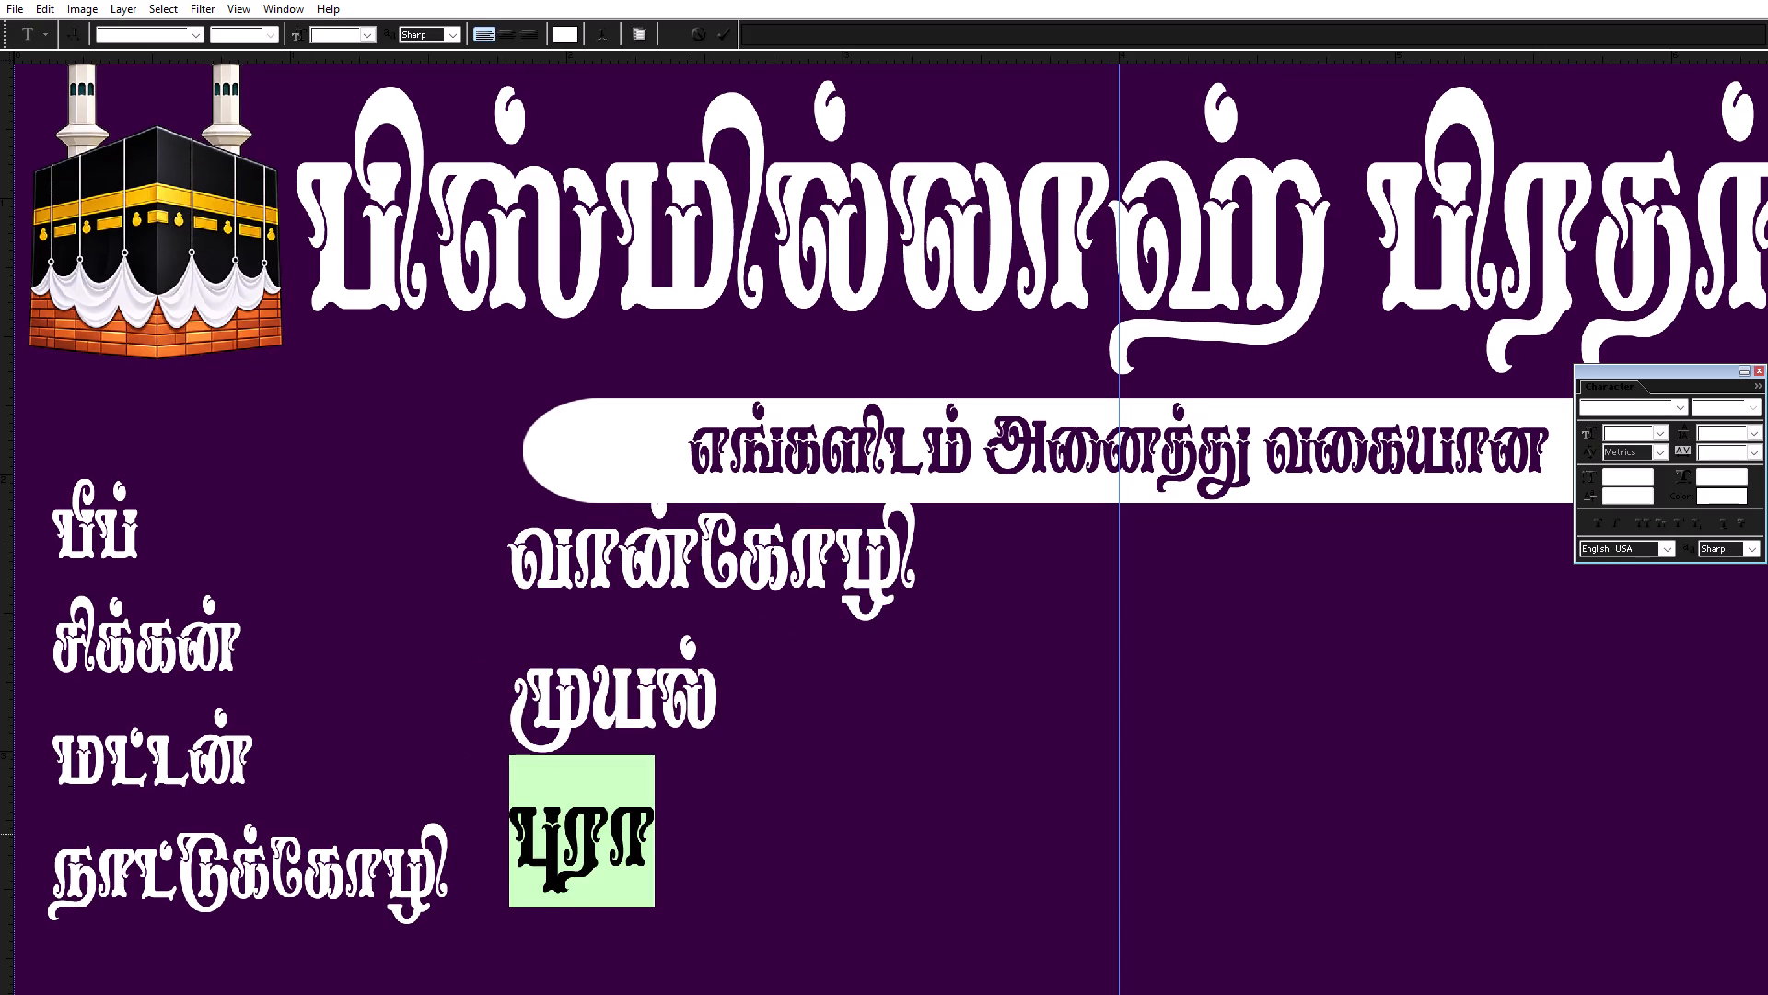
{"action": "key", "text": "ctrl+x"}
{"action": "key", "text": "BackSpace"}
{"action": "key", "text": "ctrl+Return"}
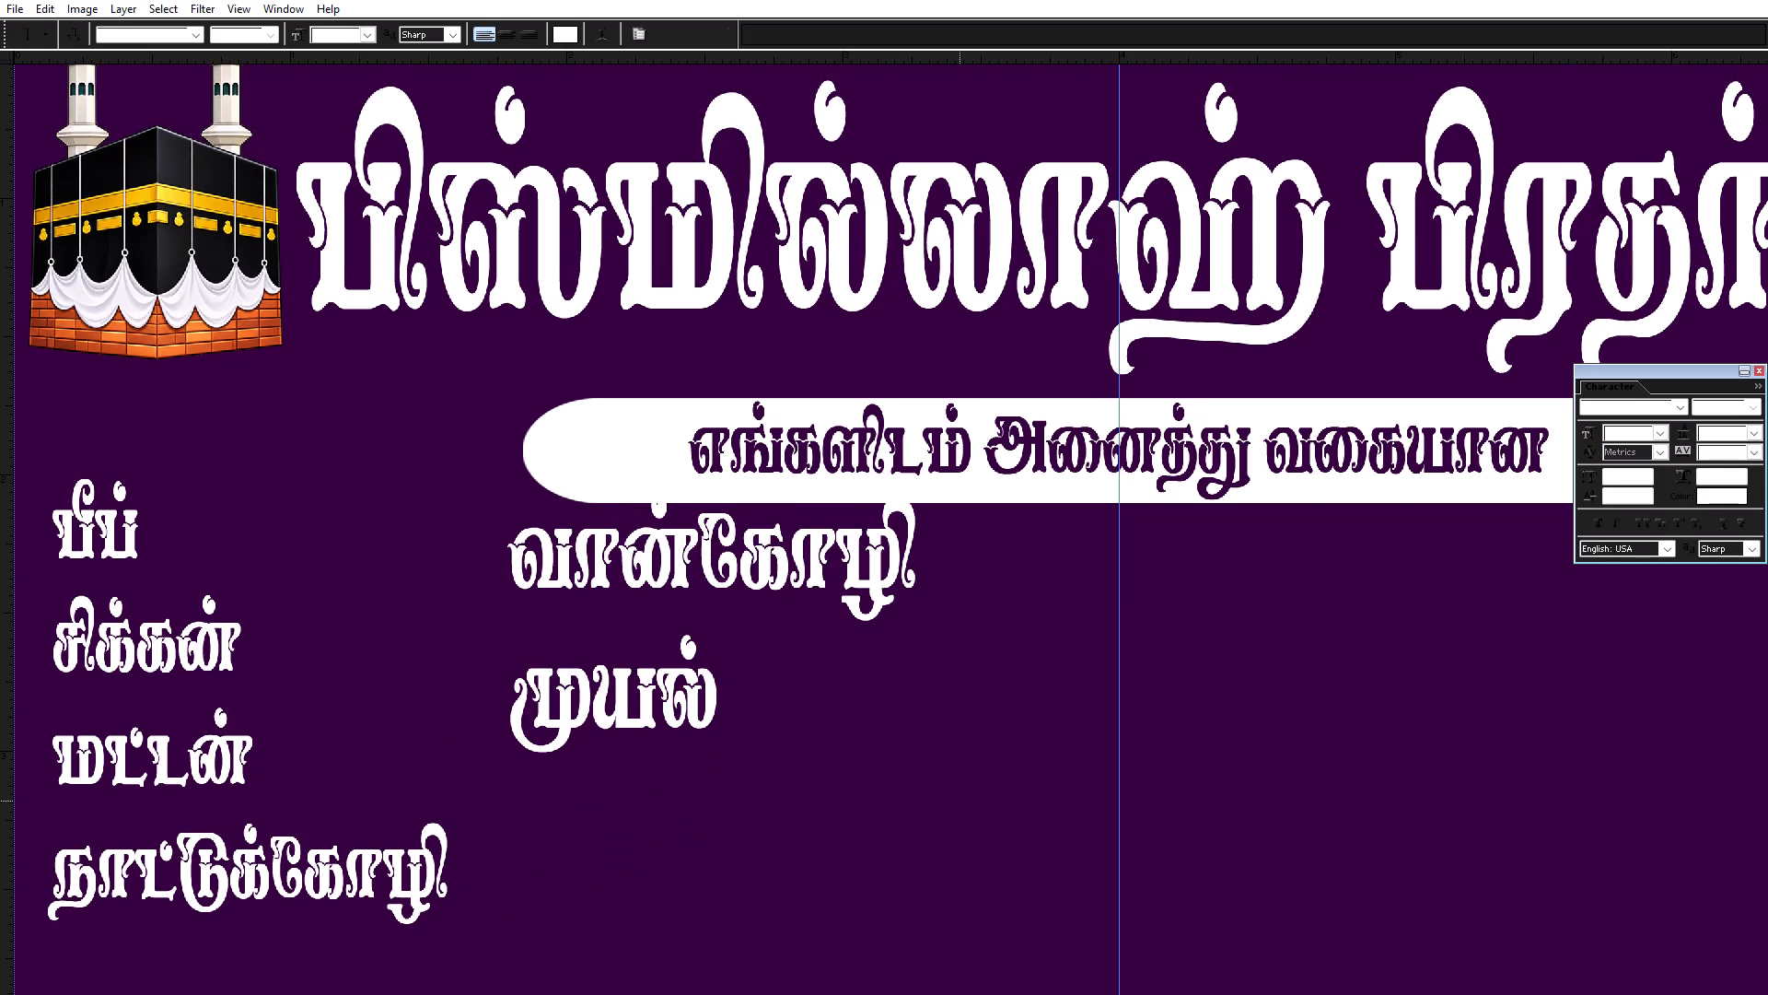
{"action": "left_click", "coordinate": [501, 576]}
{"action": "key", "text": "ctrl+v"}
{"action": "key", "text": "Return"}
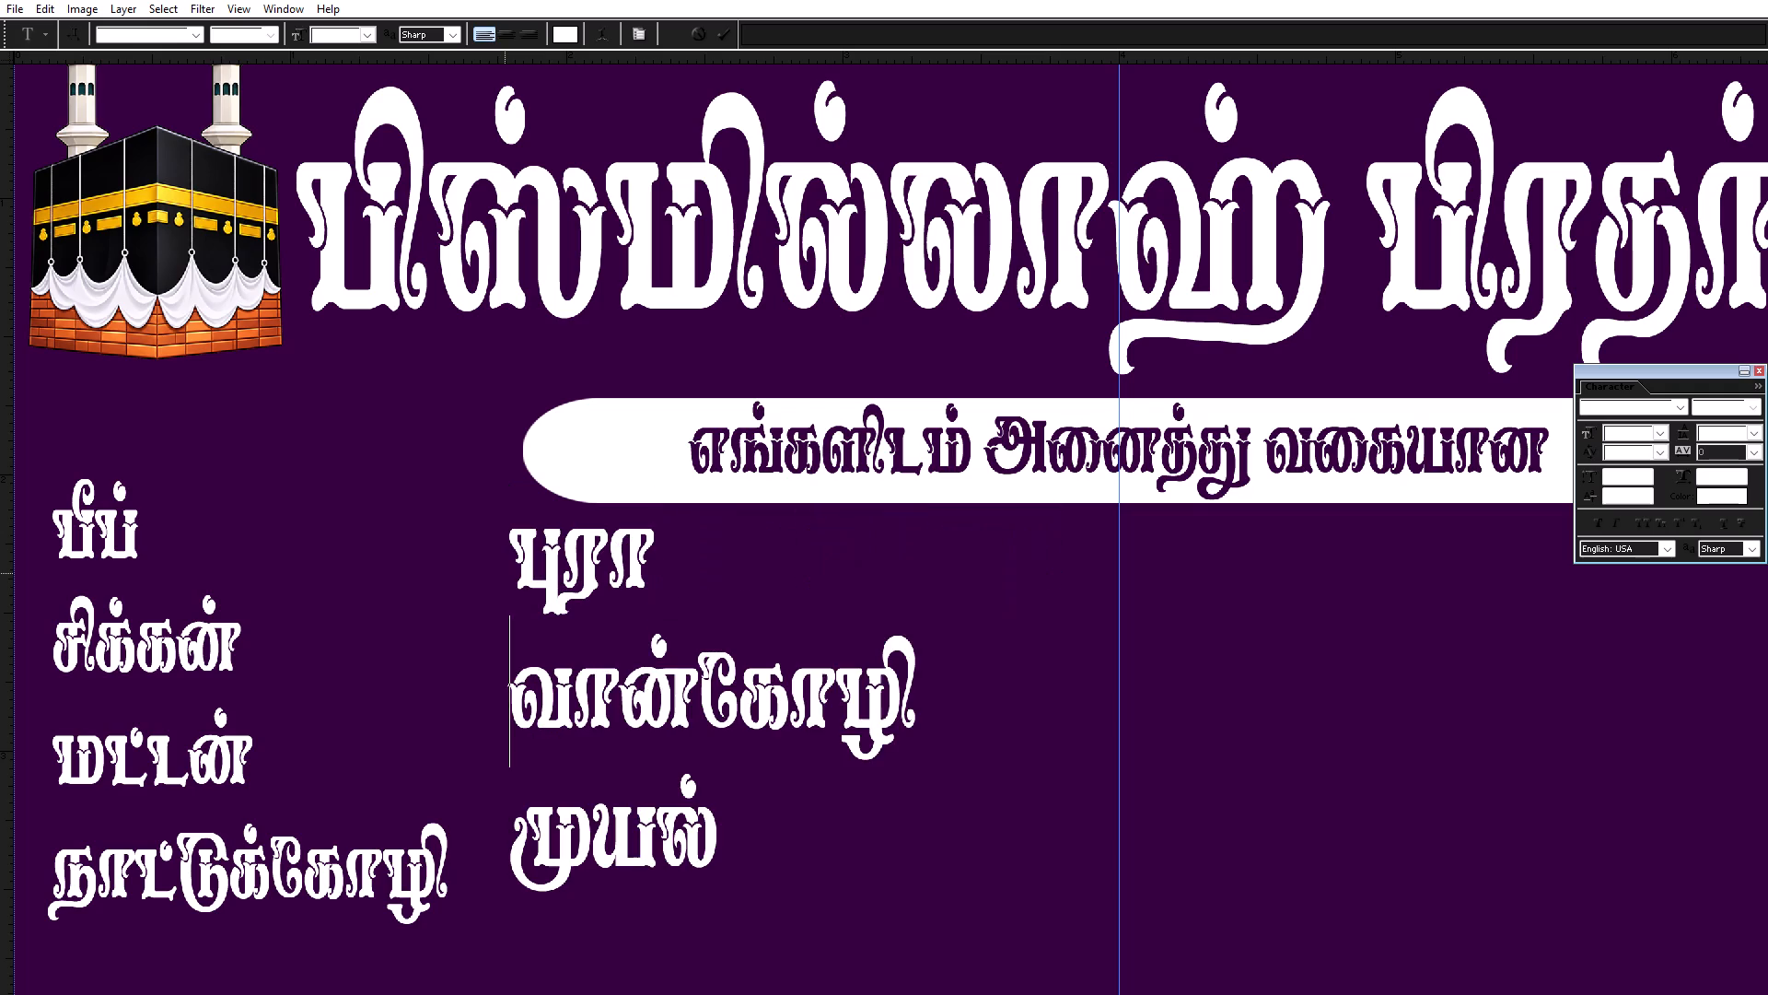
{"action": "key", "text": "ctrl+Return"}
Move the line முயல் up to second place in the three-line list, above வான்கோழி.
{"action": "double_click", "coordinate": [557, 838]}
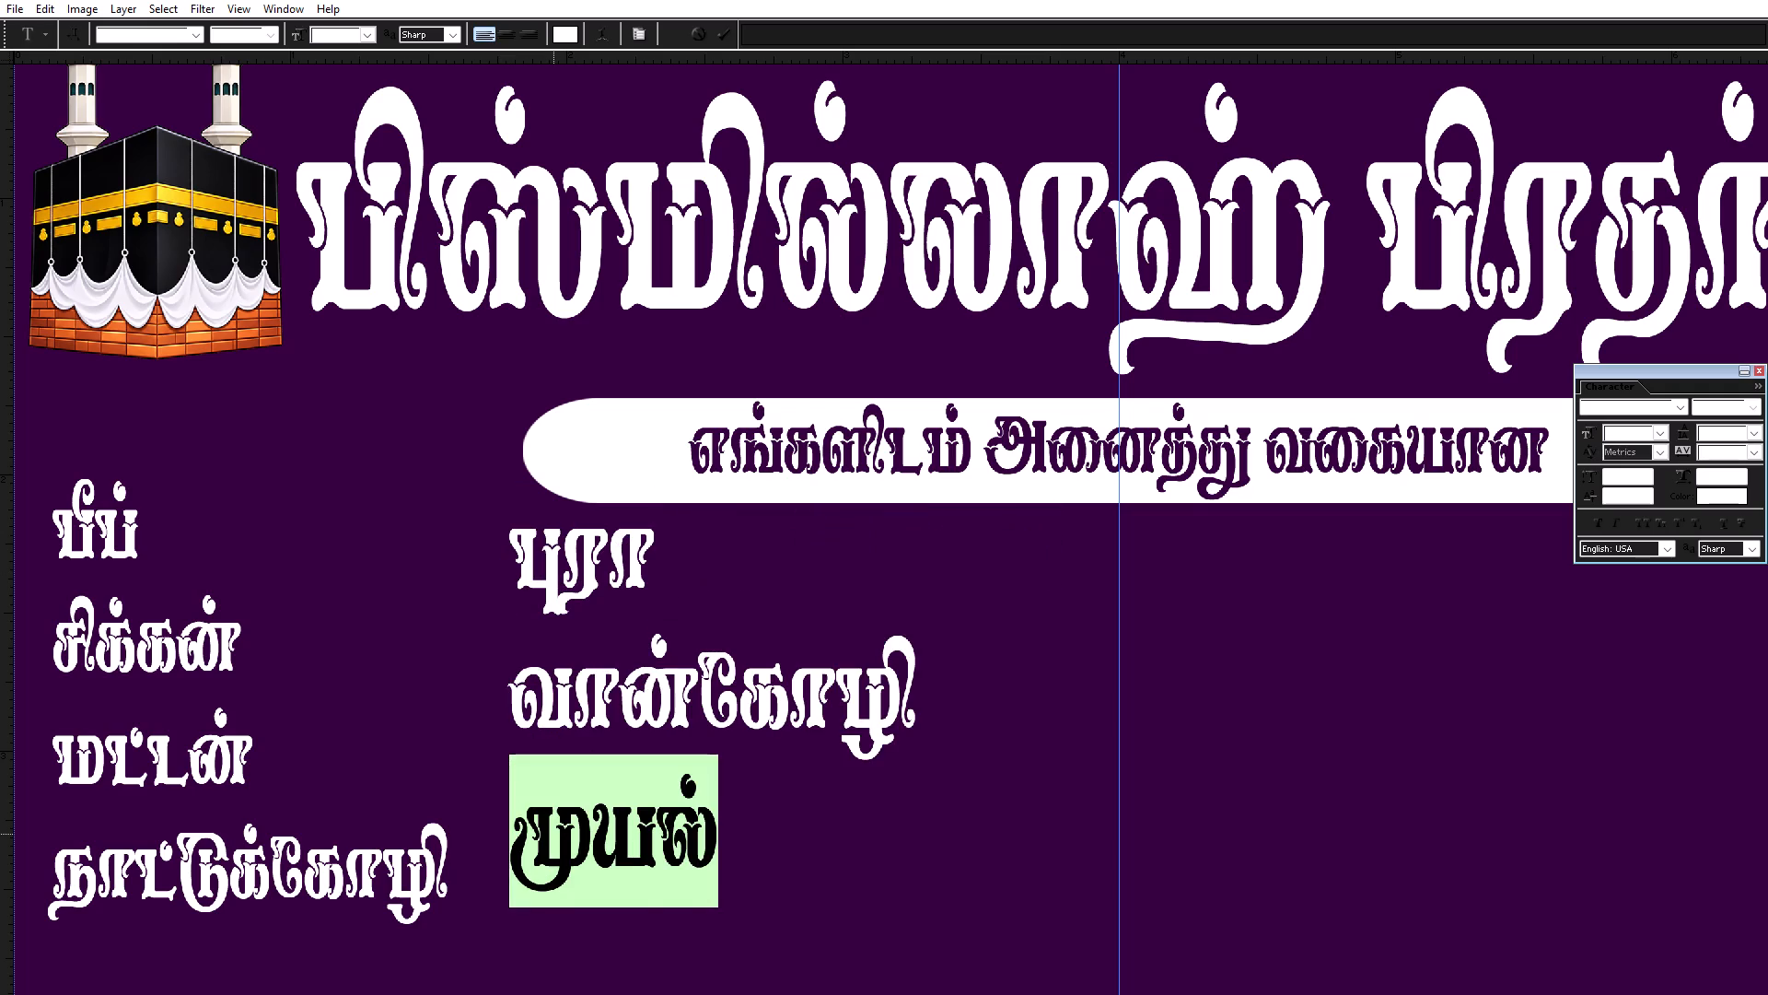
{"action": "key", "text": "ctrl+x"}
{"action": "key", "text": "BackSpace"}
{"action": "key", "text": "ctrl+Return"}
{"action": "left_click", "coordinate": [528, 704]}
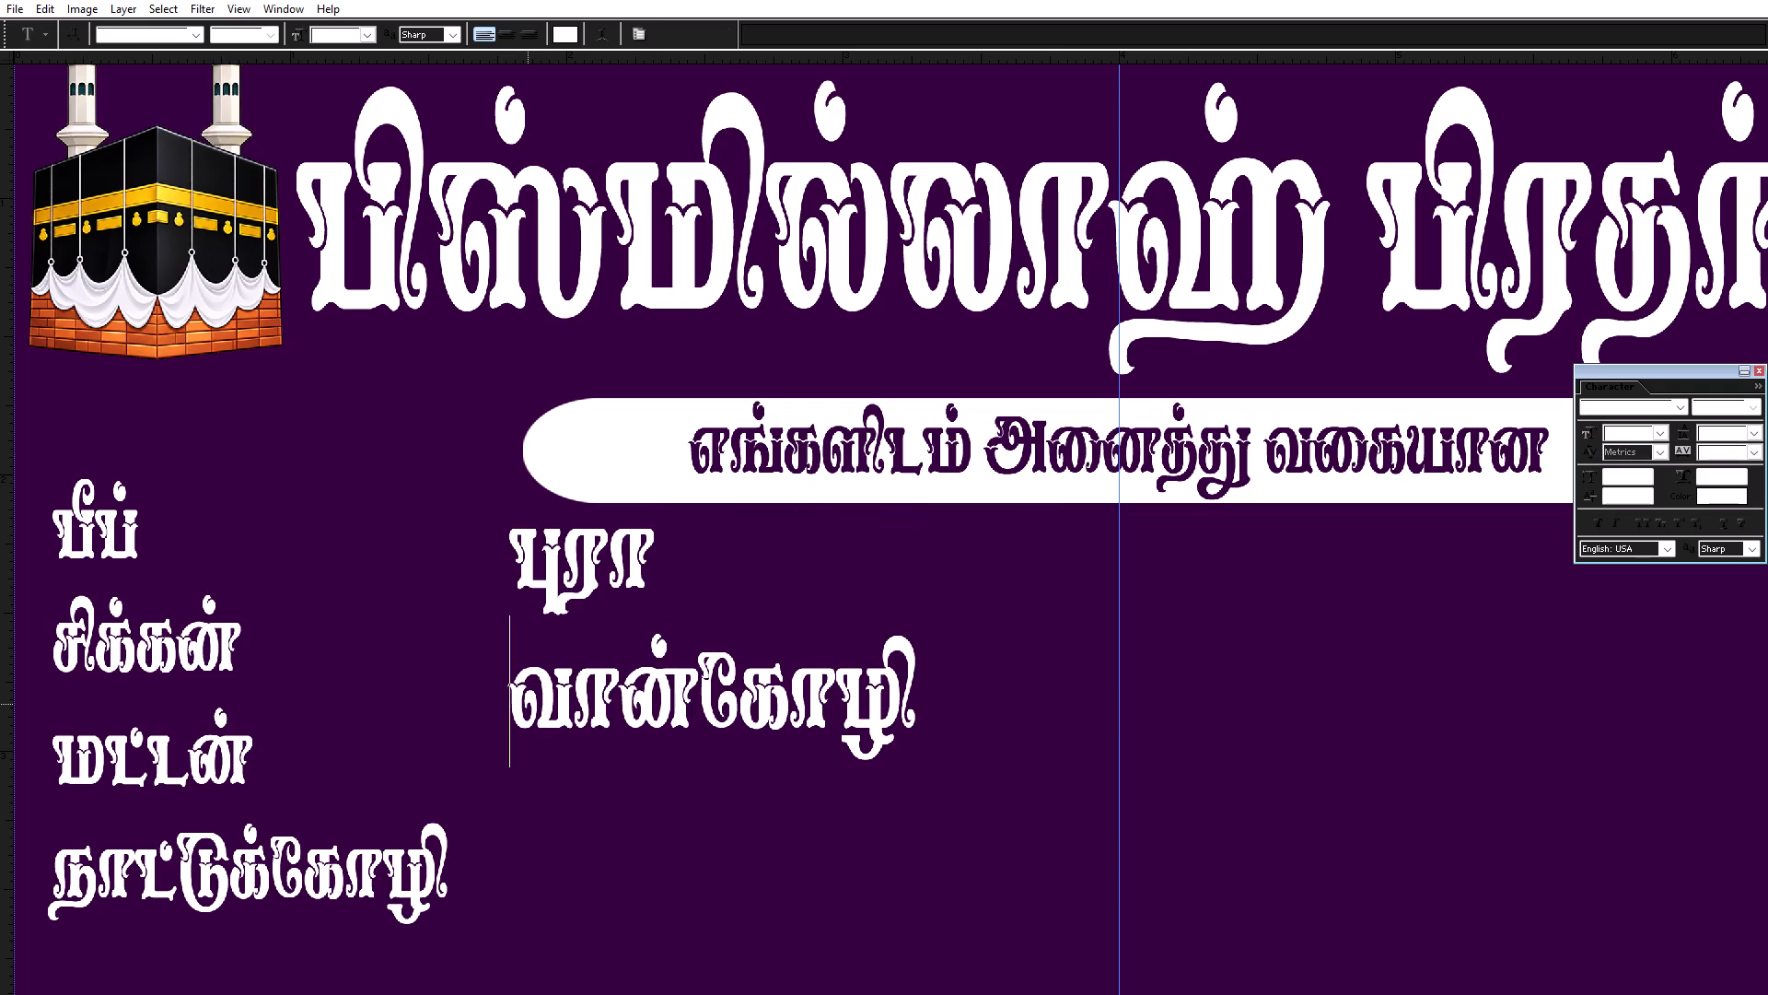
{"action": "key", "text": "ctrl+v"}
{"action": "key", "text": "Return"}
{"action": "key", "text": "ctrl+Return"}
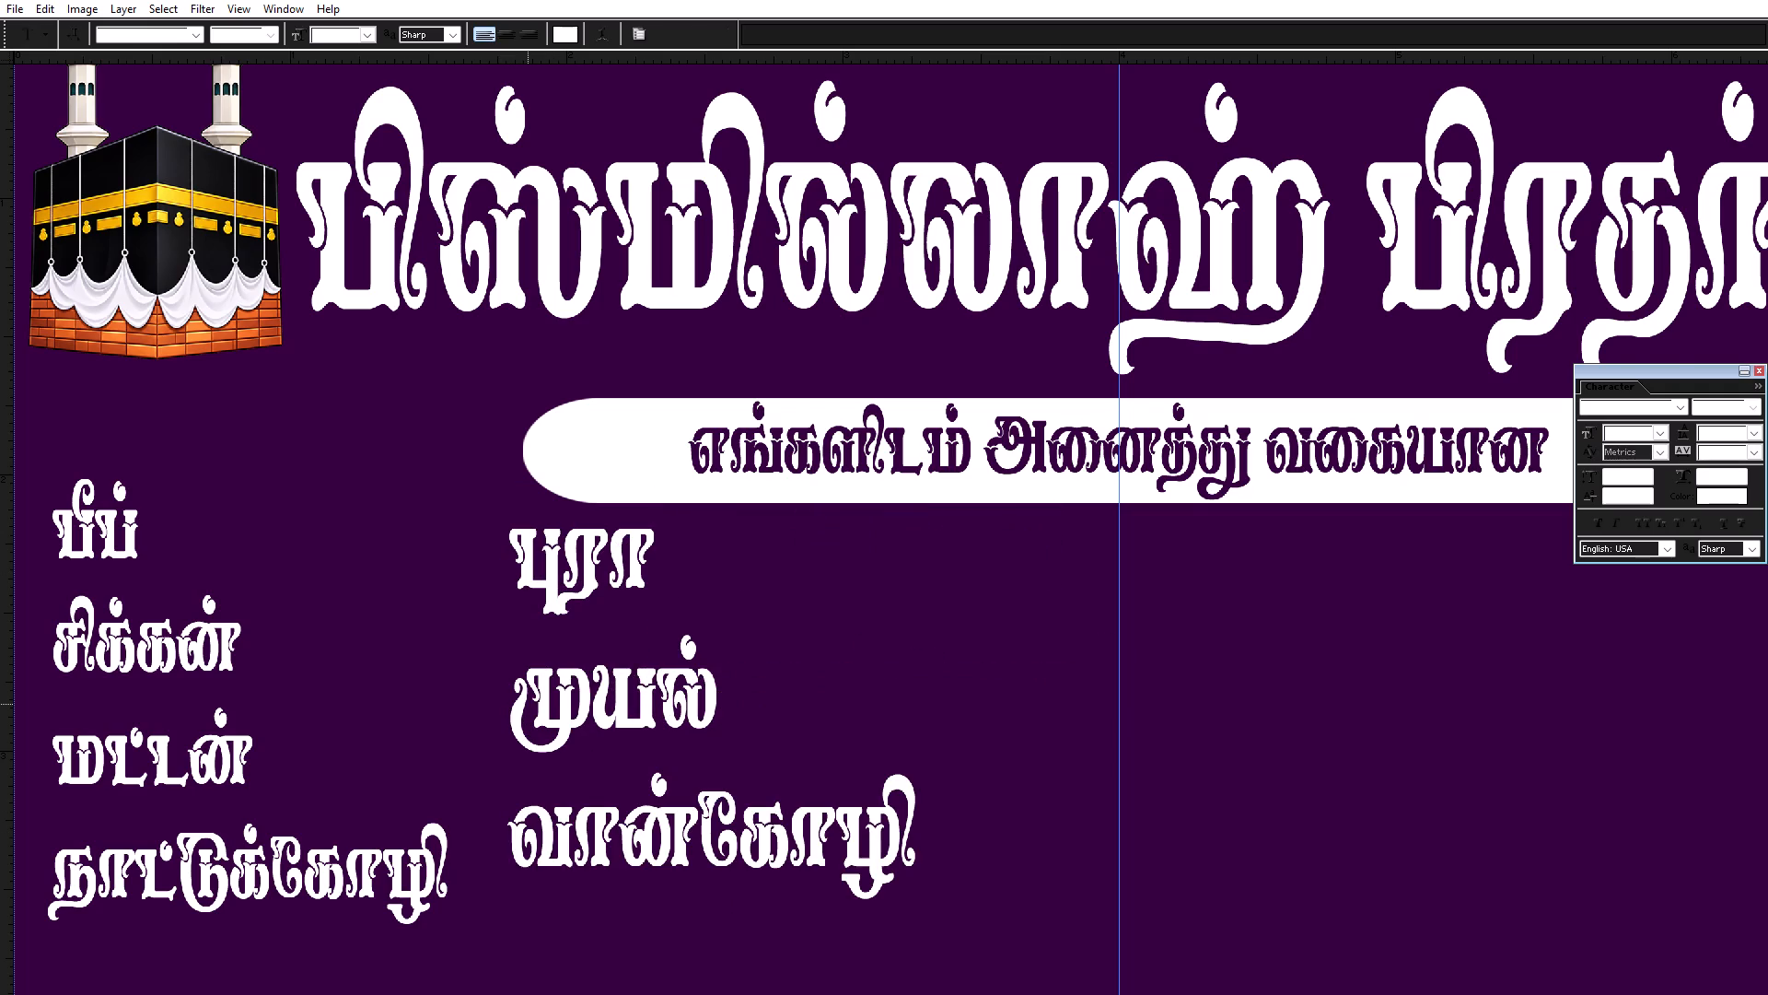
Scale the three-line list down to about 90 percent and shift it slightly right and down below the tagline bar.
{"action": "key", "text": "v"}
{"action": "scroll", "coordinate": [528, 704], "scroll_direction": "up", "scroll_amount": 3}
{"action": "scroll", "coordinate": [528, 704], "scroll_direction": "down", "scroll_amount": 3}
{"action": "key", "text": "ctrl+t"}
{"action": "left_click_drag", "start_coordinate": [907, 539], "coordinate": [888, 549], "text": "alt+shift"}
{"action": "key", "text": "Return"}
{"action": "key", "text": "ctrl+plus"}
{"action": "key", "text": "ctrl+space"}
{"action": "key", "text": "ctrl+space"}
{"action": "key", "text": "ctrl+space"}
{"action": "key", "text": "ctrl+space"}
{"action": "key", "text": "ctrl+space"}
{"action": "key", "text": "ctrl+space"}
{"action": "key", "text": "ctrl+space"}
{"action": "key", "text": "ctrl+space"}
{"action": "key", "text": "ctrl+space"}
{"action": "key", "text": "ctrl+space"}
{"action": "key", "text": "ctrl+space"}
{"action": "key", "text": "ctrl+space"}
{"action": "key", "text": "ctrl+space"}
{"action": "key", "text": "ctrl+space"}
{"action": "left_click_drag", "start_coordinate": [881, 604], "coordinate": [1359, 434]}
{"action": "left_click_drag", "start_coordinate": [622, 661], "coordinate": [680, 670]}
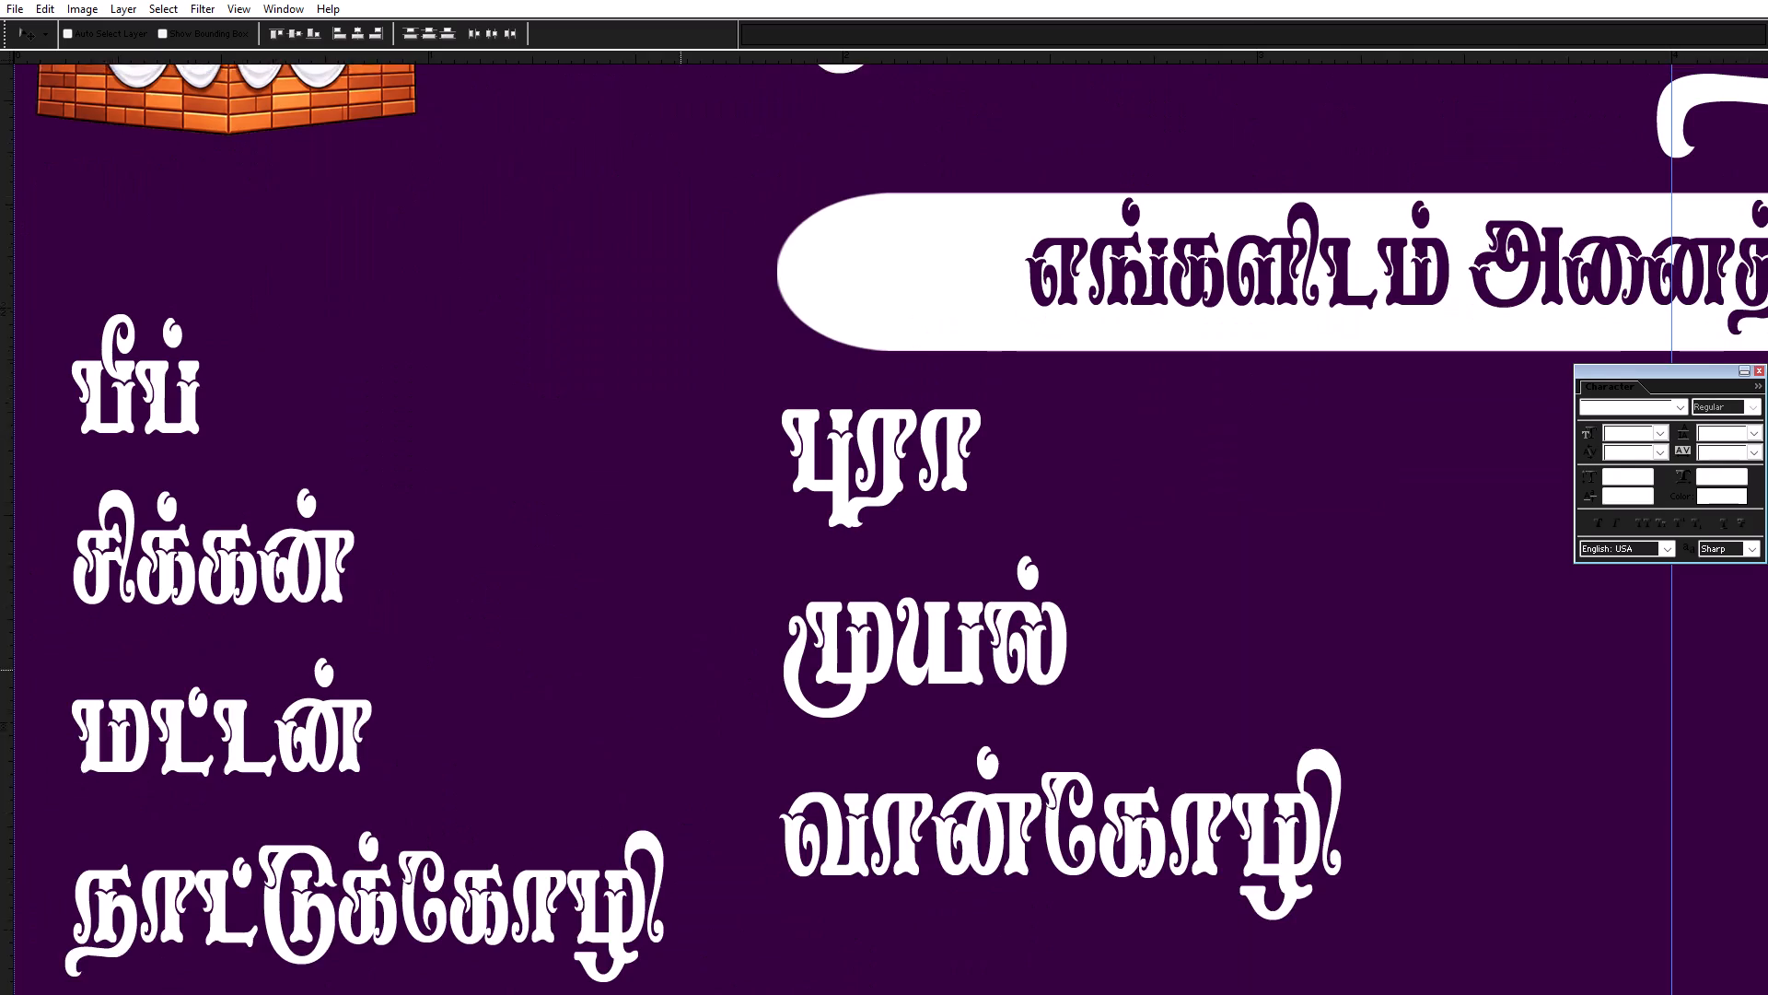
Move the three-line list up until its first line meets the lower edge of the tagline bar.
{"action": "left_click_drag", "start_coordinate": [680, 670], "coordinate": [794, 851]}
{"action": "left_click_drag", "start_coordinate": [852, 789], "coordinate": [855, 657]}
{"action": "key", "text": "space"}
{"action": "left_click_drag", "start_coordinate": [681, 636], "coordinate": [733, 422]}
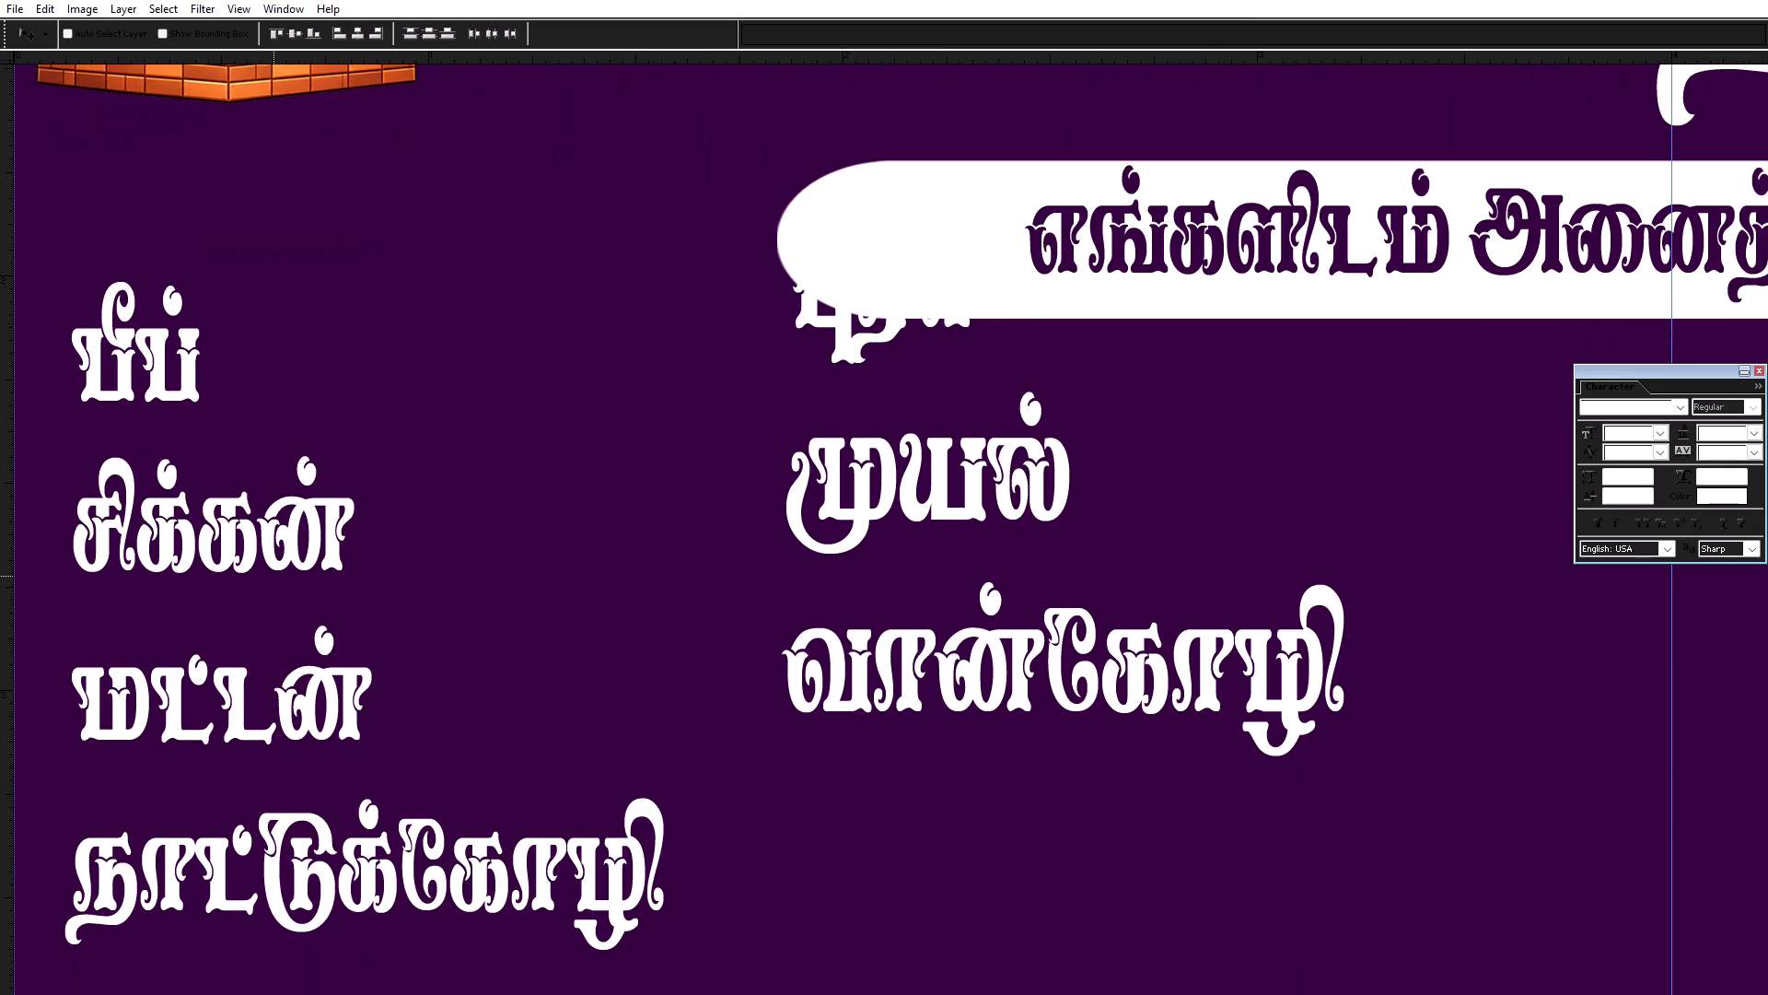
Move the four-line list and the three-line list down together so both sit below the tagline bar.
{"action": "right_click", "coordinate": [298, 512], "text": "shift"}
{"action": "left_click", "coordinate": [324, 531], "text": "shift"}
{"action": "key", "text": "space"}
{"action": "key", "text": "space"}
{"action": "key", "text": "space"}
{"action": "key", "text": "space"}
{"action": "key", "text": "space"}
{"action": "key", "text": "space"}
{"action": "key", "text": "space"}
{"action": "key", "text": "space"}
{"action": "key", "text": "space"}
{"action": "key", "text": "space"}
{"action": "key", "text": "space"}
{"action": "key", "text": "space"}
{"action": "key", "text": "space"}
{"action": "key", "text": "space"}
{"action": "key", "text": "space"}
{"action": "key", "text": "space"}
{"action": "key", "text": "space"}
{"action": "key", "text": "space"}
{"action": "key", "text": "space"}
{"action": "key", "text": "space"}
{"action": "left_click_drag", "start_coordinate": [331, 512], "coordinate": [324, 429]}
{"action": "left_click_drag", "start_coordinate": [414, 544], "coordinate": [483, 331]}
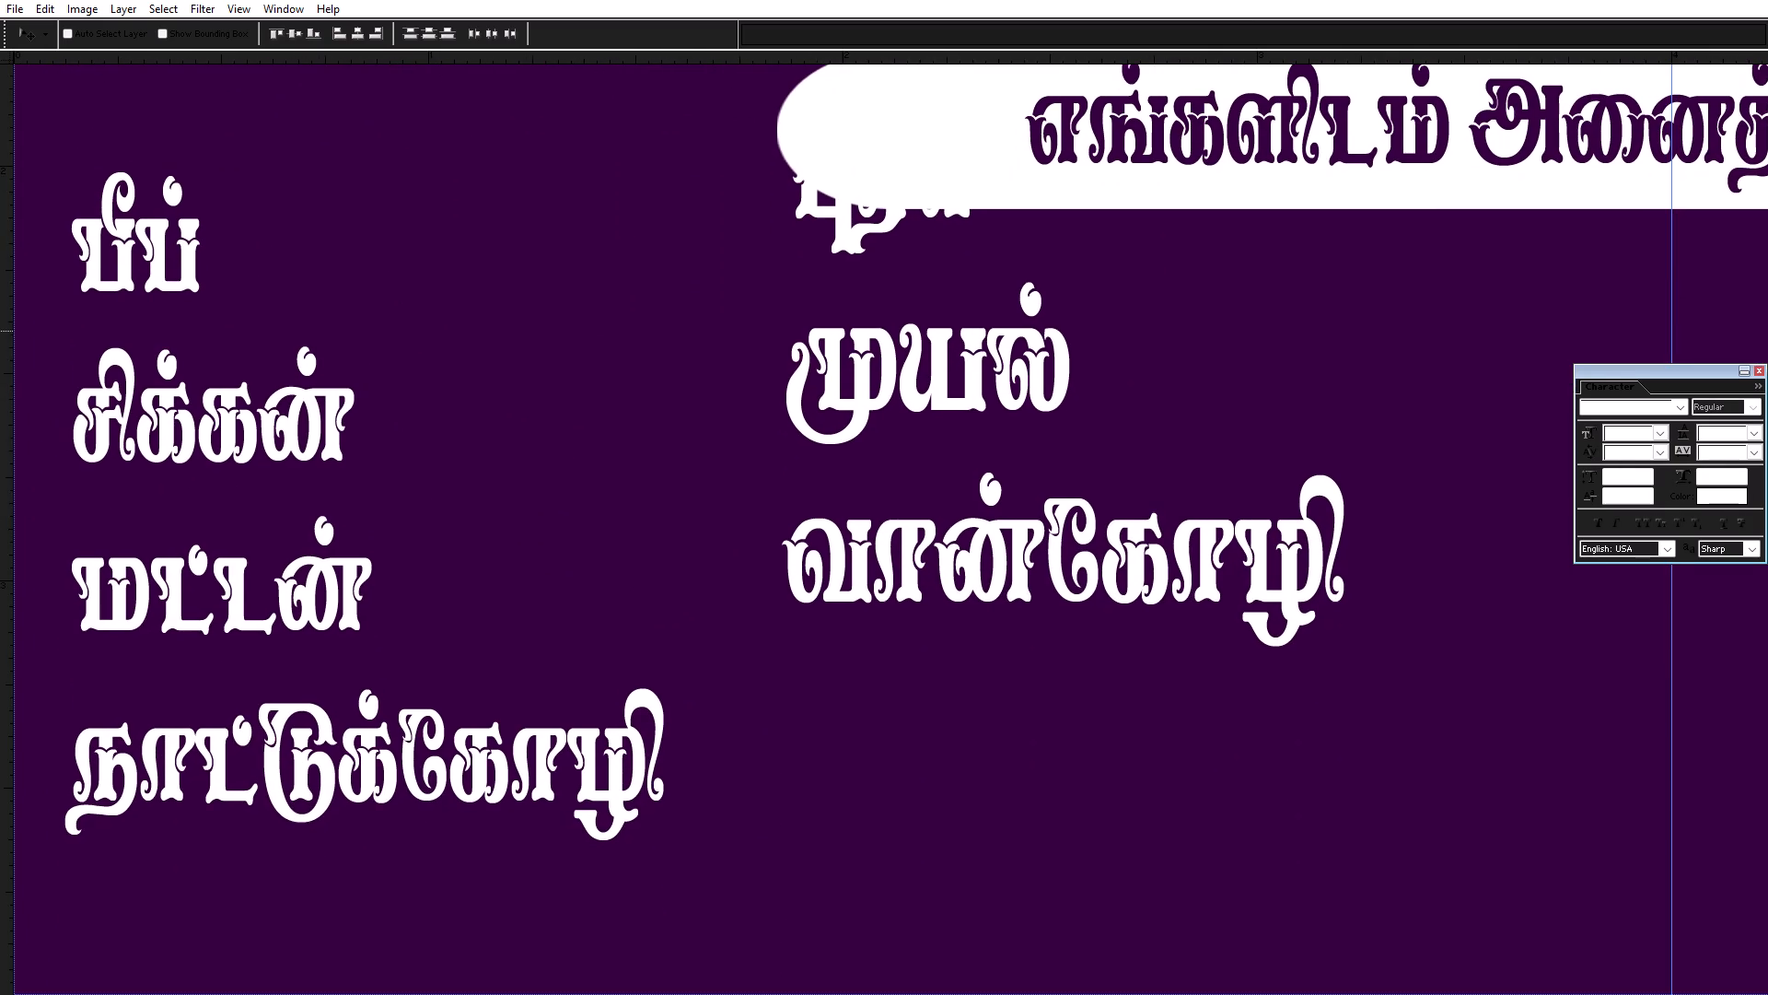
{"action": "left_click_drag", "start_coordinate": [483, 331], "coordinate": [485, 328]}
{"action": "left_click_drag", "start_coordinate": [541, 332], "coordinate": [547, 489], "text": "shift"}
{"action": "key", "text": "Return"}
{"action": "right_click", "coordinate": [339, 441]}
{"action": "left_click", "coordinate": [352, 450]}
{"action": "left_click_drag", "start_coordinate": [354, 451], "coordinate": [386, 469]}
{"action": "key", "text": "ctrl+z"}
{"action": "right_click_drag", "start_coordinate": [790, 397], "coordinate": [808, 412], "text": "shift"}
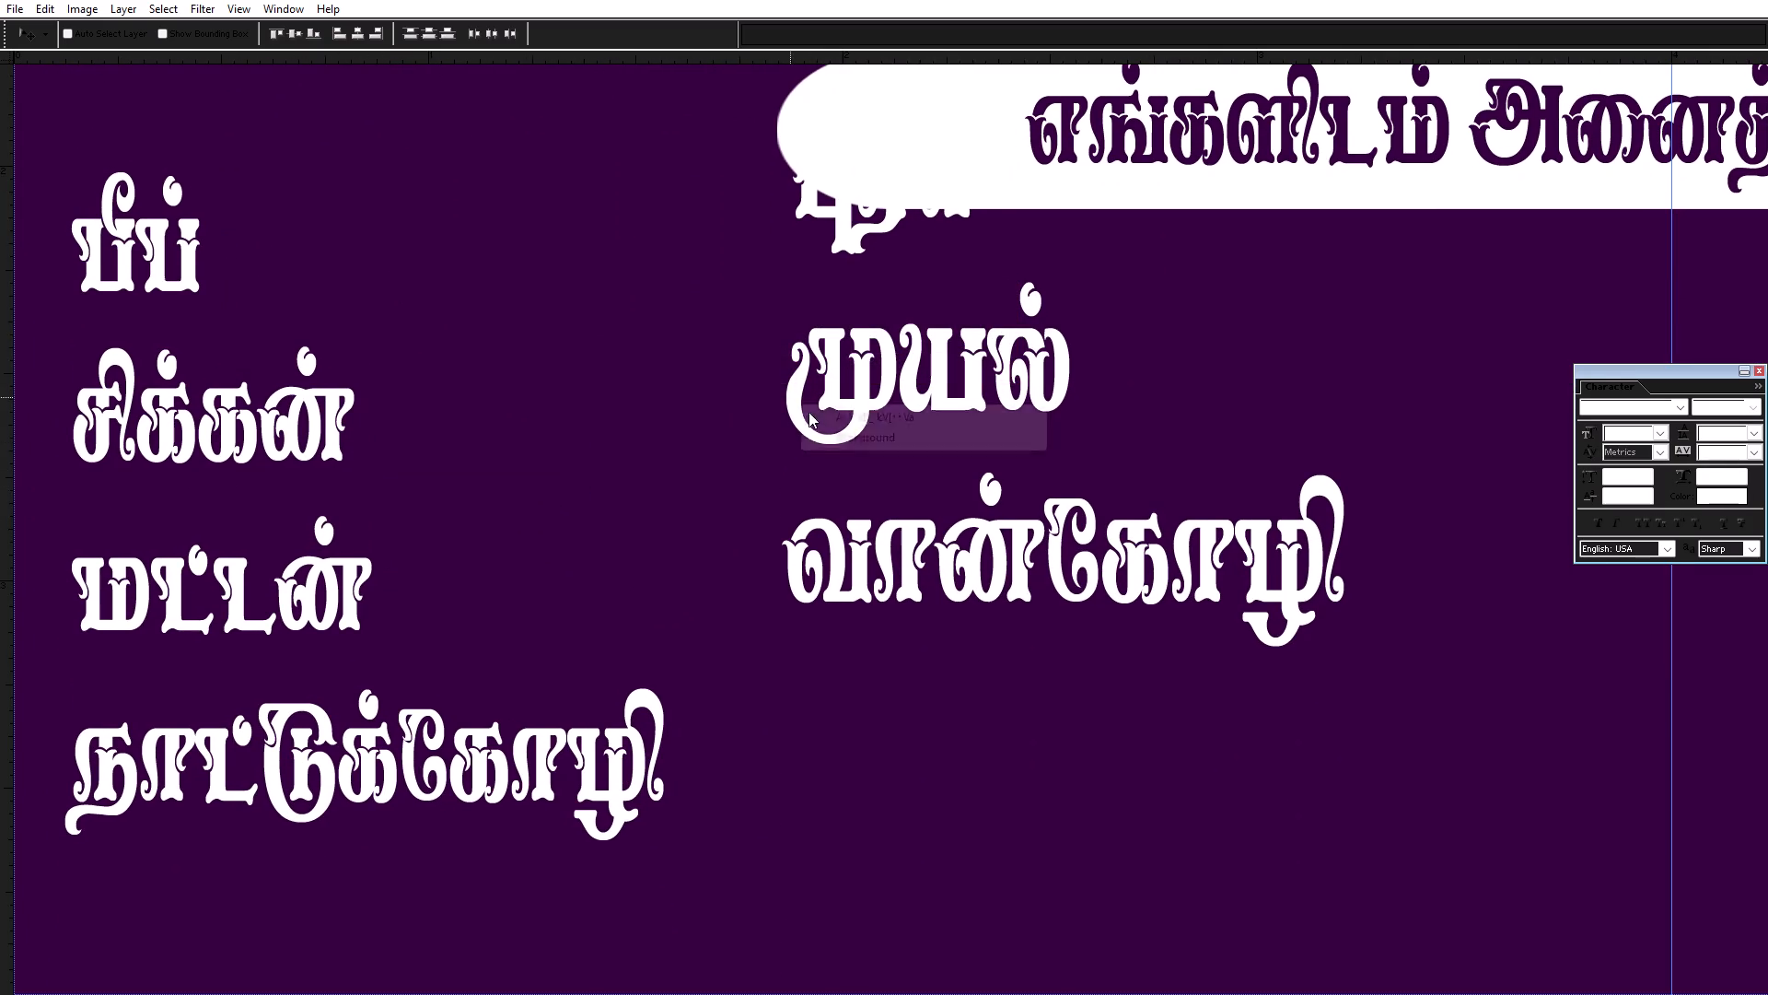
{"action": "right_click_drag", "start_coordinate": [808, 412], "coordinate": [801, 404], "text": "shift"}
{"action": "left_click", "coordinate": [810, 413], "text": "shift"}
{"action": "left_click_drag", "start_coordinate": [812, 414], "coordinate": [823, 420]}
{"action": "key", "text": "ctrl+z"}
{"action": "left_click_drag", "start_coordinate": [800, 391], "coordinate": [802, 511], "text": "shift"}
Scale the three-line list down to about 90 percent and move it slightly left and down beneath the tagline bar.
{"action": "right_click", "coordinate": [831, 298]}
{"action": "left_click", "coordinate": [845, 308]}
{"action": "right_click", "coordinate": [844, 284]}
{"action": "left_click", "coordinate": [857, 293]}
{"action": "right_click", "coordinate": [846, 287], "text": "shift"}
{"action": "left_click", "coordinate": [855, 295], "text": "shift"}
{"action": "left_click_drag", "start_coordinate": [858, 298], "coordinate": [872, 313]}
{"action": "key", "text": "ctrl+z"}
{"action": "key", "text": "ctrl+t"}
{"action": "left_click_drag", "start_coordinate": [780, 253], "coordinate": [809, 276], "text": "alt+shift"}
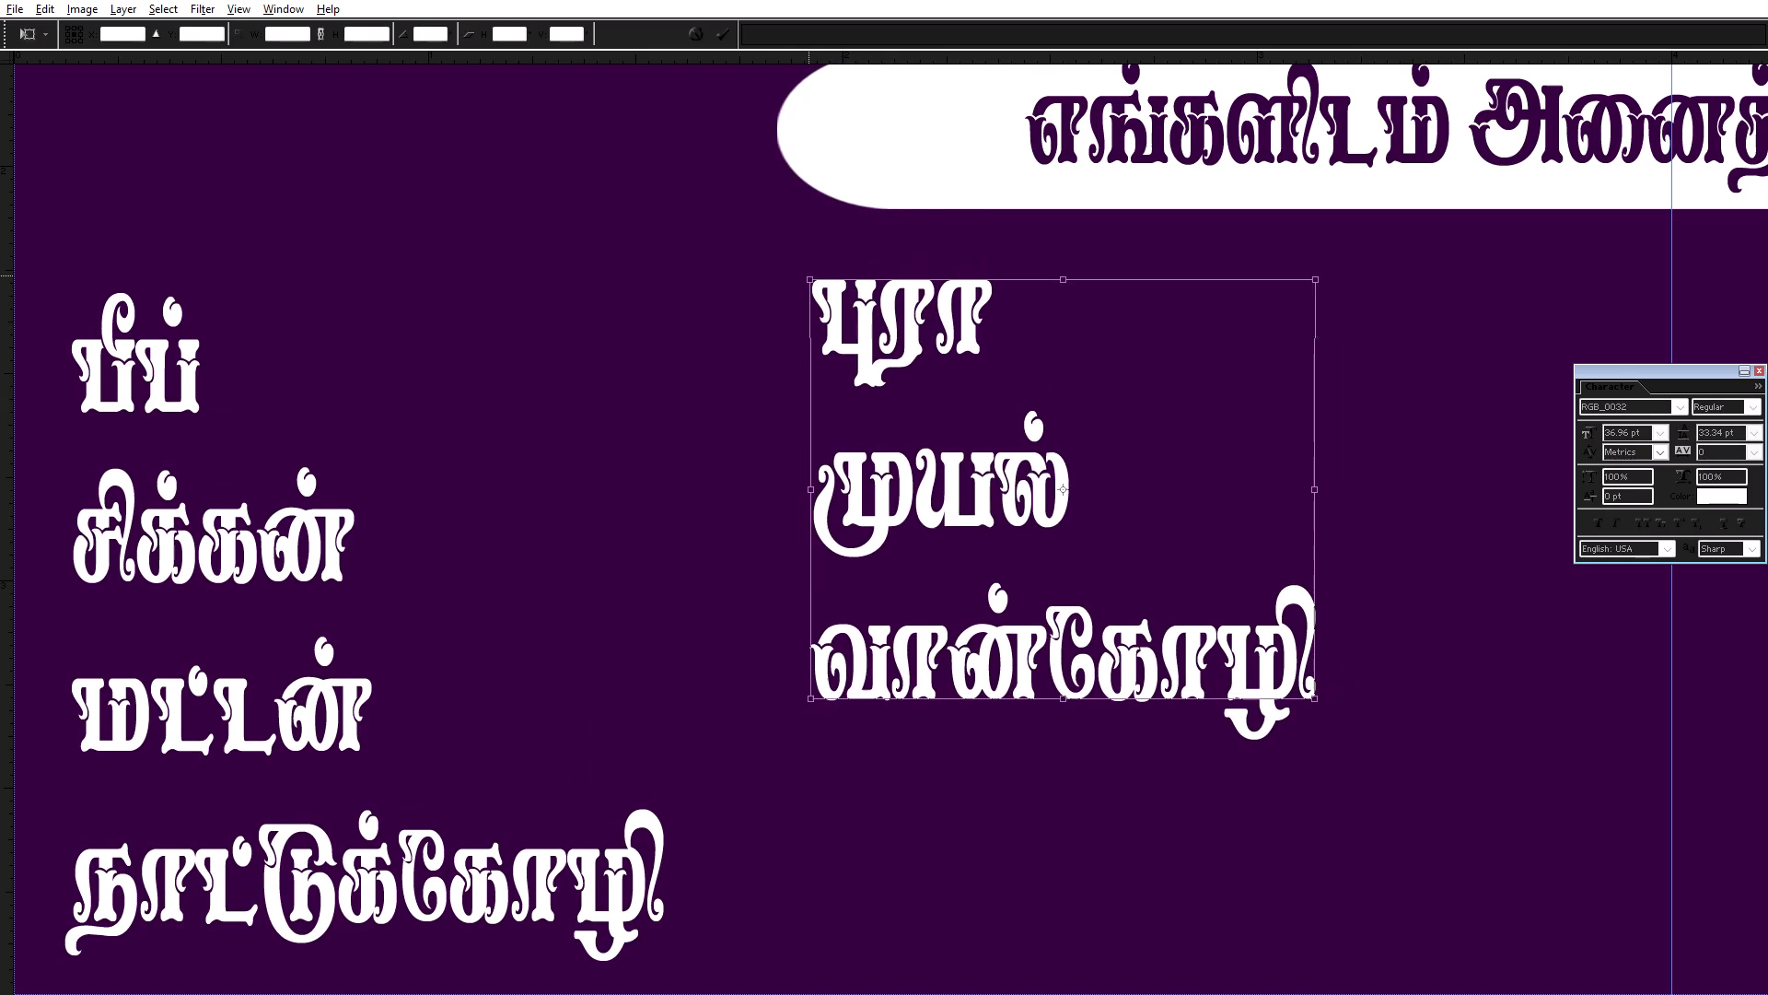
{"action": "left_click_drag", "start_coordinate": [809, 276], "coordinate": [808, 277], "text": "alt+shift"}
{"action": "key", "text": "Return"}
{"action": "left_click_drag", "start_coordinate": [908, 341], "coordinate": [855, 383], "text": "shift"}
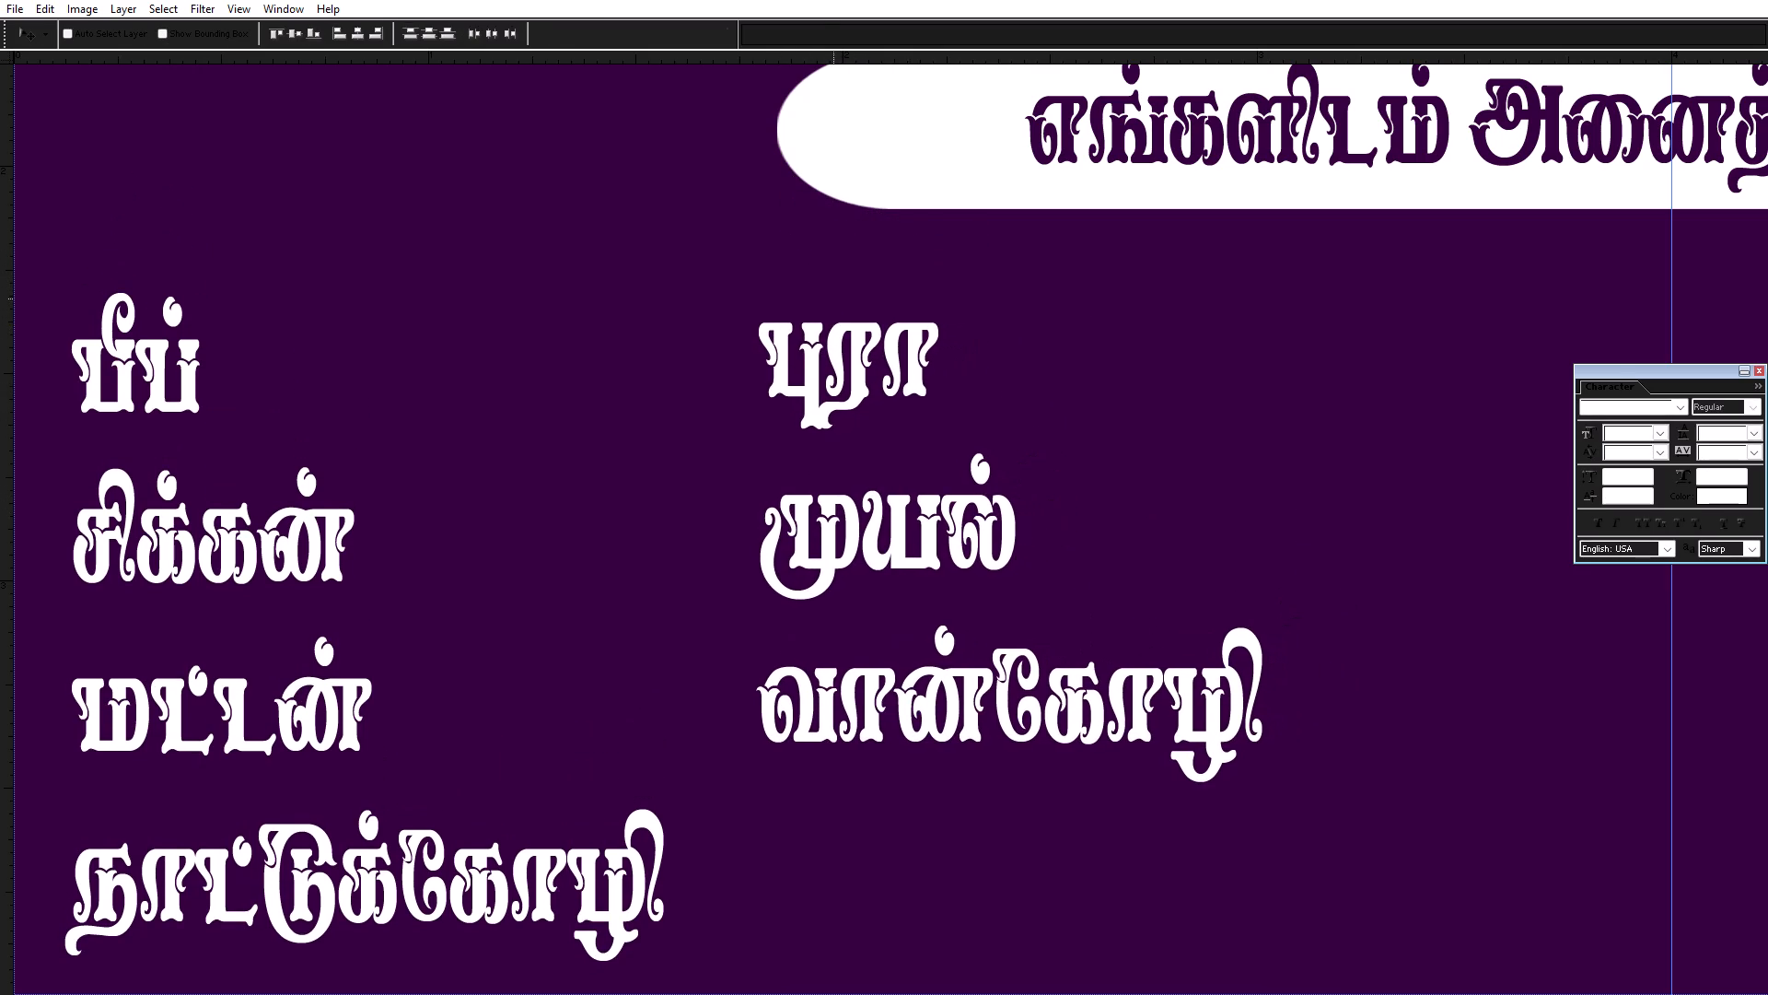
Place a horizontal guide just above the first line of the four-line list, below the tagline bar.
{"action": "left_click_drag", "start_coordinate": [868, 58], "coordinate": [822, 326]}
{"action": "left_click_drag", "start_coordinate": [822, 326], "coordinate": [820, 289]}
Change the guide colour to Light Gray in the guide preferences.
{"action": "double_click", "coordinate": [820, 289]}
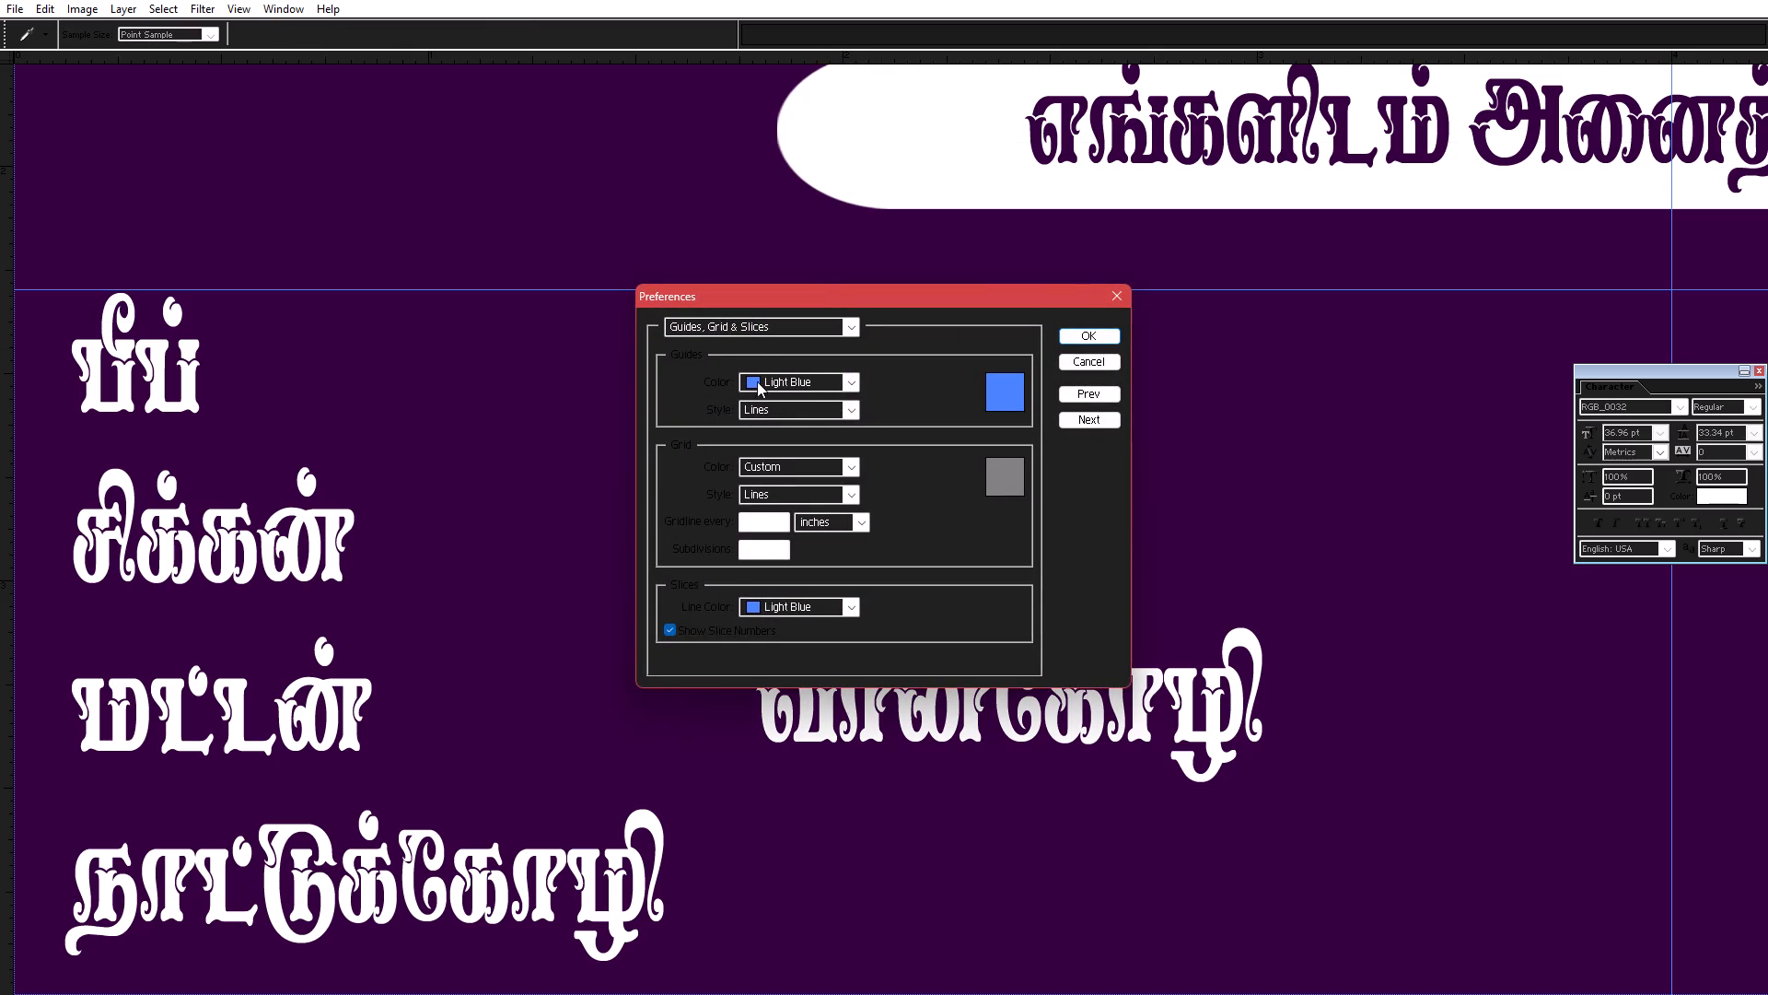
{"action": "left_click", "coordinate": [755, 380]}
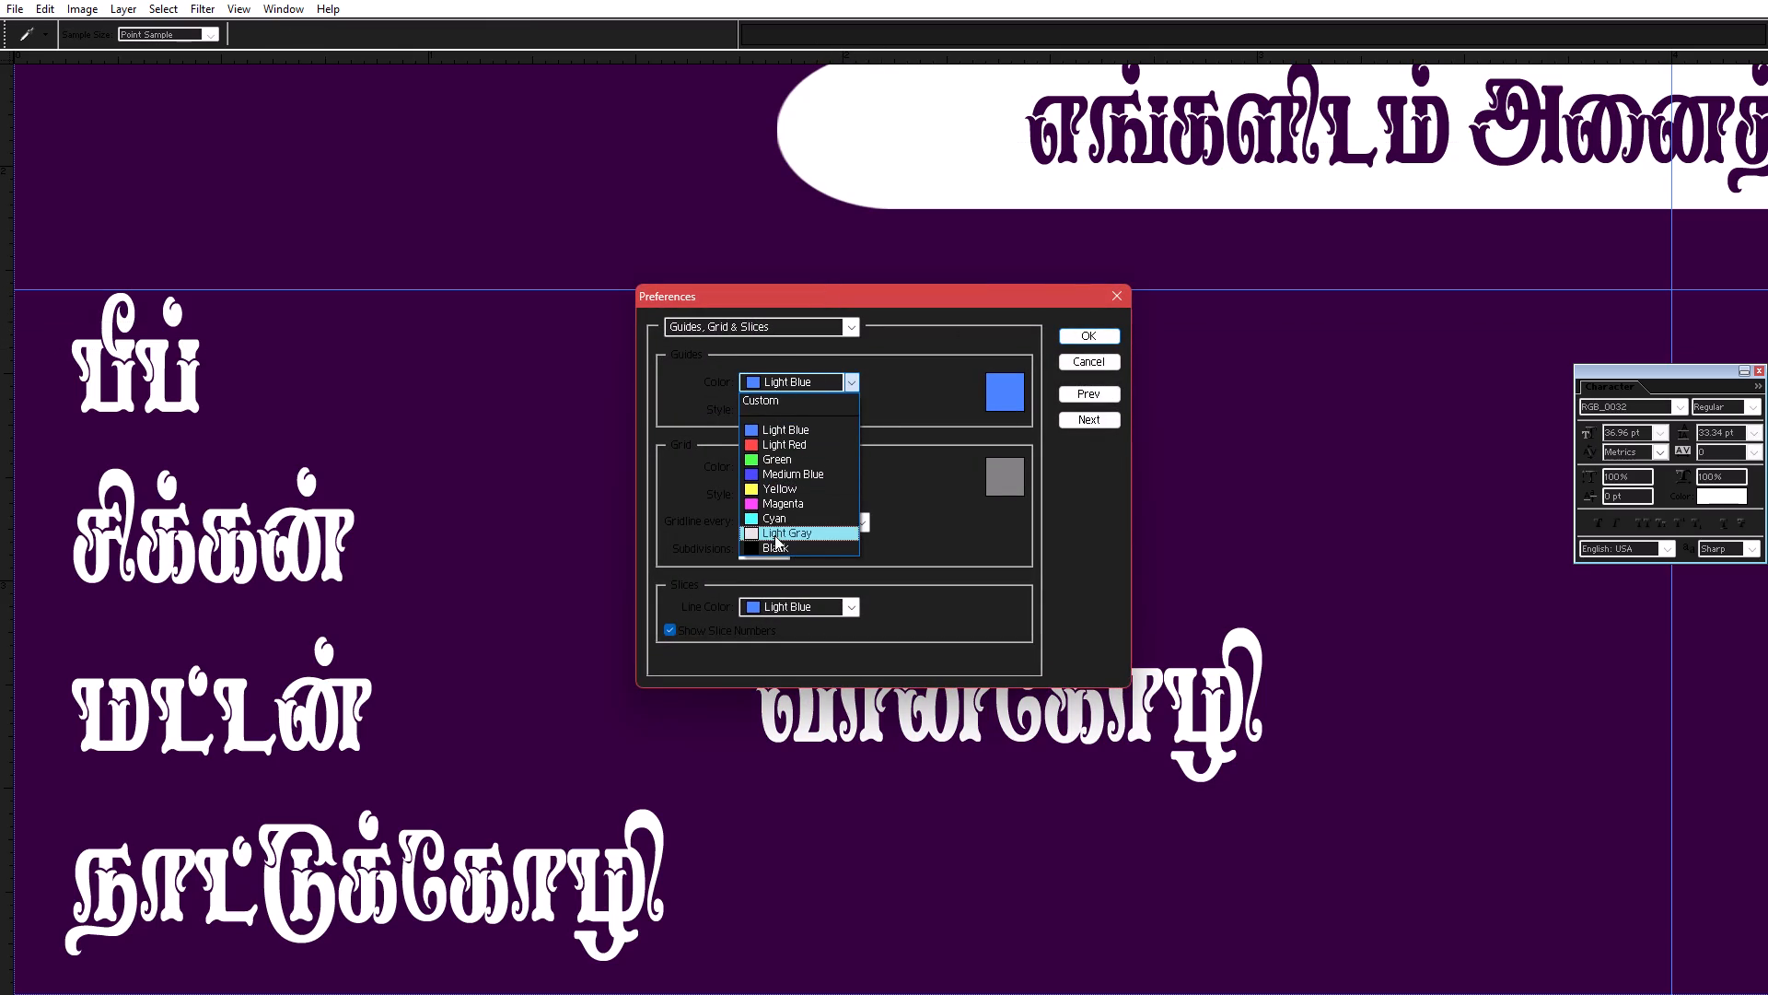
{"action": "left_click", "coordinate": [774, 535]}
{"action": "left_click", "coordinate": [915, 291]}
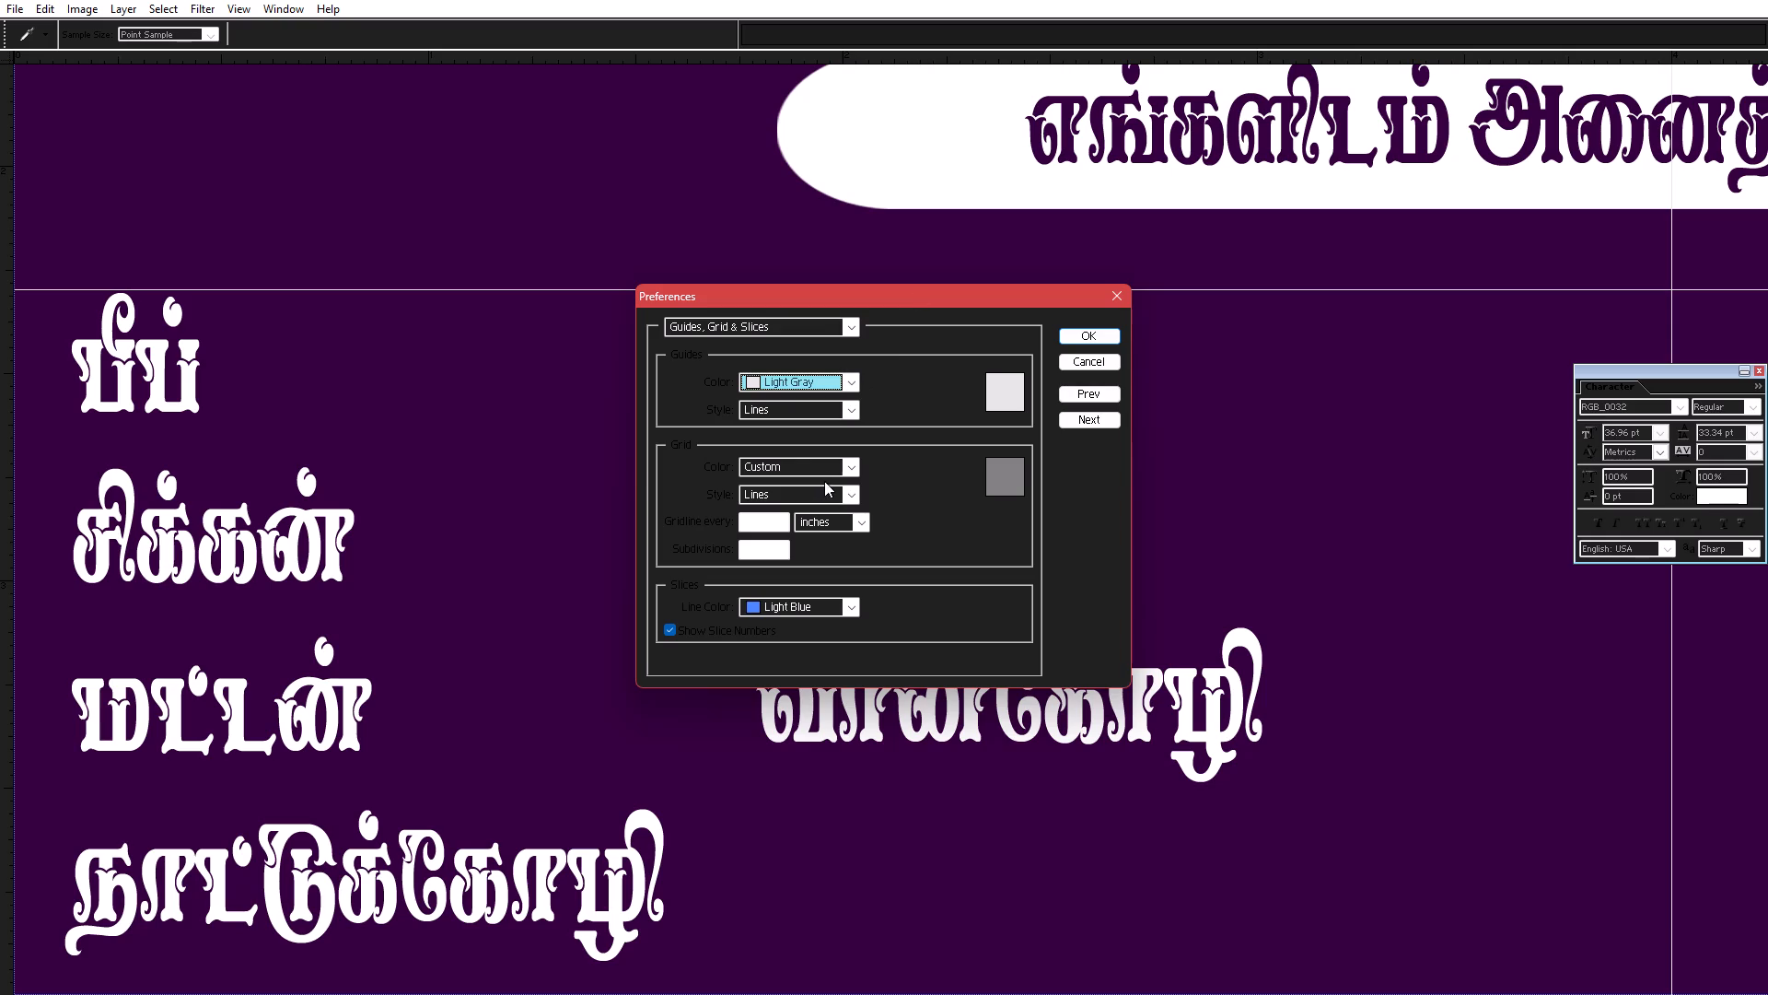
{"action": "left_click", "coordinate": [778, 517]}
{"action": "left_click", "coordinate": [774, 555]}
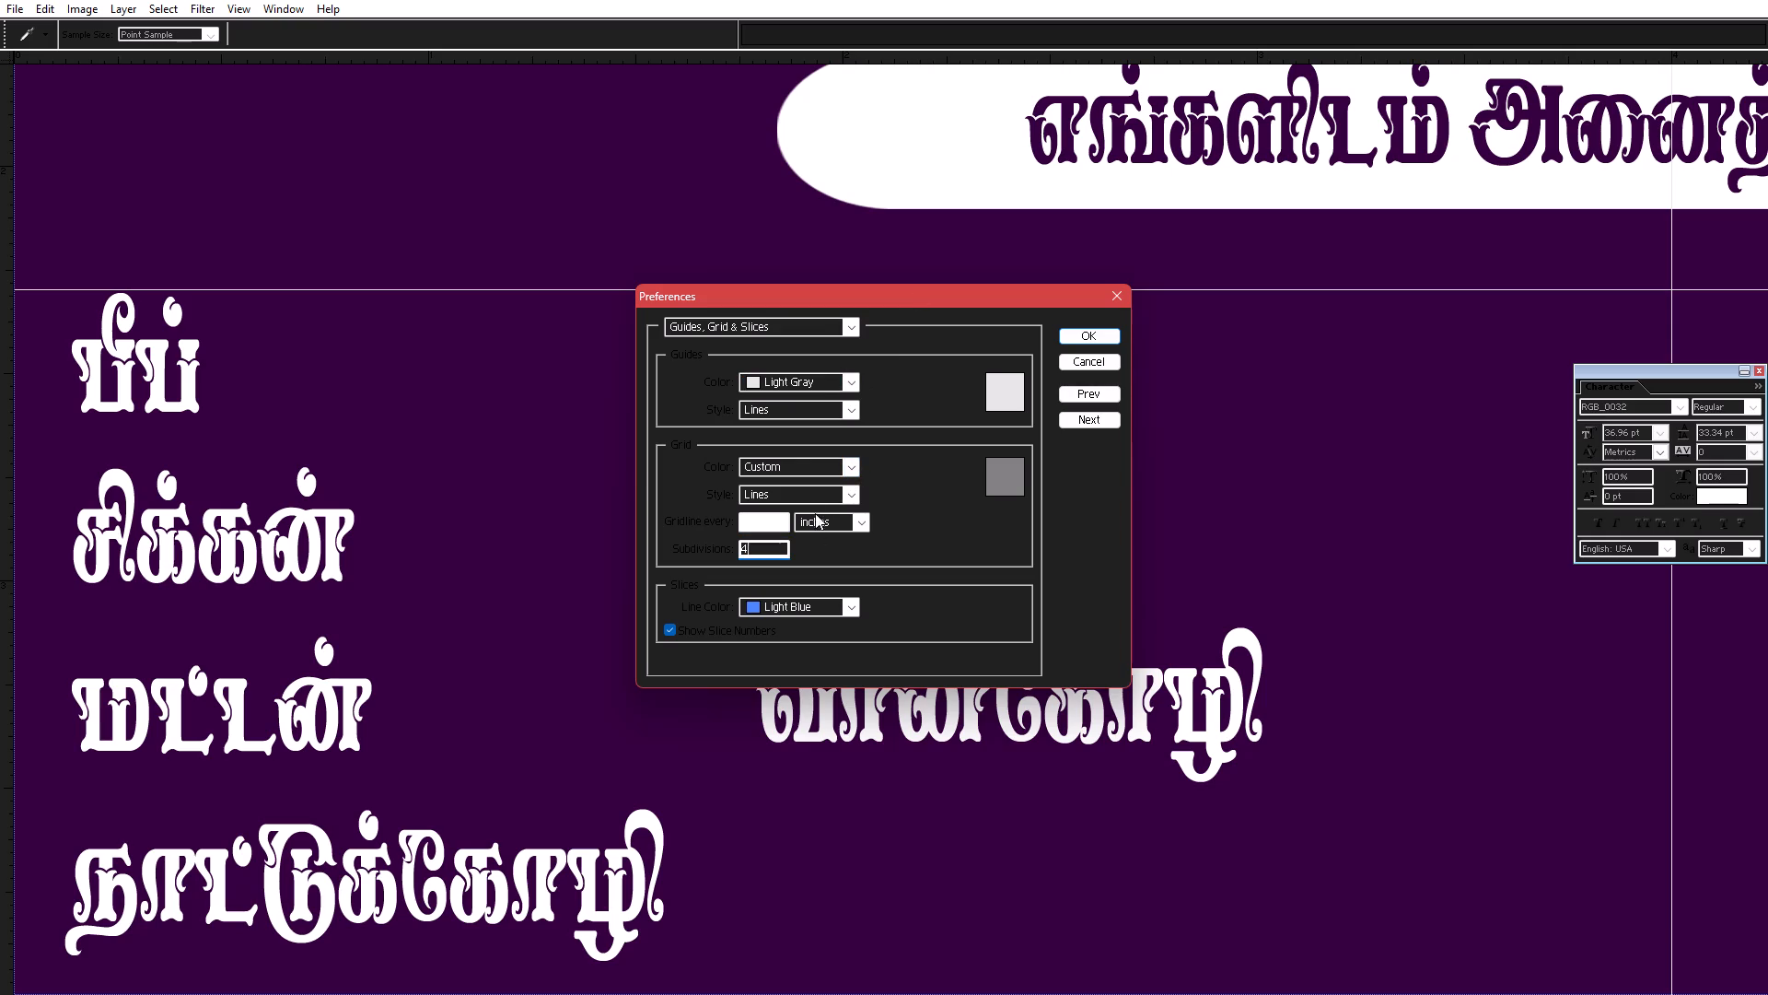
{"action": "left_click", "coordinate": [1089, 340]}
Move the three-line list up so the top of புரா touches the horizontal guide.
{"action": "scroll", "coordinate": [660, 433], "scroll_direction": "up", "scroll_amount": 1}
{"action": "scroll", "coordinate": [660, 433], "scroll_direction": "down", "scroll_amount": 1}
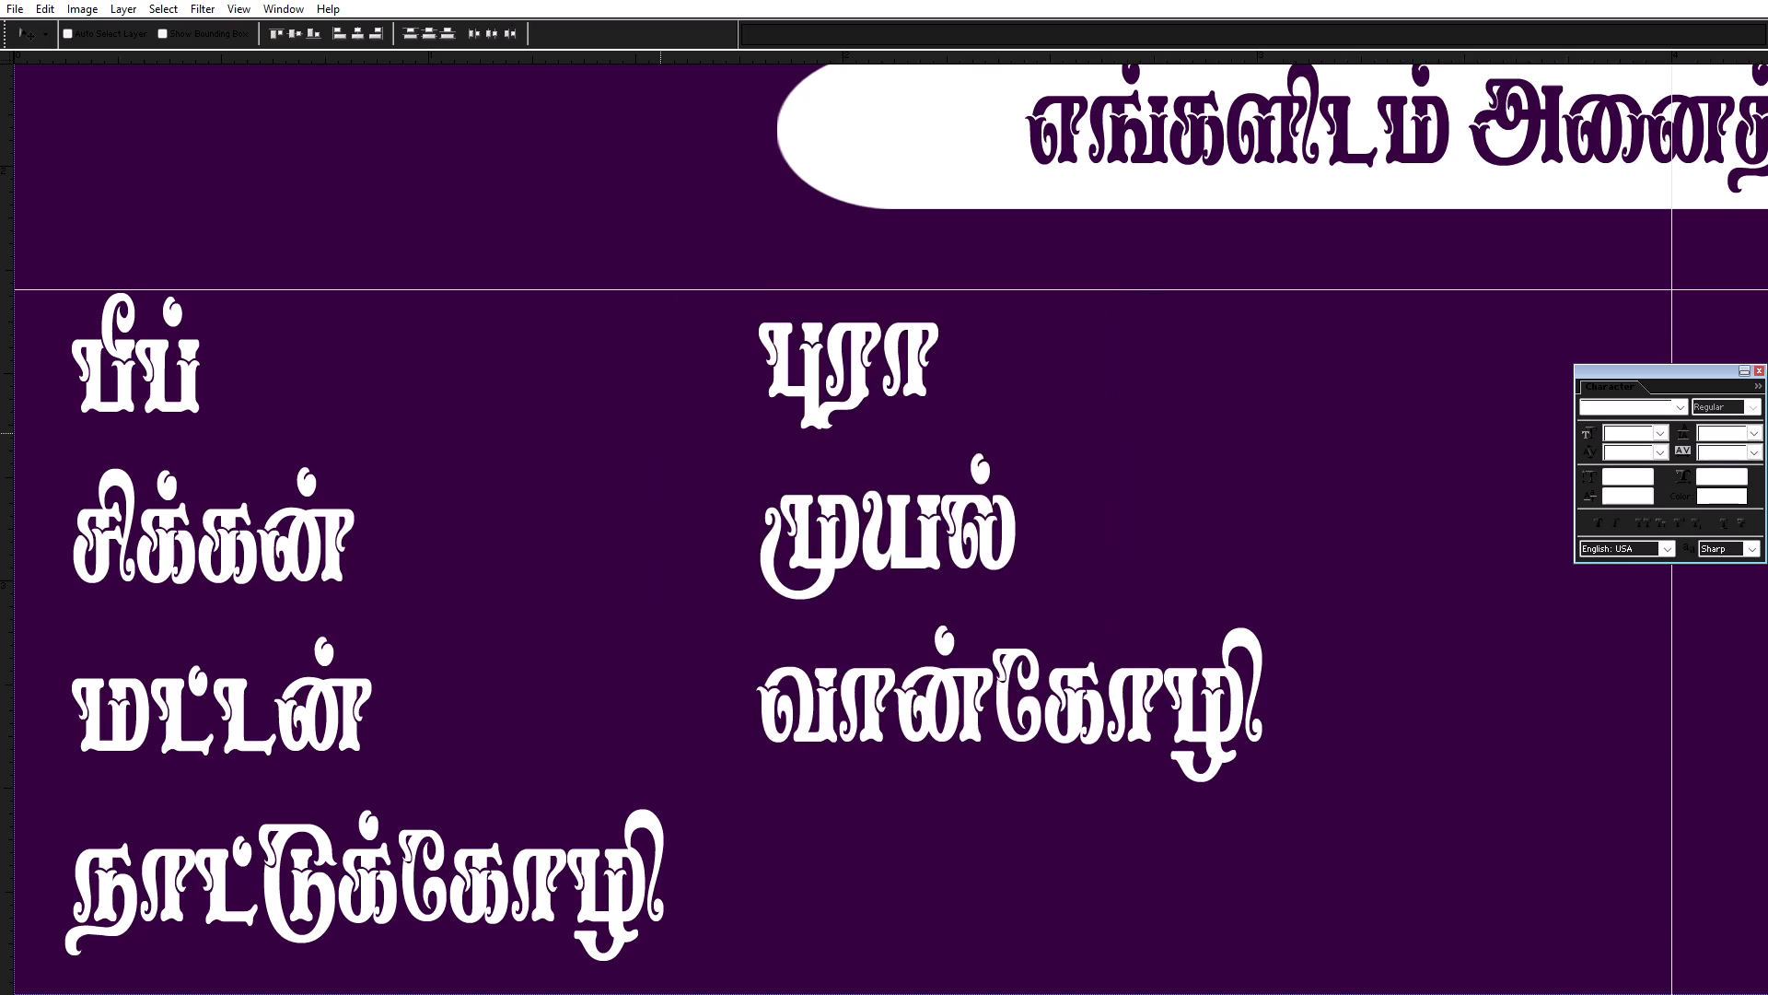
{"action": "key", "text": "ctrl+plus"}
{"action": "key", "text": "ctrl+plus"}
{"action": "key", "text": "space"}
{"action": "key", "text": "space"}
{"action": "key", "text": "space"}
{"action": "key", "text": "space"}
{"action": "key", "text": "space"}
{"action": "key", "text": "space"}
{"action": "key", "text": "space"}
{"action": "left_click_drag", "start_coordinate": [704, 411], "coordinate": [625, 724]}
{"action": "left_click", "coordinate": [634, 673]}
{"action": "right_click", "coordinate": [569, 441]}
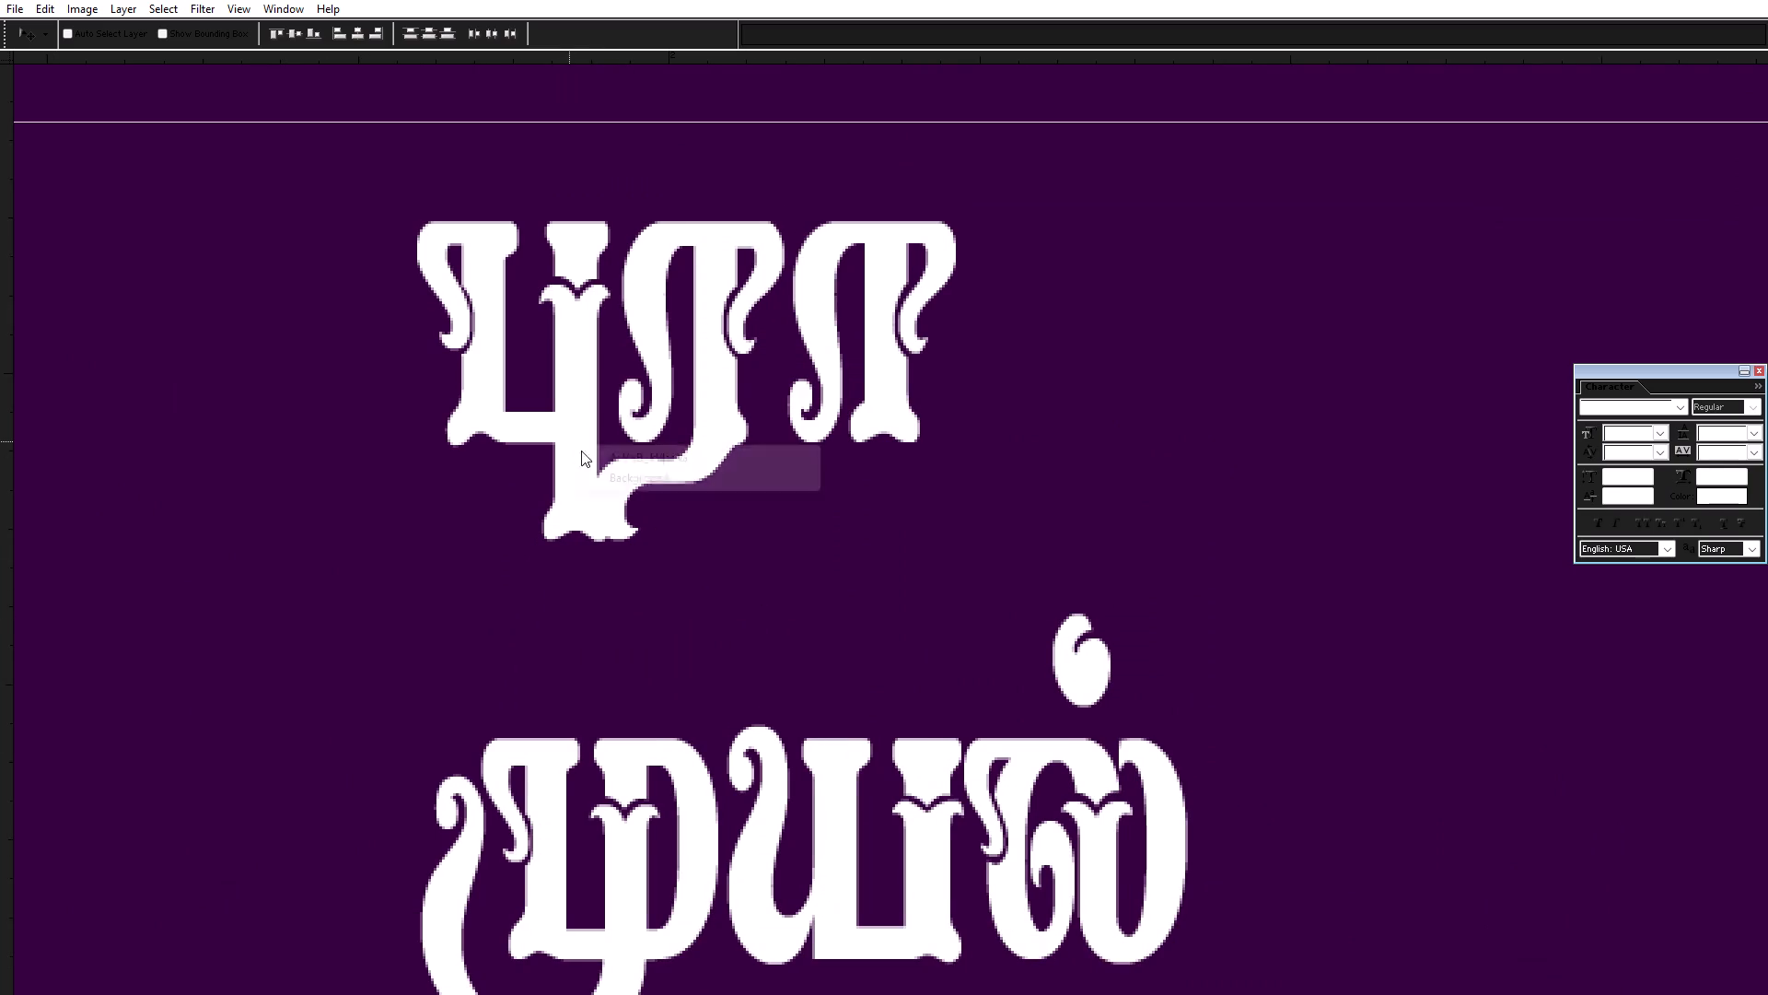
{"action": "left_click", "coordinate": [584, 451]}
{"action": "left_click_drag", "start_coordinate": [584, 451], "coordinate": [585, 355], "text": "shift"}
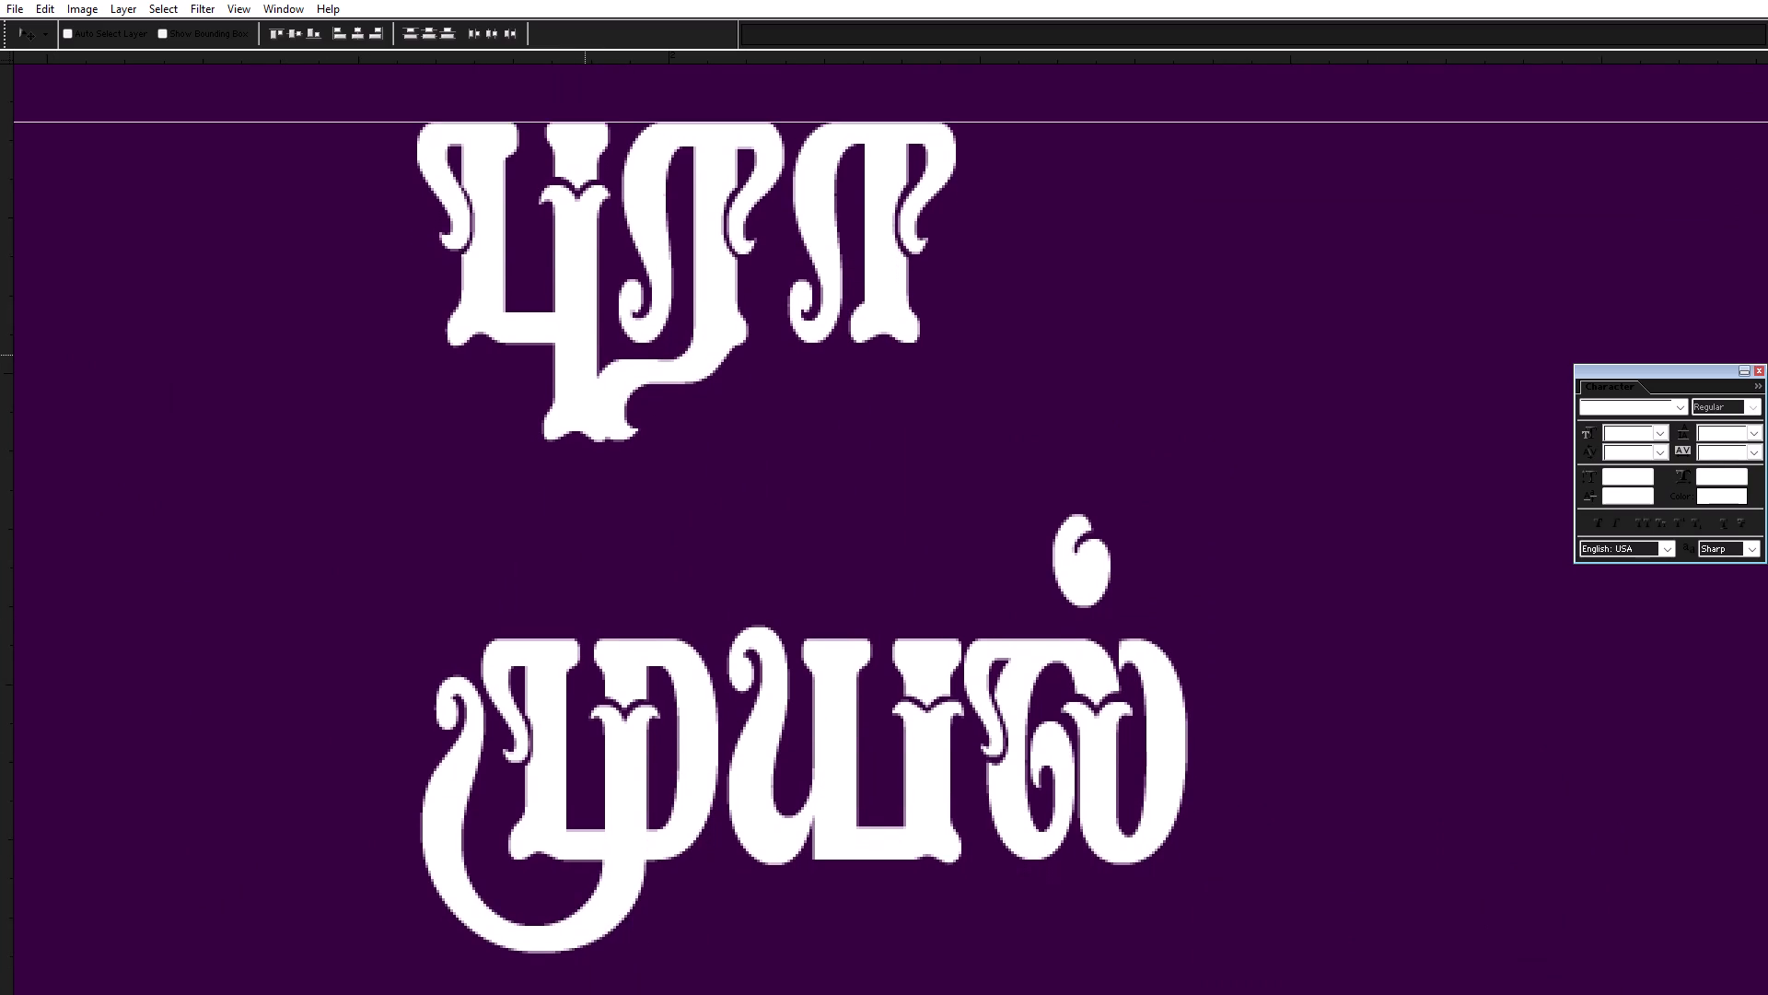
Scale the three-line list down slightly, to about 97 percent.
{"action": "key", "text": "ctrl+minus"}
{"action": "key", "text": "ctrl+minus"}
{"action": "key", "text": "ctrl+minus"}
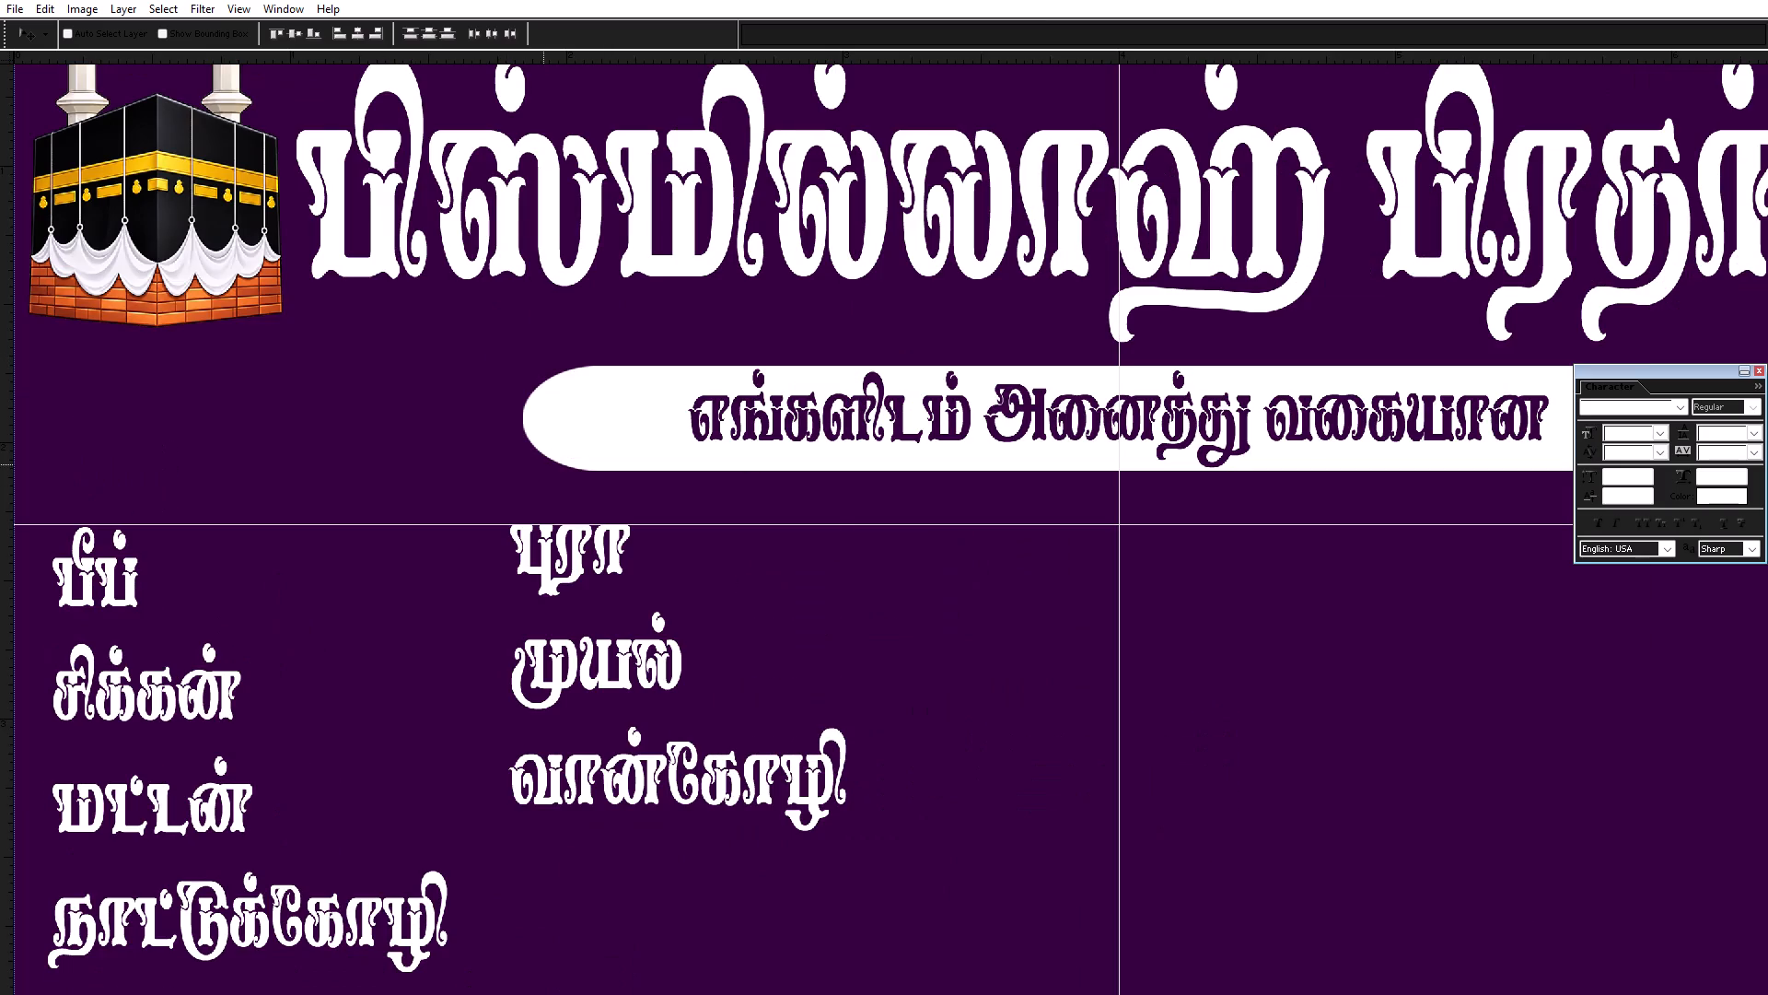
{"action": "key", "text": "ctrl+t"}
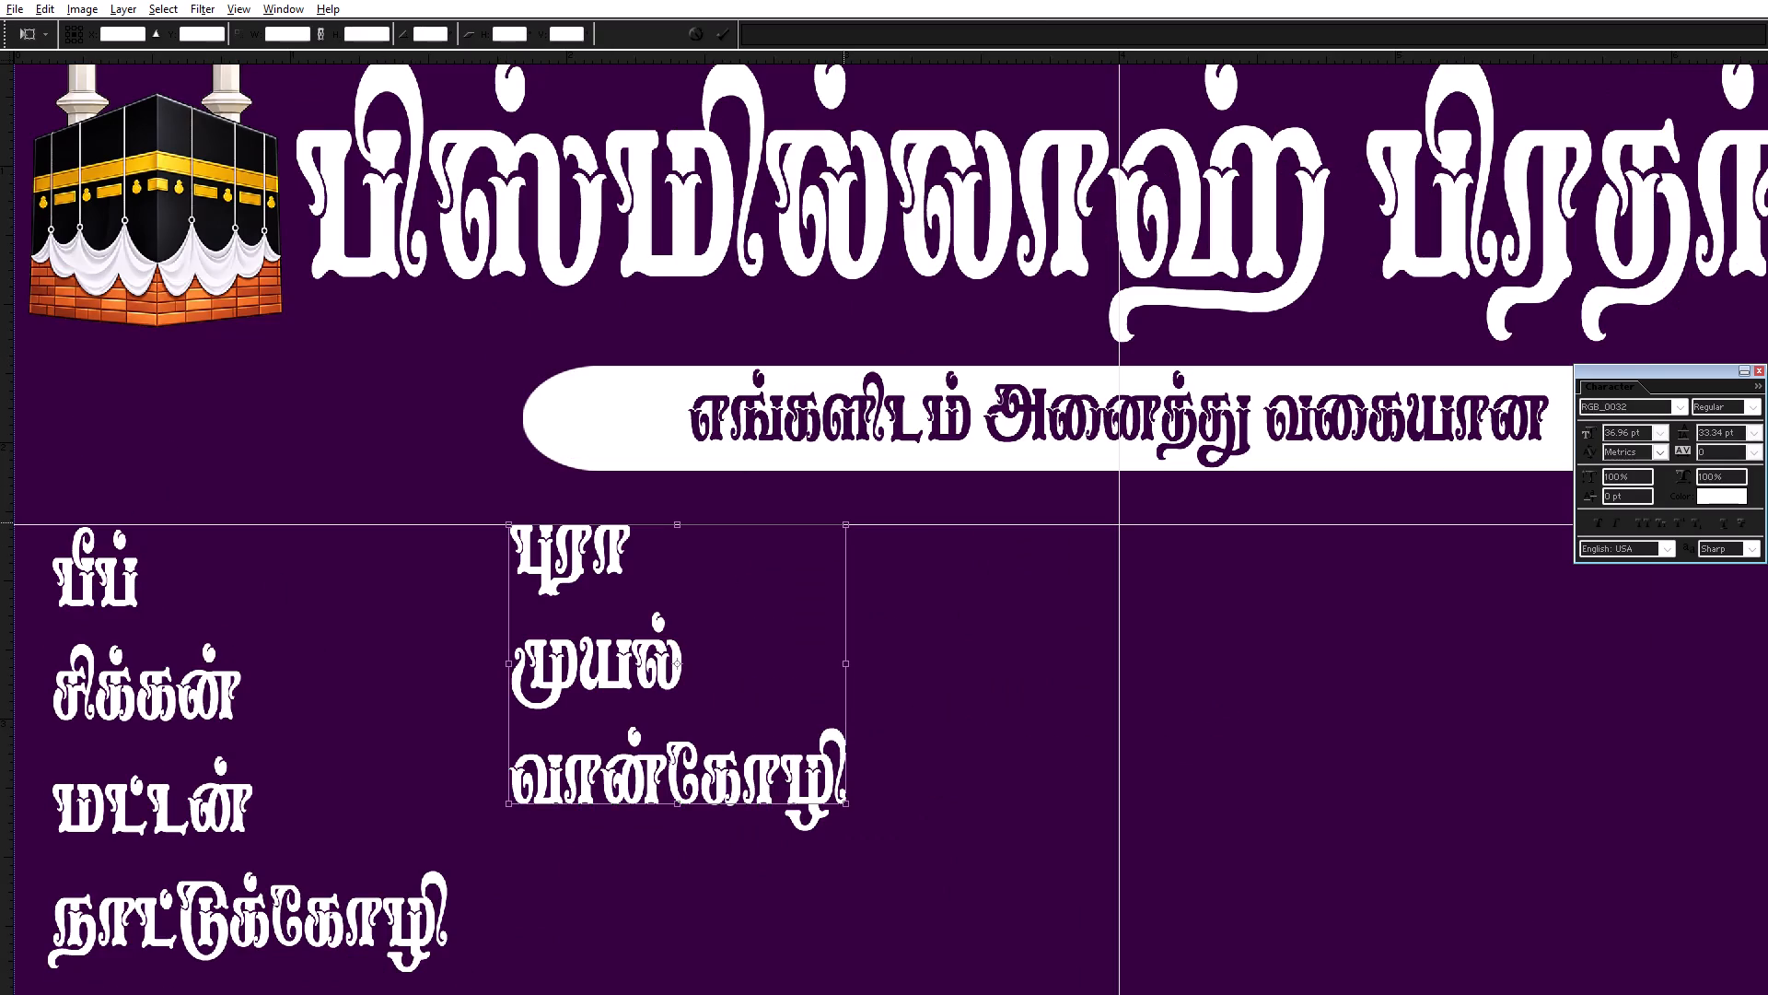
{"action": "left_click", "coordinate": [843, 522], "text": "alt+shift"}
{"action": "key", "text": "Return"}
Fine-tune the vertical position of the three-line list against the horizontal guide.
{"action": "key", "text": "ctrl+plus"}
{"action": "key", "text": "space"}
{"action": "key", "text": "space"}
{"action": "key", "text": "space"}
{"action": "key", "text": "space"}
{"action": "key", "text": "space"}
{"action": "key", "text": "space"}
{"action": "key", "text": "space"}
{"action": "key", "text": "space"}
{"action": "key", "text": "space"}
{"action": "key", "text": "space"}
{"action": "key", "text": "space"}
{"action": "key", "text": "space"}
{"action": "key", "text": "space"}
{"action": "left_click_drag", "start_coordinate": [883, 519], "coordinate": [1354, 414]}
{"action": "left_click_drag", "start_coordinate": [829, 580], "coordinate": [876, 568]}
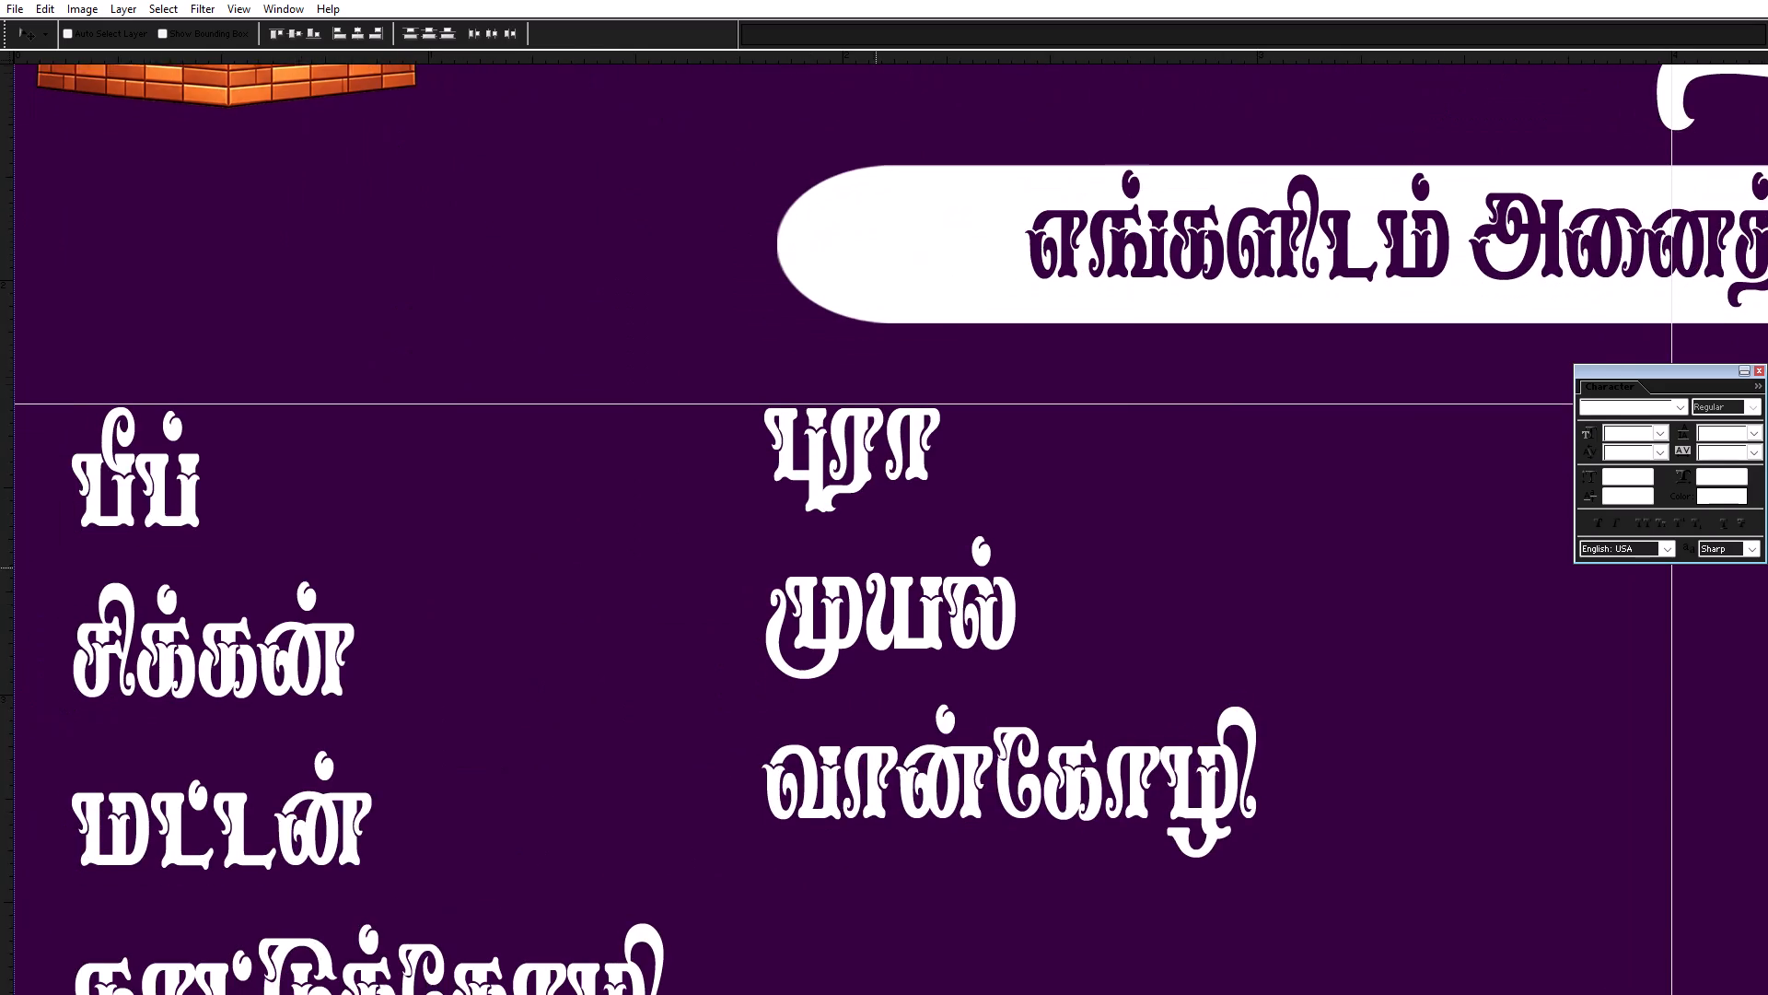
{"action": "left_click_drag", "start_coordinate": [876, 568], "coordinate": [890, 559]}
{"action": "left_click", "coordinate": [873, 602], "text": "shift"}
{"action": "key", "text": "Up"}
{"action": "key", "text": "Up"}
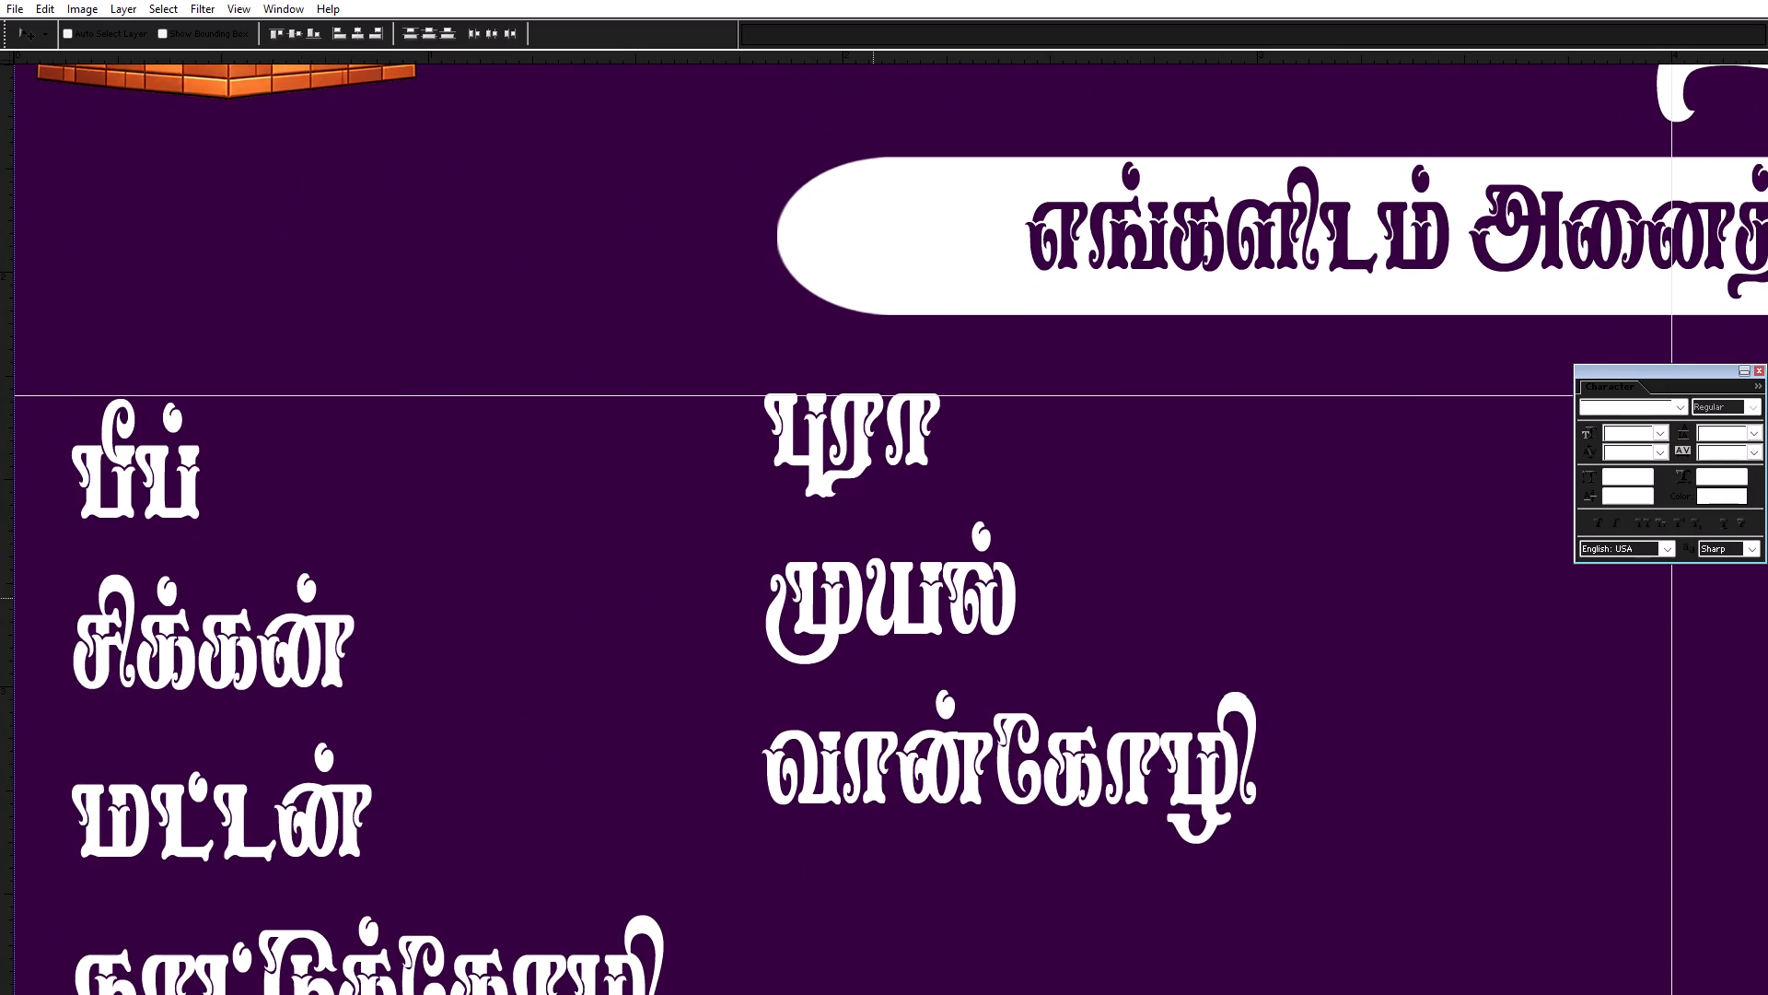
{"action": "key", "text": "Down"}
{"action": "key", "text": "Down"}
Review the whole banner and check how the two item lists sit beneath the tagline bar.
{"action": "key", "text": "ctrl+minus"}
{"action": "key", "text": "ctrl+minus"}
{"action": "scroll", "coordinate": [873, 598], "scroll_direction": "up", "scroll_amount": 3}
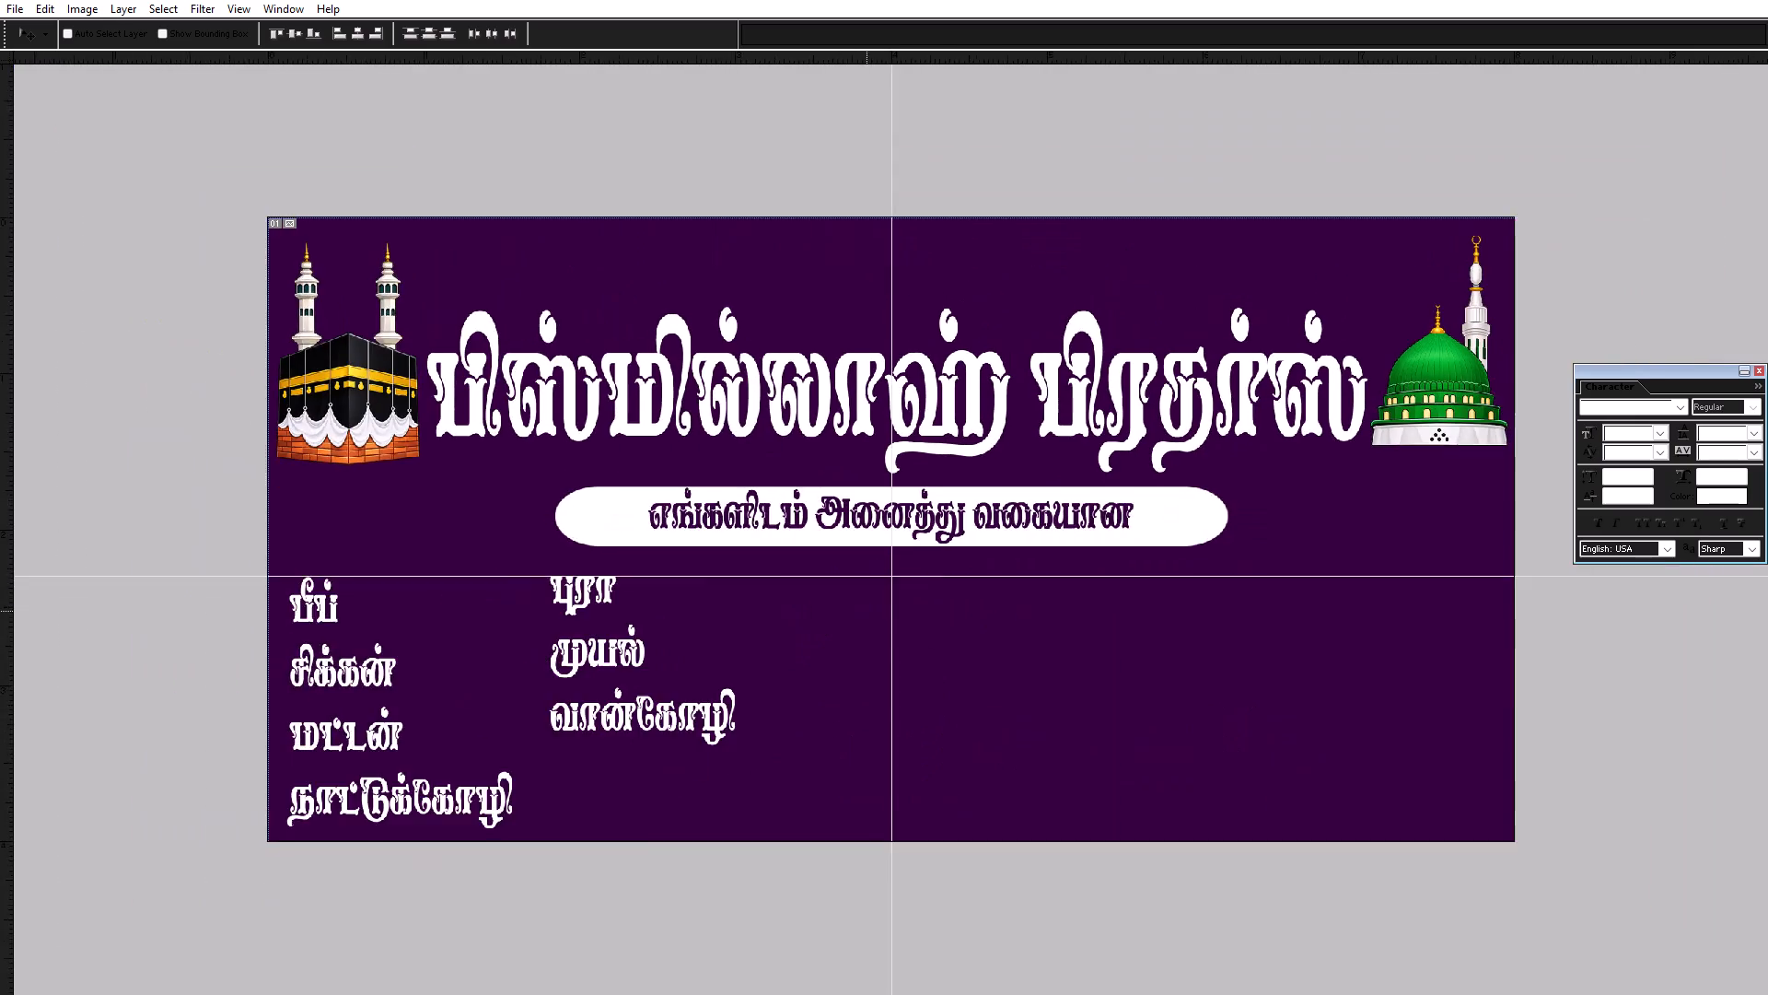
{"action": "scroll", "coordinate": [884, 674], "scroll_direction": "down", "scroll_amount": 3}
{"action": "key", "text": "ctrl+plus"}
{"action": "key", "text": "space"}
{"action": "key", "text": "space"}
{"action": "key", "text": "space"}
{"action": "key", "text": "space"}
{"action": "key", "text": "space"}
{"action": "key", "text": "space"}
{"action": "key", "text": "space"}
{"action": "key", "text": "space"}
{"action": "key", "text": "space"}
{"action": "key", "text": "space"}
{"action": "key", "text": "space"}
{"action": "key", "text": "space"}
{"action": "key", "text": "space"}
{"action": "key", "text": "space"}
{"action": "key", "text": "space"}
{"action": "key", "text": "space"}
{"action": "key", "text": "space"}
{"action": "key", "text": "space"}
{"action": "key", "text": "space"}
{"action": "key", "text": "space"}
{"action": "left_click_drag", "start_coordinate": [762, 676], "coordinate": [1201, 476]}
{"action": "left_click_drag", "start_coordinate": [567, 601], "coordinate": [904, 559]}
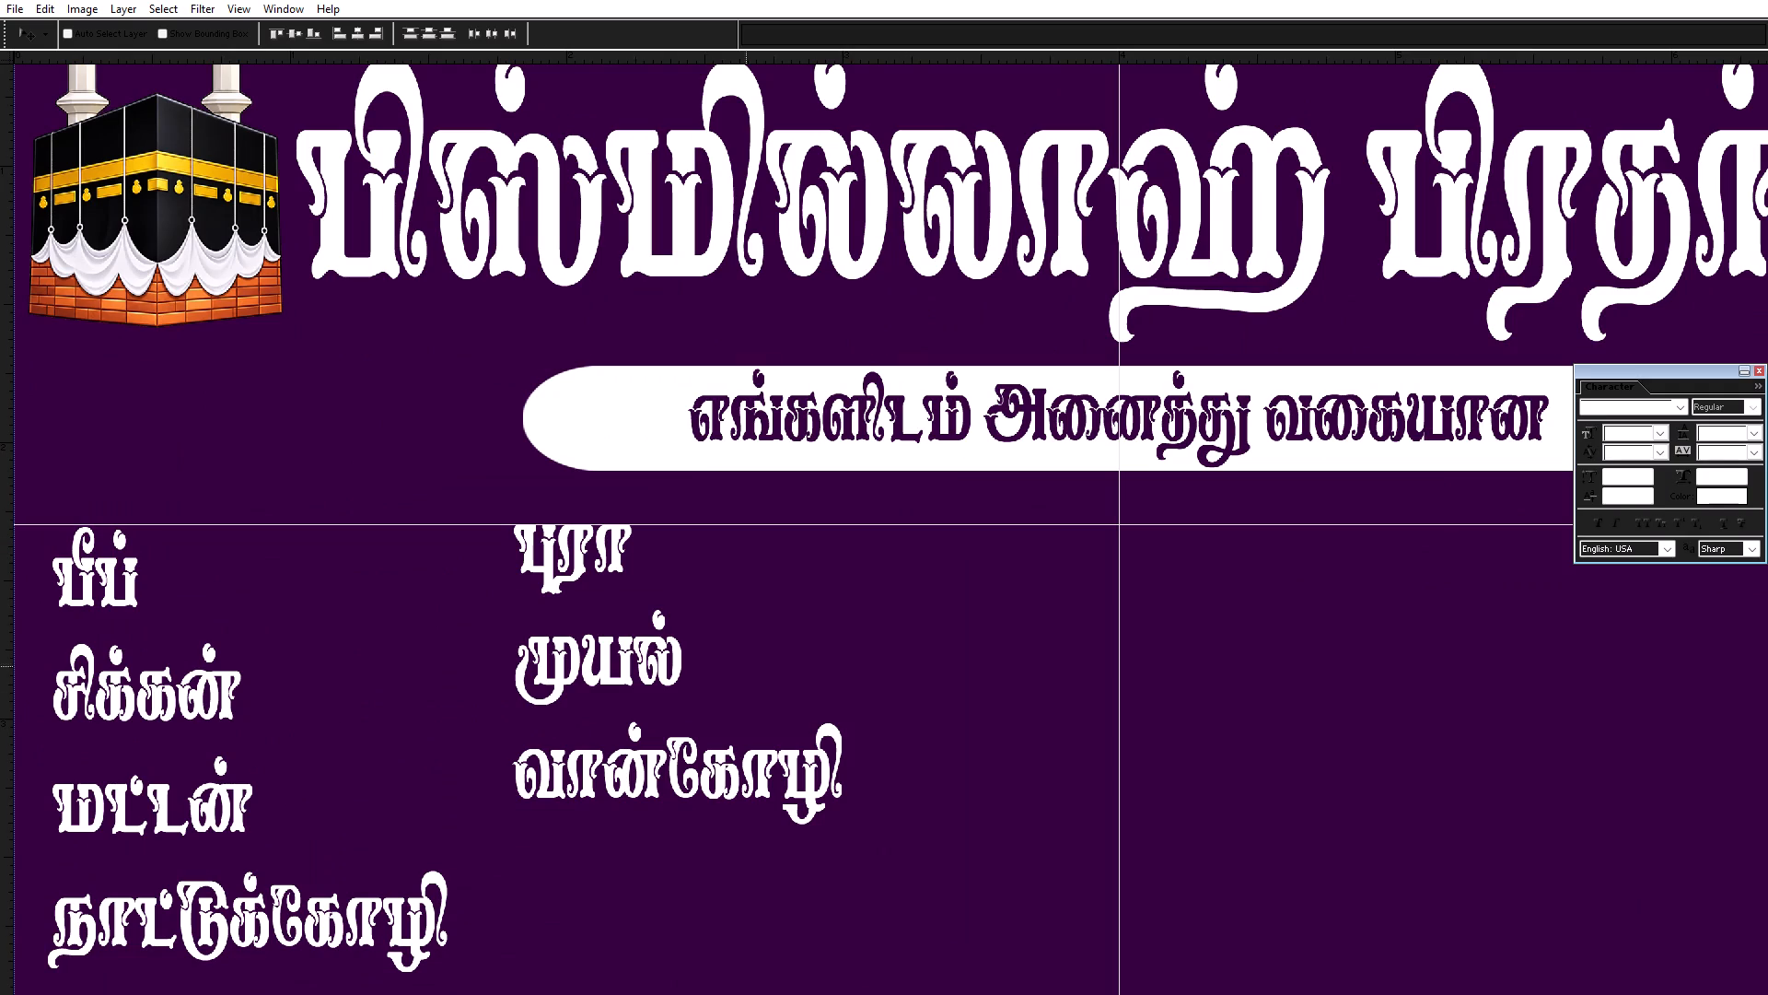
{"action": "left_click_drag", "start_coordinate": [658, 698], "coordinate": [735, 654]}
{"action": "scroll", "coordinate": [617, 698], "scroll_direction": "up", "scroll_amount": 4}
{"action": "scroll", "coordinate": [617, 698], "scroll_direction": "down", "scroll_amount": 5}
{"action": "key", "text": "ctrl+minus"}
{"action": "scroll", "coordinate": [620, 694], "scroll_direction": "up", "scroll_amount": 2}
{"action": "scroll", "coordinate": [620, 694], "scroll_direction": "down", "scroll_amount": 1}
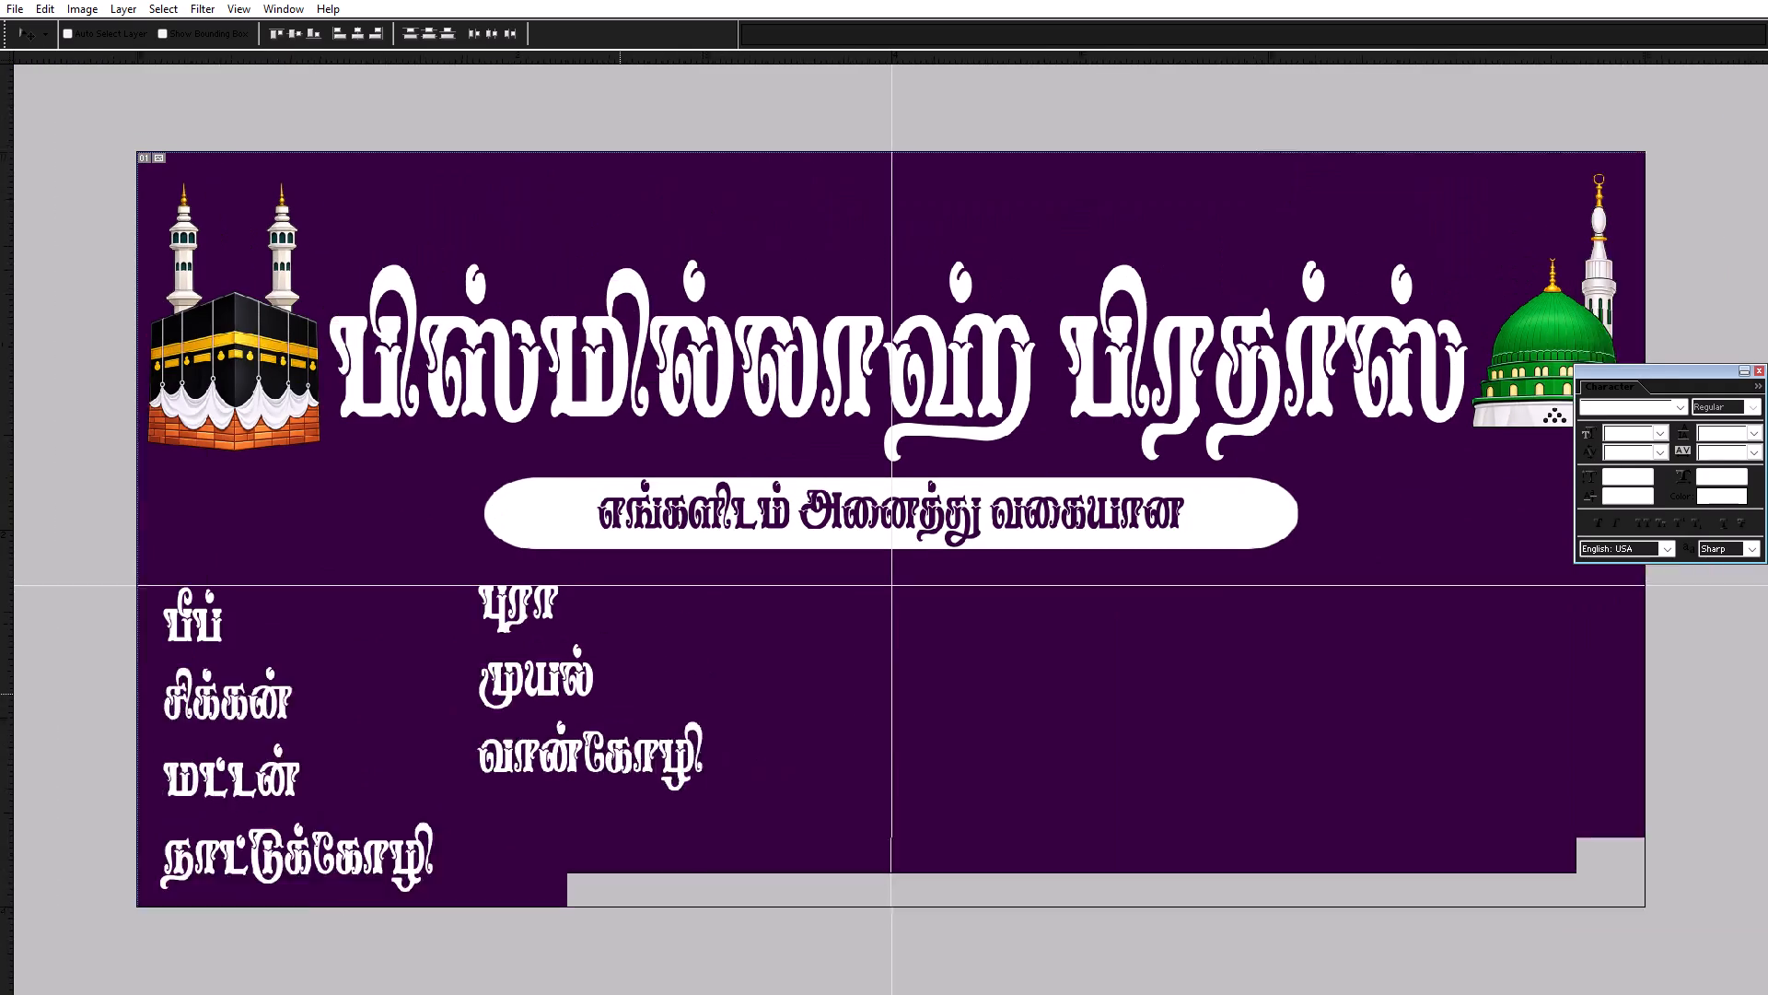
{"action": "scroll", "coordinate": [620, 694], "scroll_direction": "down", "scroll_amount": 2}
{"action": "scroll", "coordinate": [620, 694], "scroll_direction": "up", "scroll_amount": 2}
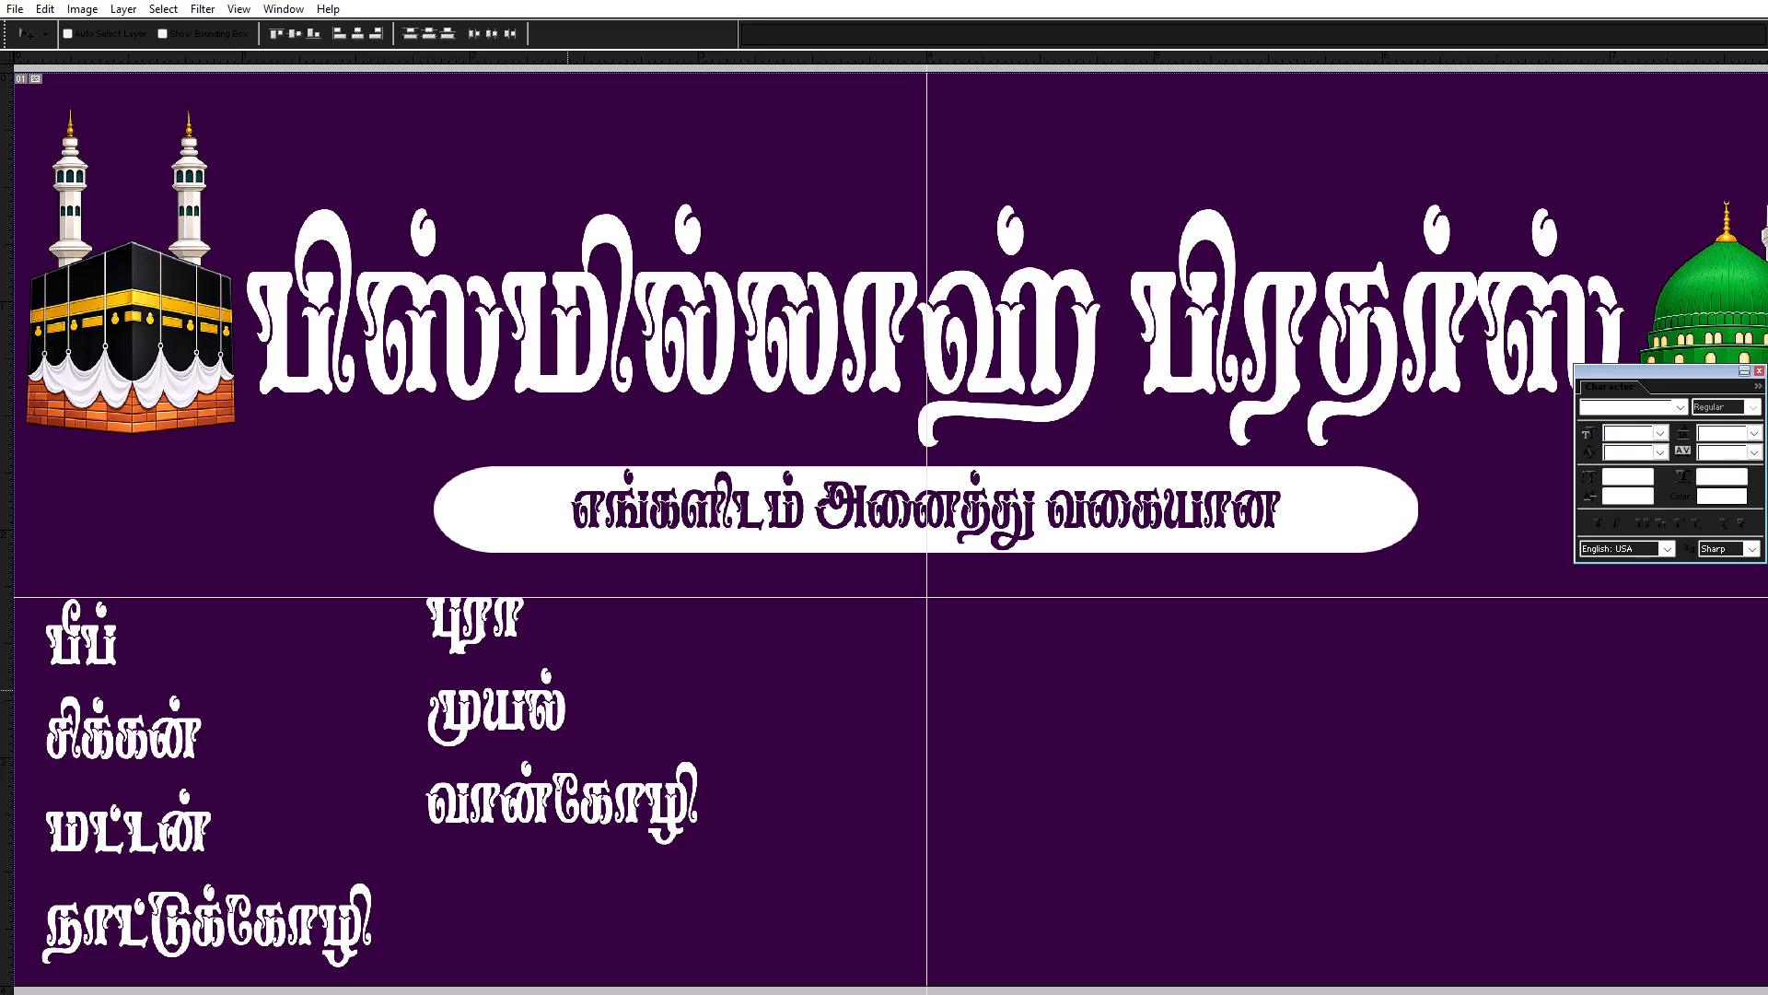
{"action": "scroll", "coordinate": [576, 688], "scroll_direction": "up", "scroll_amount": 2}
{"action": "scroll", "coordinate": [576, 688], "scroll_direction": "down", "scroll_amount": 2}
{"action": "key", "text": "space"}
{"action": "key", "text": "space"}
{"action": "key", "text": "space"}
{"action": "key", "text": "space"}
{"action": "key", "text": "space"}
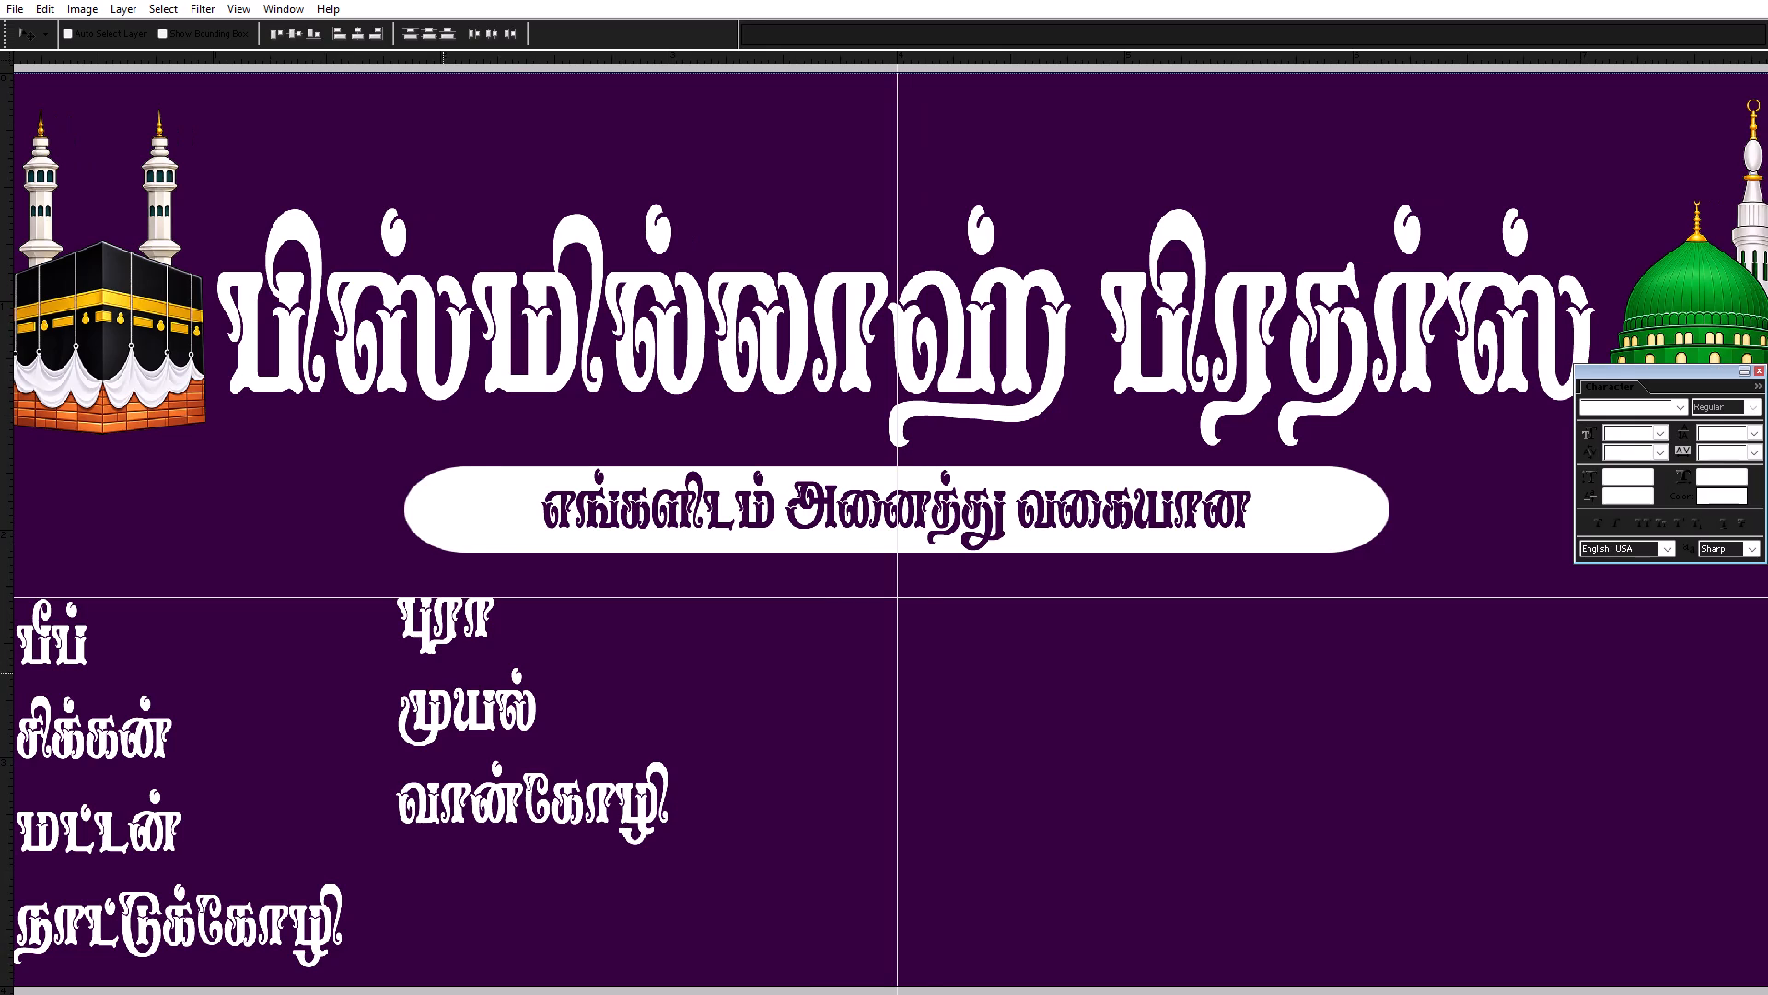
{"action": "left_click_drag", "start_coordinate": [442, 673], "coordinate": [641, 673]}
{"action": "scroll", "coordinate": [641, 673], "scroll_direction": "up", "scroll_amount": 3}
{"action": "scroll", "coordinate": [641, 673], "scroll_direction": "down", "scroll_amount": 4}
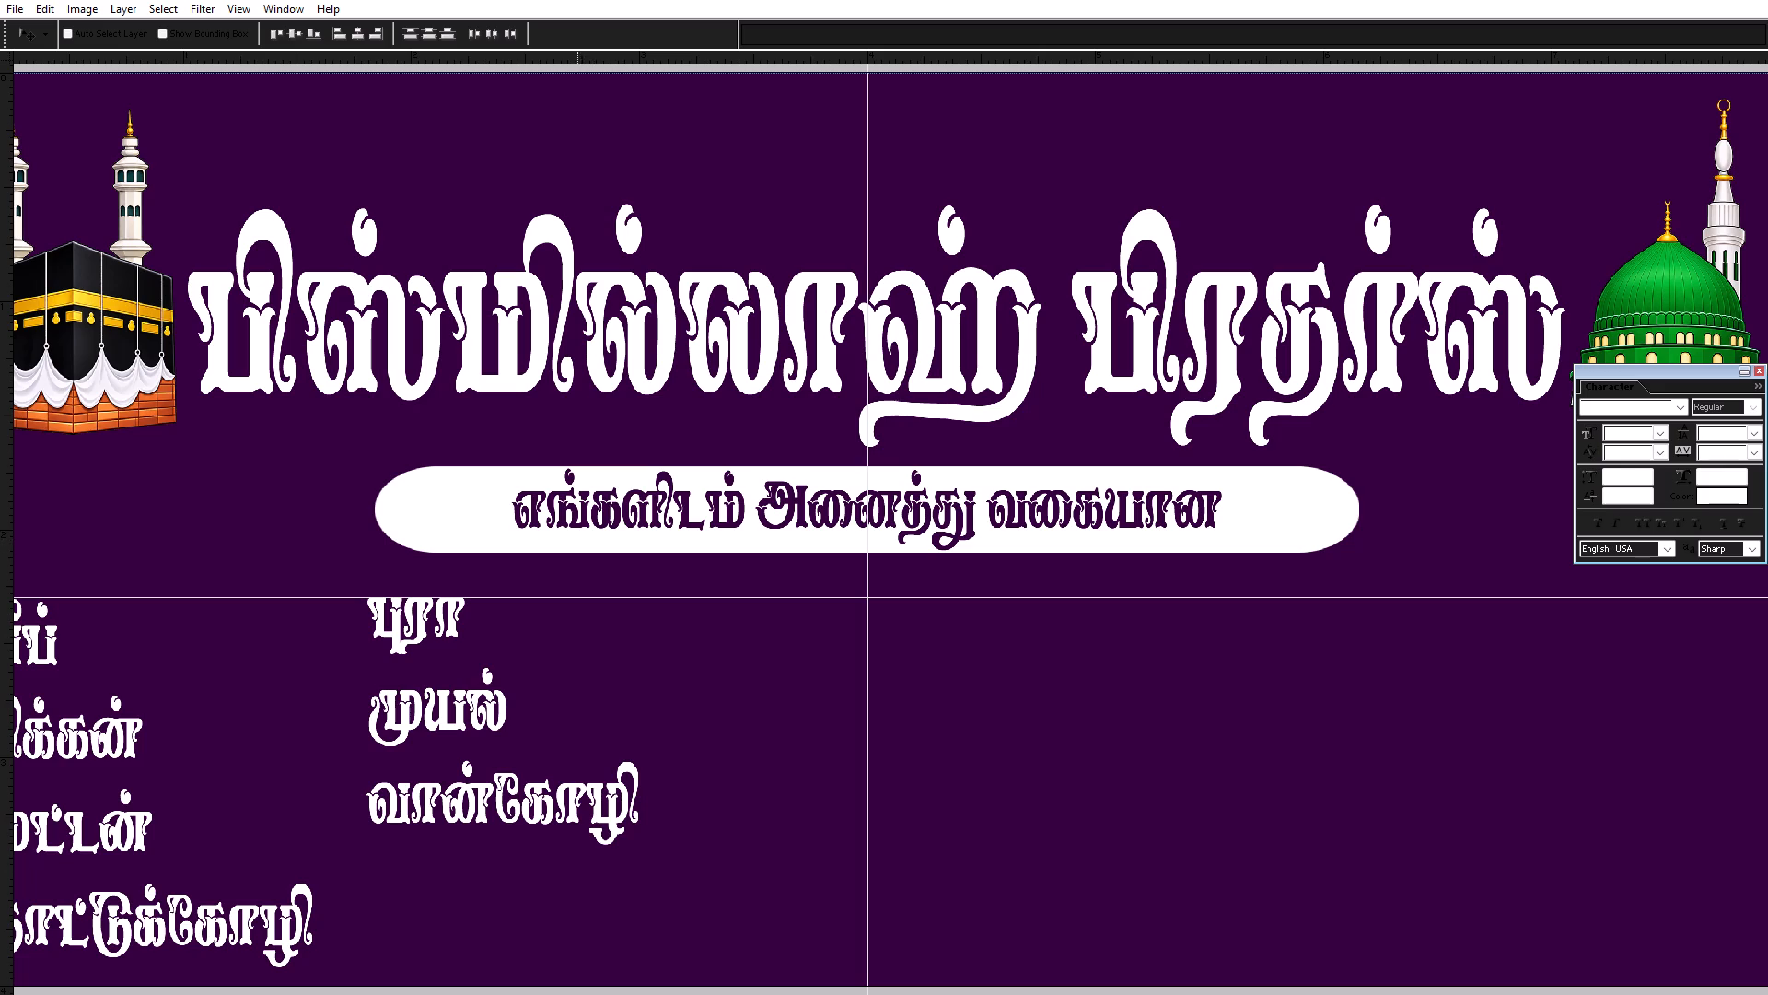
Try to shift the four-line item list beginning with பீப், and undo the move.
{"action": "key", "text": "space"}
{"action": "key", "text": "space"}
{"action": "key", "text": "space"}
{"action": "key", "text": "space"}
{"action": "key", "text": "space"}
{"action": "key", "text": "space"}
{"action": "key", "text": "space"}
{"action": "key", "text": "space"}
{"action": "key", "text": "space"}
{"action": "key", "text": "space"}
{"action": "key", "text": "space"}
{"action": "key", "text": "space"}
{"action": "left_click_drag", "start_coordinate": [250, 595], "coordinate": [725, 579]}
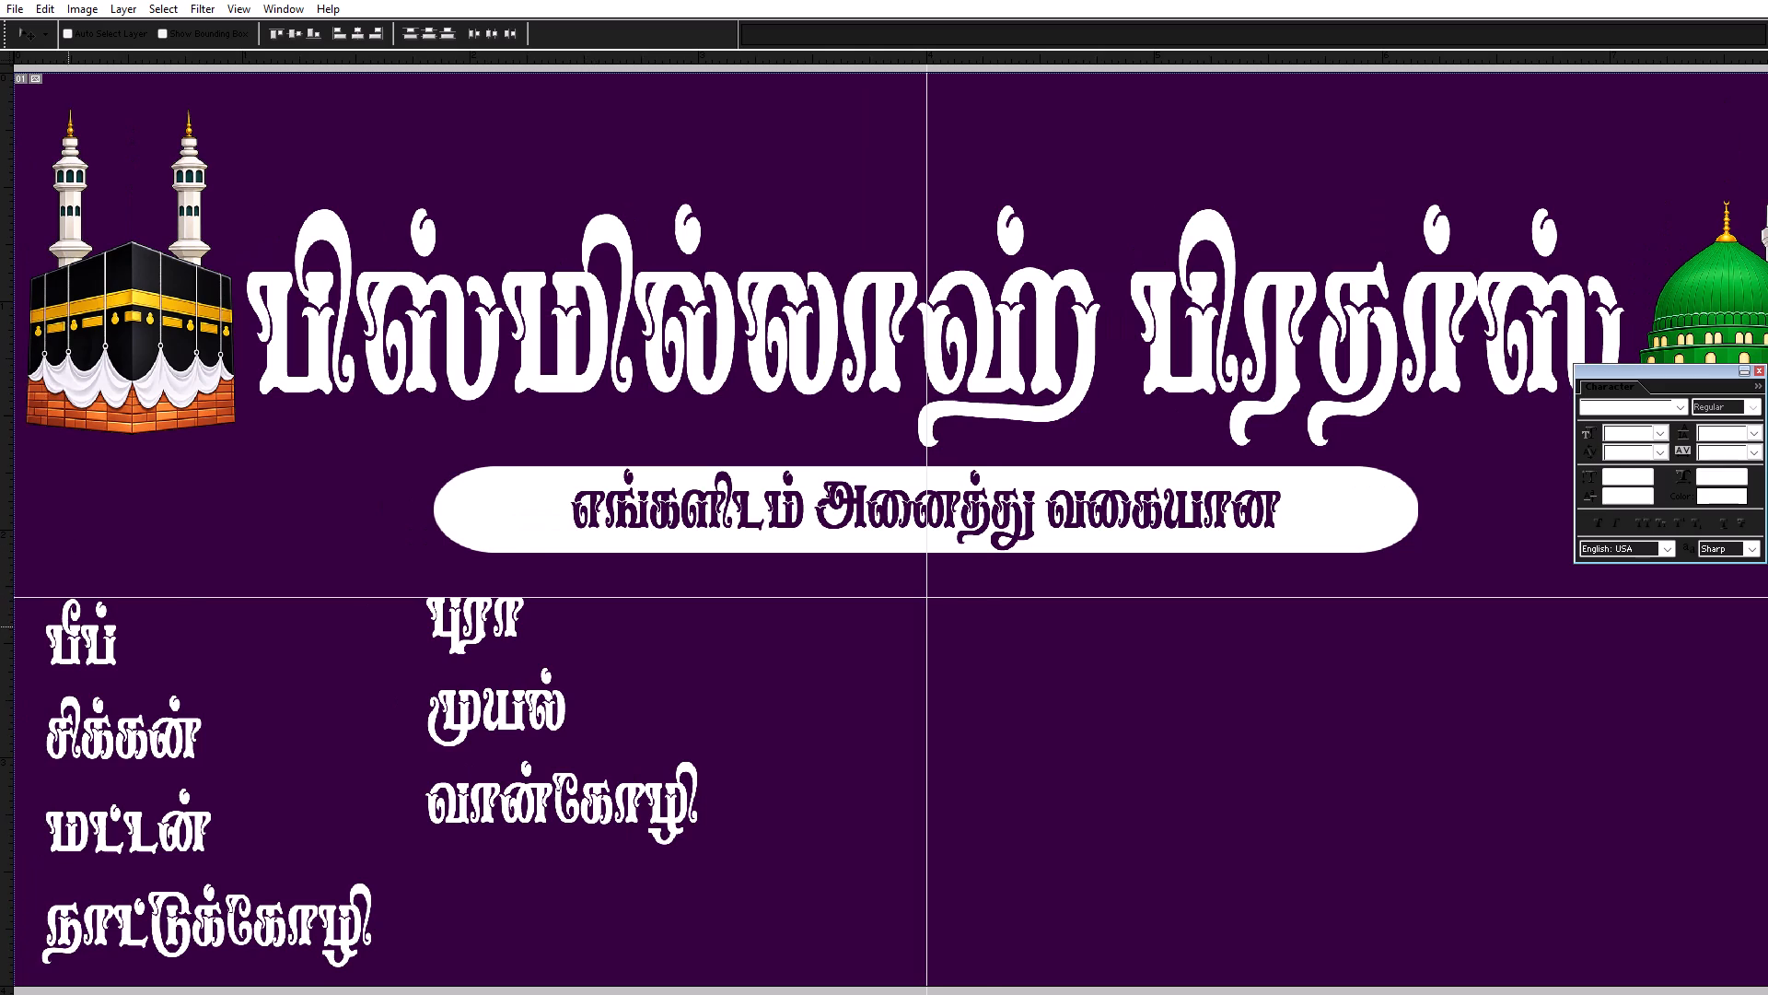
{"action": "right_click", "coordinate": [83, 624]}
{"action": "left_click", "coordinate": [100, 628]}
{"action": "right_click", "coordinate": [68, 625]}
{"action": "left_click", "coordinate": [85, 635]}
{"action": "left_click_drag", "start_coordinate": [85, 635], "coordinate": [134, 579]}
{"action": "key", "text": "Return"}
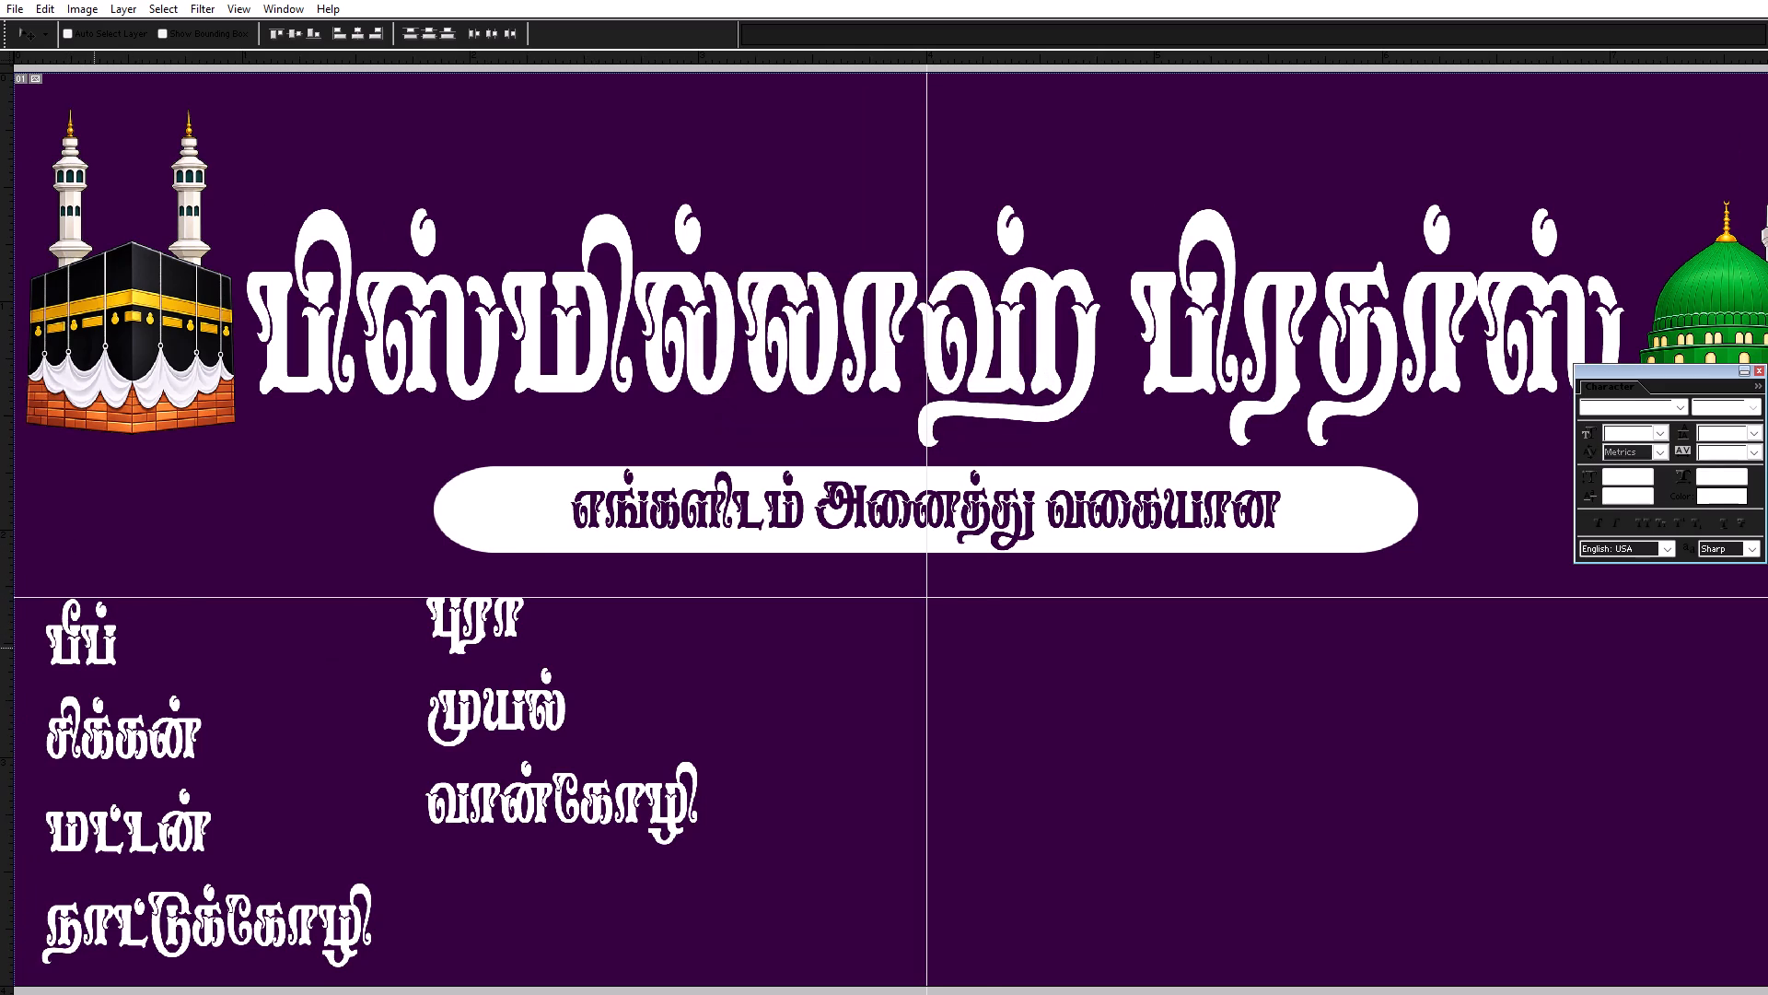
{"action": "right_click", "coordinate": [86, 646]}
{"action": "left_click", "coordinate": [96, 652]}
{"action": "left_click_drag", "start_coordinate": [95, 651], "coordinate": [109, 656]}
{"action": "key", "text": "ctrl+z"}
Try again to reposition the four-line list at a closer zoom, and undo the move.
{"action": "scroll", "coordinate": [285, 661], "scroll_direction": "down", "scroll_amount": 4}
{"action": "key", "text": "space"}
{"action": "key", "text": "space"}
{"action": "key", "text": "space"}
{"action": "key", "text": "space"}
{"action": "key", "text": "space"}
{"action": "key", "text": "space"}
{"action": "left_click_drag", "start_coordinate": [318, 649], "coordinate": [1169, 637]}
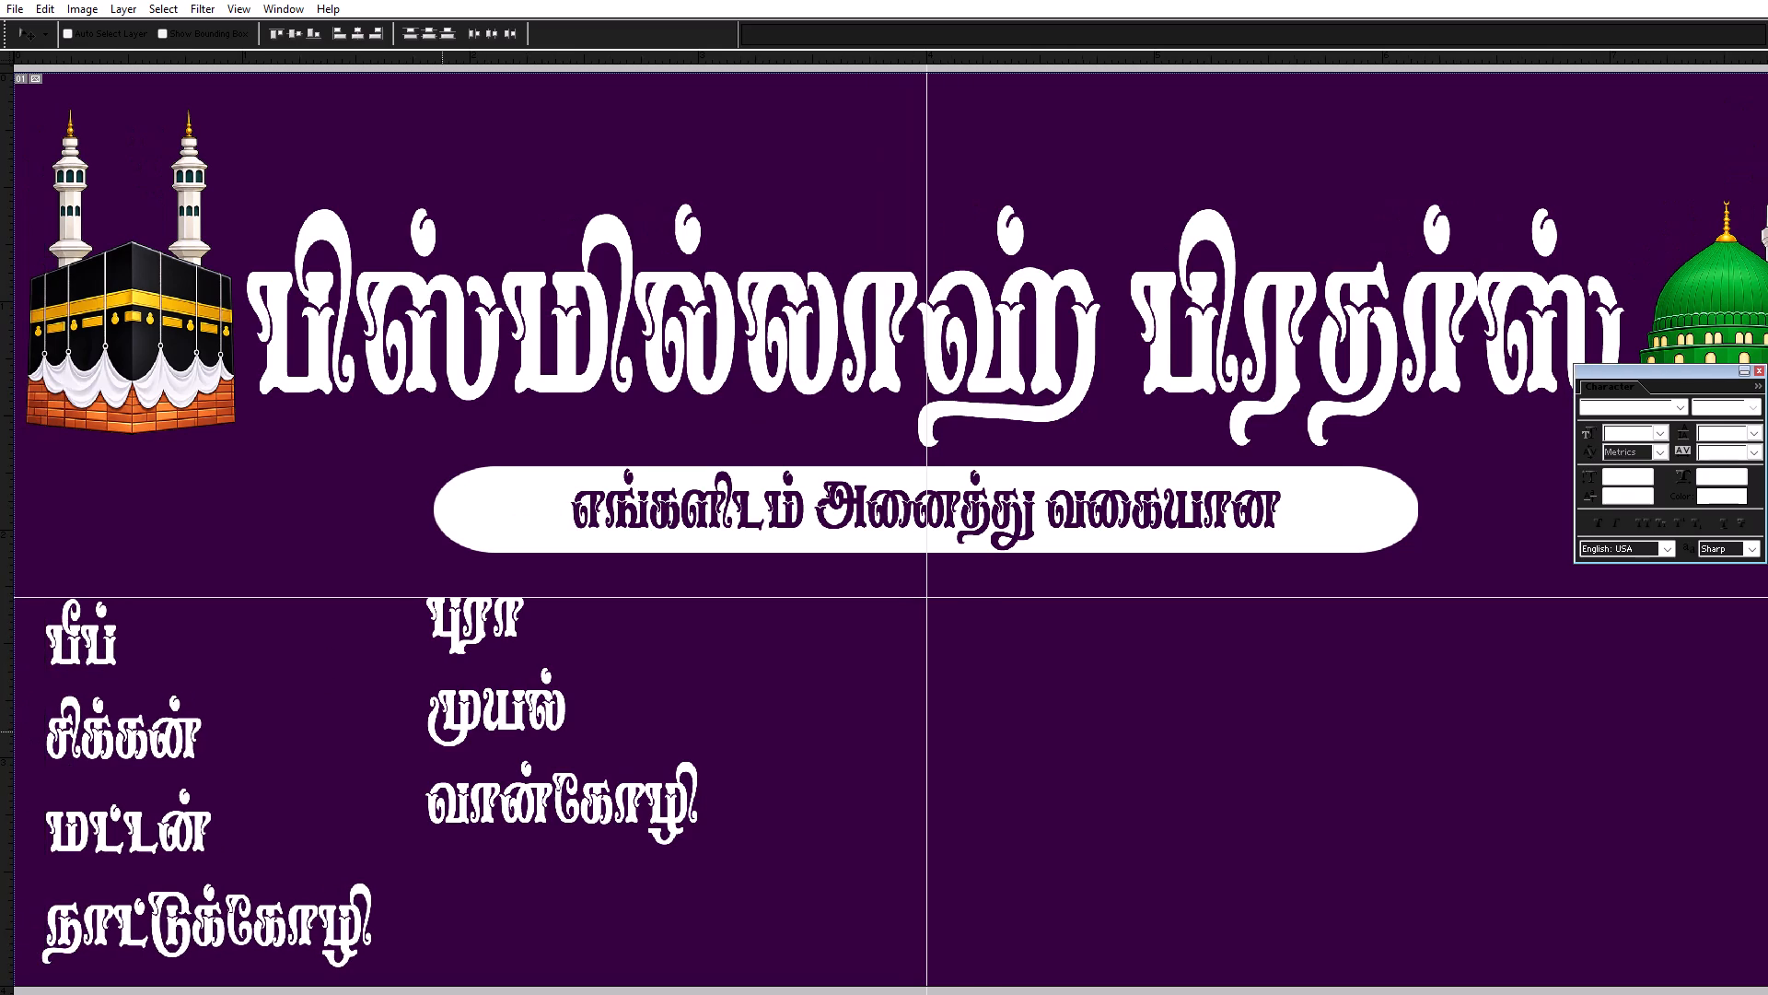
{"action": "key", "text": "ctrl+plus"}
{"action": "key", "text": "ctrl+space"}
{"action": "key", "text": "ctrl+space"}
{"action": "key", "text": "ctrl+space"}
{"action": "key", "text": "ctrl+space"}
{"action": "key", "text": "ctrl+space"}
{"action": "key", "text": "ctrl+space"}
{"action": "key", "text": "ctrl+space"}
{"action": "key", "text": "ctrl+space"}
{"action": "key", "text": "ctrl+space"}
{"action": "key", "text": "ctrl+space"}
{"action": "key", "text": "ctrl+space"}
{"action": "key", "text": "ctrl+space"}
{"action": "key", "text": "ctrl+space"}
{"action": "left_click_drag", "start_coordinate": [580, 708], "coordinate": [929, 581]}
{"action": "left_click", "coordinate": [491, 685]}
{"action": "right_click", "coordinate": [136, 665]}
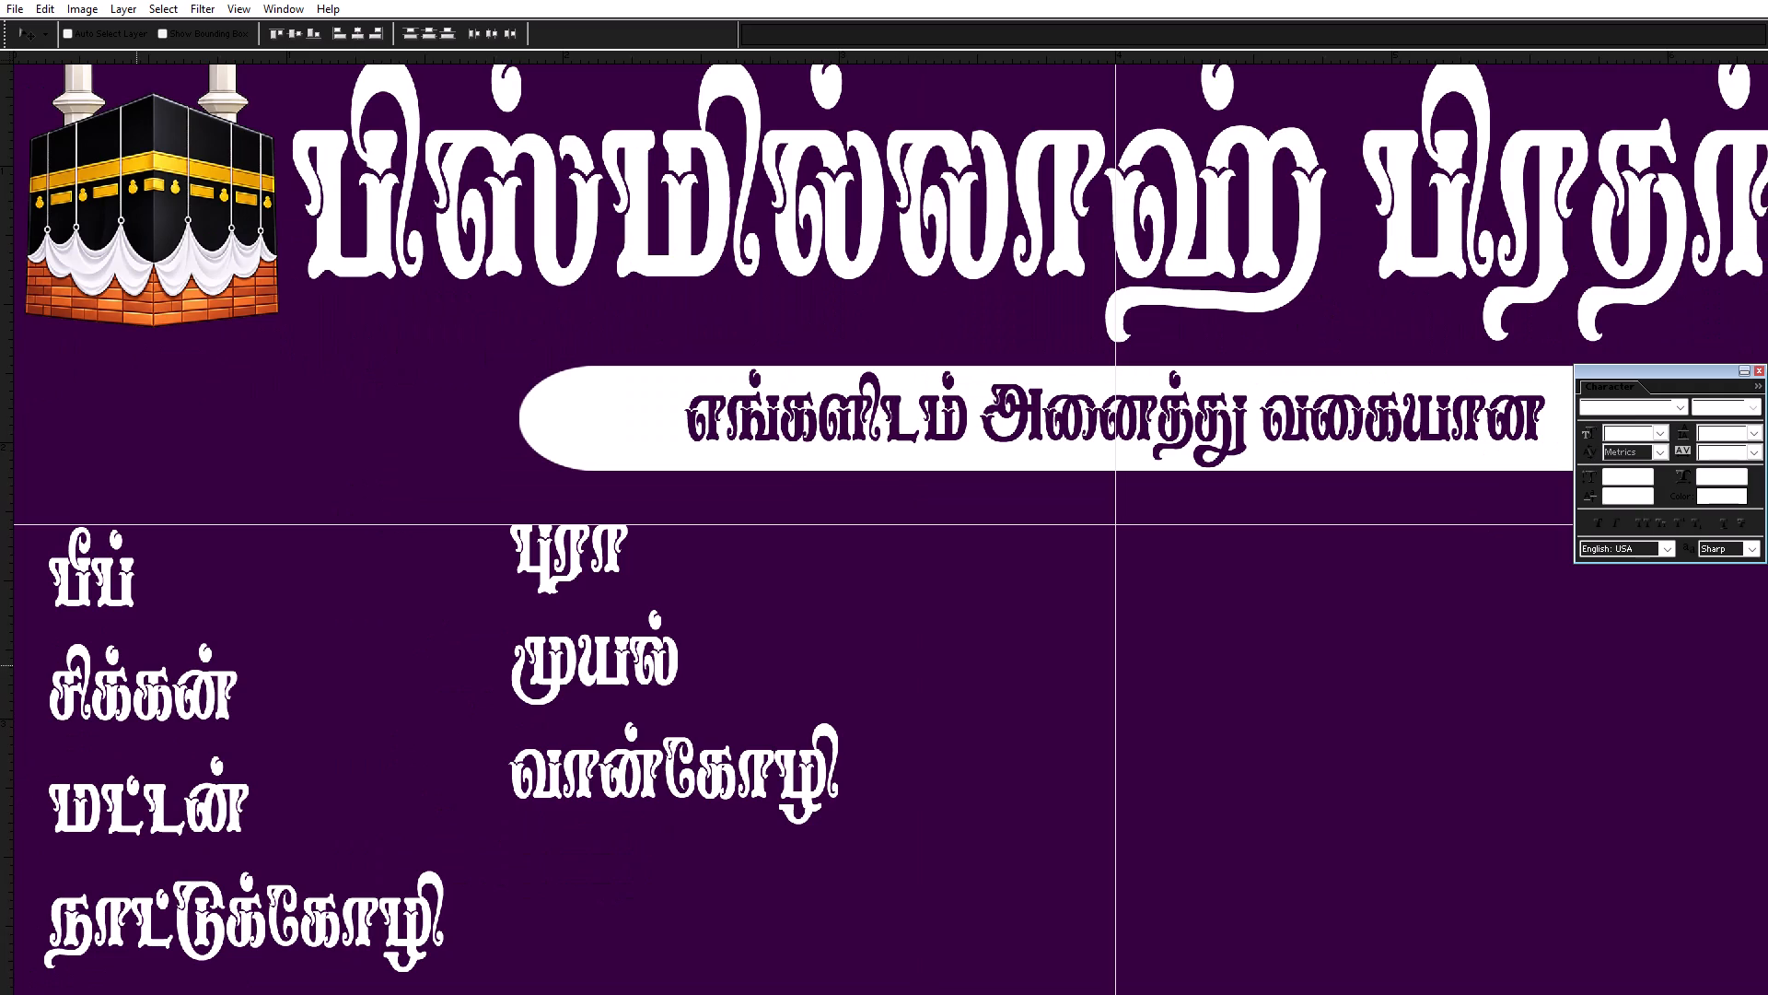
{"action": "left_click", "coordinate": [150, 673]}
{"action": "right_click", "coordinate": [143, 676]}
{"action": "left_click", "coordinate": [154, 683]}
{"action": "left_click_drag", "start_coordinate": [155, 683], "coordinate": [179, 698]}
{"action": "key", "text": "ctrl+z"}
Review the whole banner with the panels hidden, checking the size and placement of both item lists.
{"action": "key", "text": "space"}
{"action": "key", "text": "space"}
{"action": "key", "text": "space"}
{"action": "key", "text": "space"}
{"action": "key", "text": "space"}
{"action": "key", "text": "space"}
{"action": "key", "text": "space"}
{"action": "left_click_drag", "start_coordinate": [825, 514], "coordinate": [633, 617]}
{"action": "key", "text": "ctrl+minus"}
{"action": "key", "text": "ctrl+minus"}
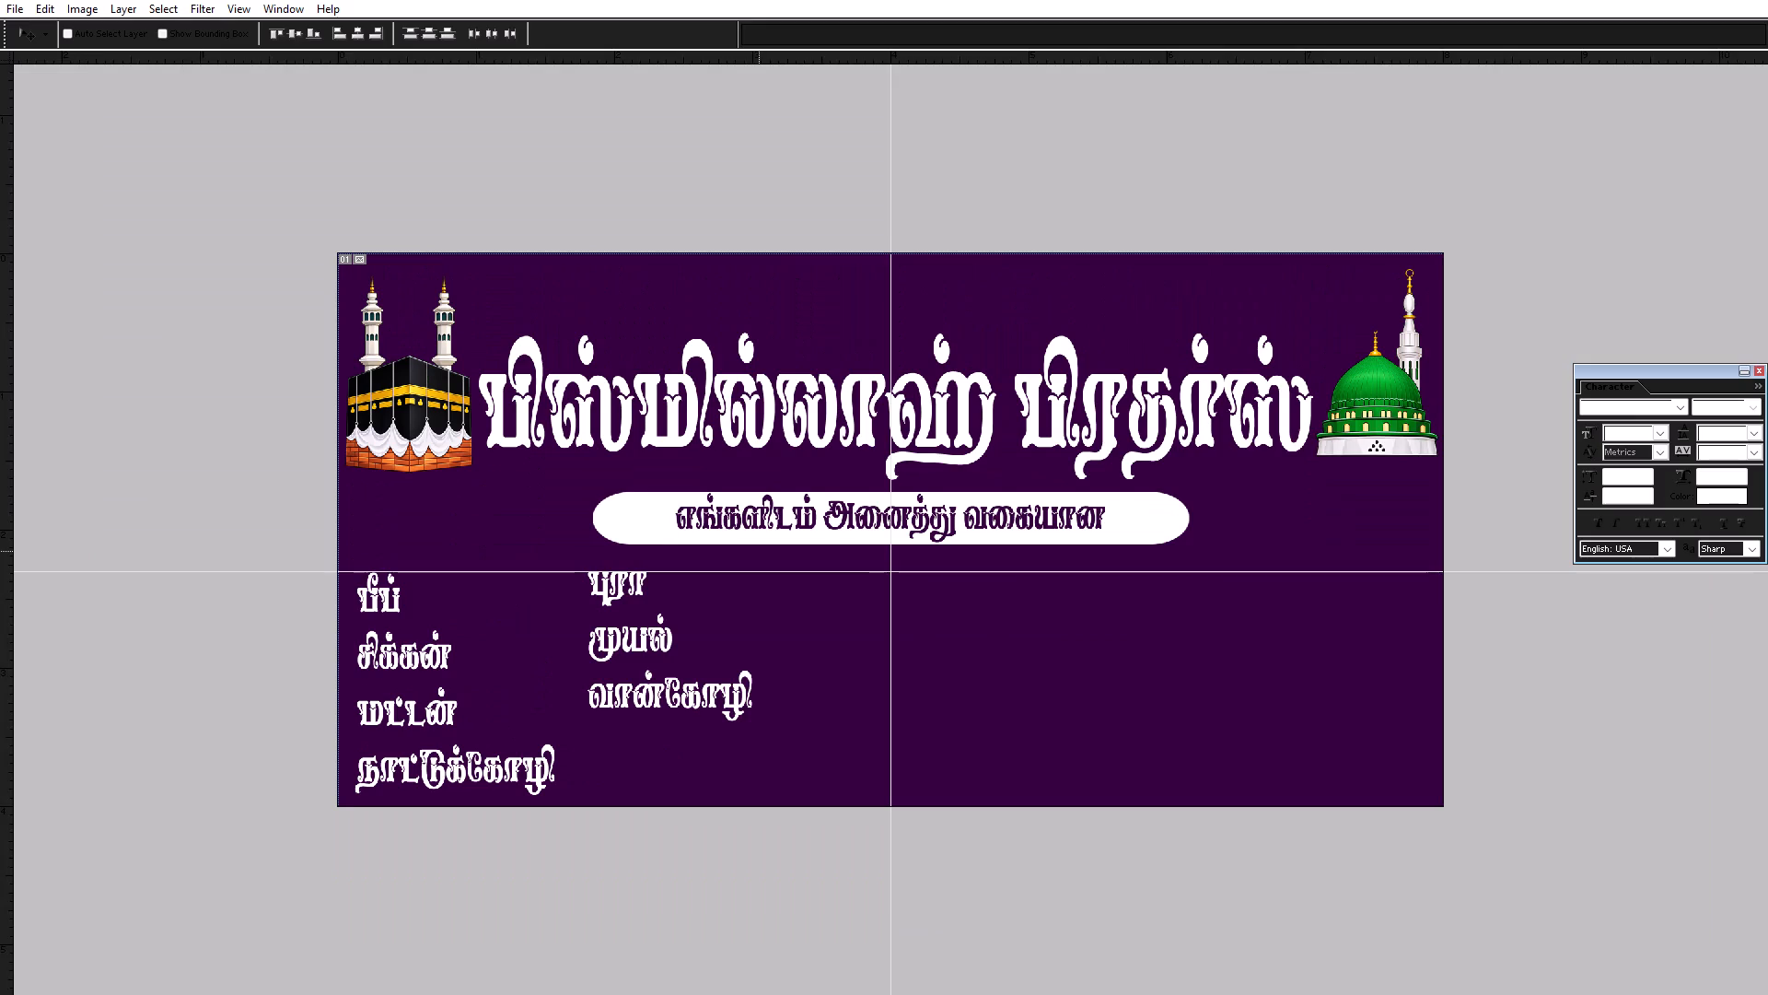
{"action": "key", "text": "Tab"}
{"action": "key", "text": "Tab"}
{"action": "scroll", "coordinate": [759, 551], "scroll_direction": "up", "scroll_amount": 3}
{"action": "scroll", "coordinate": [759, 551], "scroll_direction": "down", "scroll_amount": 6}
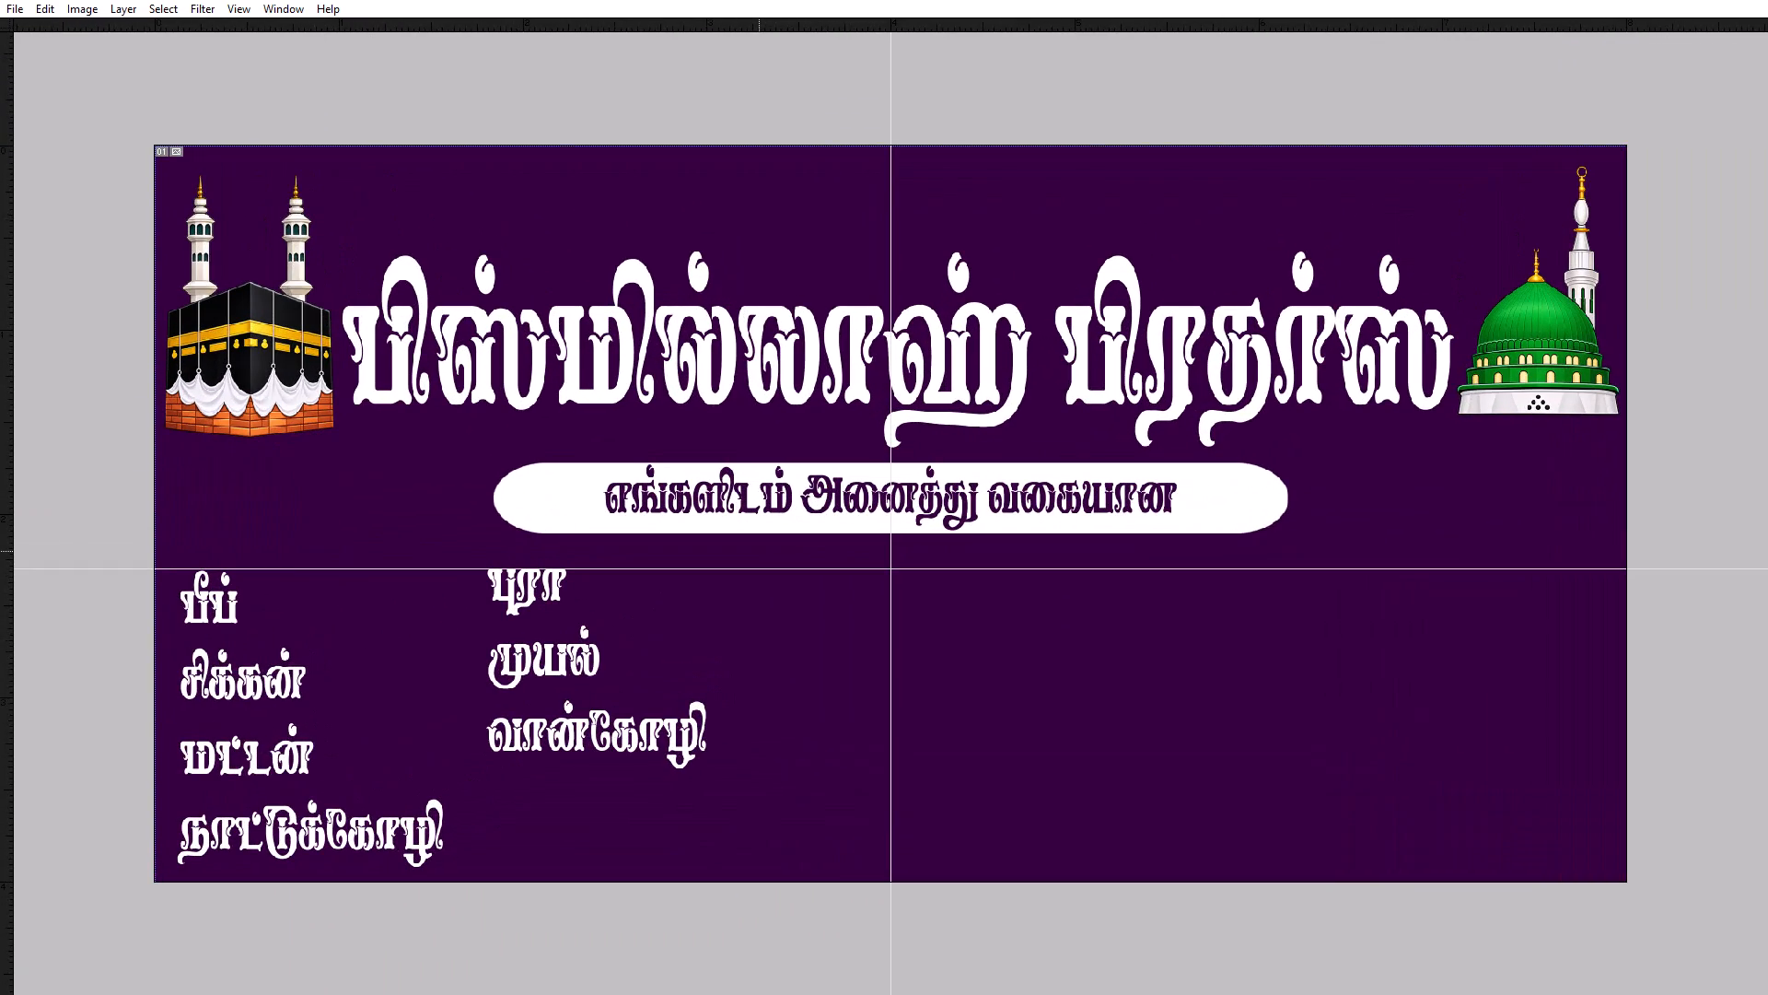
{"action": "scroll", "coordinate": [387, 472], "scroll_direction": "up", "scroll_amount": 1}
{"action": "scroll", "coordinate": [387, 472], "scroll_direction": "down", "scroll_amount": 2}
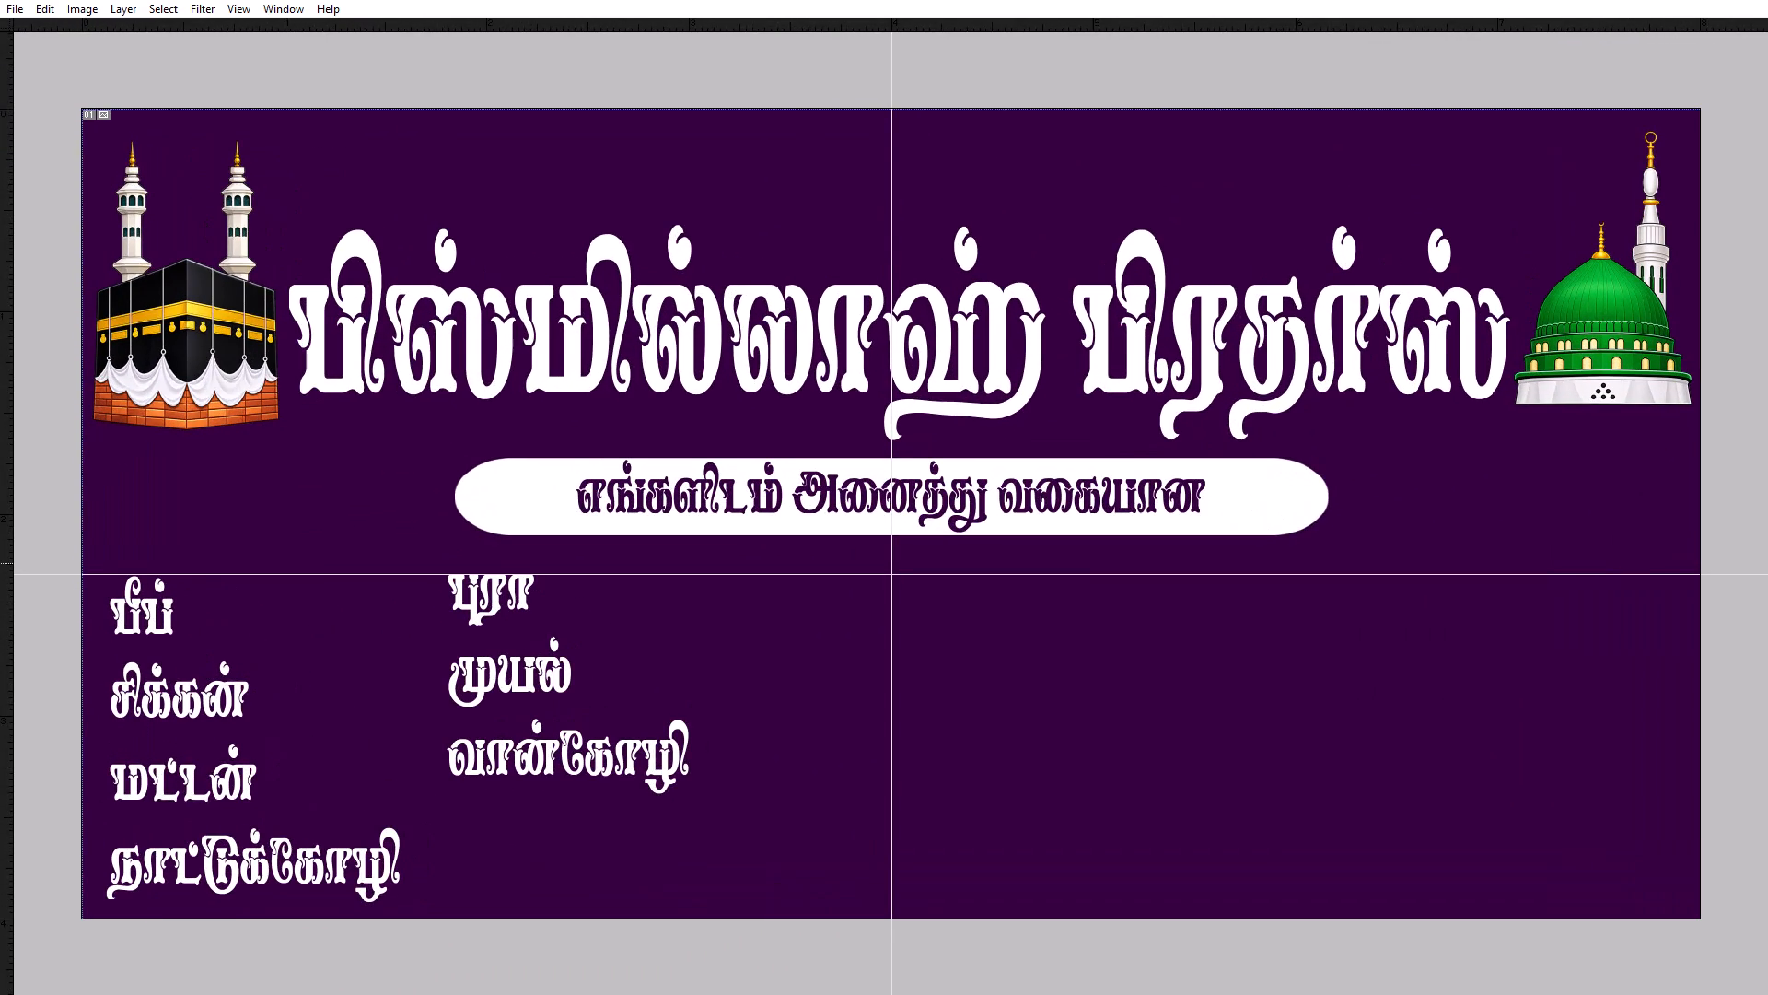
Select both item lists together, scale them down to about three quarters and place them near the banner's lower-left corner.
{"action": "key", "text": "ctrl+plus"}
{"action": "key", "text": "space"}
{"action": "left_click_drag", "start_coordinate": [480, 558], "coordinate": [595, 534]}
{"action": "key", "text": "ctrl+plus"}
{"action": "key", "text": "ctrl+plus"}
{"action": "key", "text": "space"}
{"action": "key", "text": "space"}
{"action": "key", "text": "space"}
{"action": "key", "text": "space"}
{"action": "key", "text": "space"}
{"action": "key", "text": "space"}
{"action": "key", "text": "space"}
{"action": "key", "text": "space"}
{"action": "key", "text": "space"}
{"action": "key", "text": "space"}
{"action": "key", "text": "space"}
{"action": "key", "text": "space"}
{"action": "left_click_drag", "start_coordinate": [625, 530], "coordinate": [1549, 341]}
{"action": "left_click_drag", "start_coordinate": [785, 499], "coordinate": [1147, 415]}
{"action": "right_click", "coordinate": [159, 441]}
{"action": "left_click", "coordinate": [166, 450]}
{"action": "left_click_drag", "start_coordinate": [170, 452], "coordinate": [205, 446]}
{"action": "key", "text": "ctrl+z"}
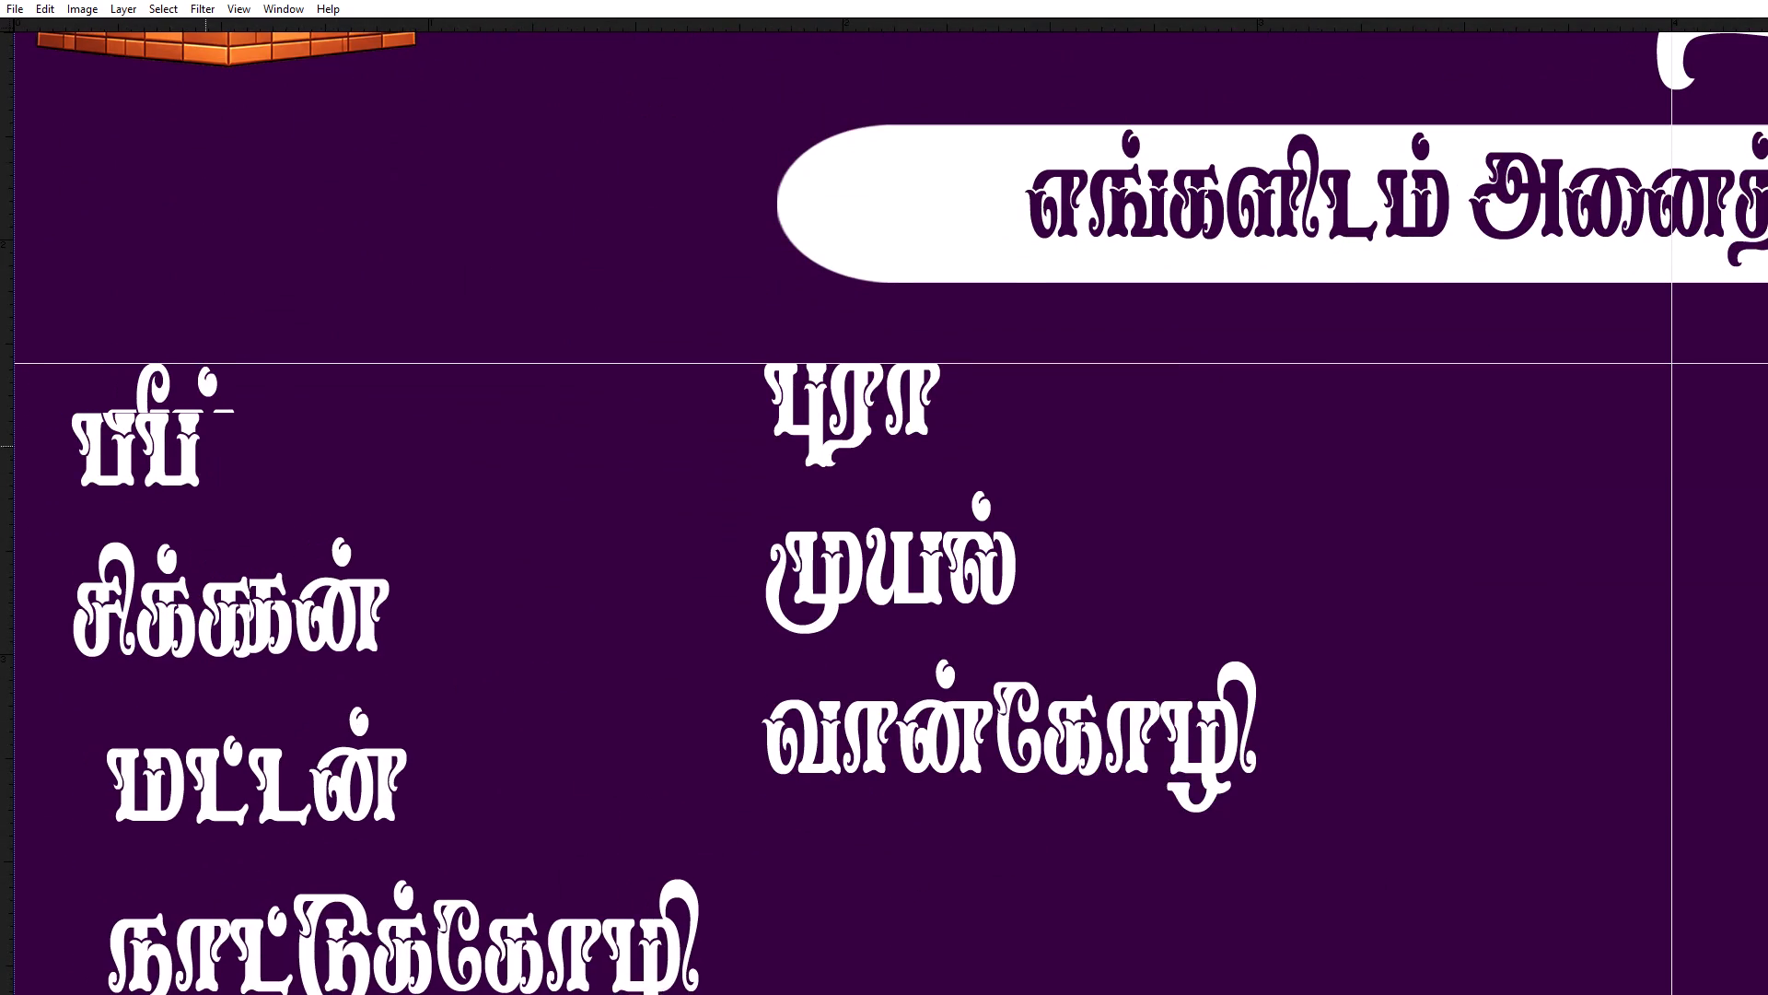
{"action": "right_click", "coordinate": [791, 396], "text": "shift"}
{"action": "left_click", "coordinate": [804, 405], "text": "shift"}
{"action": "left_click_drag", "start_coordinate": [797, 400], "coordinate": [836, 422]}
{"action": "key", "text": "ctrl+z"}
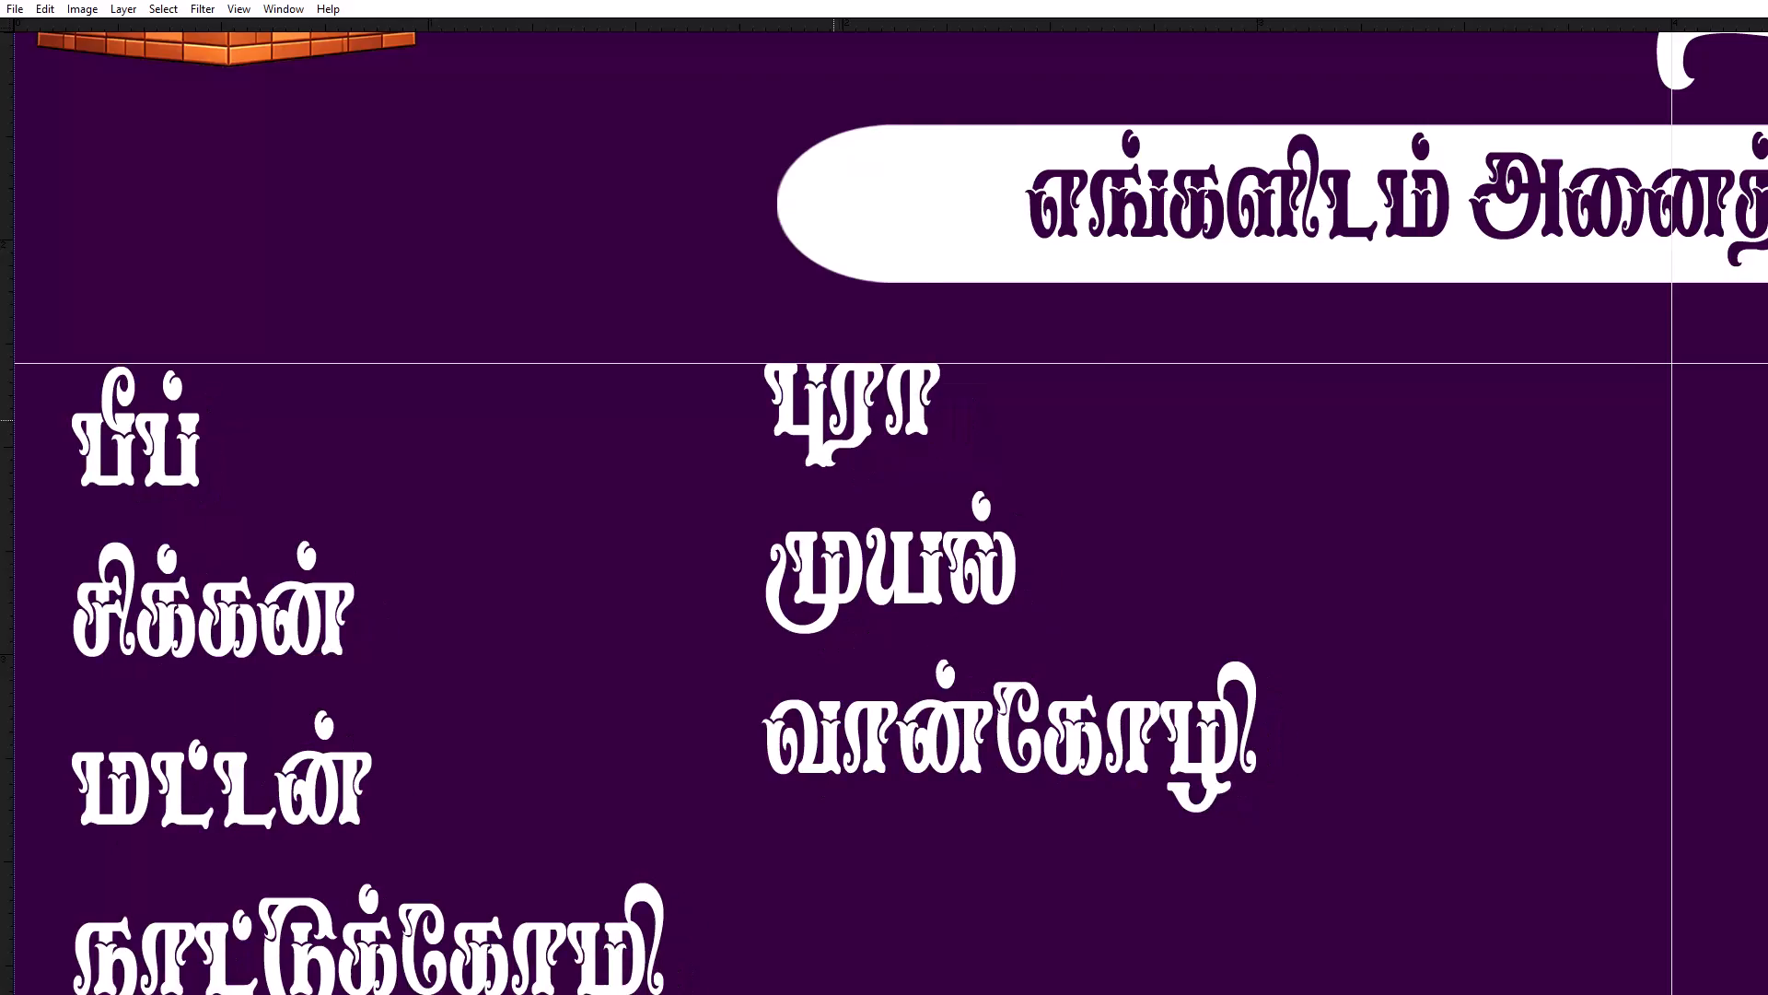
{"action": "key", "text": "ctrl+minus"}
{"action": "key", "text": "ctrl+minus"}
{"action": "key", "text": "ctrl+t"}
{"action": "left_click_drag", "start_coordinate": [680, 568], "coordinate": [616, 615], "text": "alt+shift"}
{"action": "key", "text": "Return"}
{"action": "left_click_drag", "start_coordinate": [459, 702], "coordinate": [391, 751]}
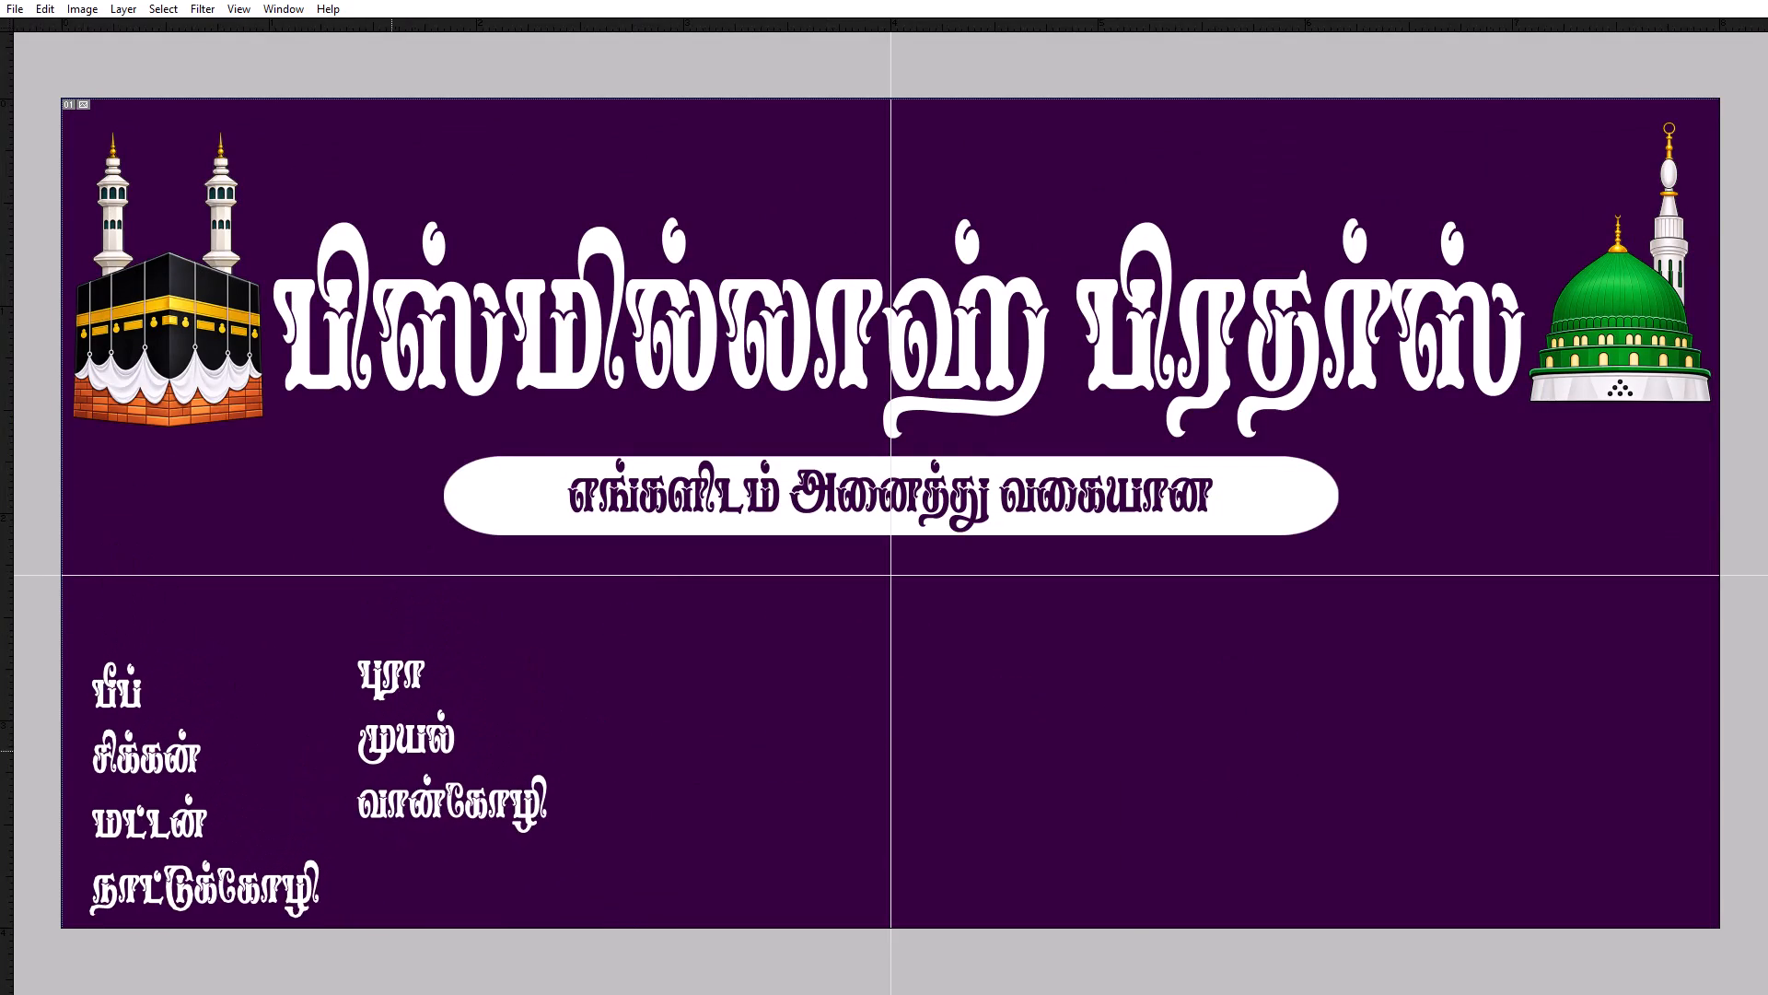
{"action": "left_click_drag", "start_coordinate": [391, 751], "coordinate": [399, 750]}
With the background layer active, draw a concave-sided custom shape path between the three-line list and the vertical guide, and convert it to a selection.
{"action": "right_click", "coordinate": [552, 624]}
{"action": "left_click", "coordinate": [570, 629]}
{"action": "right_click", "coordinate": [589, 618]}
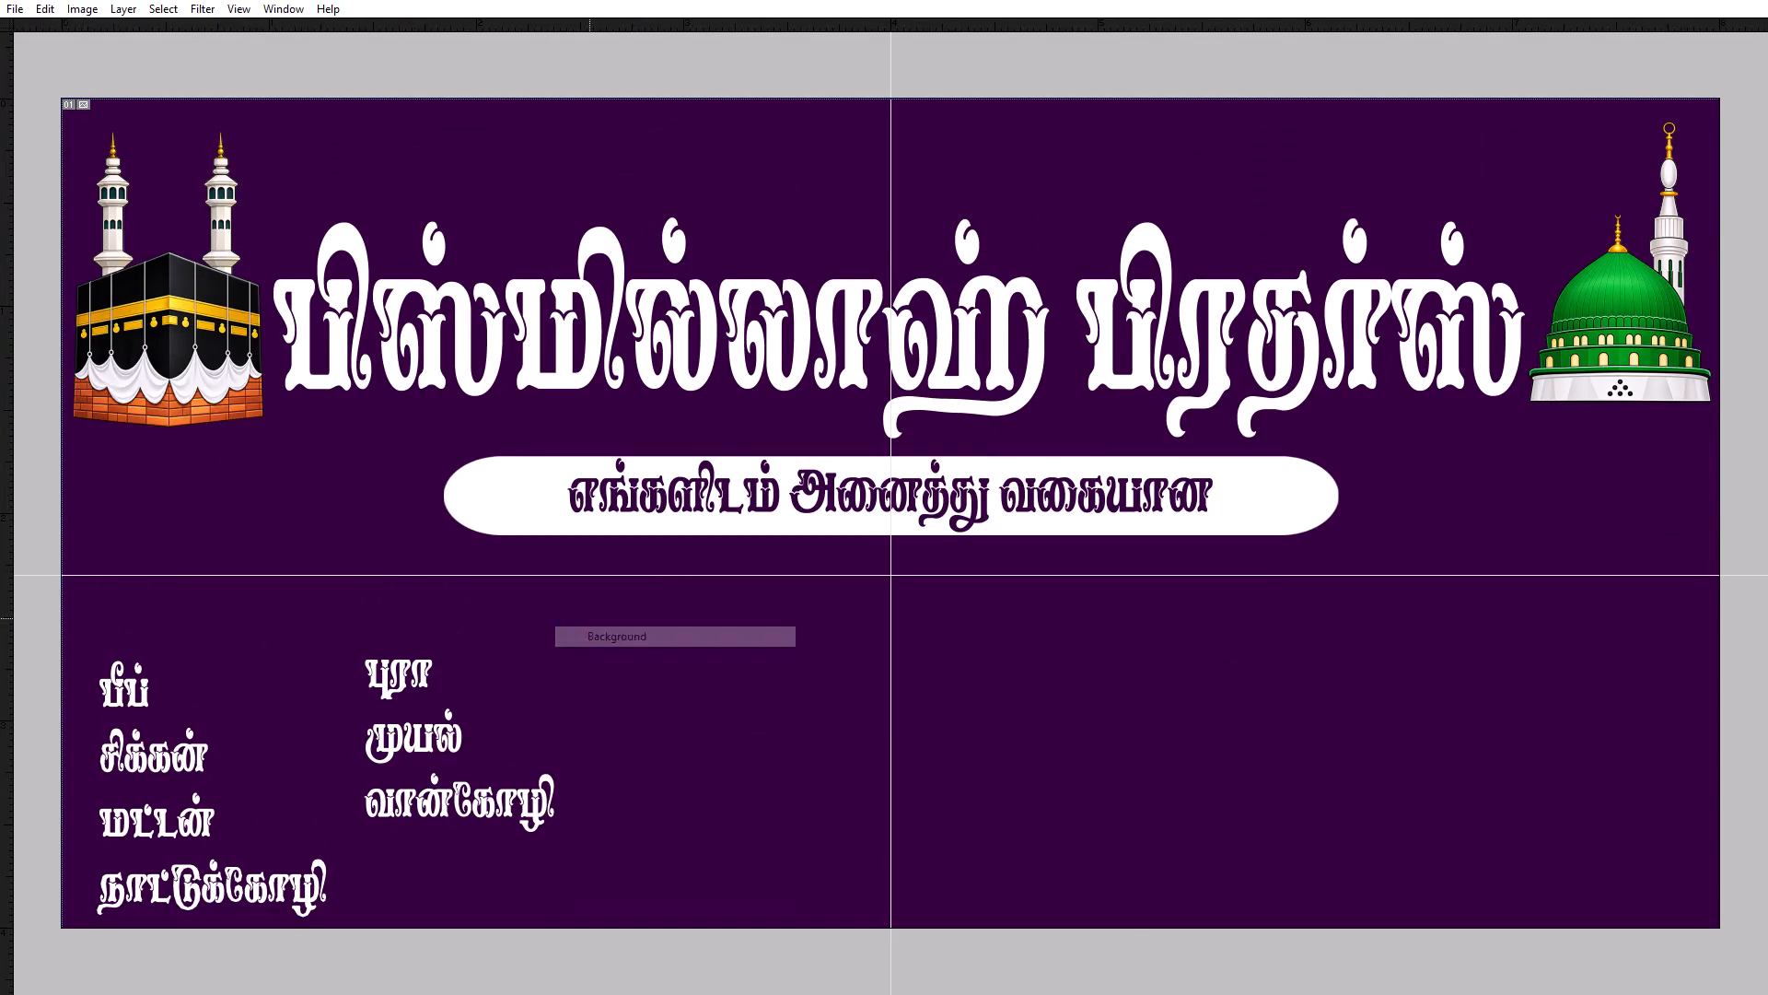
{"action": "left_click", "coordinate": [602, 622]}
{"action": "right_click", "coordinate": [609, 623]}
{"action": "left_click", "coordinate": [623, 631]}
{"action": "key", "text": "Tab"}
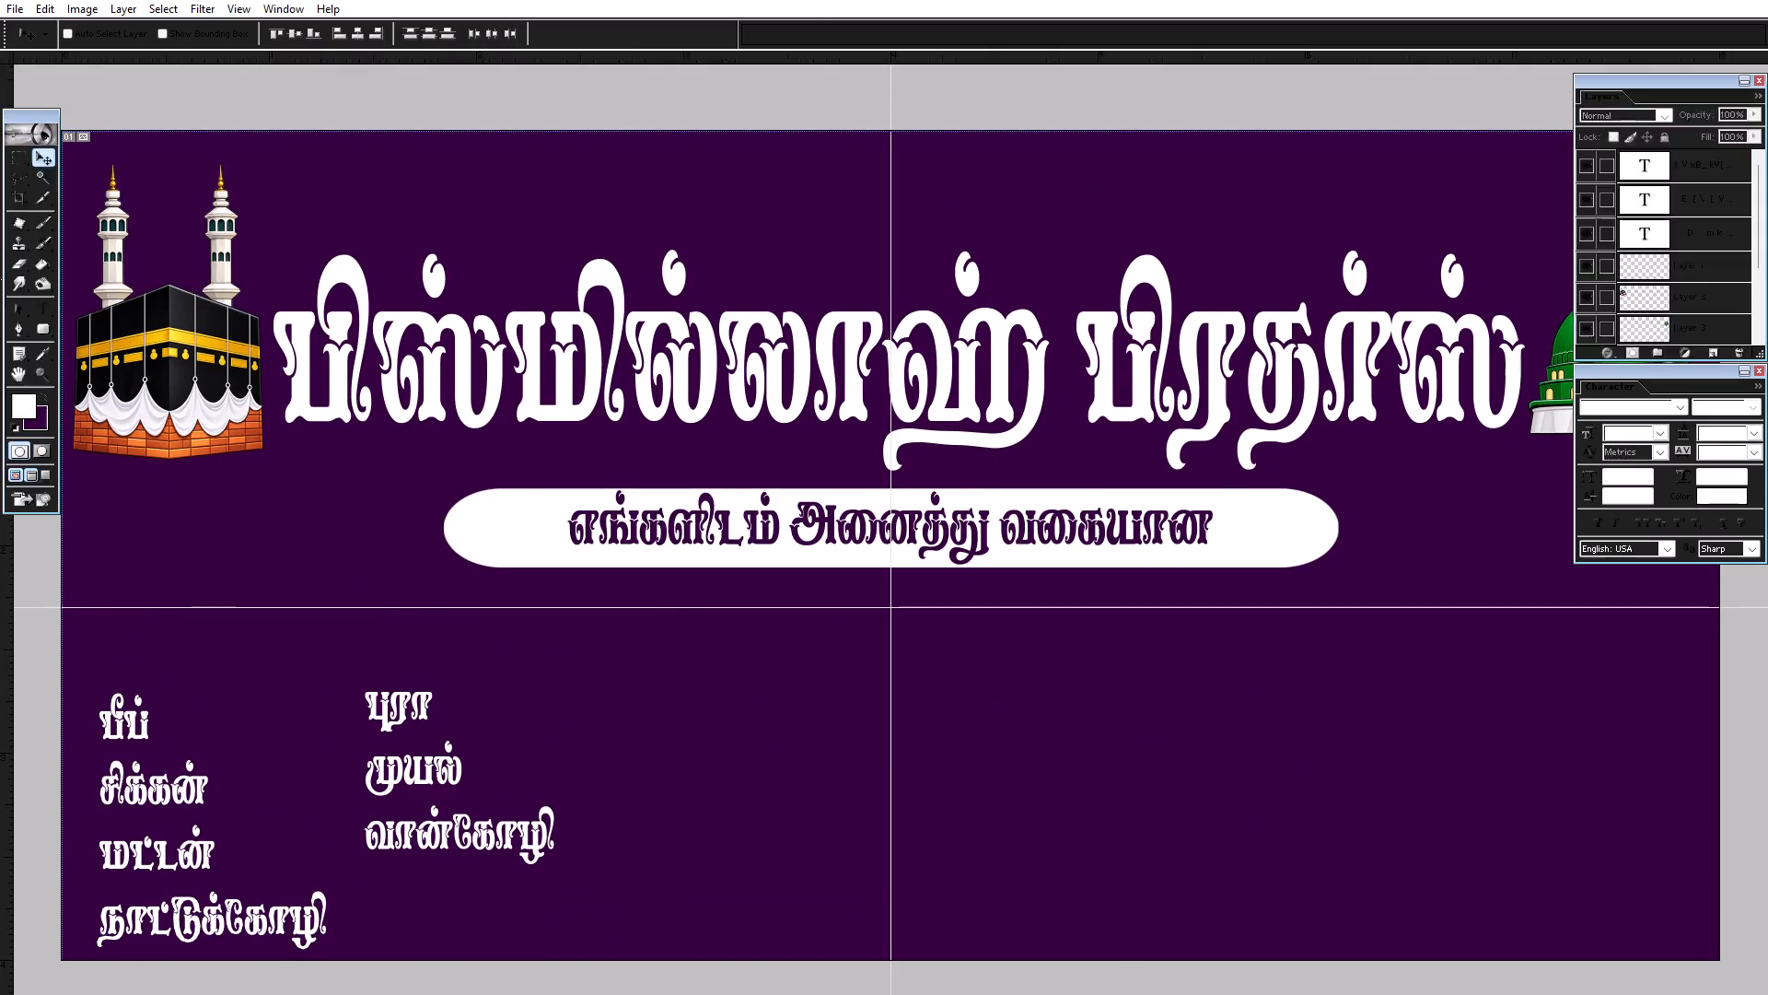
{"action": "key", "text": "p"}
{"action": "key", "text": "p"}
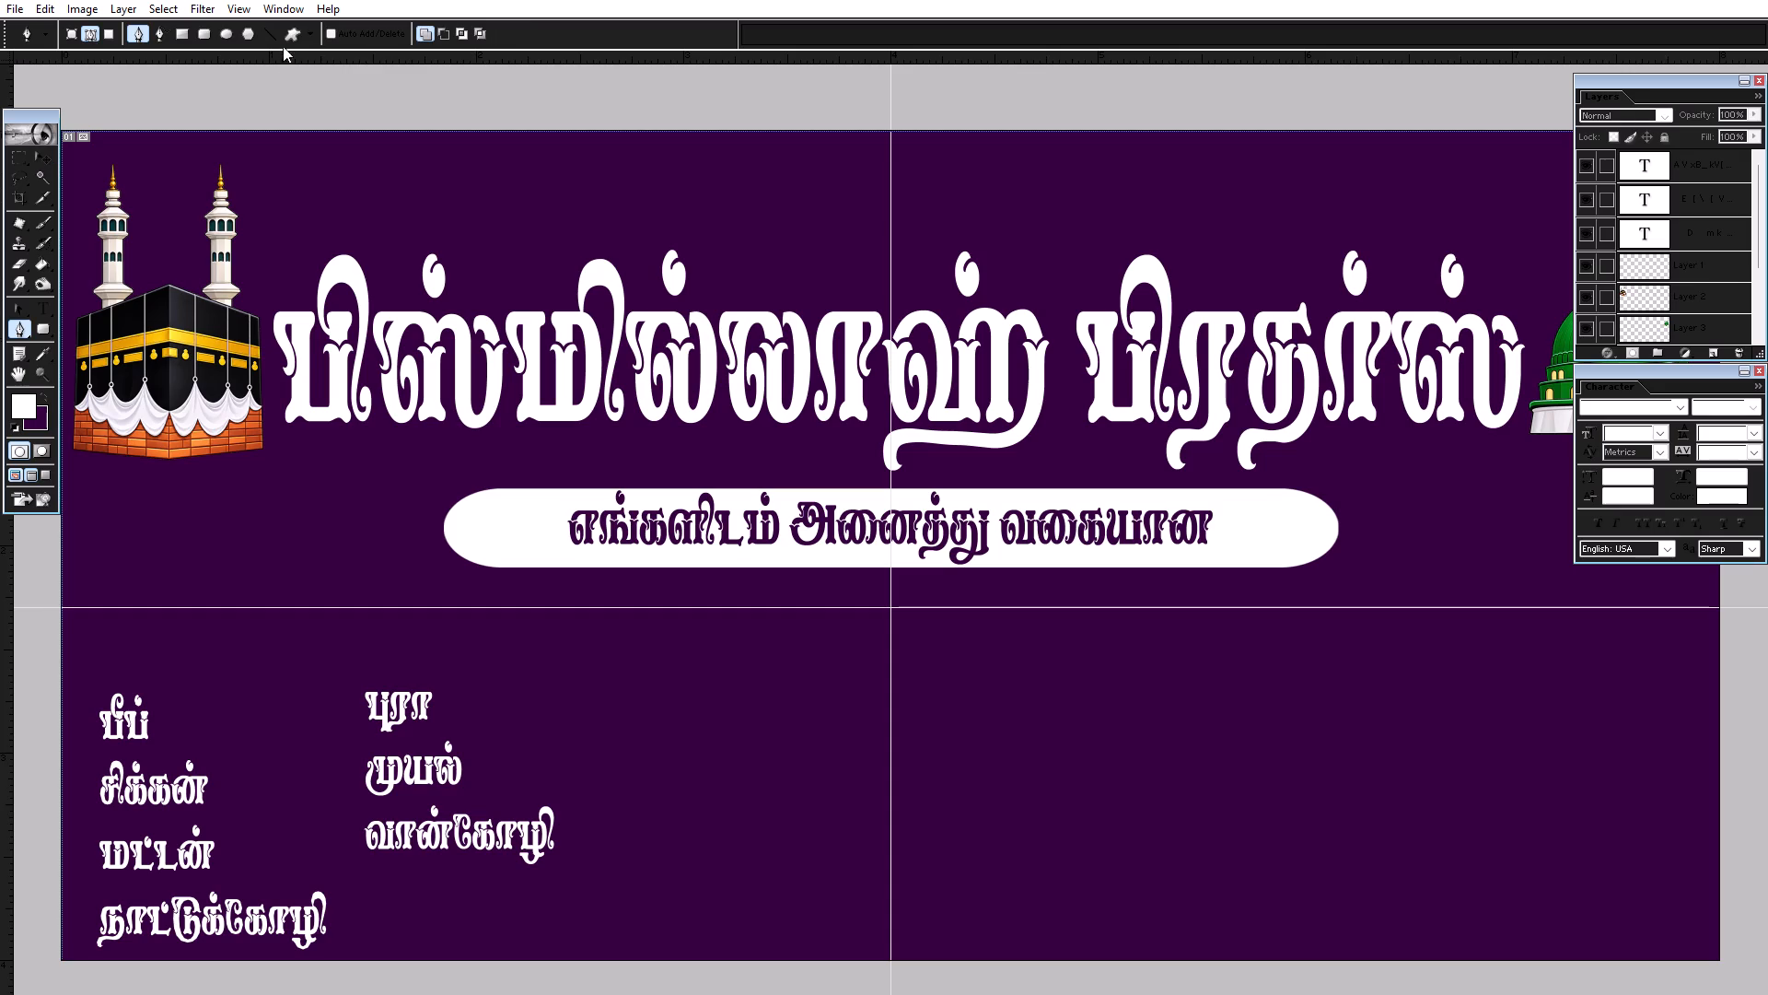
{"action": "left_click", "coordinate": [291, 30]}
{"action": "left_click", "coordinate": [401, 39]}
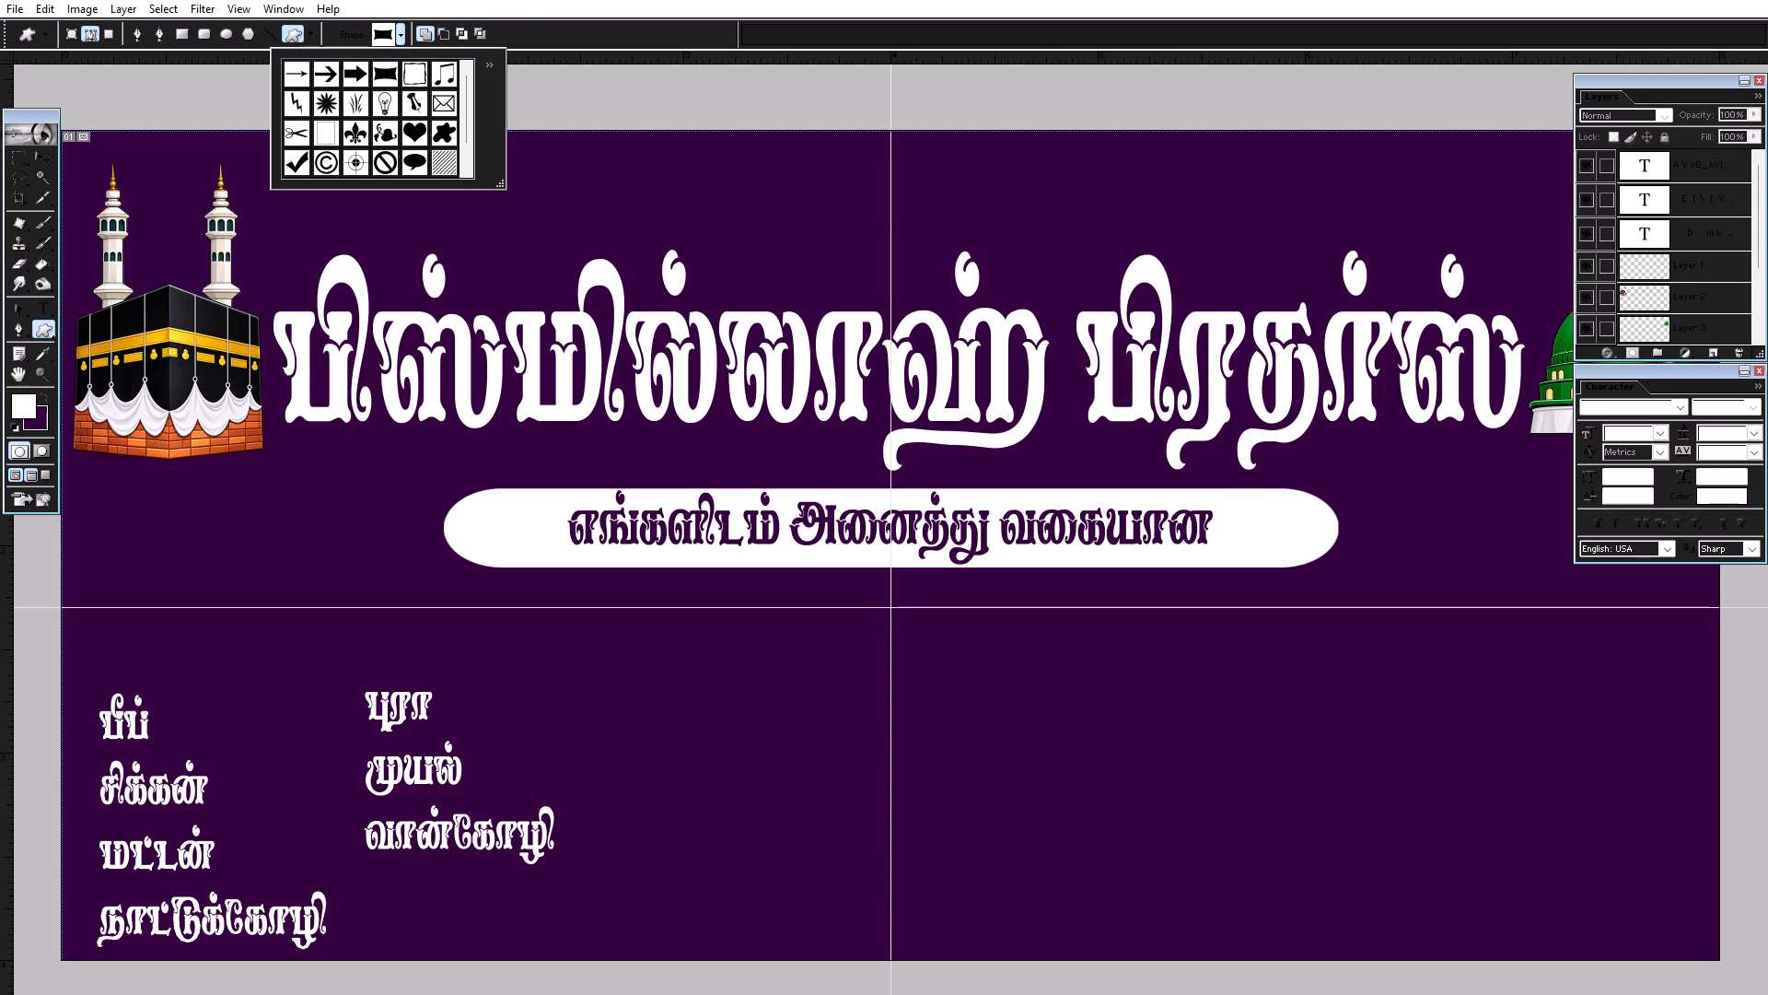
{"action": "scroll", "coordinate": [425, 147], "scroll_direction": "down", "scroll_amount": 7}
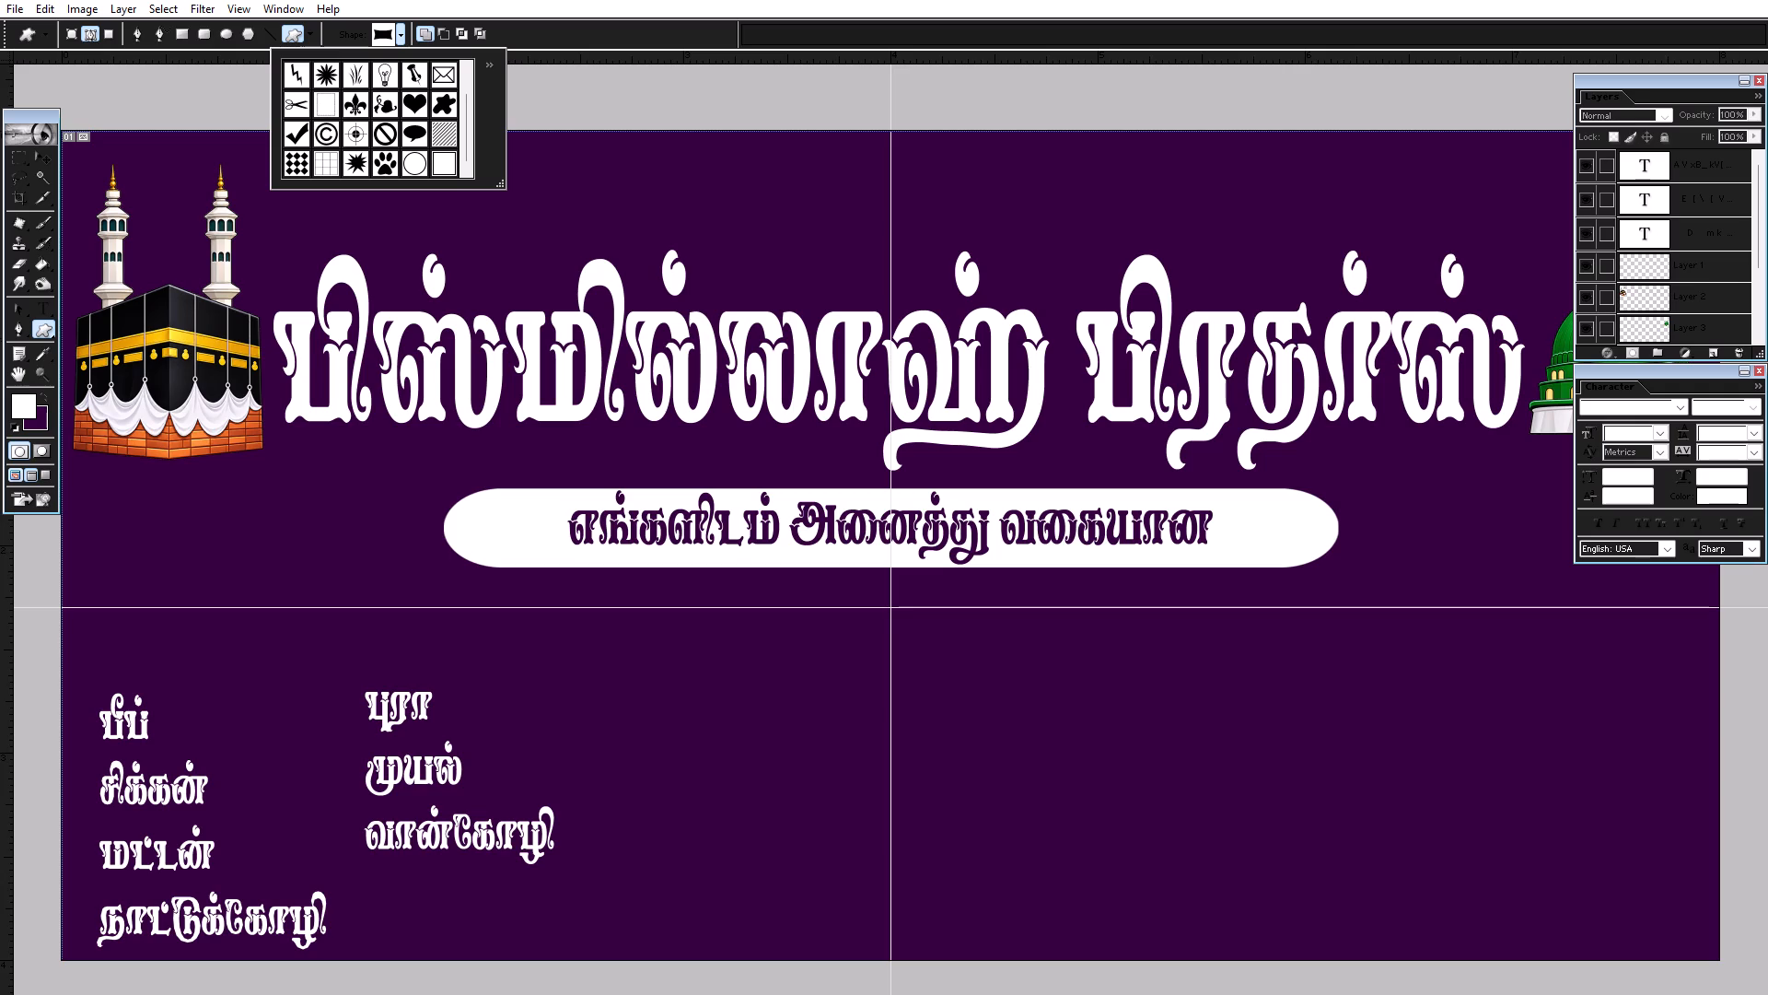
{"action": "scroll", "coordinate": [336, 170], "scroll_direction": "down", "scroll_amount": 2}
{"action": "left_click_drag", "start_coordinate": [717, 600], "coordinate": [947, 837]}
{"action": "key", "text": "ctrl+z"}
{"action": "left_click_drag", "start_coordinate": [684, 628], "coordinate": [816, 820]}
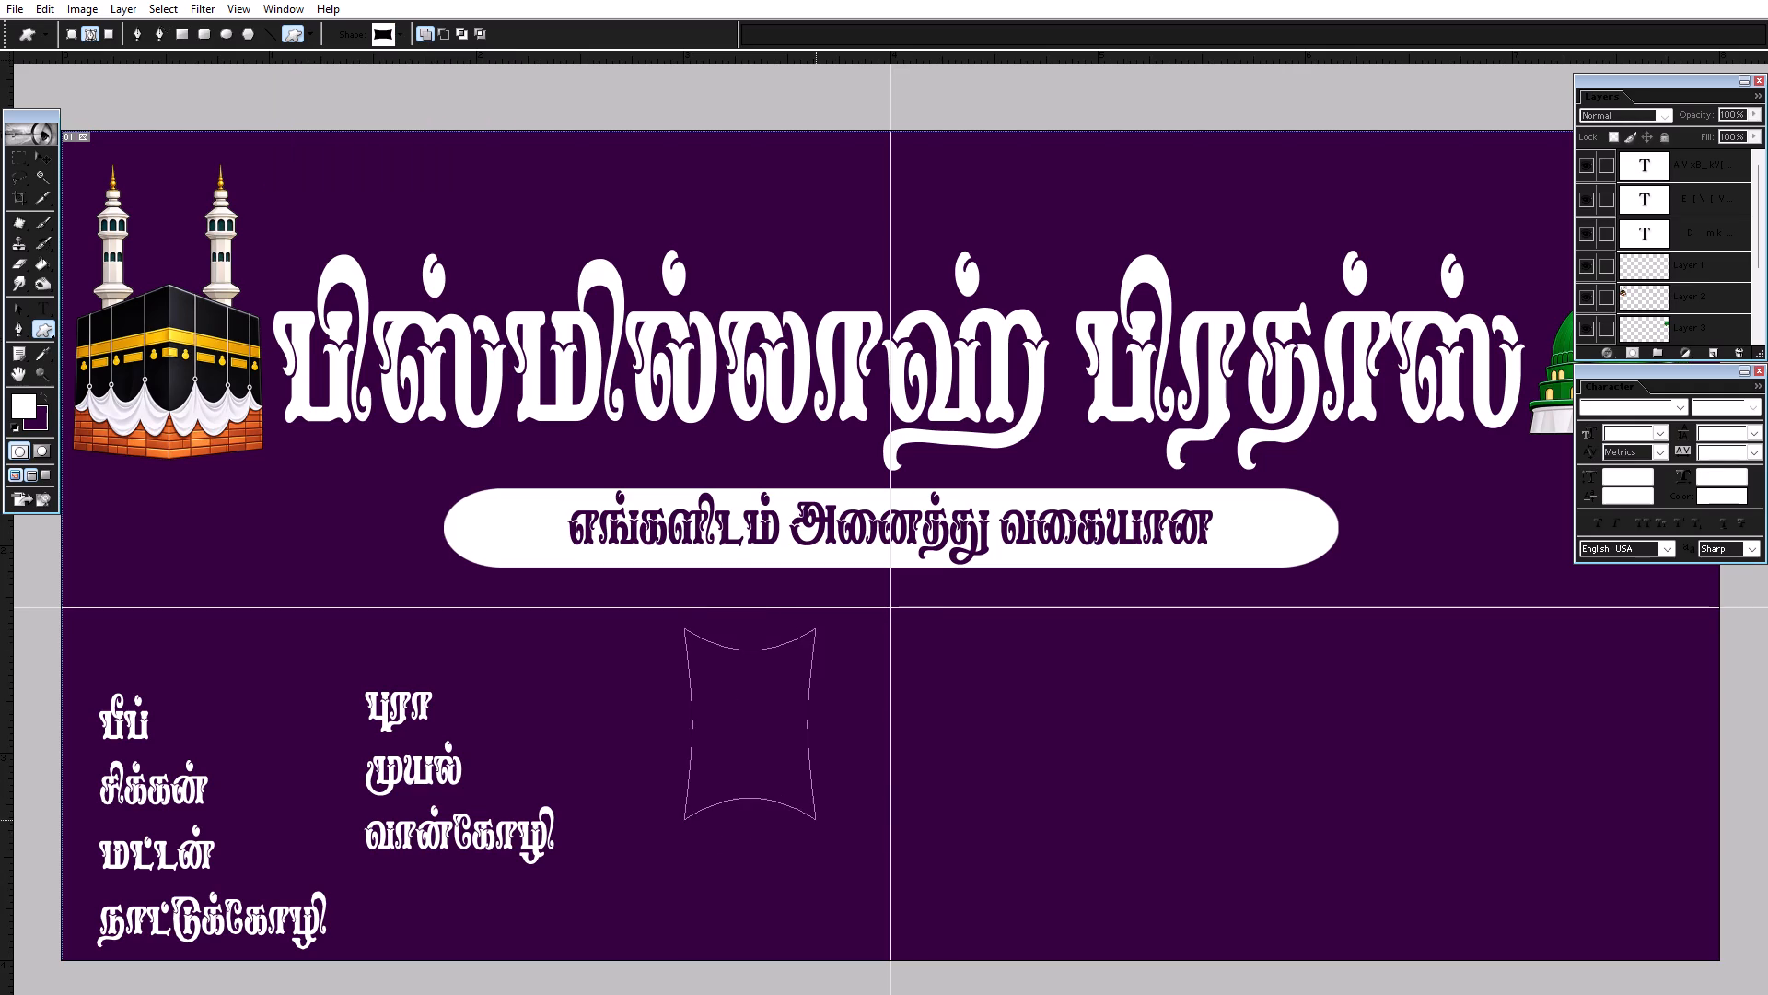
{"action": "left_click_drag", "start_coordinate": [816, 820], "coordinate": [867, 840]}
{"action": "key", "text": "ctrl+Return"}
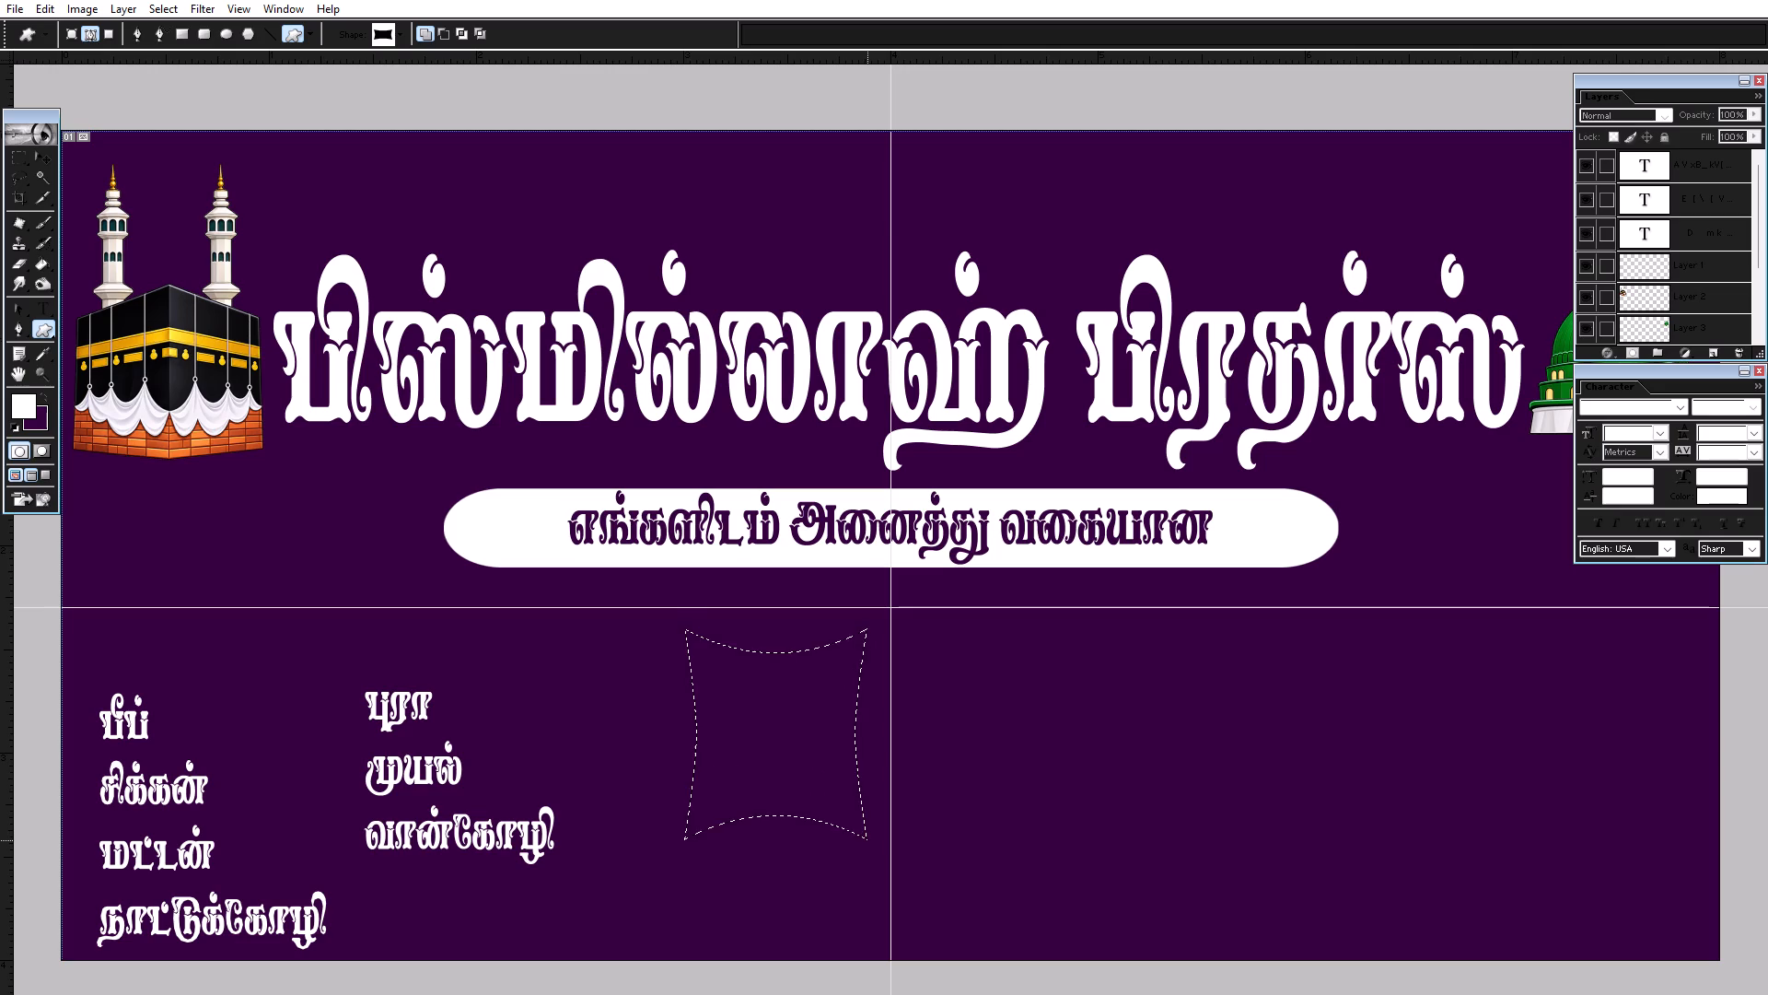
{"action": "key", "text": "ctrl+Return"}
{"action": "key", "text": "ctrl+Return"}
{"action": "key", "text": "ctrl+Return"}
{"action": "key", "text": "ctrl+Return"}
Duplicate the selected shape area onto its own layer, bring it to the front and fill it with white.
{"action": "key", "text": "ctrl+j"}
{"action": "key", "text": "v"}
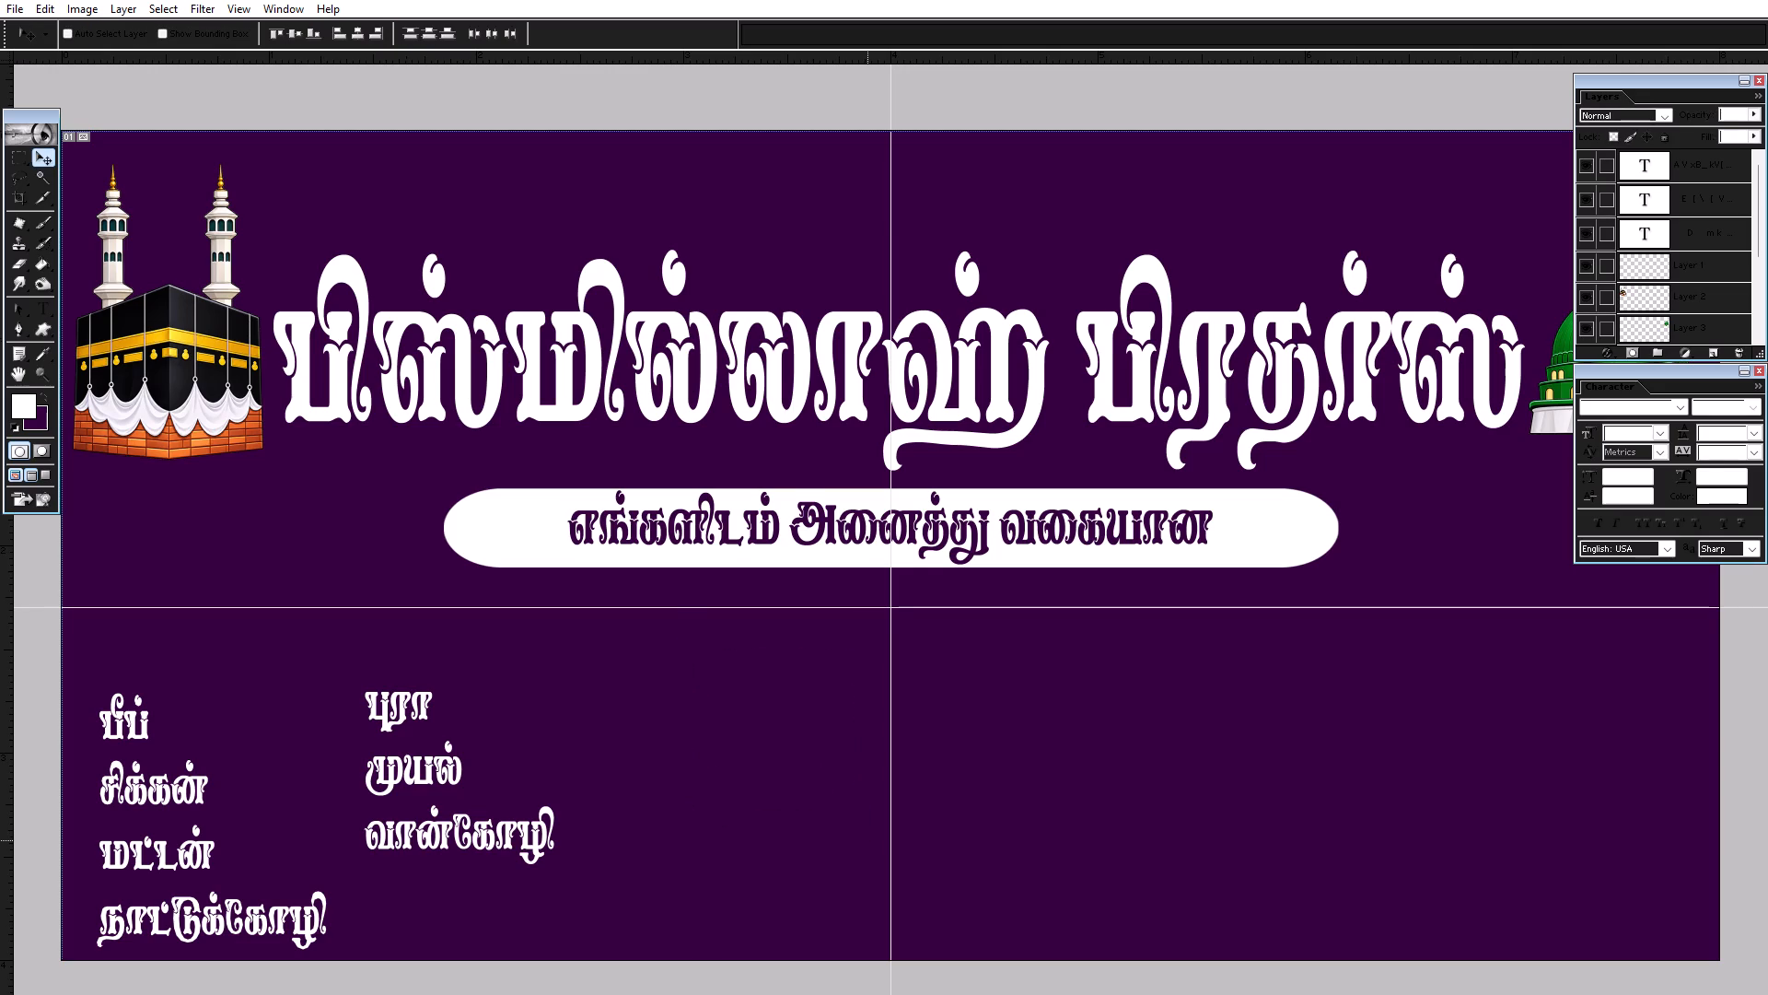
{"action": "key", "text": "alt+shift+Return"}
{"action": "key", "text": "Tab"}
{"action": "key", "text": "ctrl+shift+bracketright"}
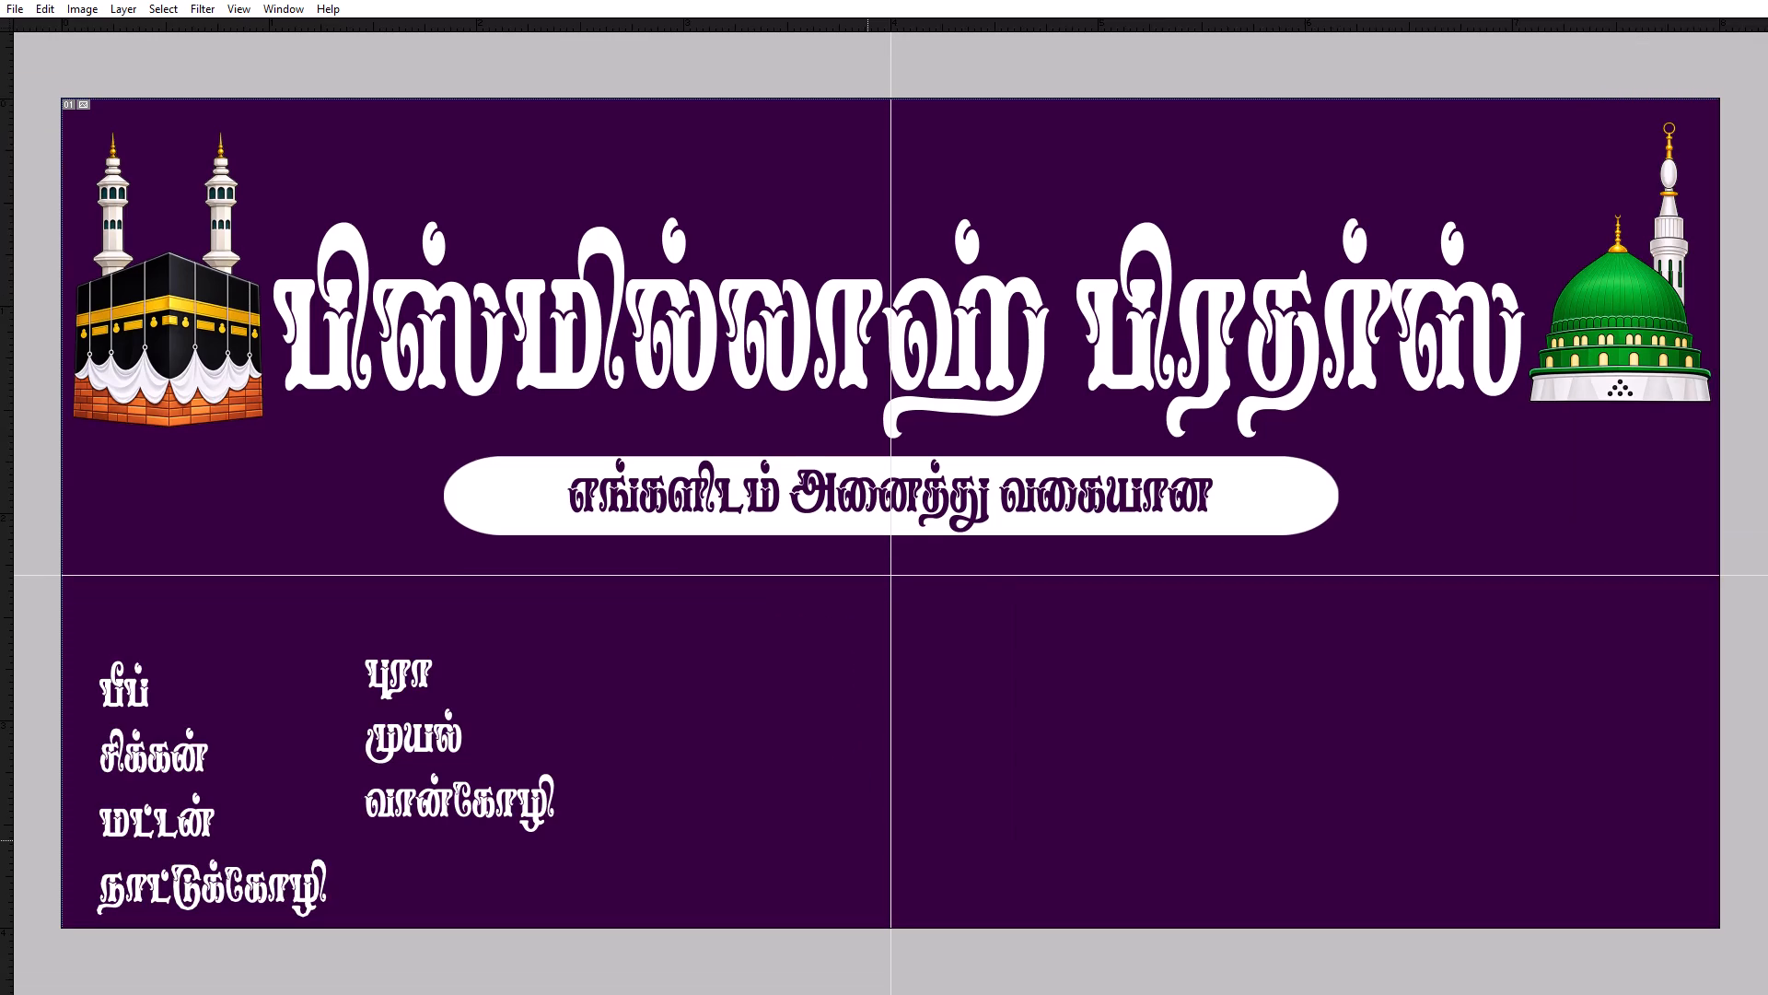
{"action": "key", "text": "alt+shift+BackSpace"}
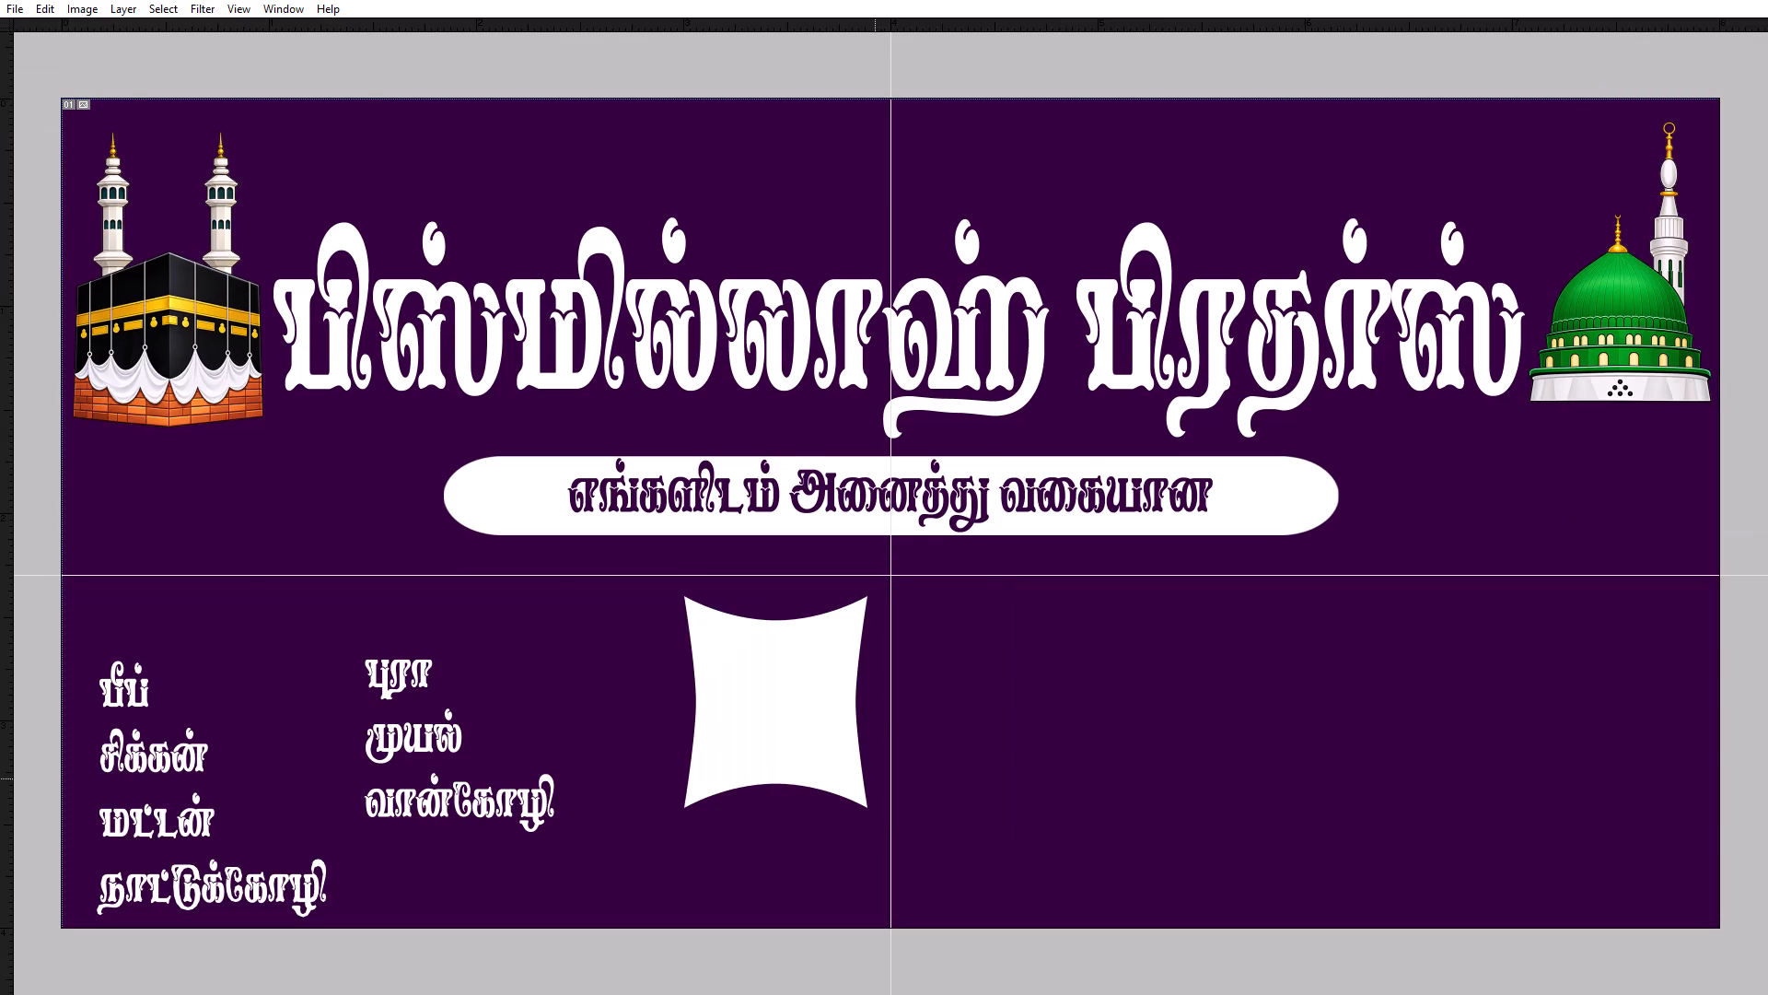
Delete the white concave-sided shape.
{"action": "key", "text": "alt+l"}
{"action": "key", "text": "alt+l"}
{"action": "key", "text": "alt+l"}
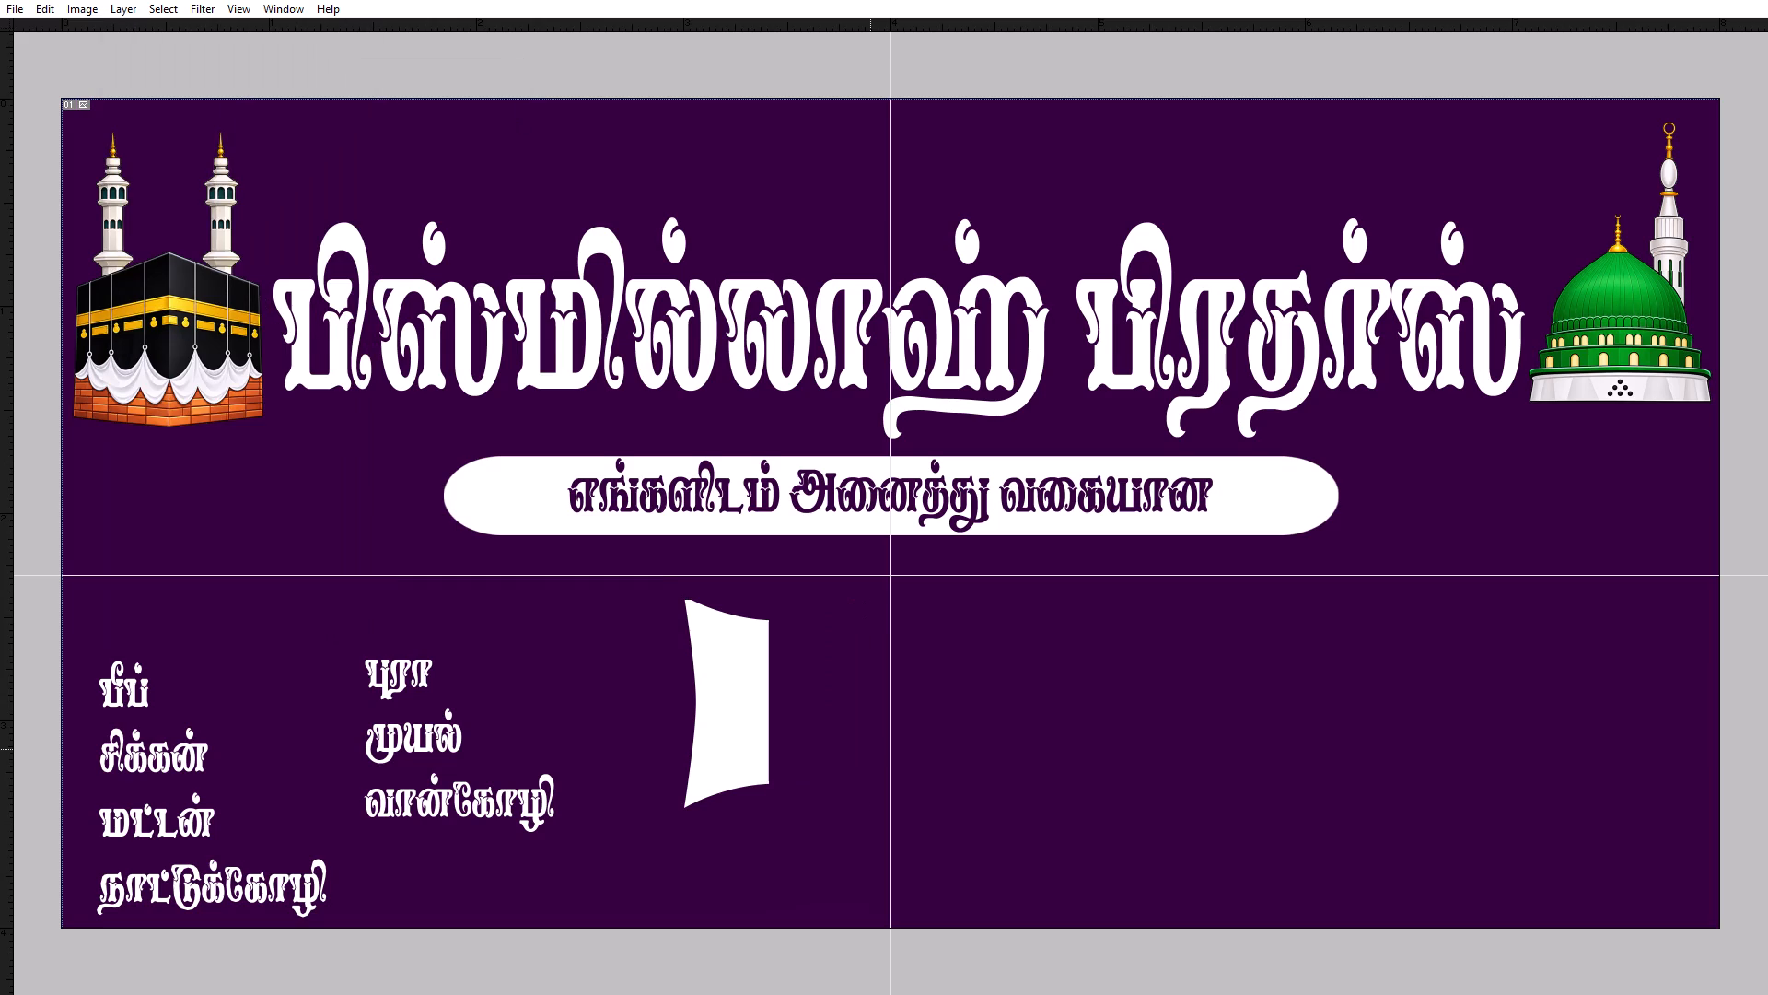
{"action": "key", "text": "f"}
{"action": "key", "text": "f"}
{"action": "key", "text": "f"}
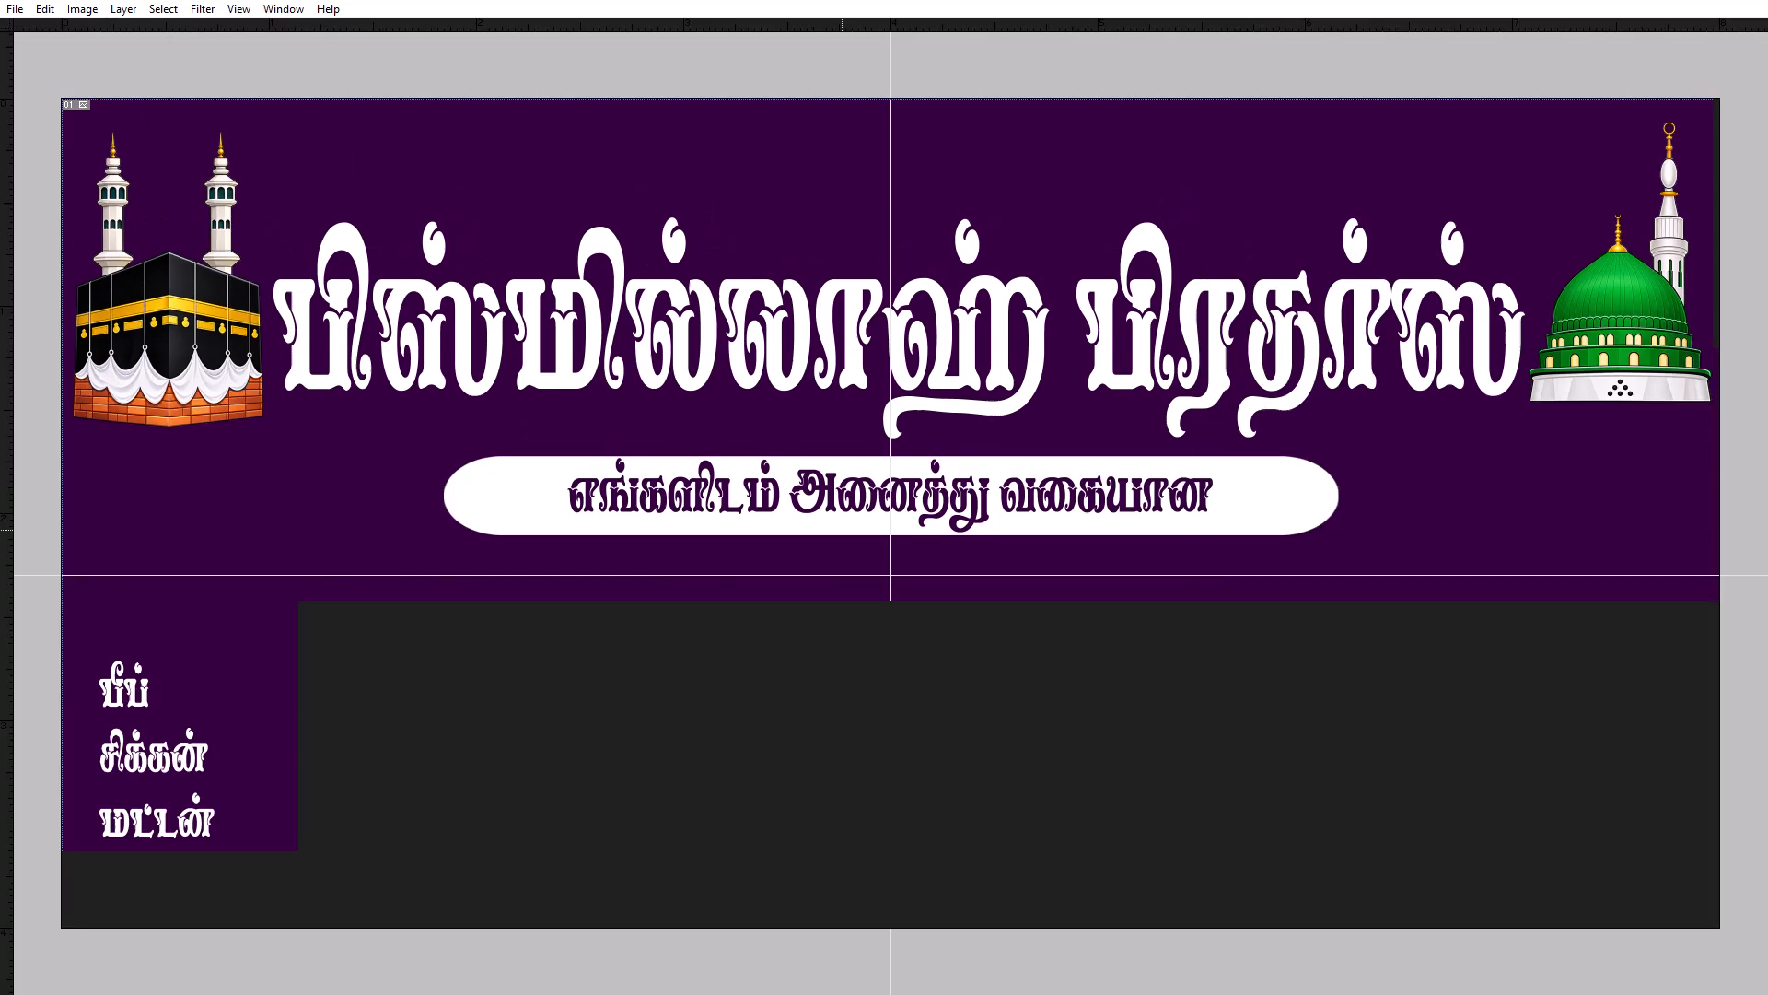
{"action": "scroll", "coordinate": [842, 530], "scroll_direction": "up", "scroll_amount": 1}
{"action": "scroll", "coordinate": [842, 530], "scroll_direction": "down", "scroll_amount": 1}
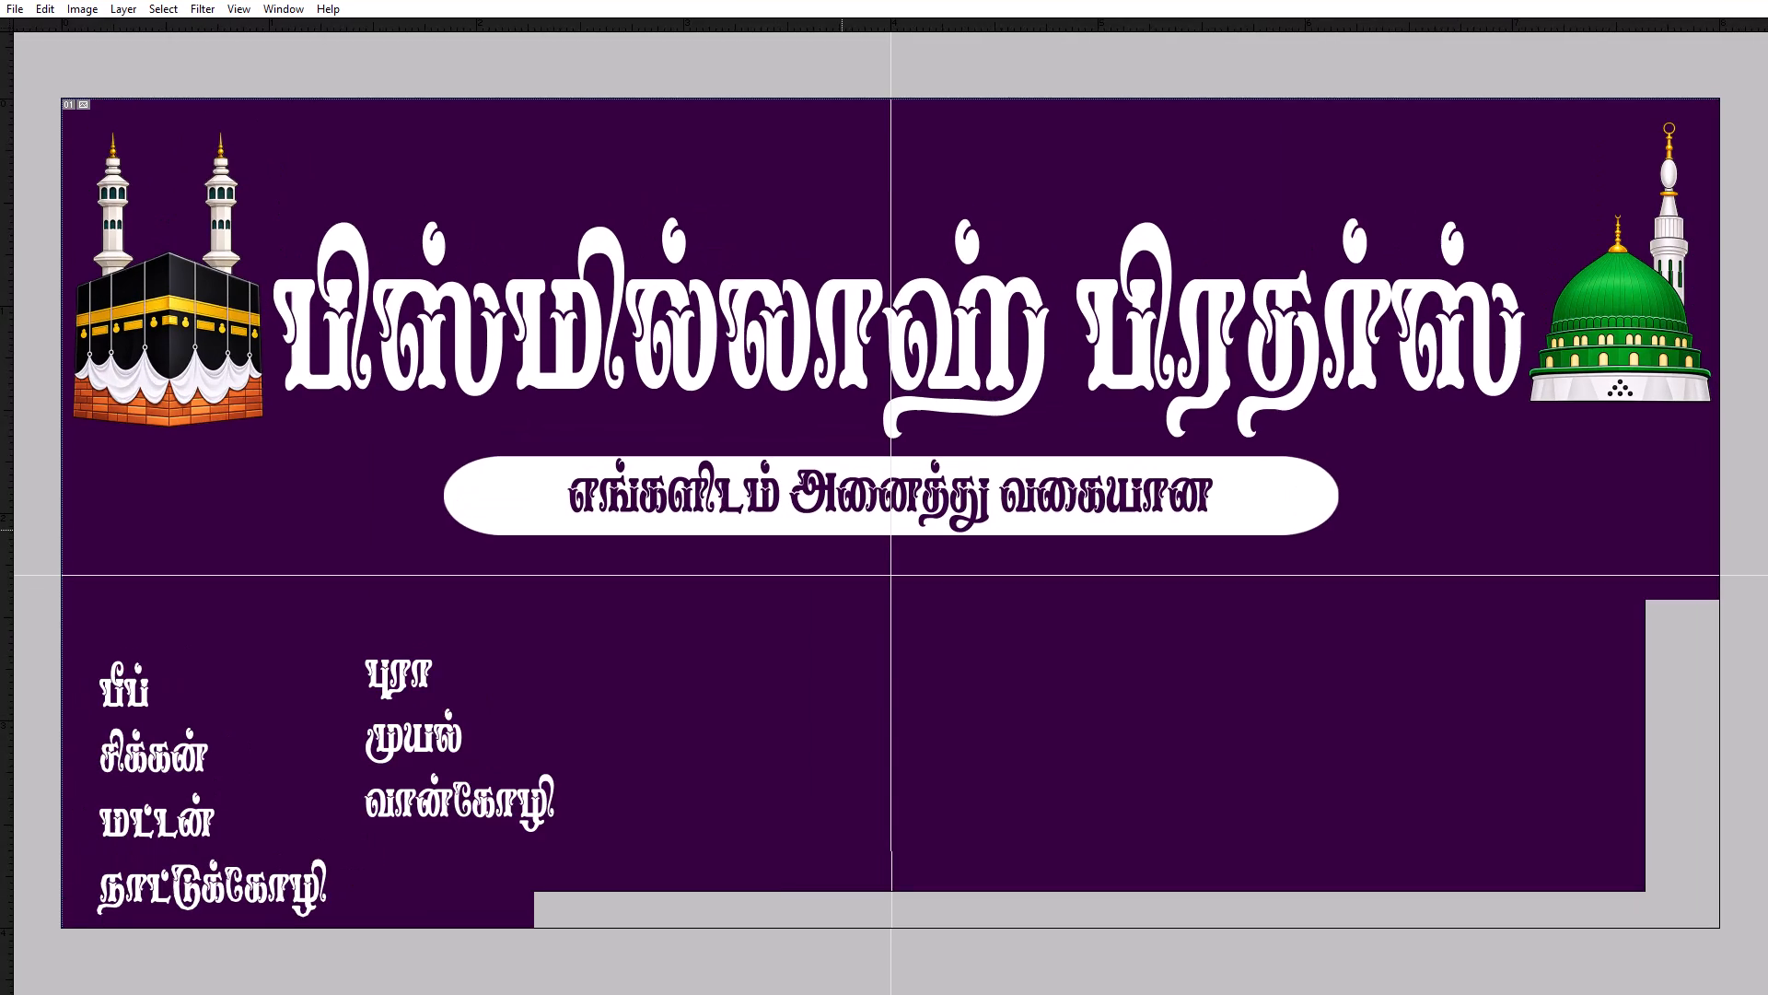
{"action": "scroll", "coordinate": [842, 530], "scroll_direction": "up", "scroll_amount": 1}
Switch to Chrome, open Pinterest in a new tab and search for "shapes".
{"action": "key", "text": "alt+Tab"}
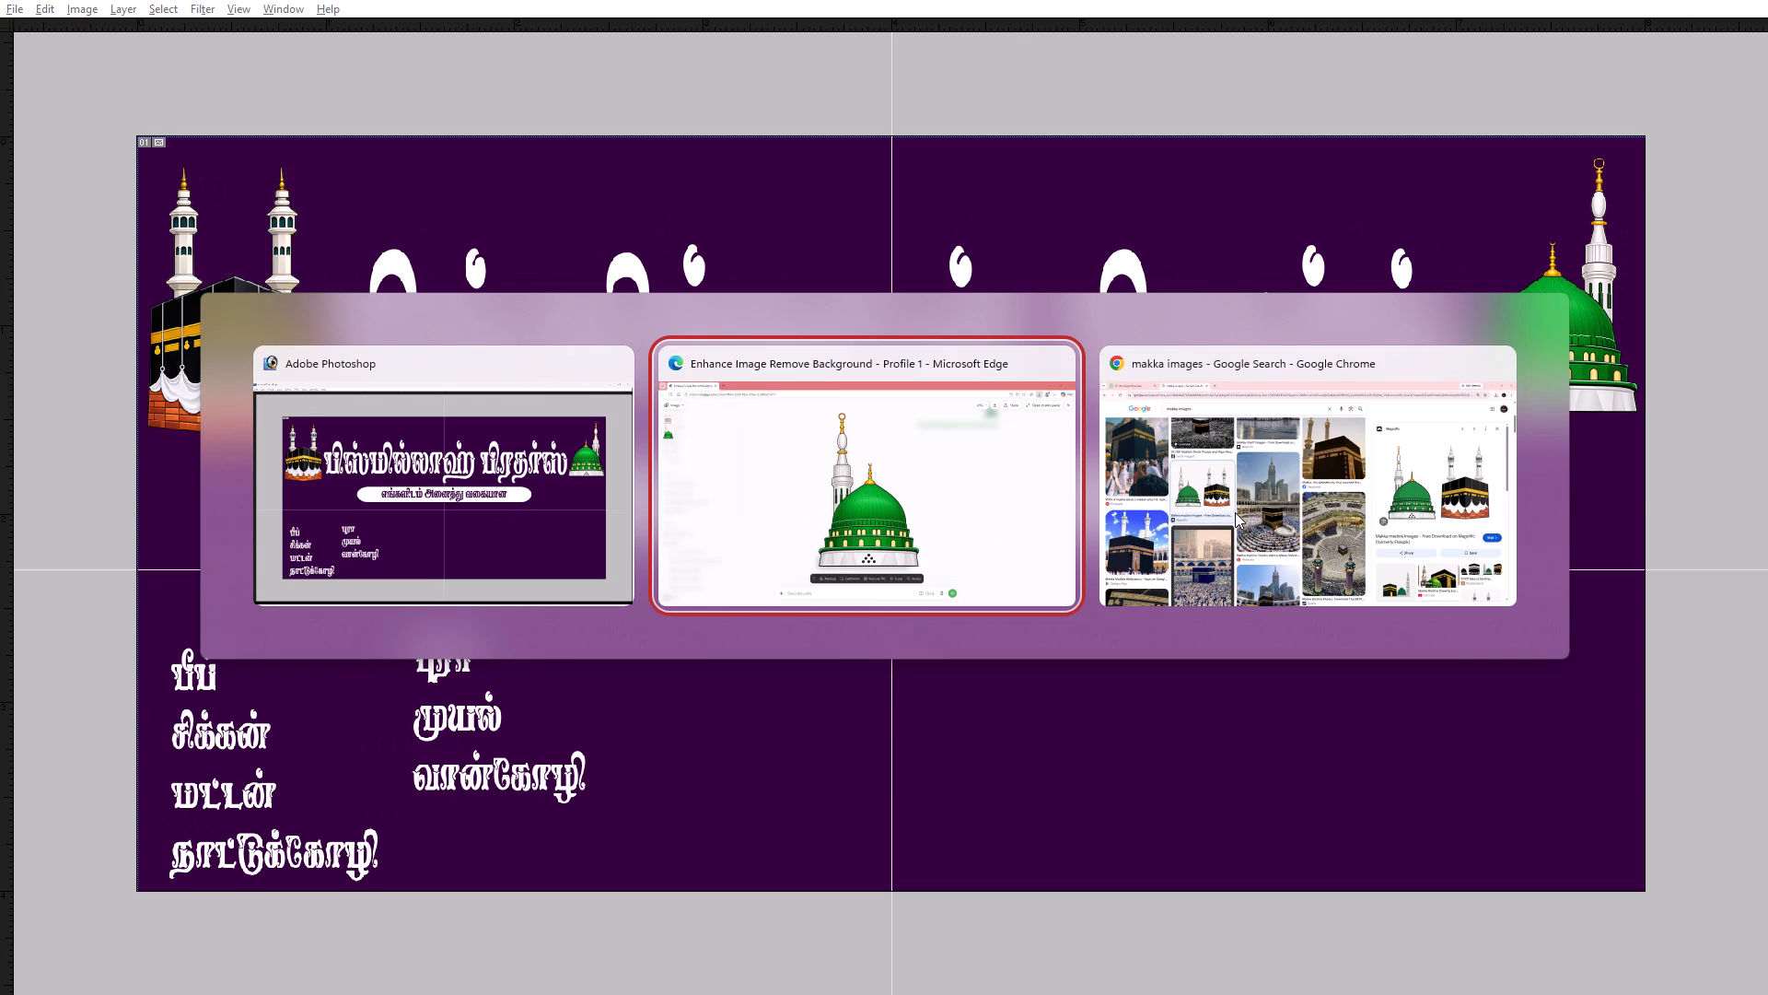
{"action": "left_click", "coordinate": [1299, 534], "text": "alt"}
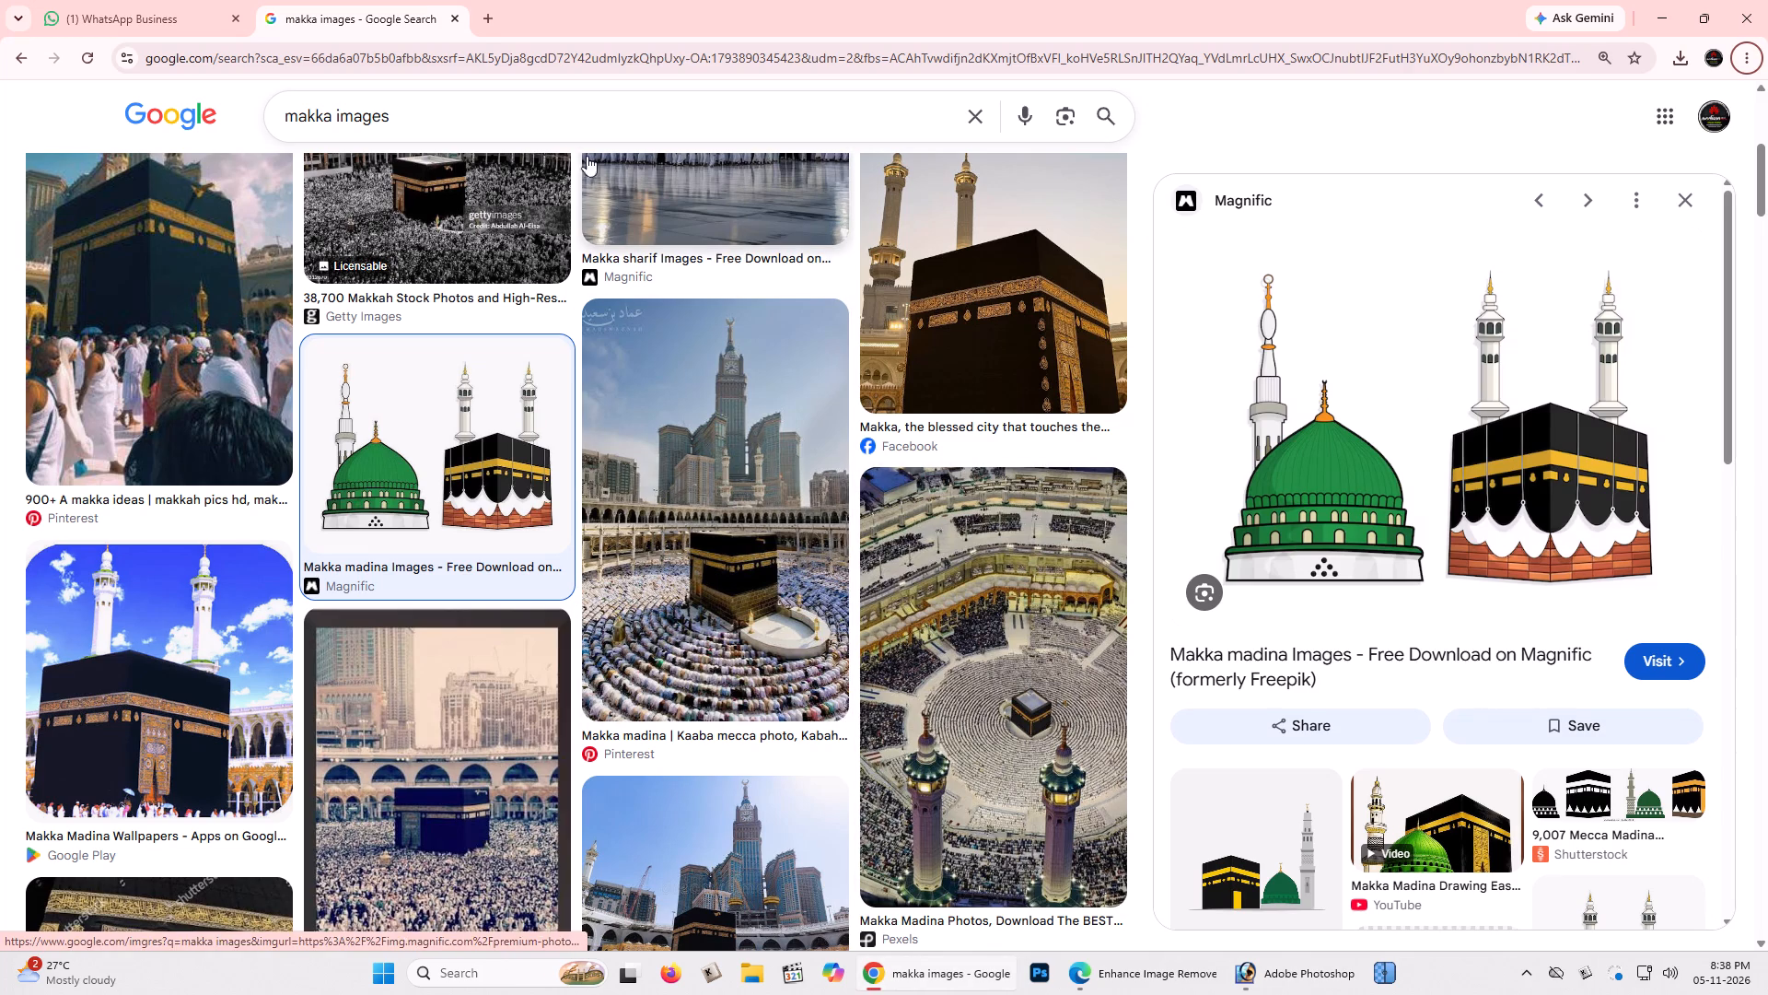
{"action": "left_click", "coordinate": [477, 23]}
{"action": "left_click", "coordinate": [888, 556]}
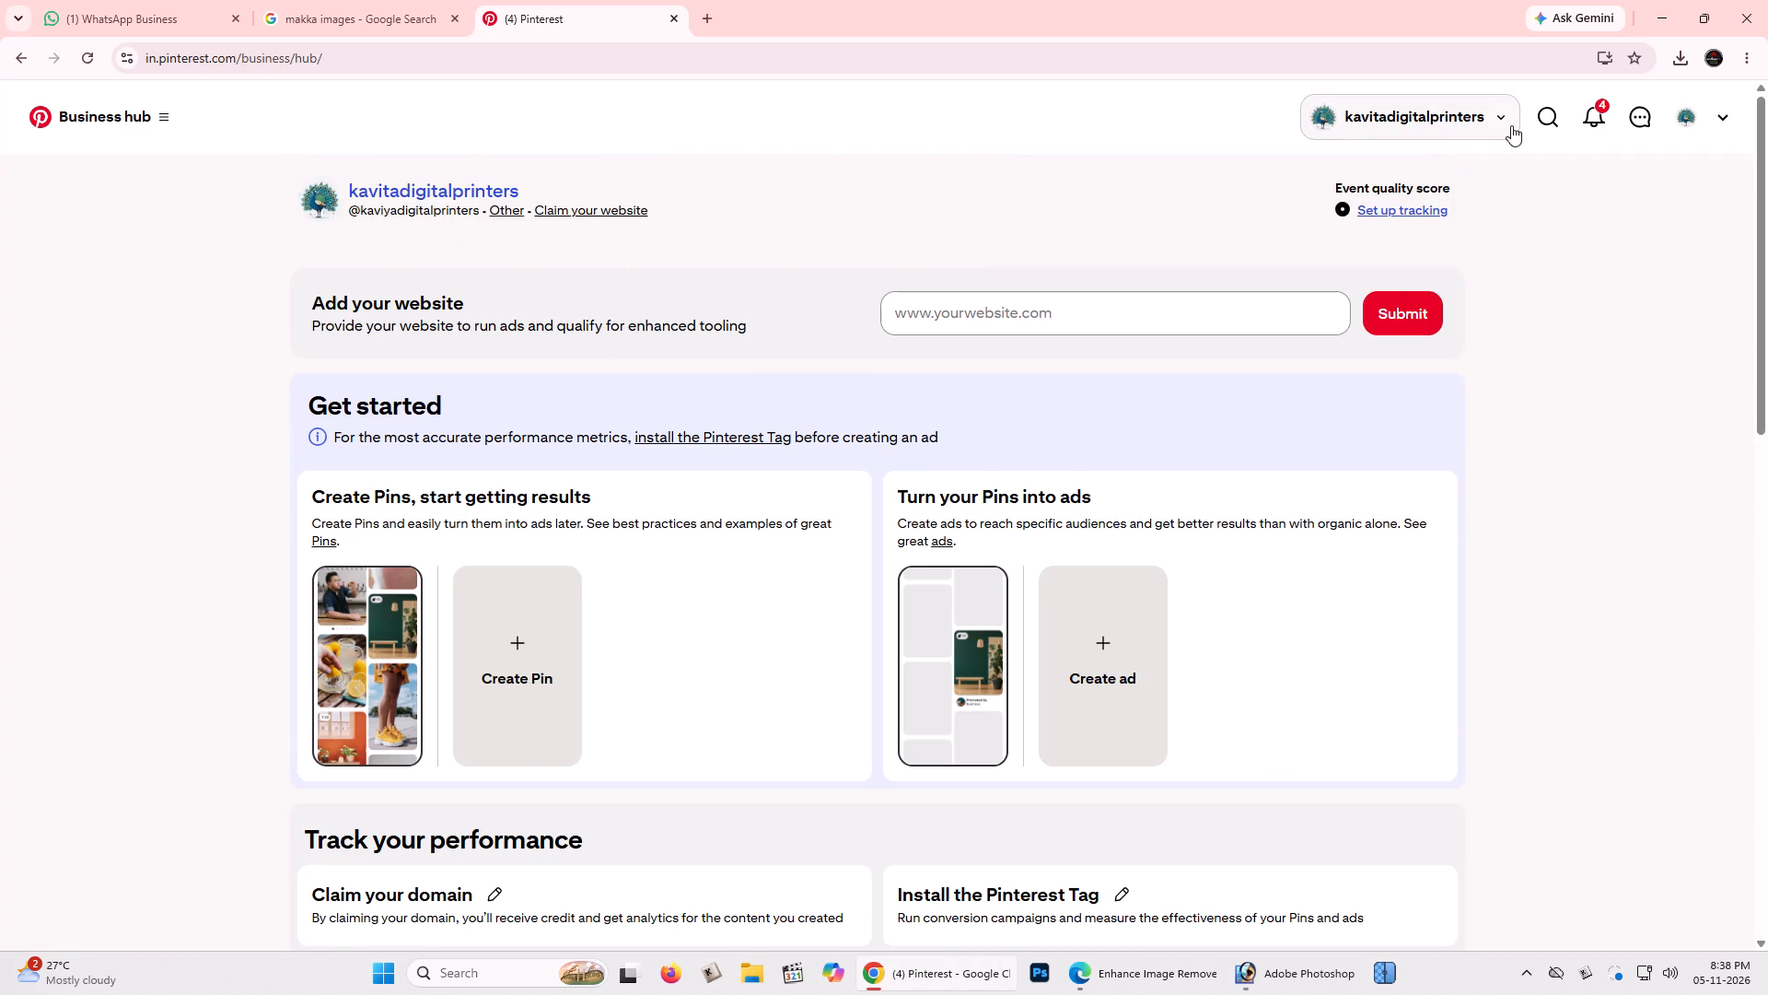
{"action": "left_click", "coordinate": [1532, 114]}
{"action": "type", "text": "shapes"}
{"action": "key", "text": "Return"}
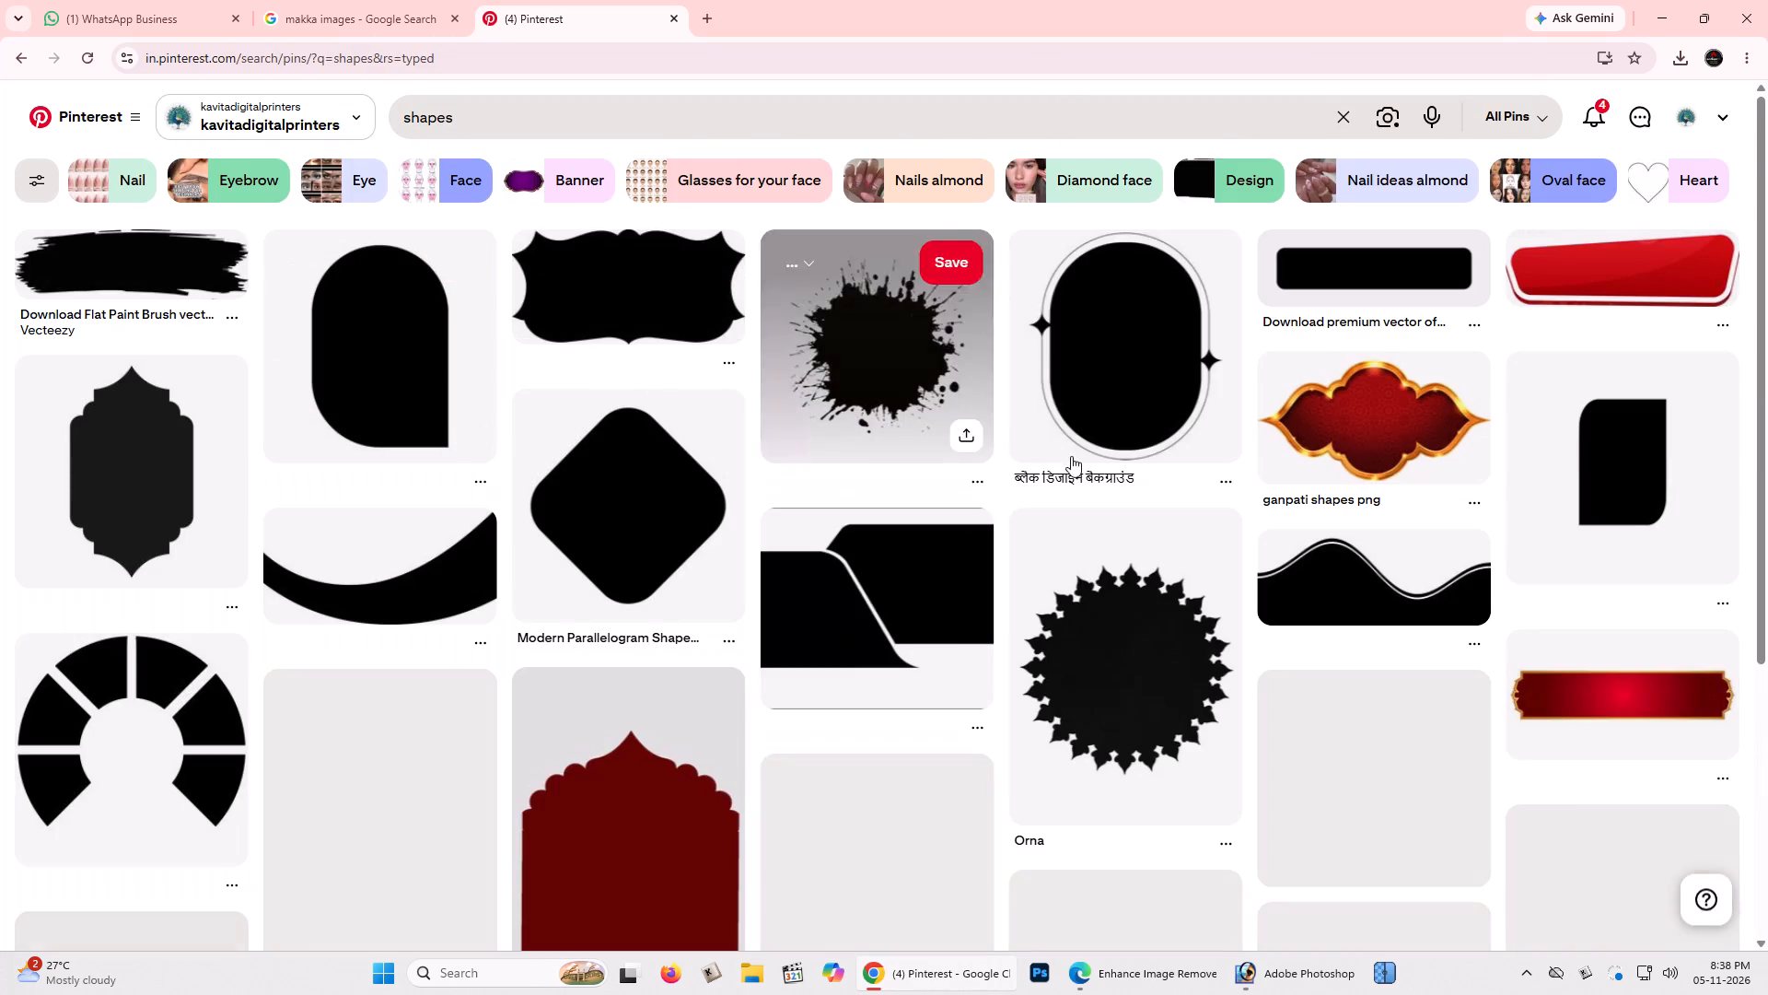
Open the Modern Parallelogram Shape pin from the results and copy its black rounded-diamond image.
{"action": "scroll", "coordinate": [1087, 460], "scroll_direction": "down", "scroll_amount": 1}
{"action": "scroll", "coordinate": [1087, 460], "scroll_direction": "up", "scroll_amount": 3}
{"action": "left_click", "coordinate": [675, 514]}
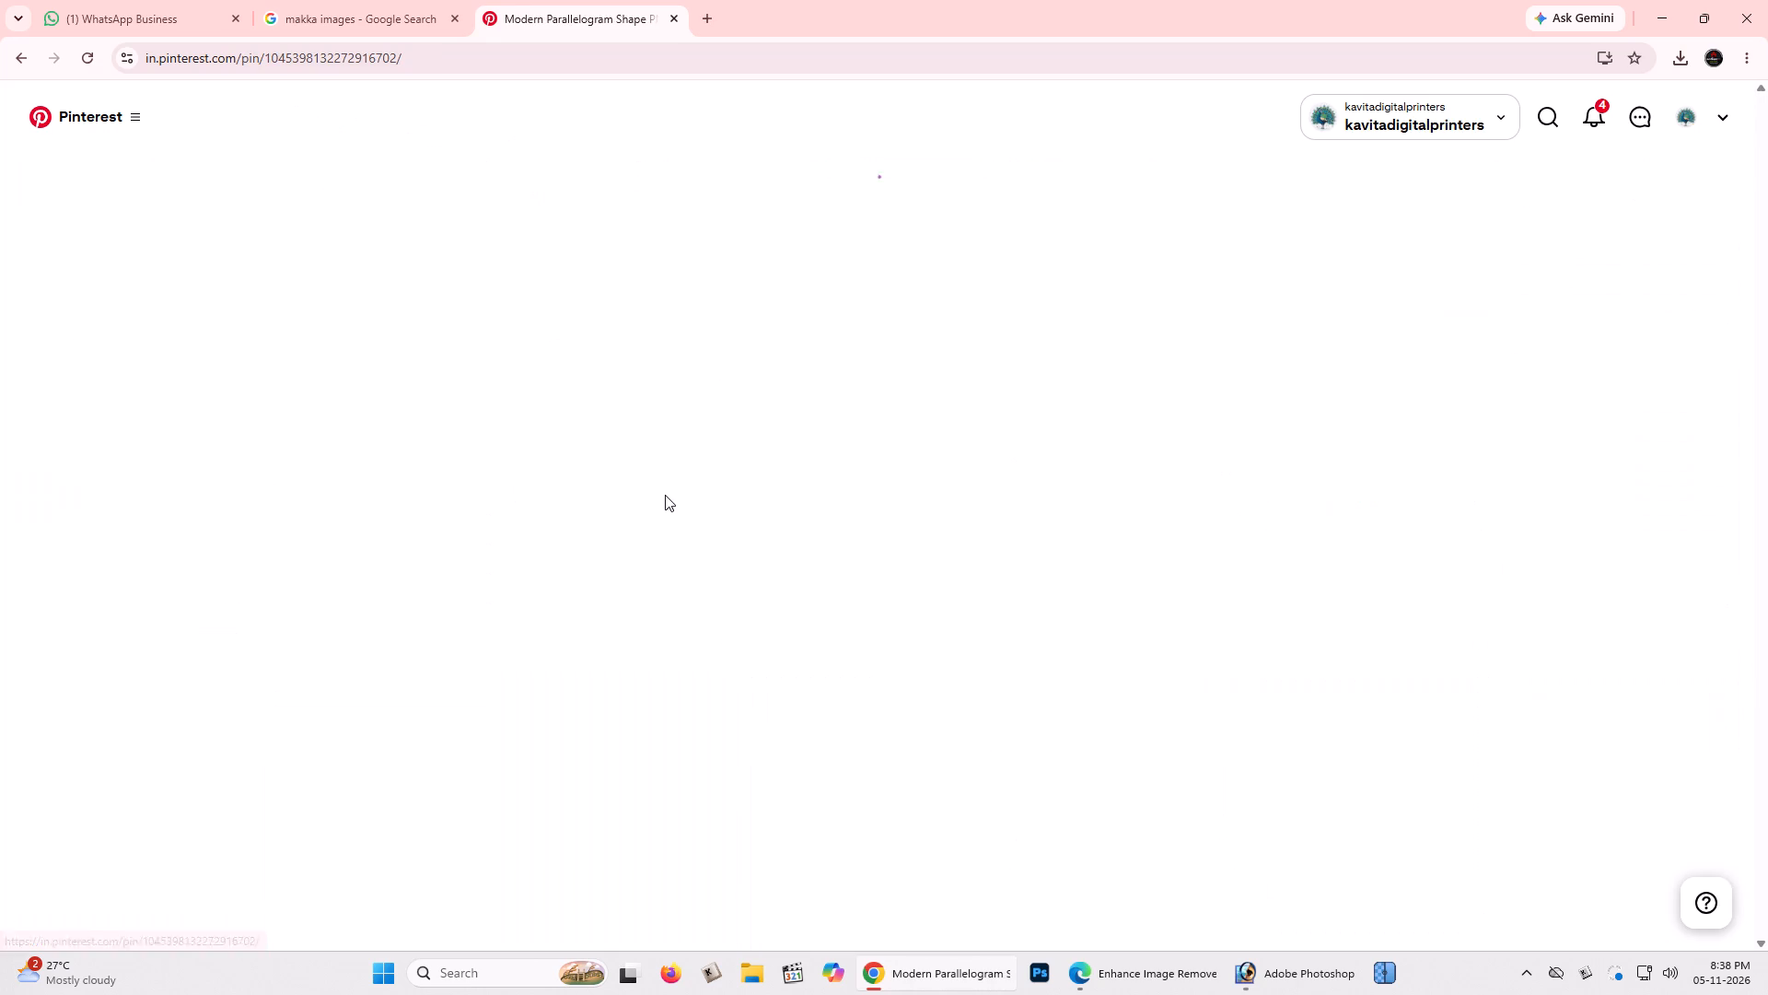
{"action": "right_click", "coordinate": [212, 368]}
{"action": "left_click", "coordinate": [288, 441]}
{"action": "right_click", "coordinate": [263, 404]}
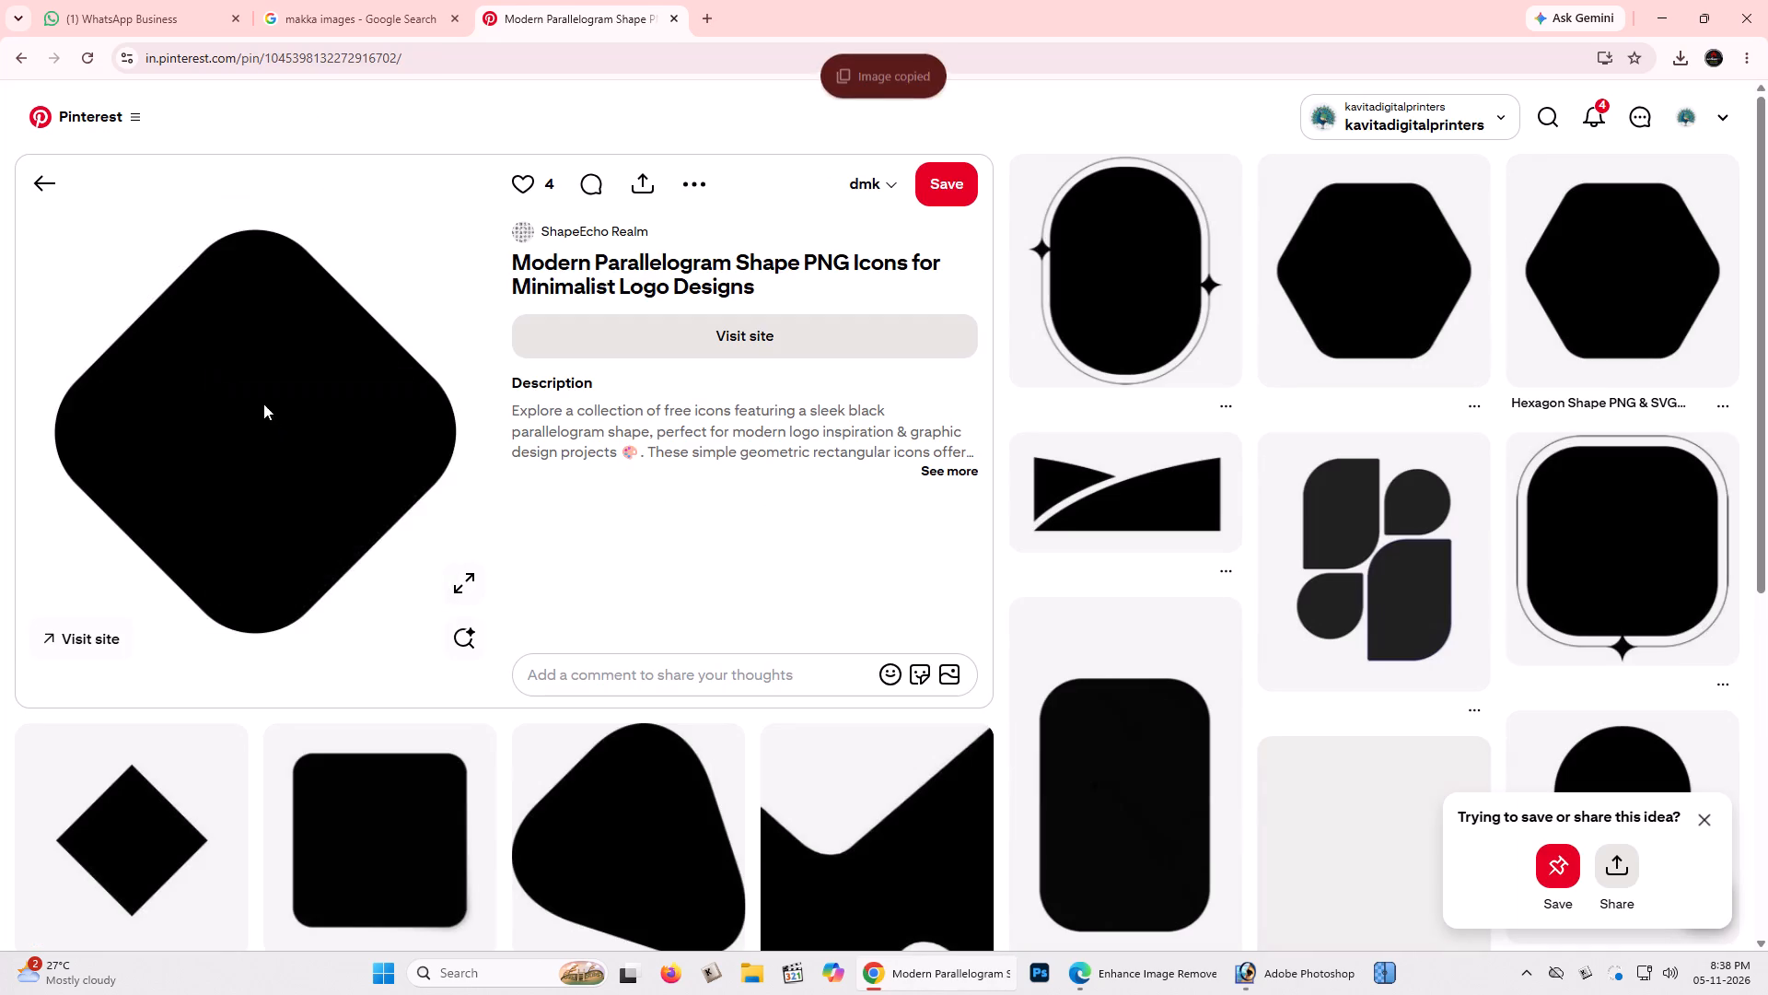
{"action": "left_click", "coordinate": [331, 499]}
{"action": "right_click", "coordinate": [277, 426]}
{"action": "left_click", "coordinate": [320, 503]}
{"action": "right_click", "coordinate": [287, 451]}
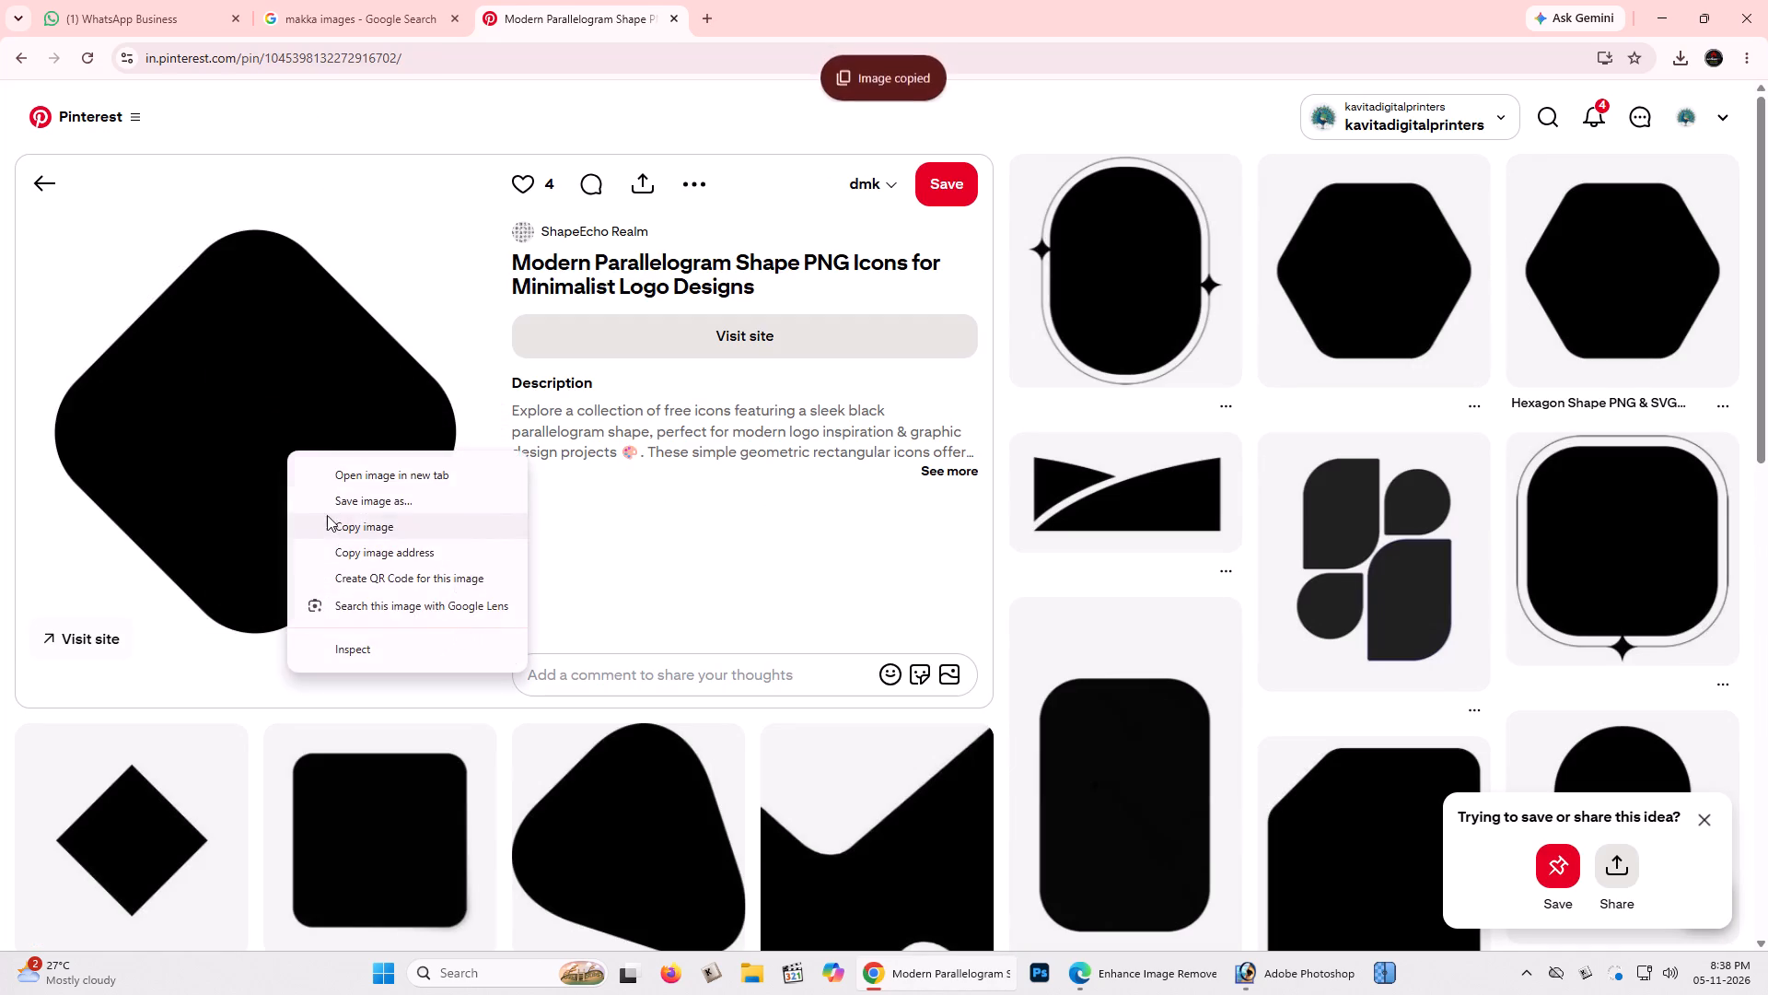
{"action": "left_click", "coordinate": [331, 528]}
Open the black rounded hexagon pin from the related Pinterest shapes and copy its image.
{"action": "left_click", "coordinate": [1330, 310]}
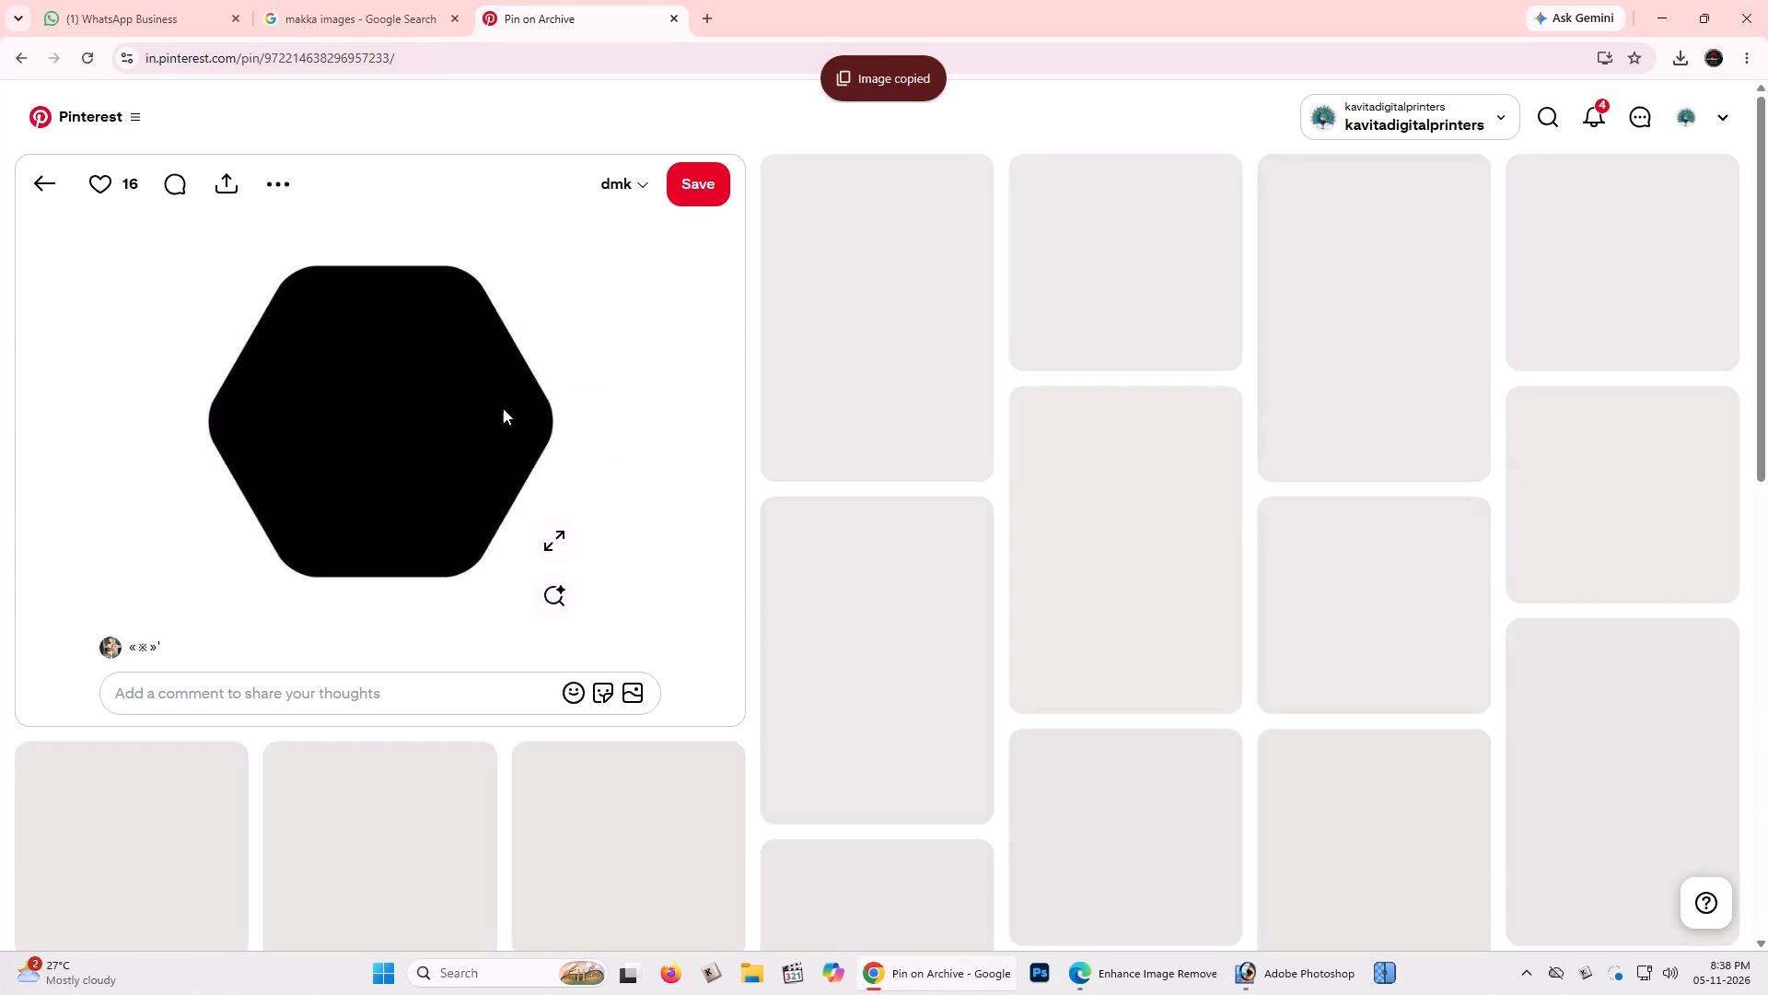
{"action": "right_click", "coordinate": [394, 408]}
{"action": "left_click", "coordinate": [446, 485]}
{"action": "right_click", "coordinate": [401, 422]}
{"action": "left_click", "coordinate": [436, 493]}
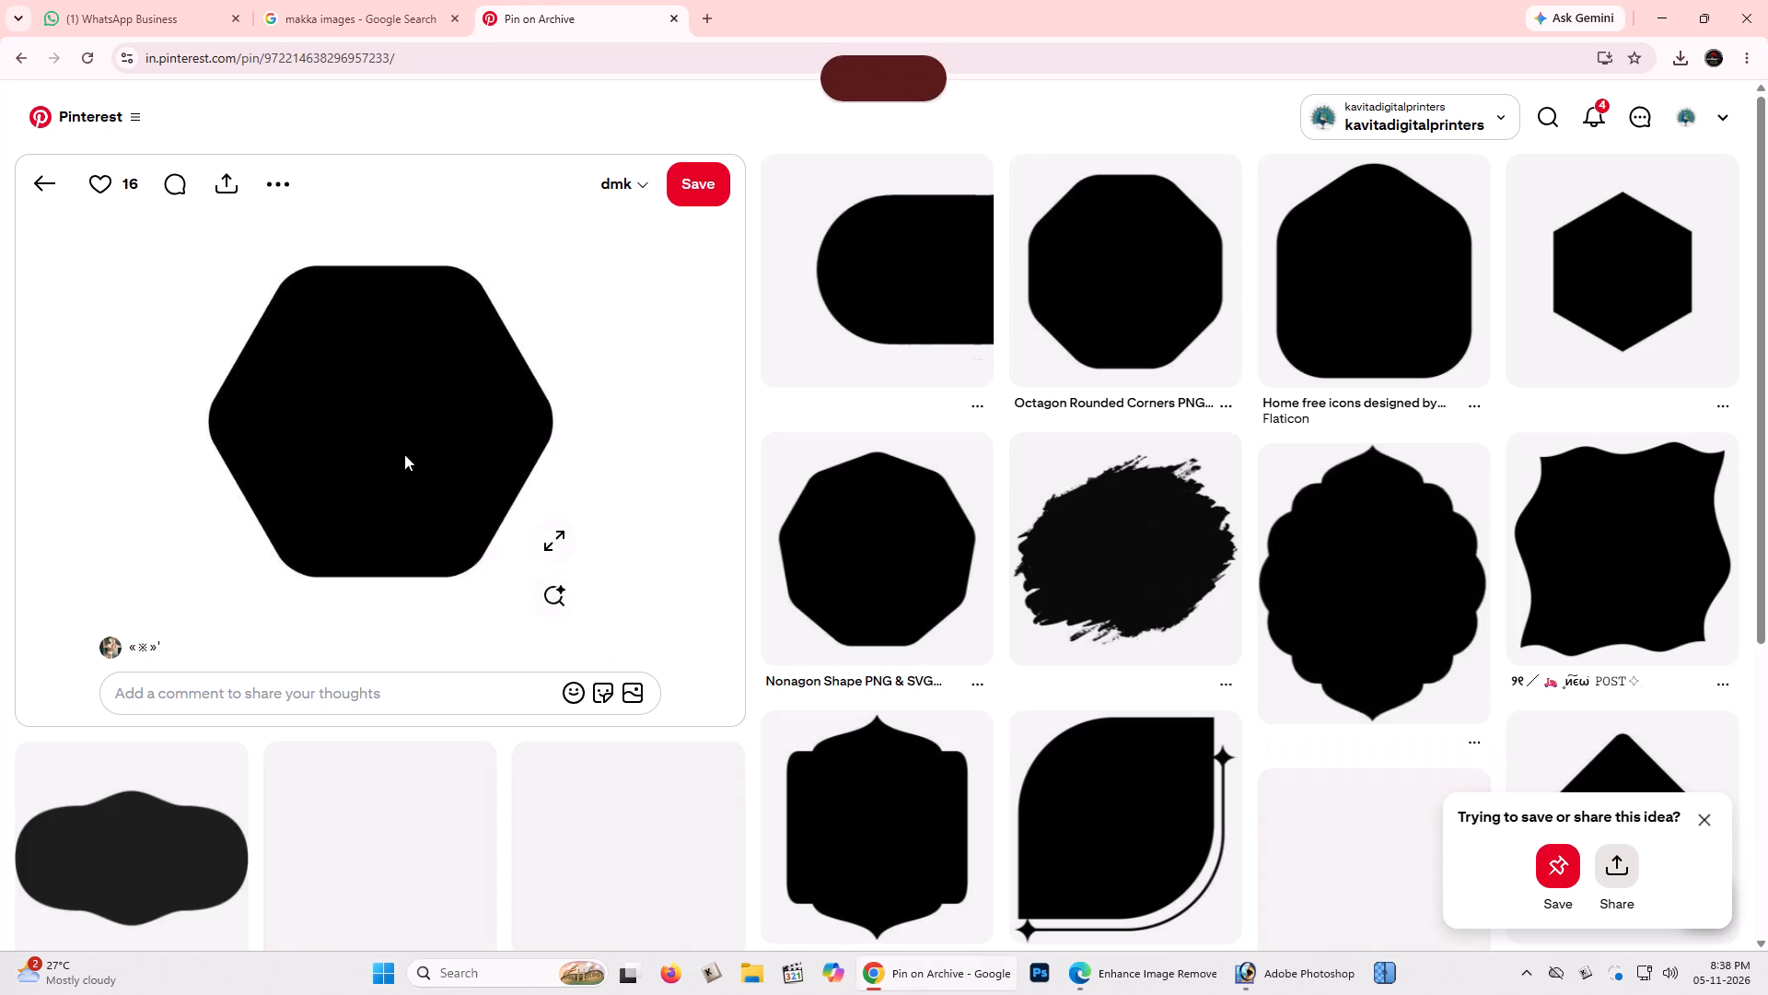
{"action": "right_click", "coordinate": [404, 454]}
{"action": "left_click", "coordinate": [450, 521]}
{"action": "right_click", "coordinate": [374, 423]}
{"action": "left_click", "coordinate": [412, 493]}
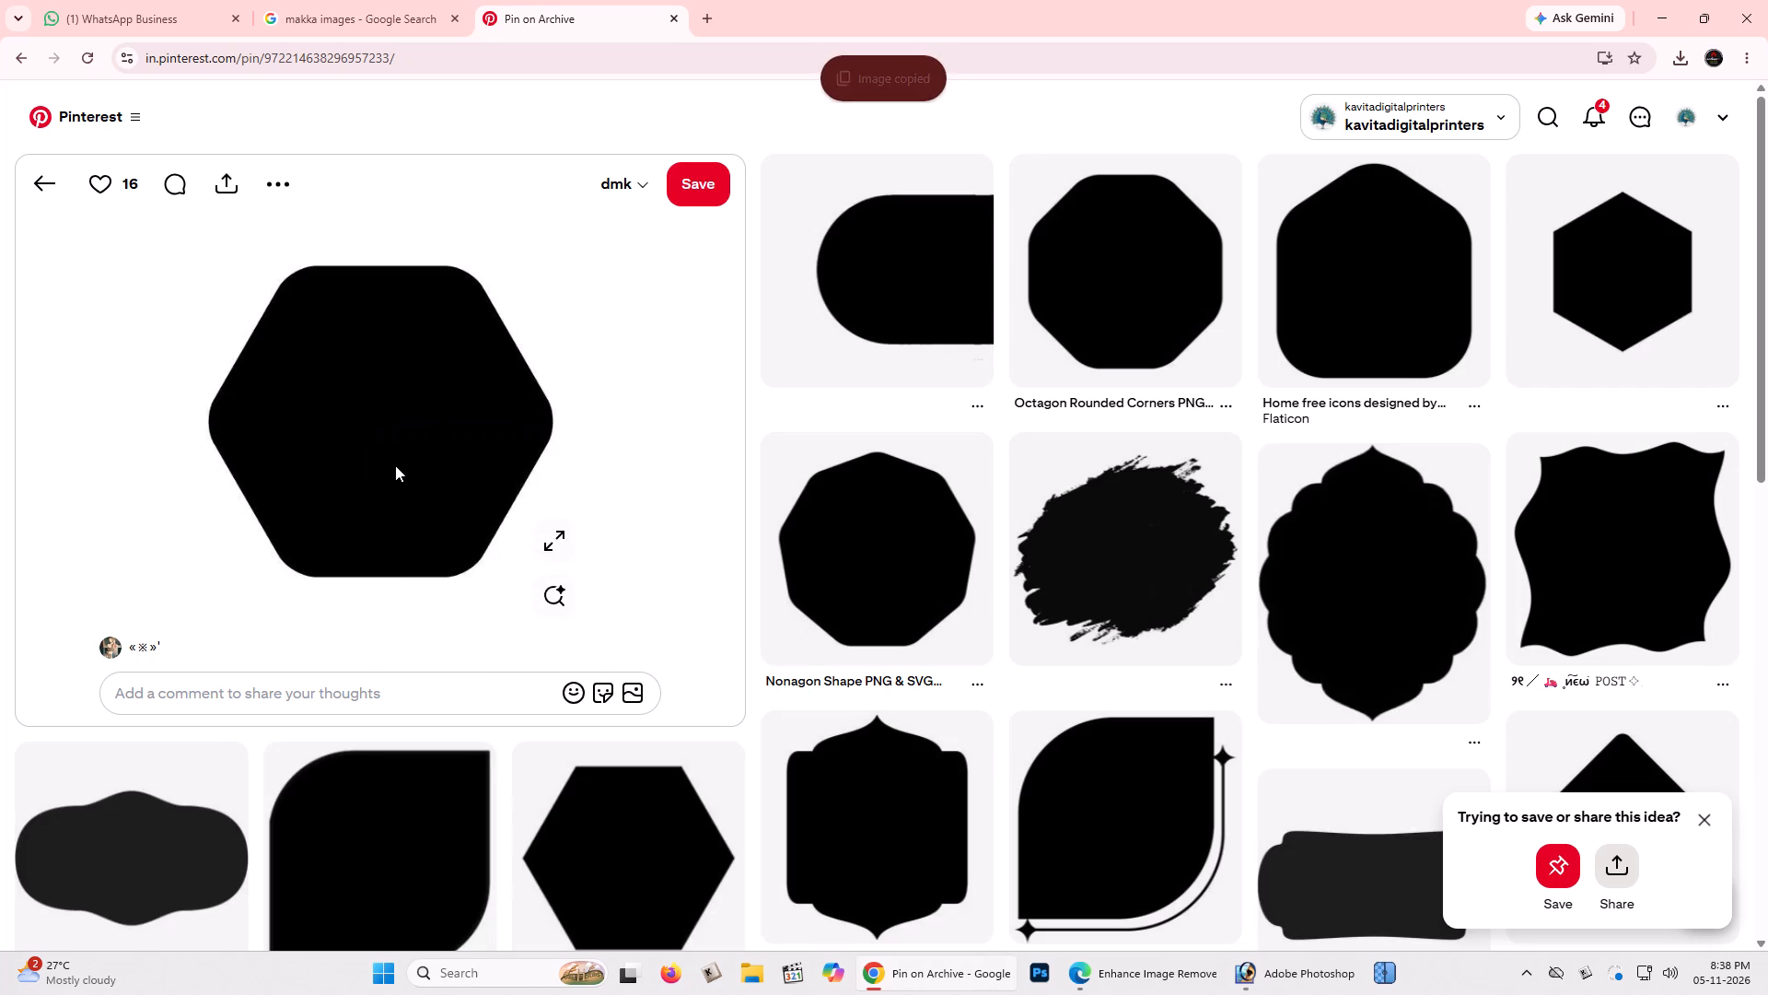
{"action": "right_click", "coordinate": [395, 465]}
{"action": "left_click", "coordinate": [428, 540]}
Switch to Photoshop, paste the hexagon into the banner, separate it from its white background and fill it with white.
{"action": "key", "text": "alt+Tab"}
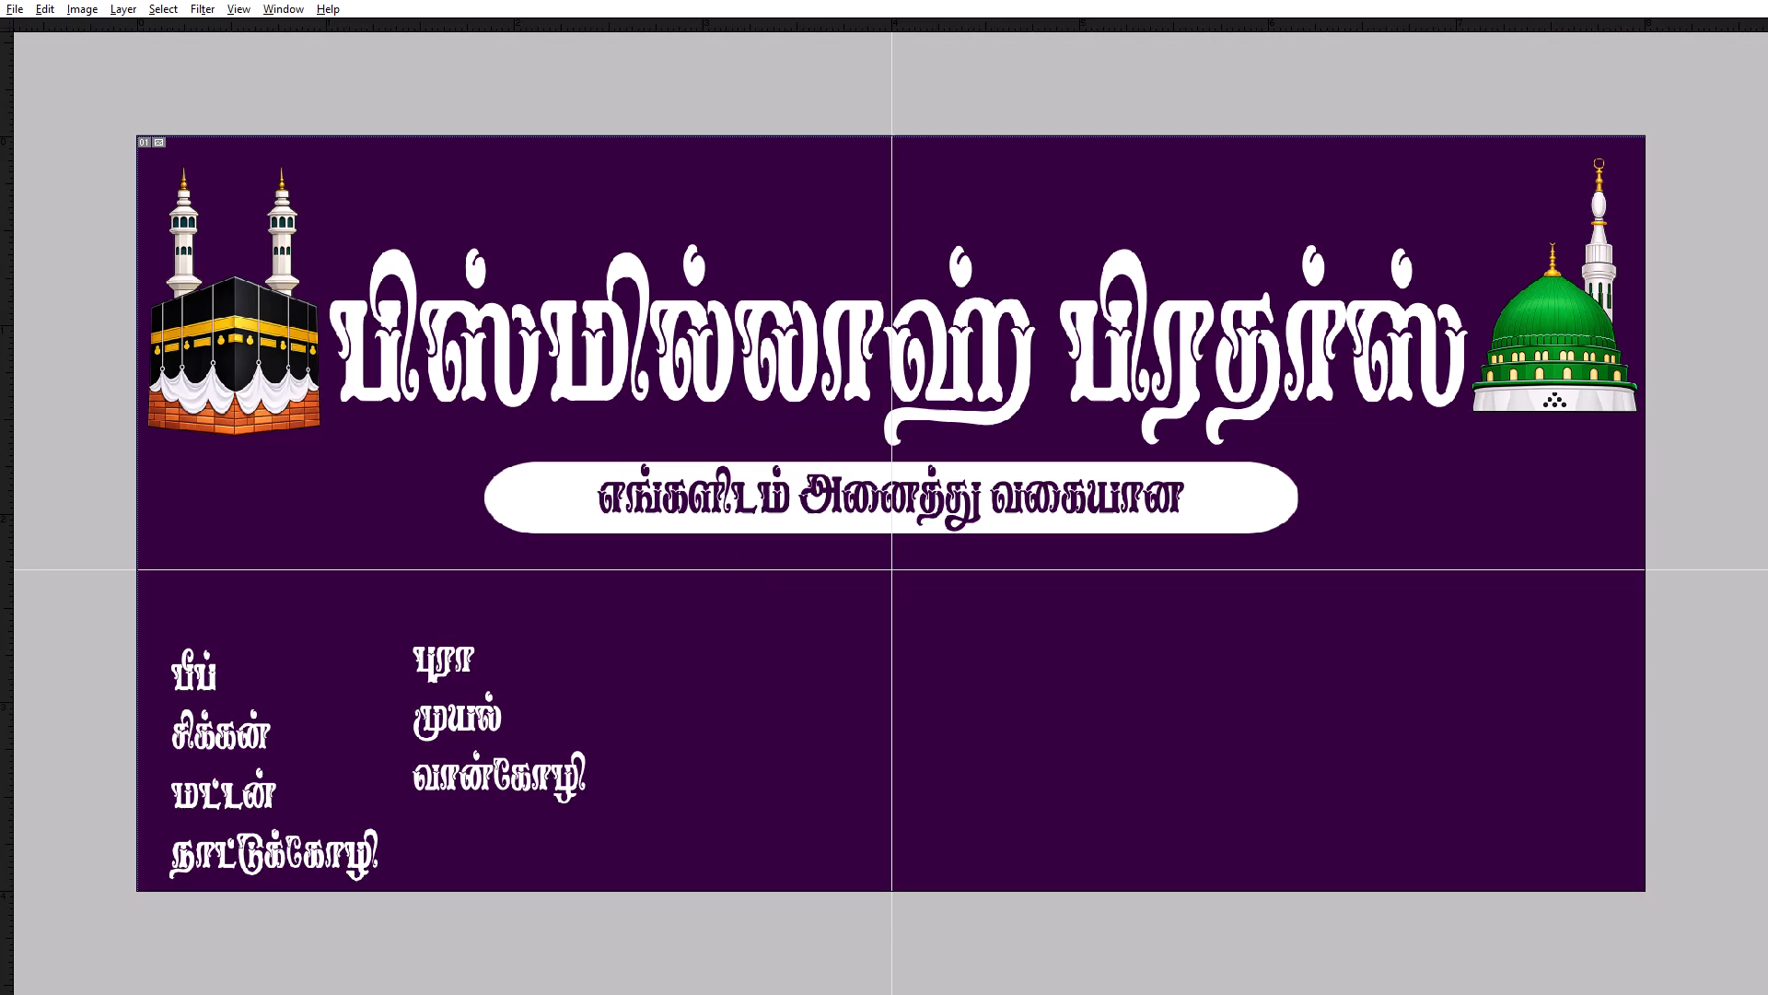
{"action": "key", "text": "ctrl+plus"}
{"action": "key", "text": "ctrl+plus"}
{"action": "key", "text": "ctrl+v"}
{"action": "key", "text": "ctrl+plus"}
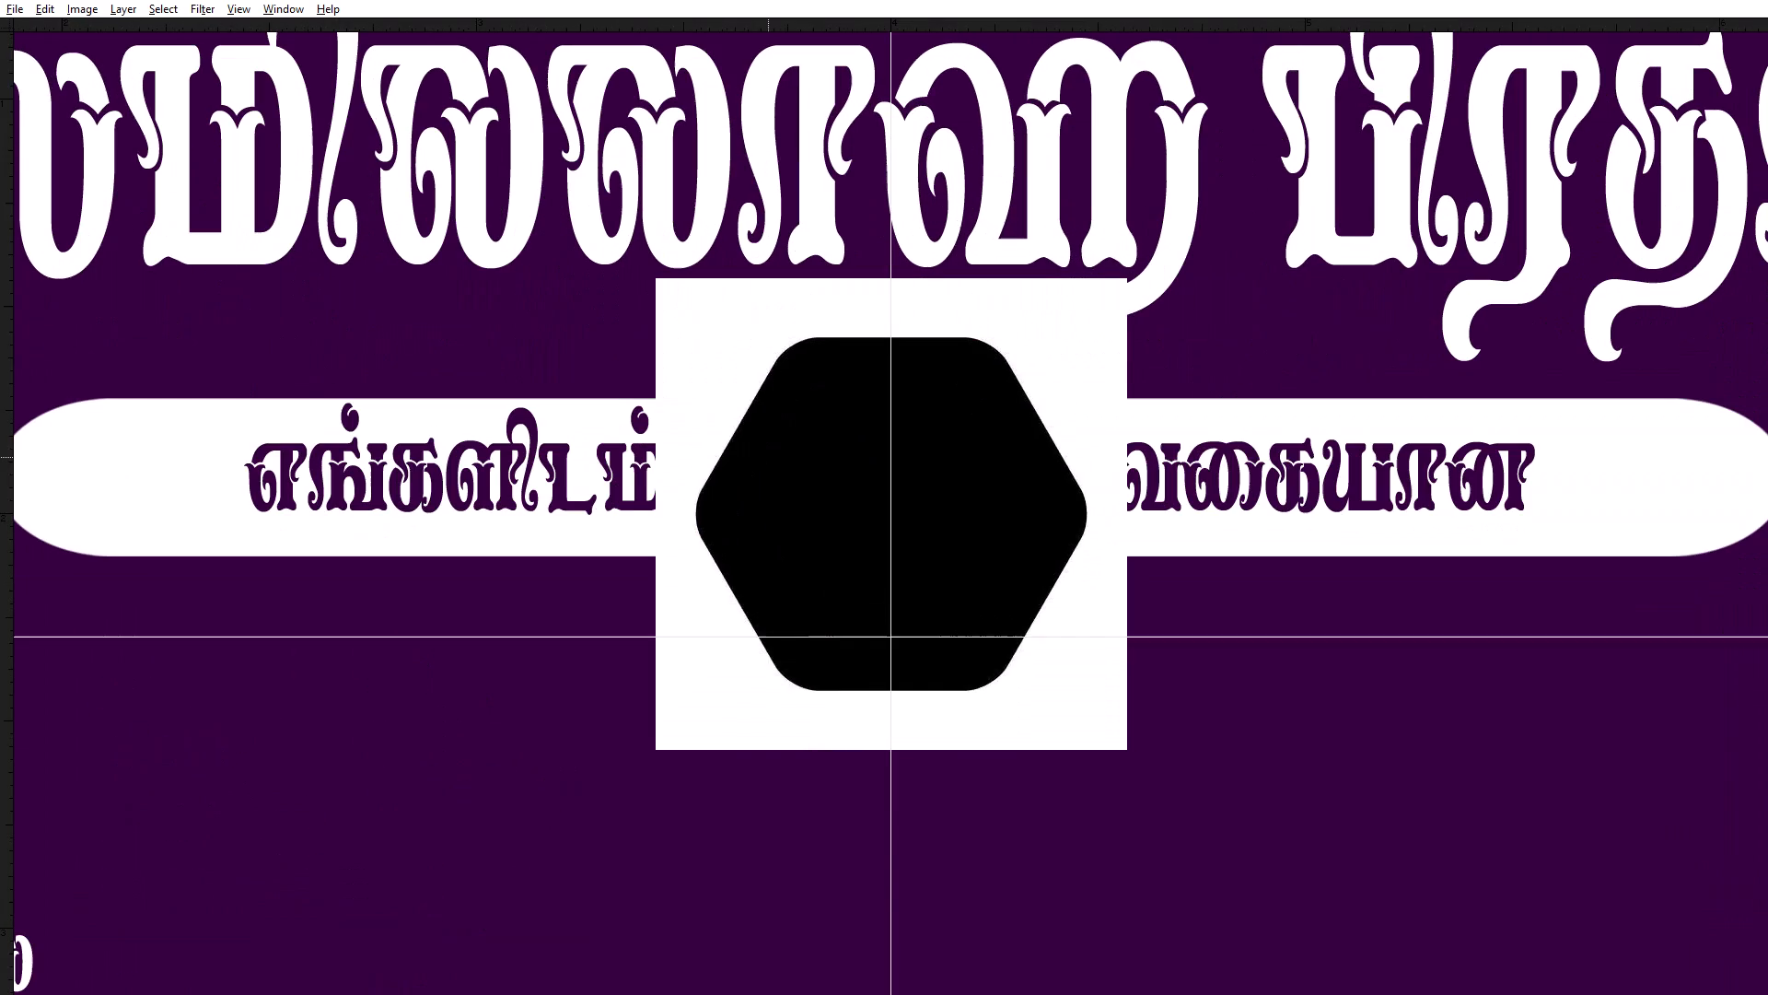
{"action": "key", "text": "w"}
{"action": "left_click", "coordinate": [773, 457]}
{"action": "key", "text": "ctrl+x"}
{"action": "key", "text": "v"}
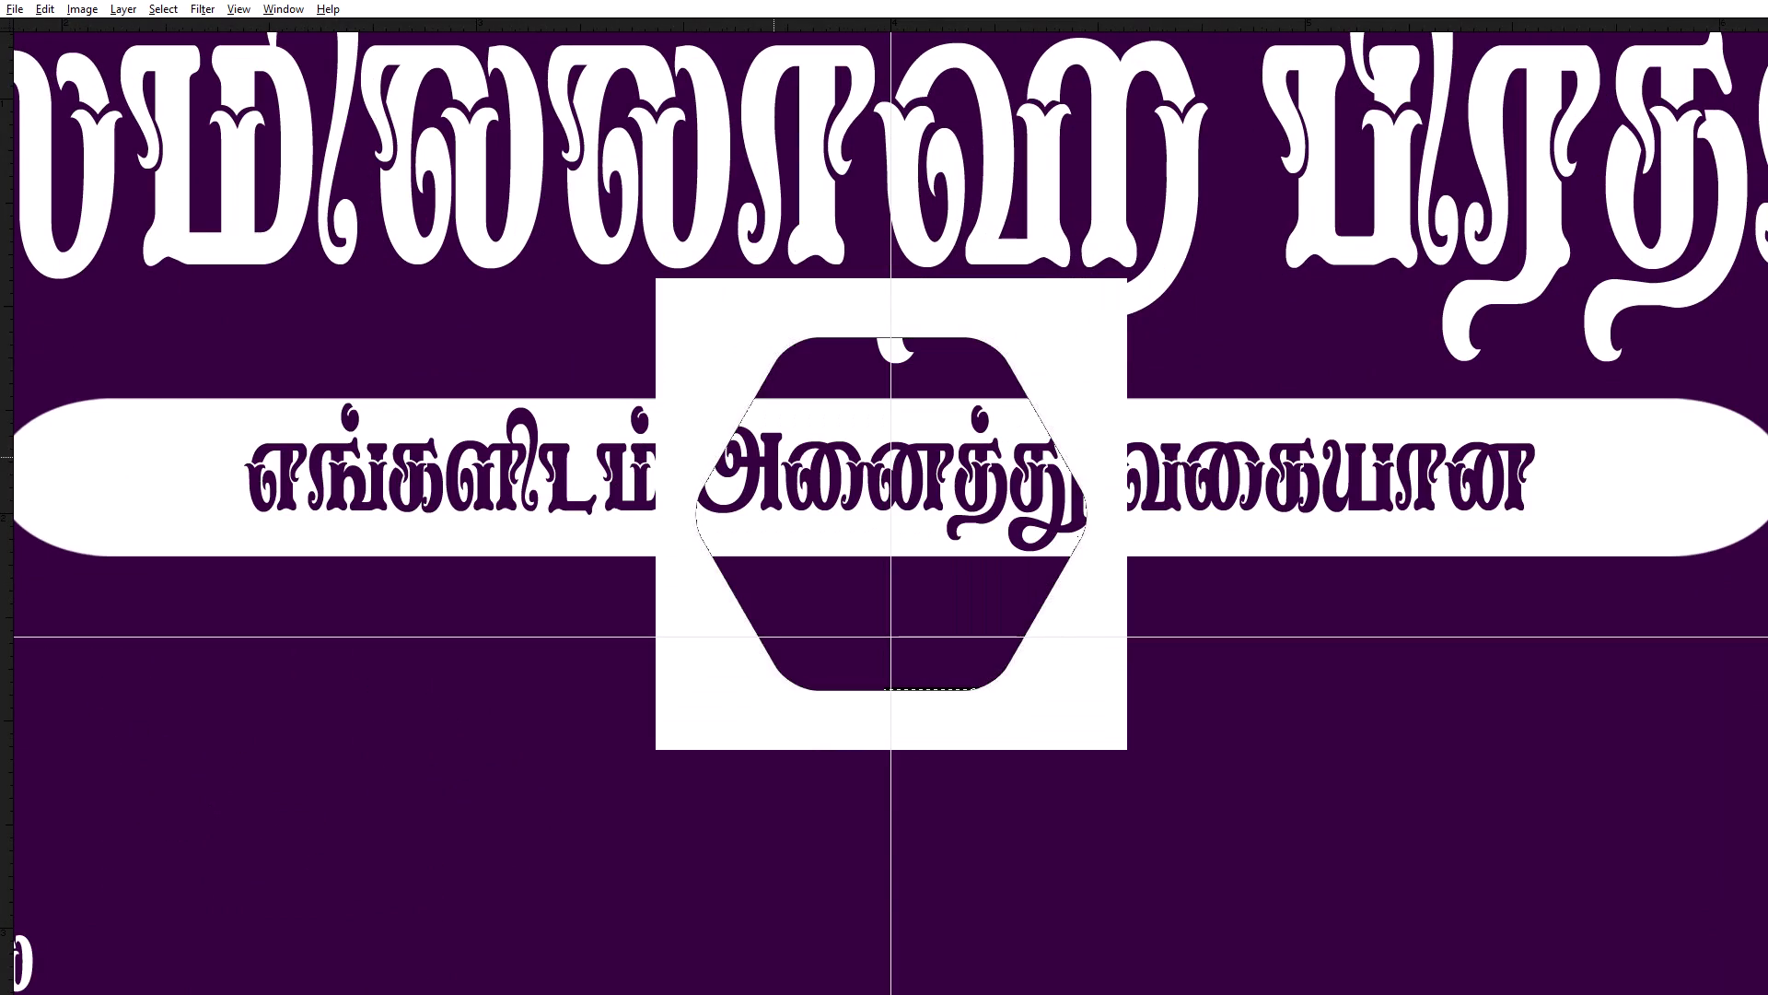
{"action": "key", "text": "alt+l"}
{"action": "key", "text": "alt+l"}
{"action": "key", "text": "alt+l"}
{"action": "key", "text": "ctrl+v"}
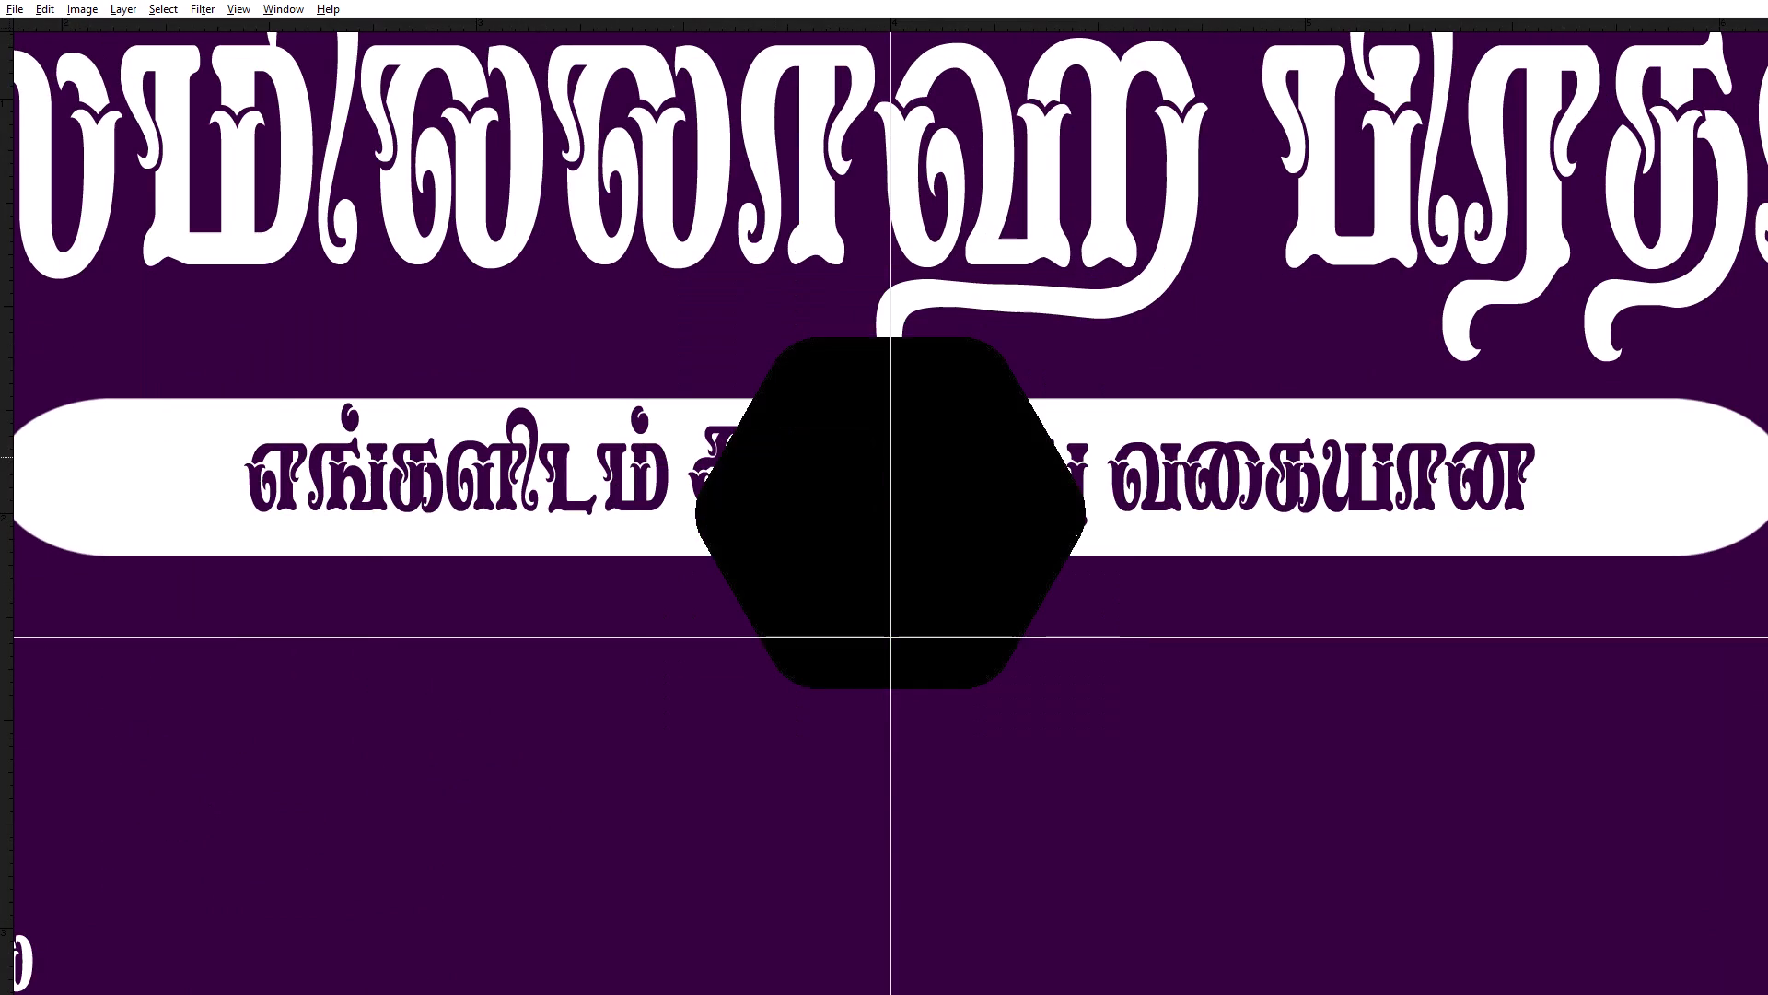
{"action": "key", "text": "alt+shift+BackSpace"}
Move the white hexagon to the banner's left side above the பீப் list entry and scale it down slightly.
{"action": "key", "text": "space"}
{"action": "key", "text": "space"}
{"action": "key", "text": "space"}
{"action": "key", "text": "space"}
{"action": "left_click_drag", "start_coordinate": [876, 526], "coordinate": [1101, 236]}
{"action": "left_click_drag", "start_coordinate": [1045, 269], "coordinate": [390, 403]}
{"action": "key", "text": "space"}
{"action": "key", "text": "space"}
{"action": "key", "text": "space"}
{"action": "key", "text": "space"}
{"action": "key", "text": "space"}
{"action": "key", "text": "space"}
{"action": "key", "text": "space"}
{"action": "key", "text": "space"}
{"action": "key", "text": "space"}
{"action": "key", "text": "space"}
{"action": "key", "text": "space"}
{"action": "key", "text": "space"}
{"action": "key", "text": "space"}
{"action": "key", "text": "space"}
{"action": "left_click_drag", "start_coordinate": [390, 404], "coordinate": [1192, 564]}
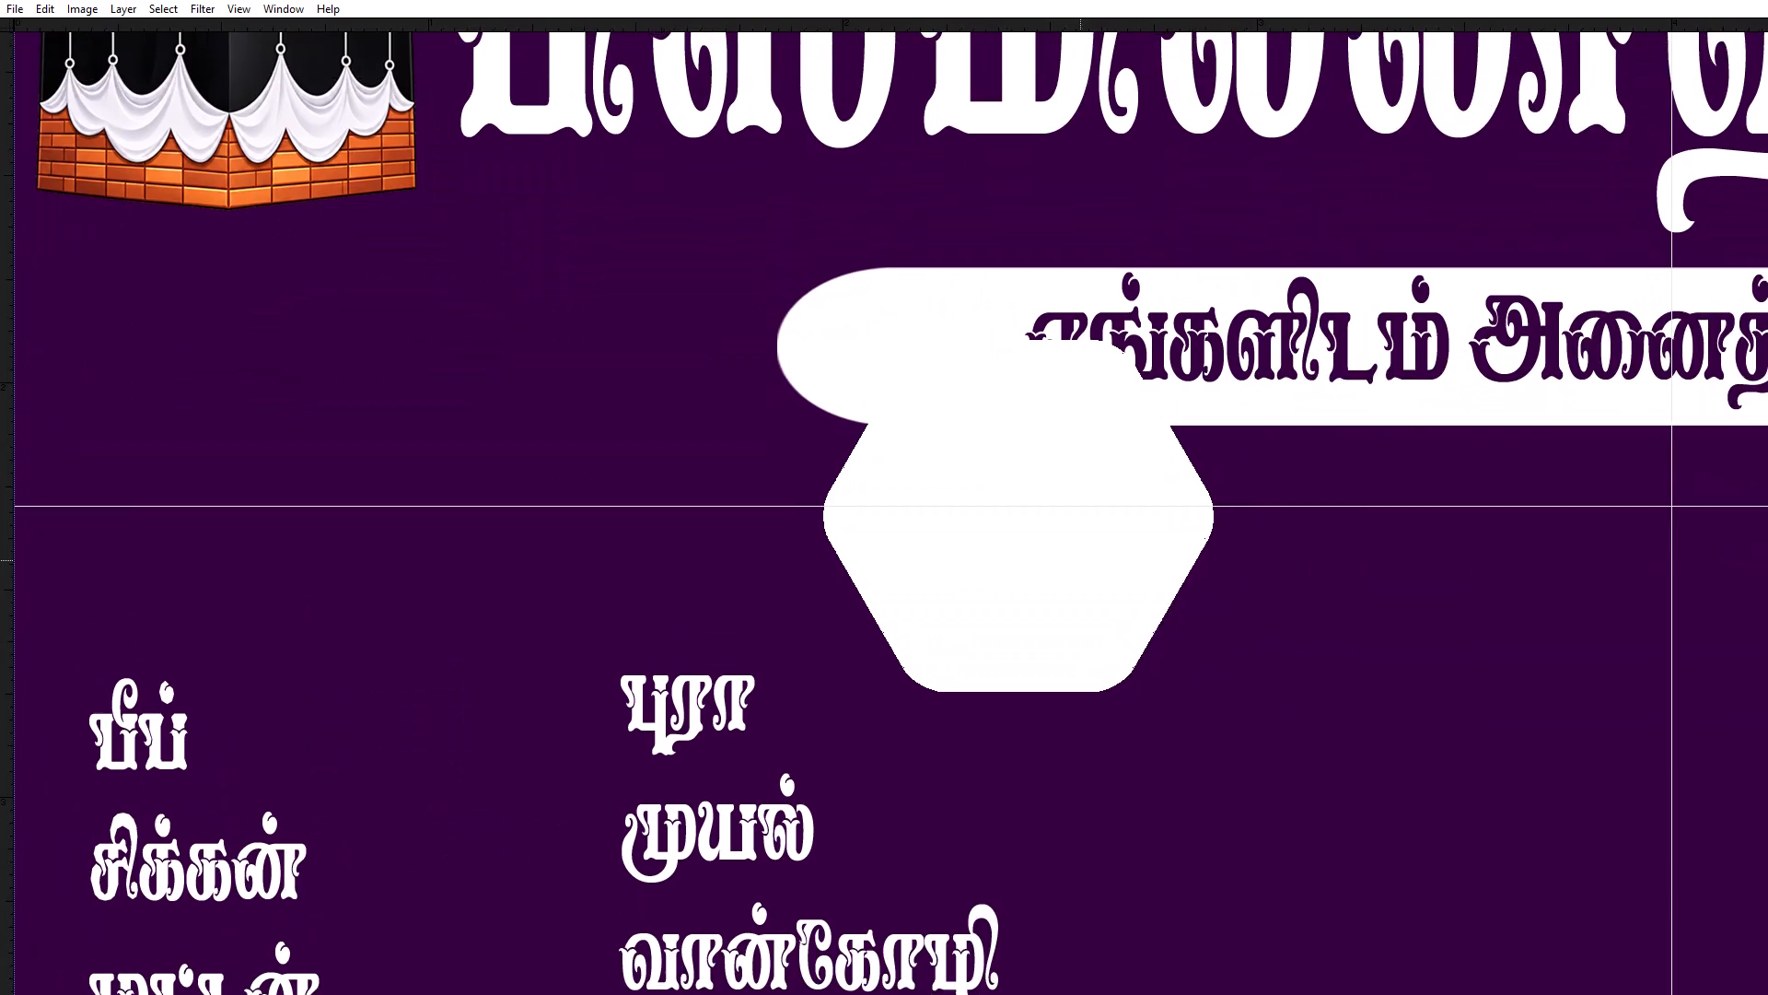
{"action": "left_click_drag", "start_coordinate": [984, 560], "coordinate": [1019, 441]}
{"action": "left_click_drag", "start_coordinate": [979, 478], "coordinate": [282, 521]}
{"action": "key", "text": "ctrl+t"}
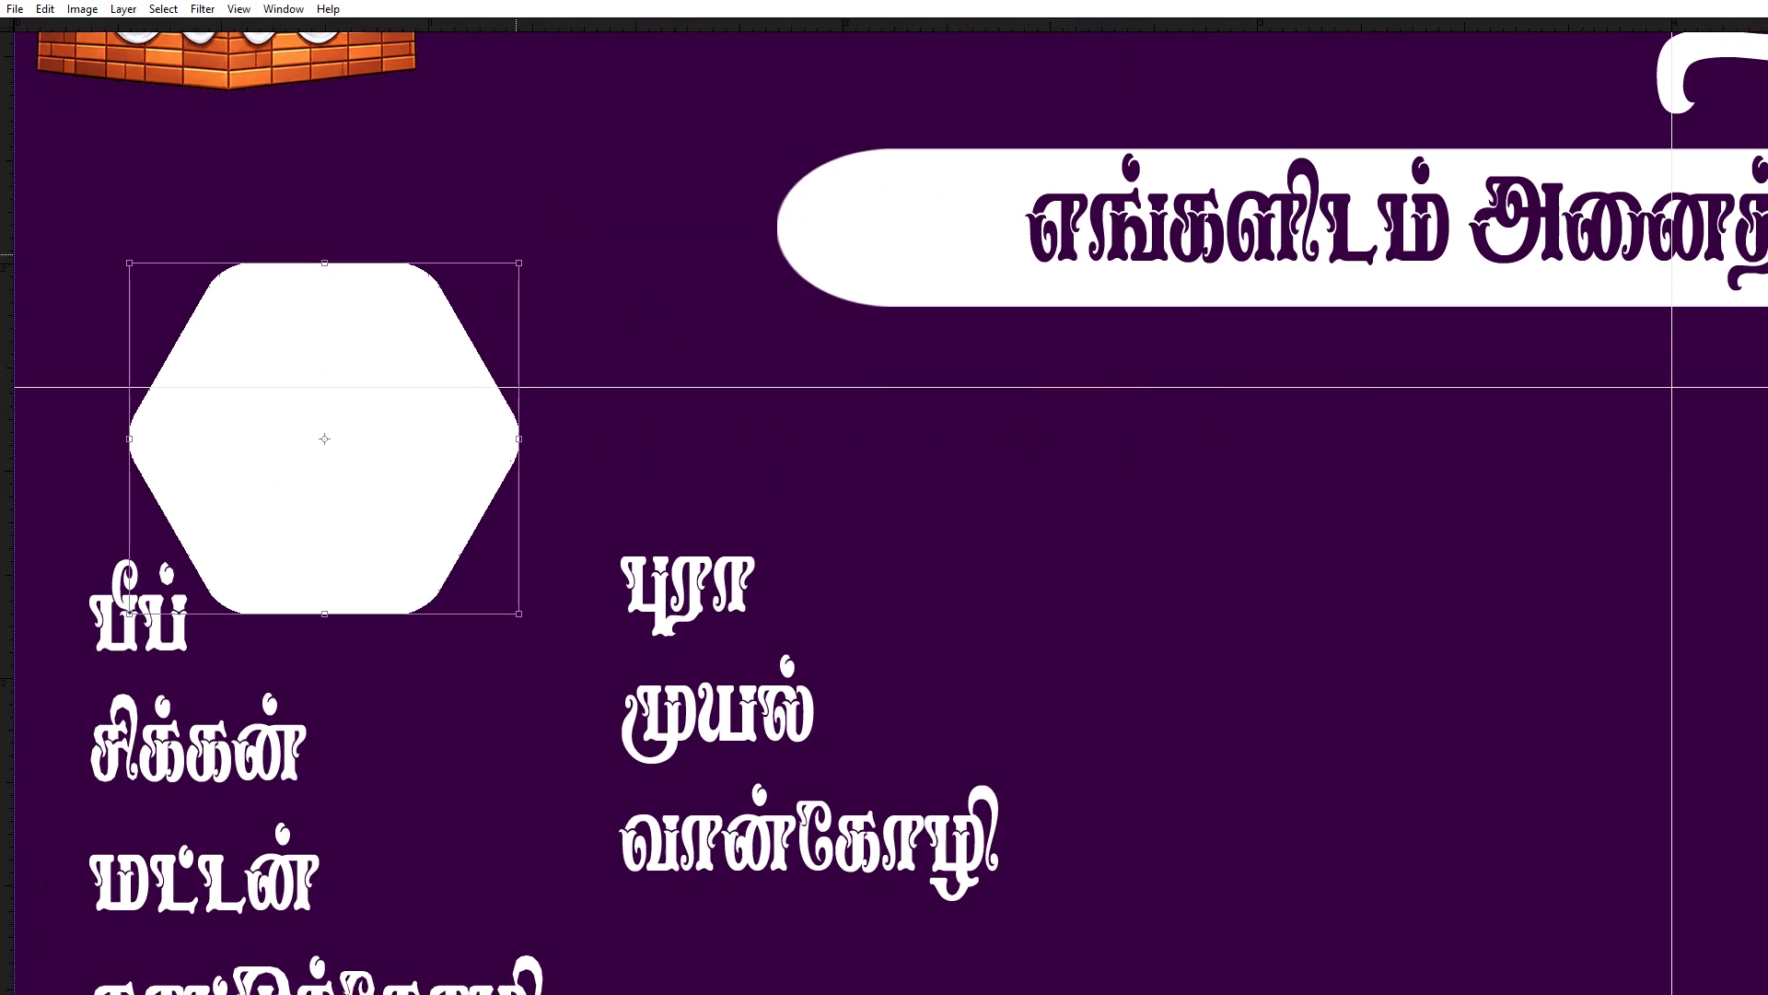
{"action": "left_click_drag", "start_coordinate": [519, 266], "coordinate": [507, 272], "text": "alt+shift"}
{"action": "key", "text": "Return"}
{"action": "key", "text": "space"}
{"action": "left_click_drag", "start_coordinate": [483, 313], "coordinate": [500, 231]}
{"action": "left_click_drag", "start_coordinate": [343, 344], "coordinate": [299, 361]}
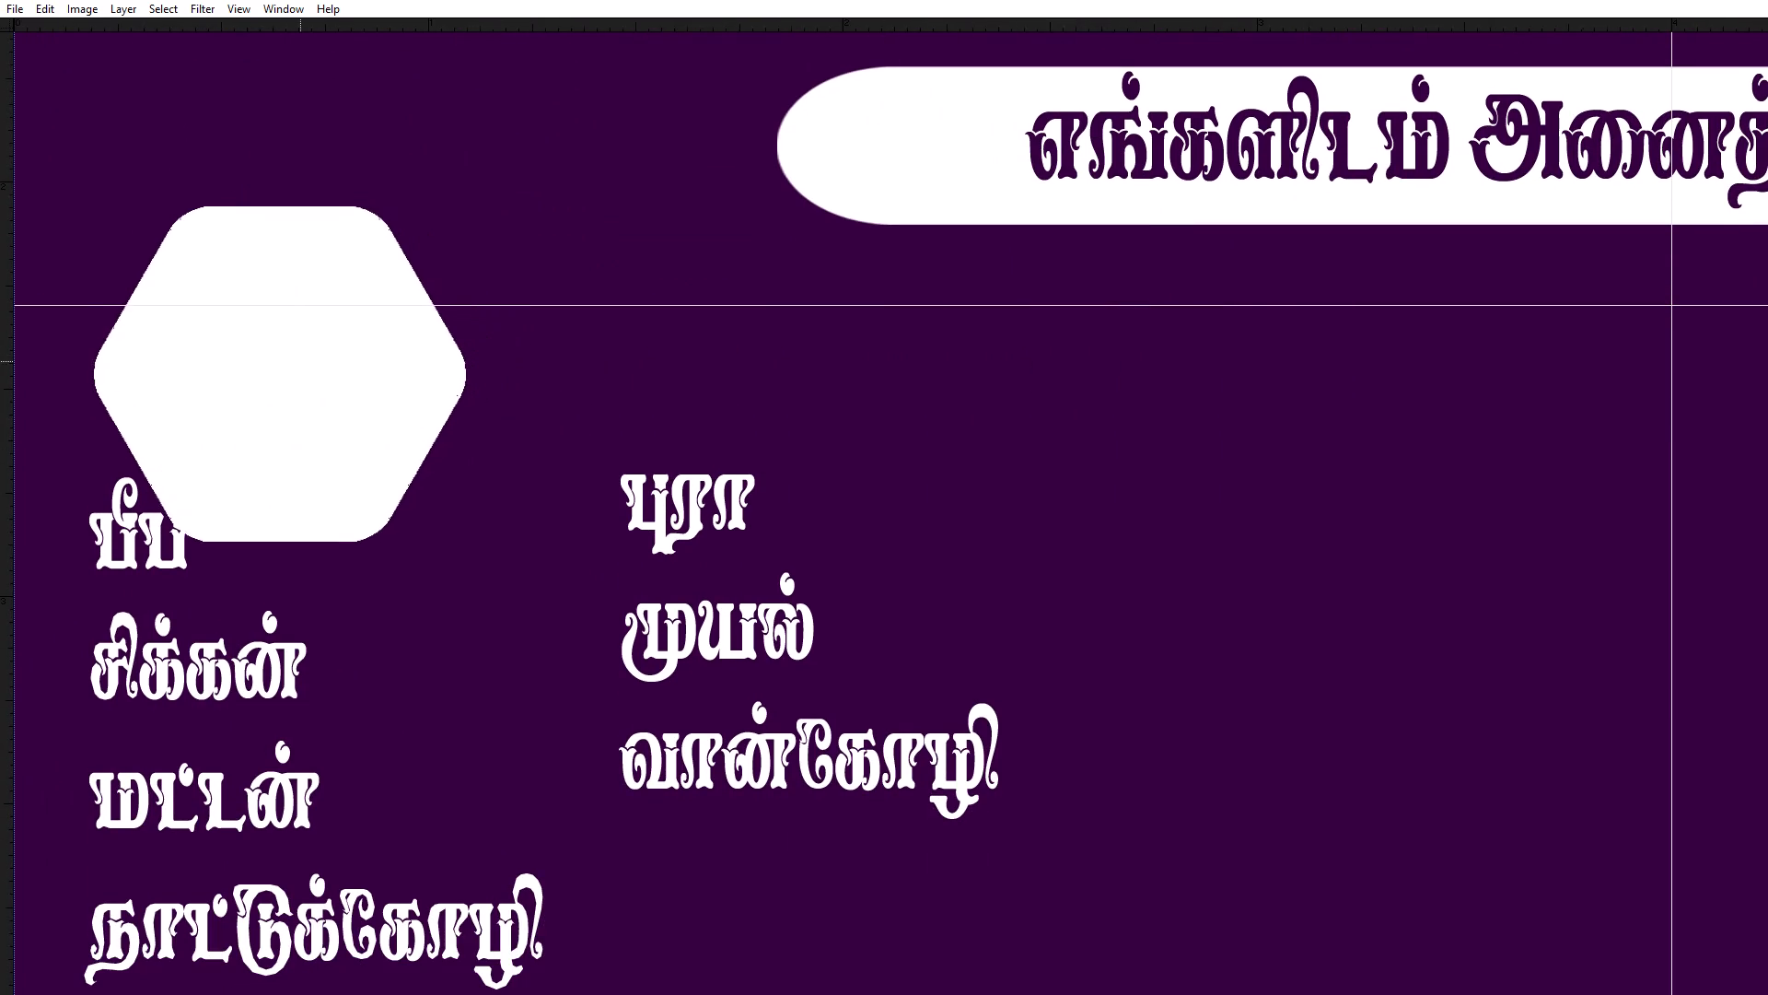
{"action": "left_click_drag", "start_coordinate": [299, 361], "coordinate": [277, 371]}
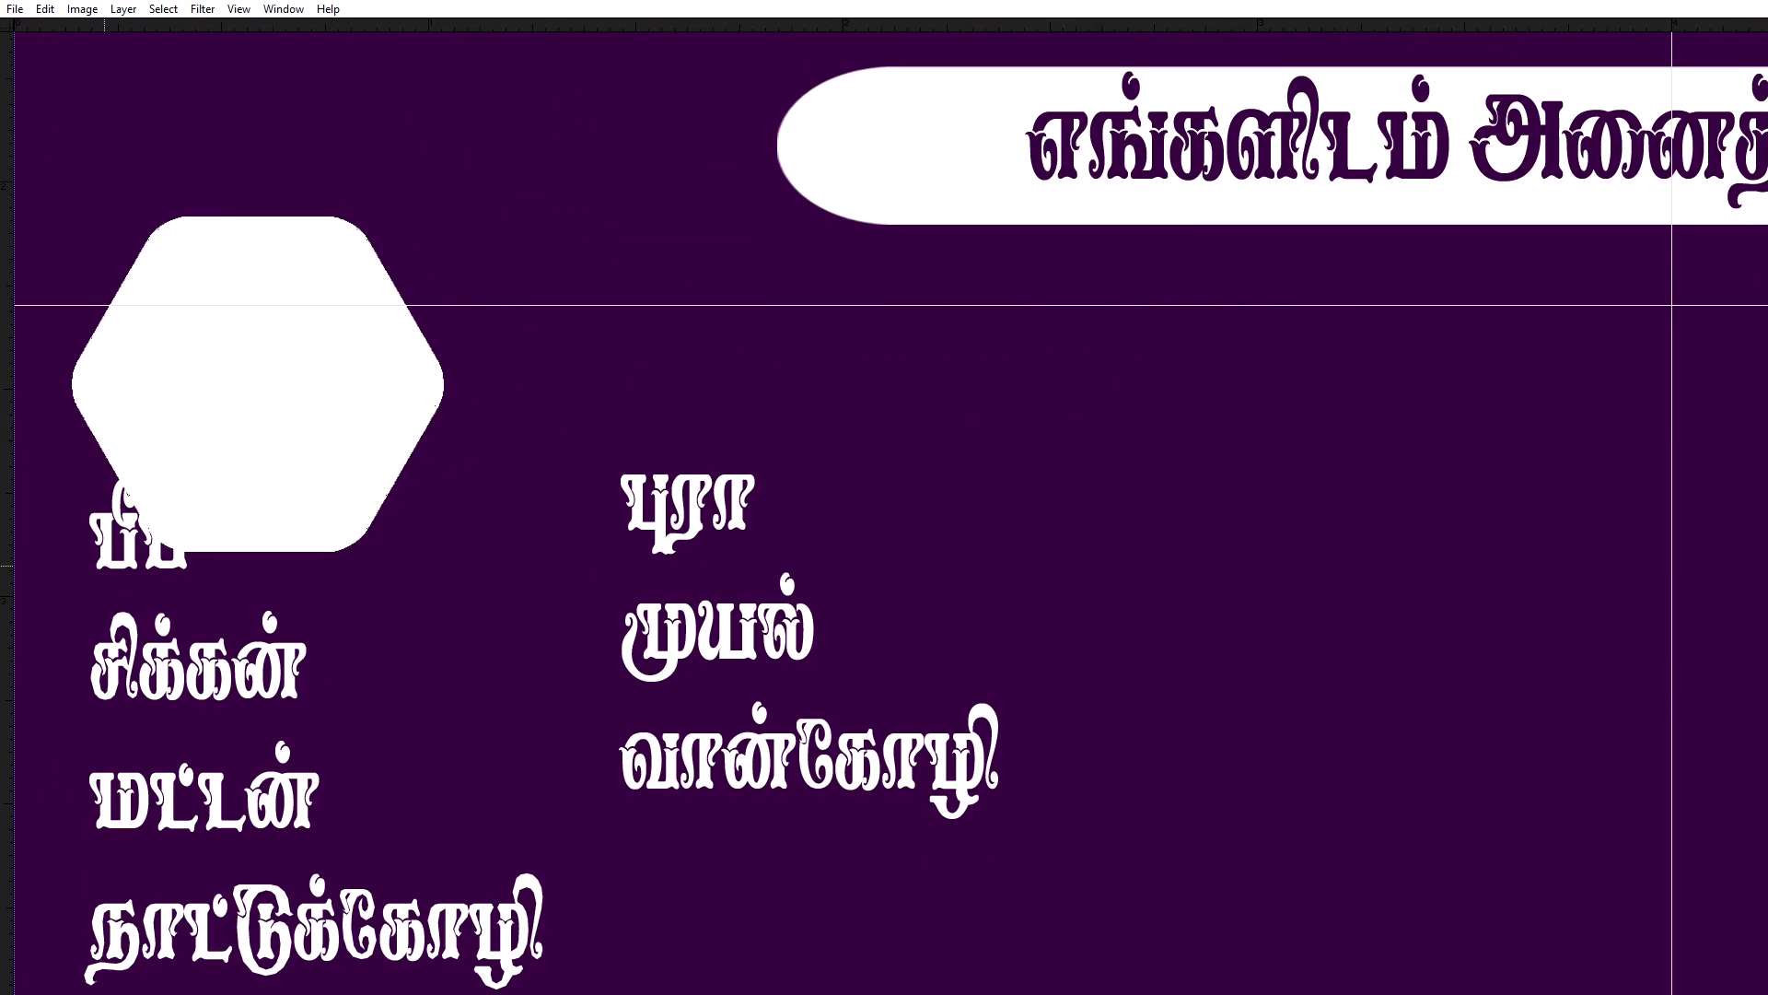
Move the two-column meat-item list down so it sits below the white hexagon.
{"action": "right_click", "coordinate": [104, 566]}
{"action": "right_click", "coordinate": [99, 560]}
{"action": "left_click", "coordinate": [115, 571]}
{"action": "left_click_drag", "start_coordinate": [111, 567], "coordinate": [93, 691]}
{"action": "key", "text": "space"}
{"action": "left_click_drag", "start_coordinate": [180, 605], "coordinate": [166, 696]}
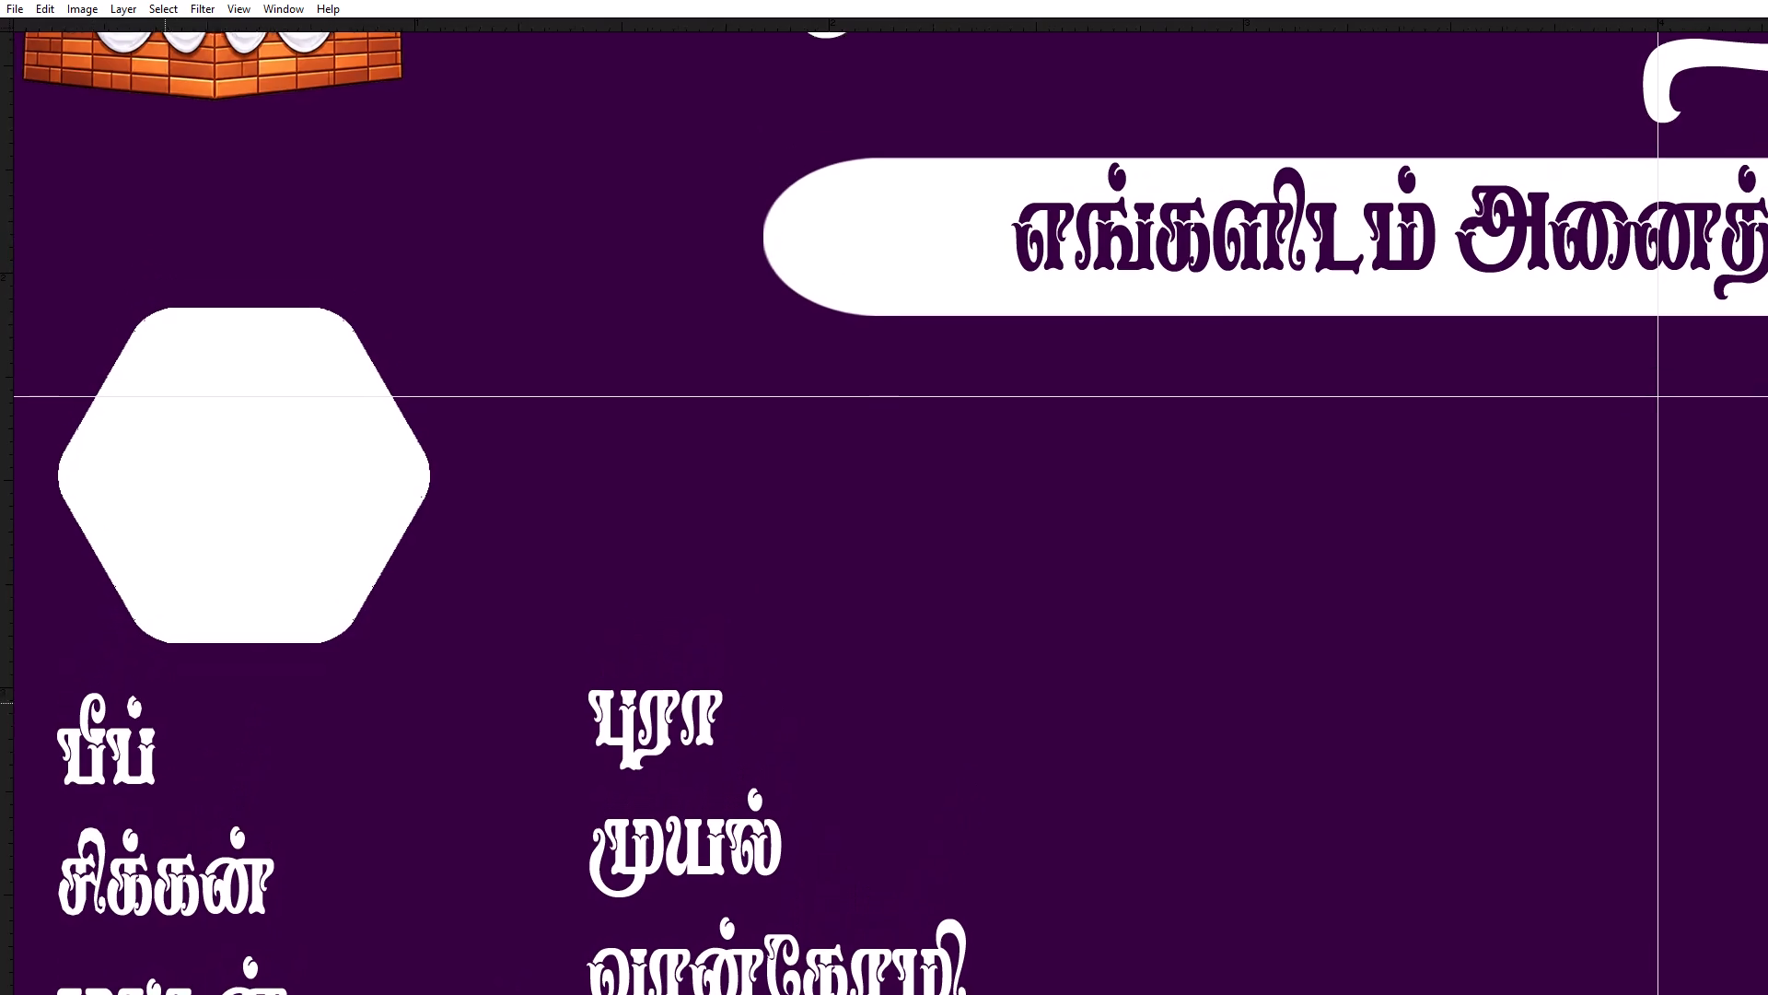
{"action": "left_click_drag", "start_coordinate": [166, 696], "coordinate": [164, 702]}
Scale the white hexagon down a little more and shift it slightly towards the banner's left edge.
{"action": "right_click", "coordinate": [203, 502]}
{"action": "left_click", "coordinate": [214, 509]}
{"action": "key", "text": "space"}
{"action": "key", "text": "space"}
{"action": "key", "text": "space"}
{"action": "key", "text": "space"}
{"action": "left_click_drag", "start_coordinate": [214, 509], "coordinate": [205, 569]}
{"action": "key", "text": "ctrl+t"}
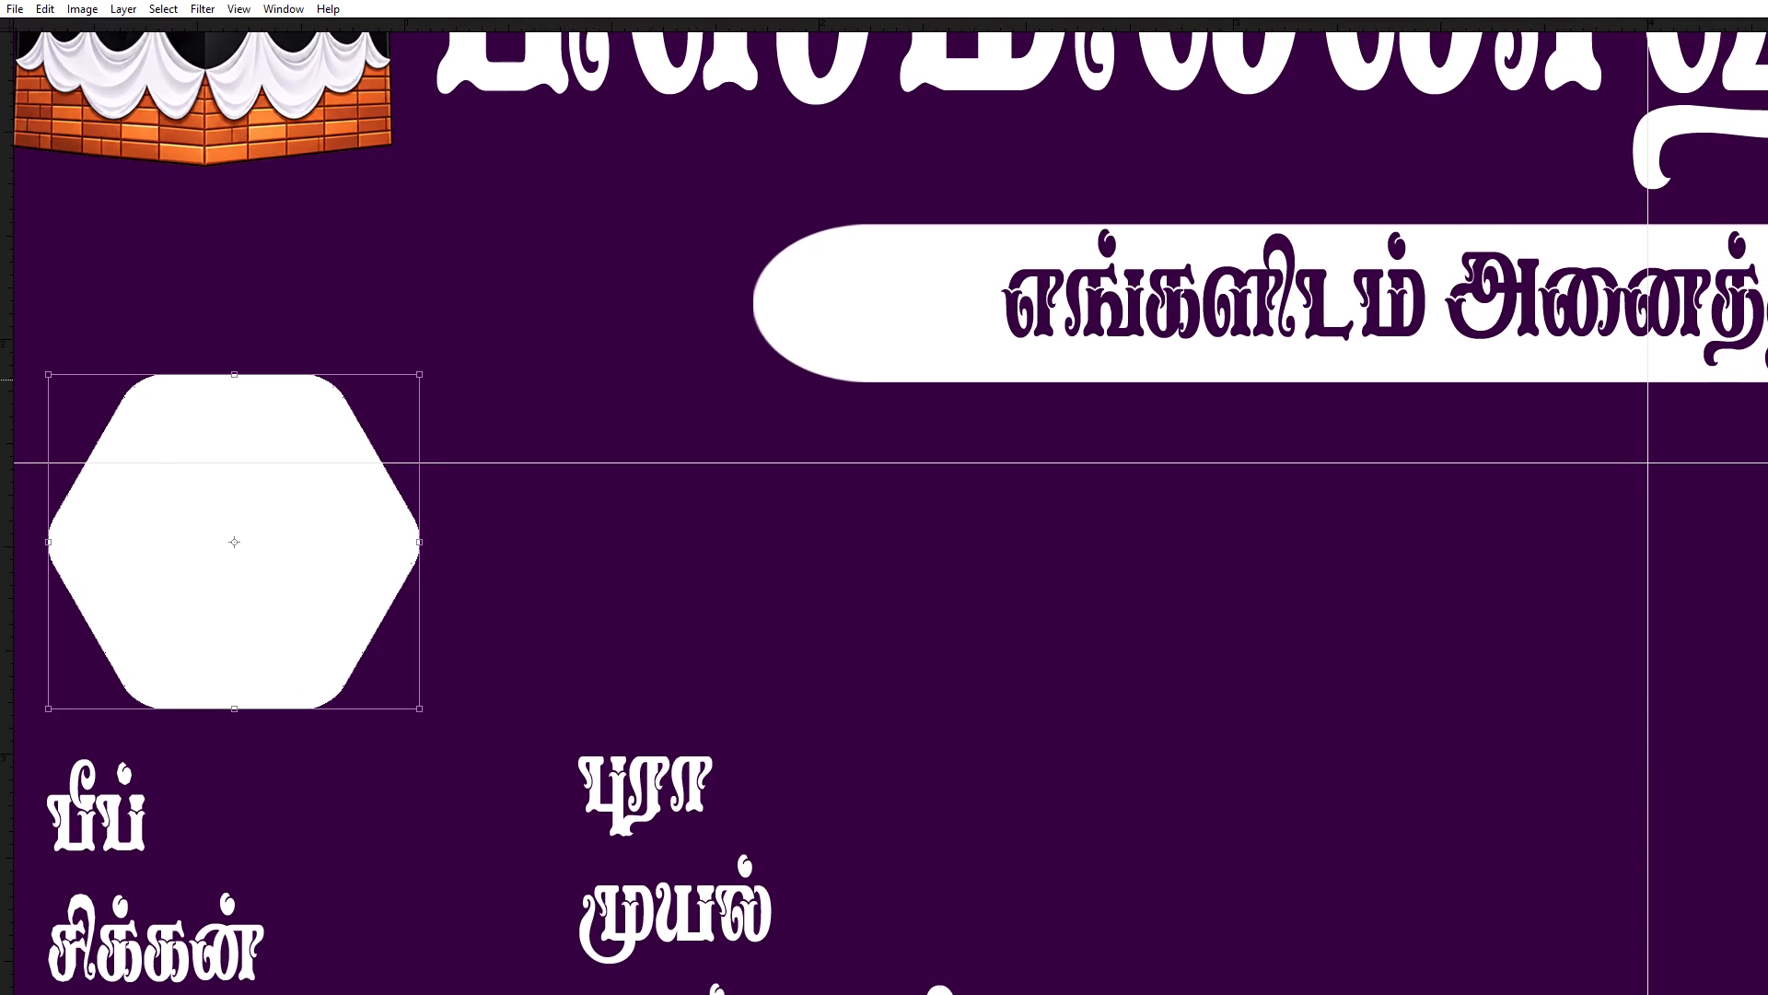
{"action": "left_click_drag", "start_coordinate": [422, 375], "coordinate": [409, 386], "text": "alt+shift"}
{"action": "key", "text": "Return"}
{"action": "left_click_drag", "start_coordinate": [400, 389], "coordinate": [382, 392], "text": "shift"}
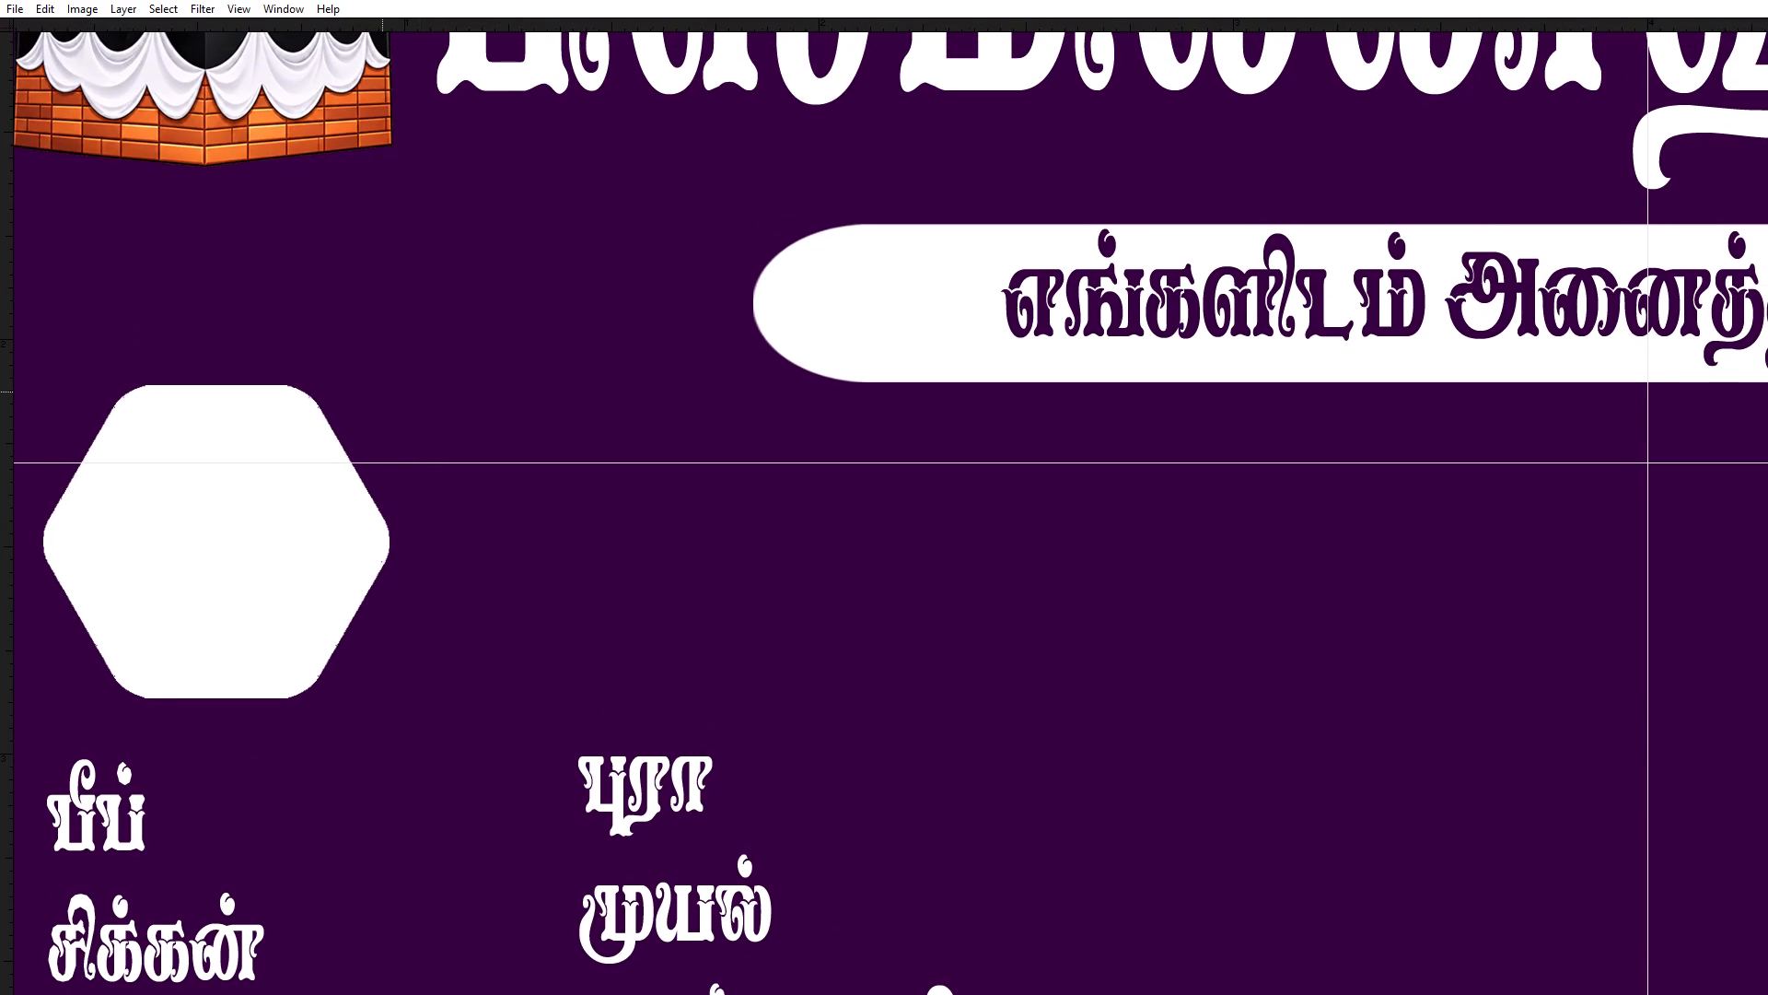
Duplicate the white hexagon three times and place the copies side by side as the second to fourth in a row.
{"action": "key", "text": "ctrl+j"}
{"action": "left_click_drag", "start_coordinate": [227, 418], "coordinate": [599, 428], "text": "shift"}
{"action": "key", "text": "ctrl+j"}
{"action": "left_click_drag", "start_coordinate": [579, 425], "coordinate": [828, 434], "text": "shift"}
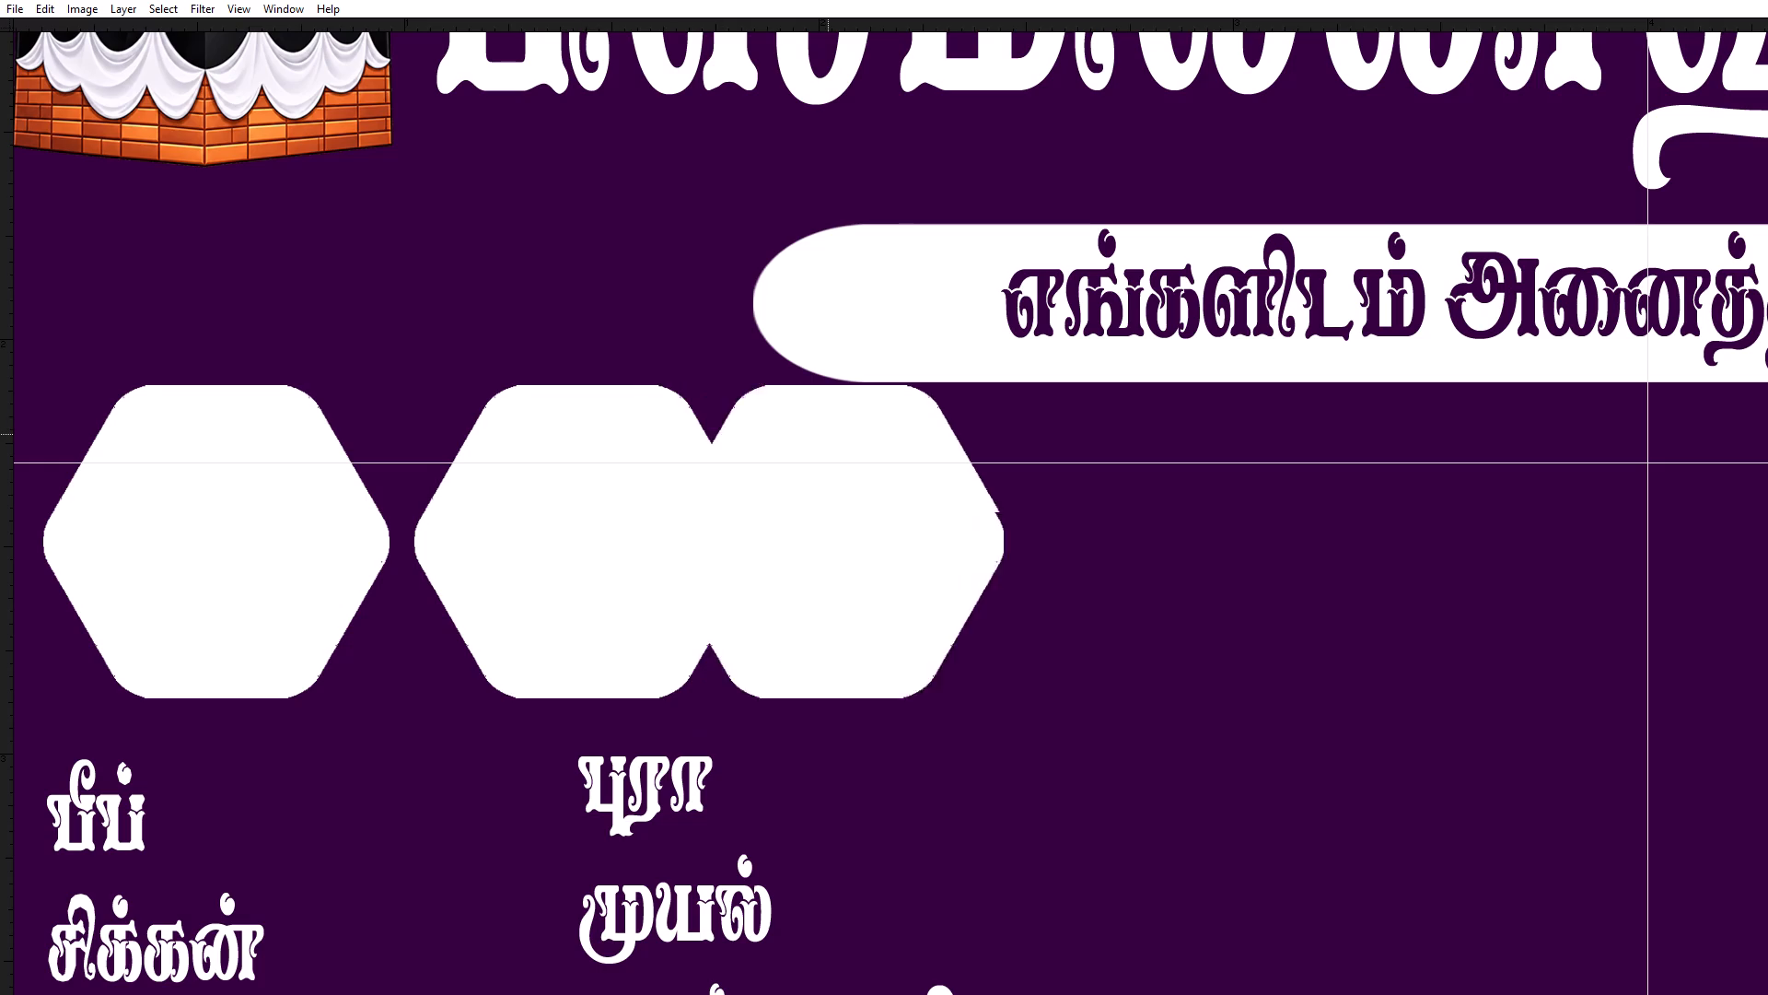
{"action": "left_click_drag", "start_coordinate": [828, 434], "coordinate": [946, 441], "text": "shift"}
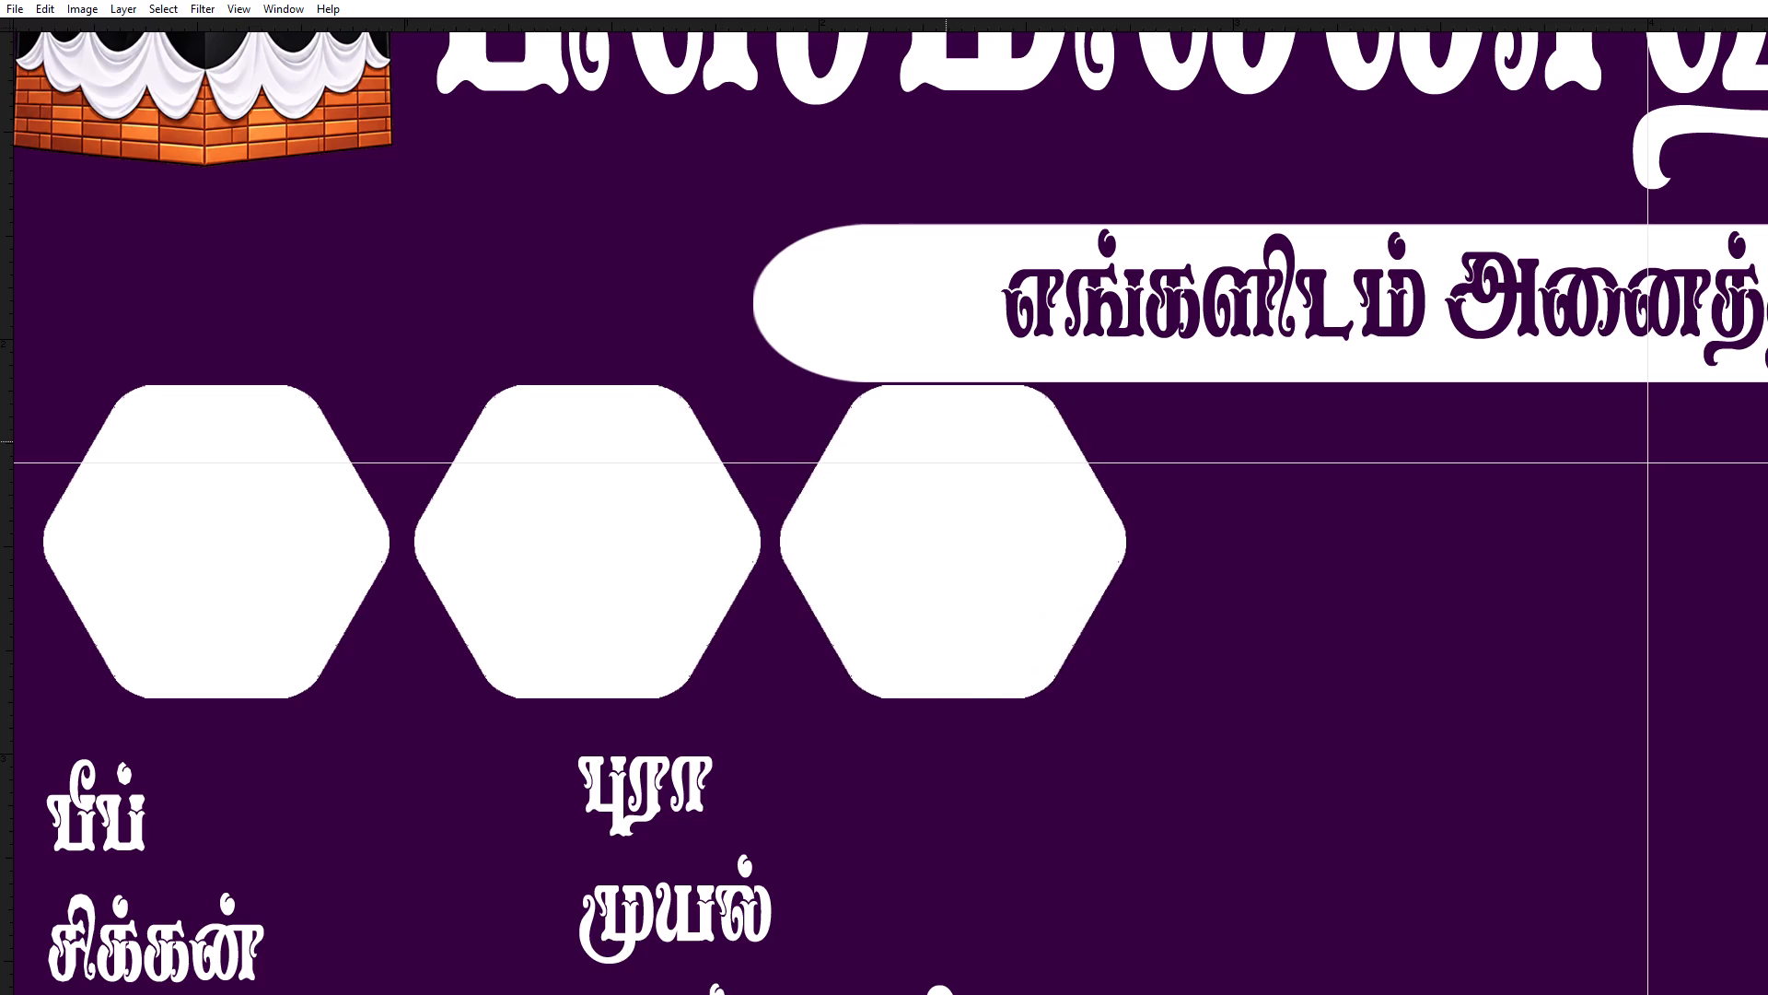
{"action": "left_click_drag", "start_coordinate": [946, 441], "coordinate": [948, 441], "text": "shift"}
{"action": "key", "text": "space"}
{"action": "left_click_drag", "start_coordinate": [1105, 428], "coordinate": [936, 428]}
{"action": "key", "text": "ctrl+j"}
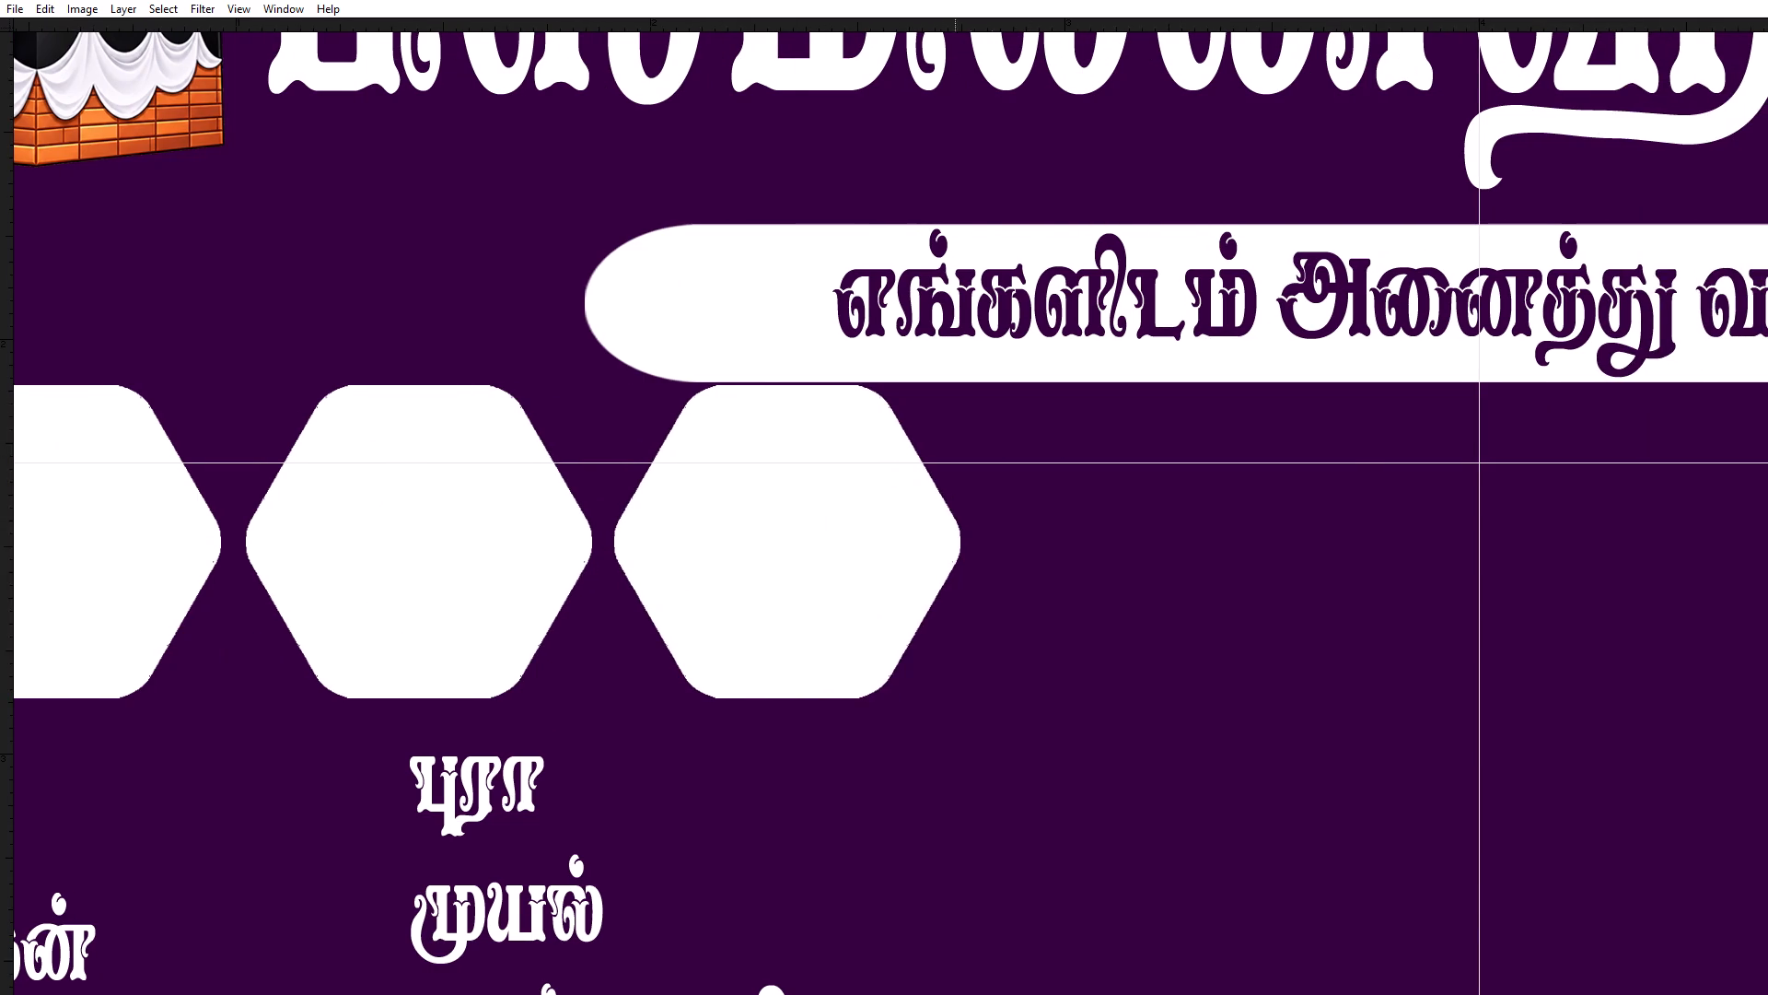
{"action": "left_click_drag", "start_coordinate": [790, 521], "coordinate": [1159, 589], "text": "shift"}
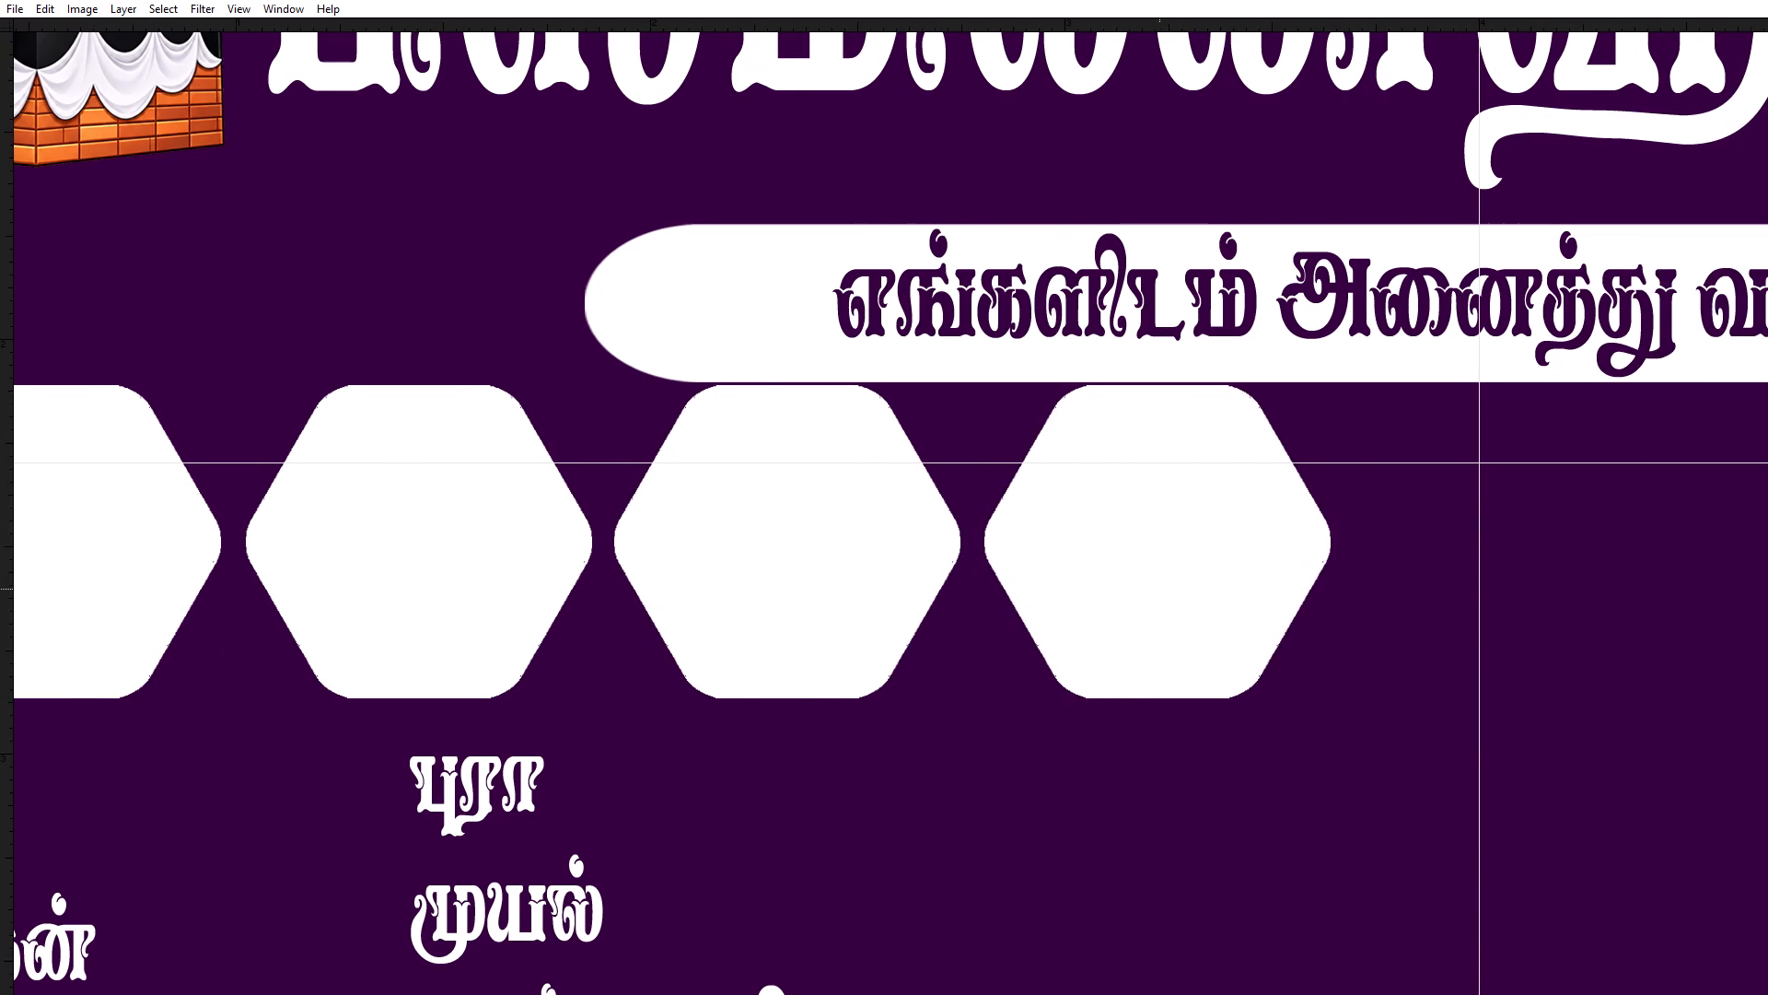
{"action": "left_click_drag", "start_coordinate": [1159, 589], "coordinate": [1156, 590], "text": "shift"}
Add three more hexagon copies to the row as the fifth, sixth and seventh, below the tagline bar.
{"action": "key", "text": "space"}
{"action": "key", "text": "space"}
{"action": "left_click_drag", "start_coordinate": [1361, 591], "coordinate": [769, 560]}
{"action": "key", "text": "ctrl+j"}
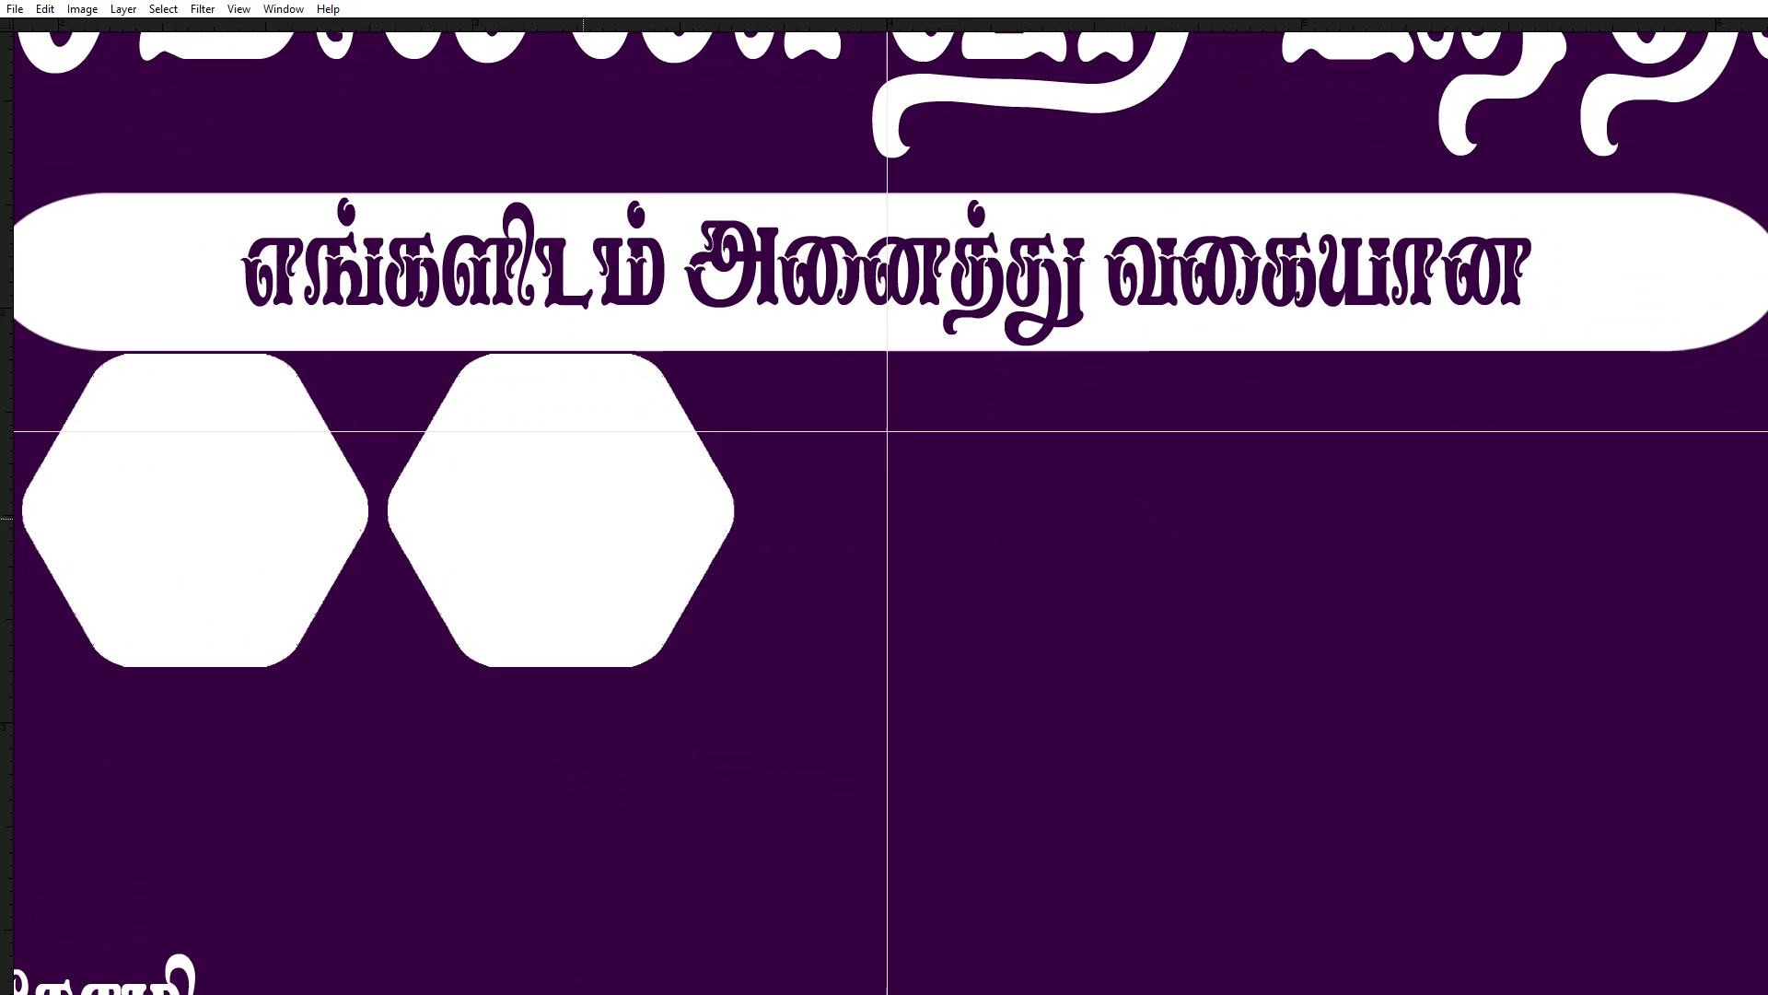
{"action": "left_click_drag", "start_coordinate": [548, 512], "coordinate": [920, 564], "text": "shift"}
{"action": "key", "text": "space"}
{"action": "left_click_drag", "start_coordinate": [1185, 554], "coordinate": [676, 549]}
{"action": "key", "text": "ctrl+j"}
{"action": "left_click_drag", "start_coordinate": [490, 516], "coordinate": [848, 547], "text": "shift"}
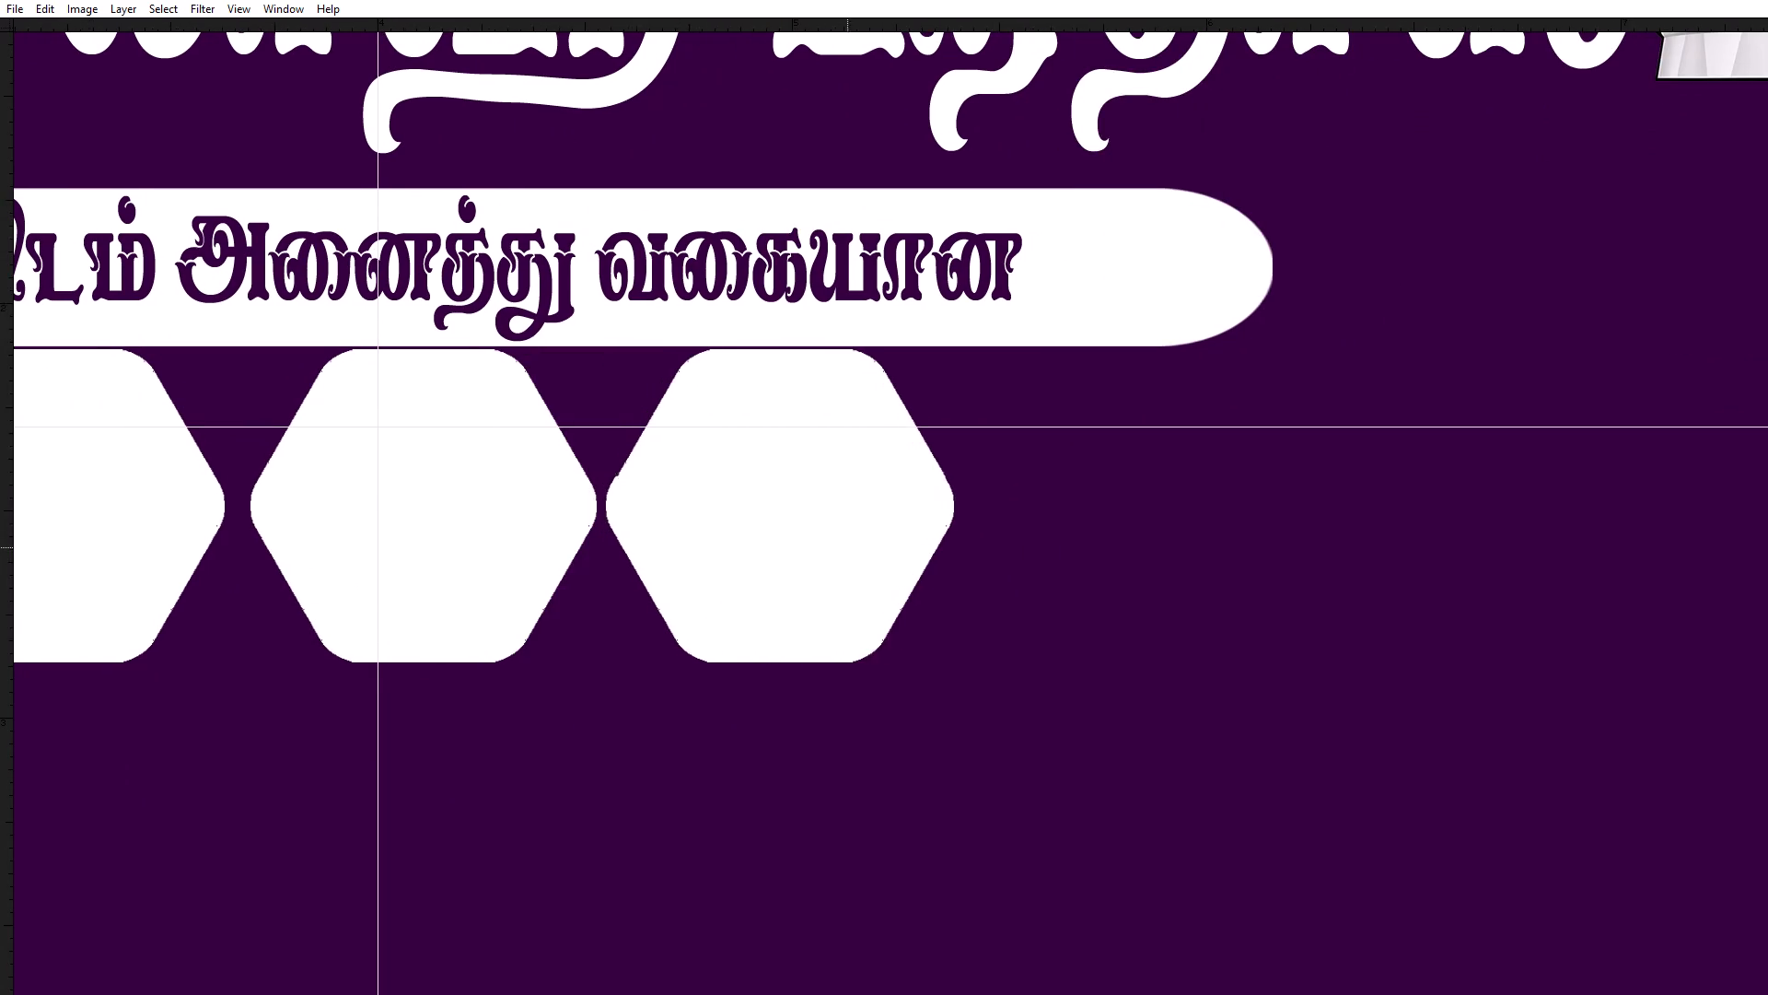
{"action": "left_click_drag", "start_coordinate": [848, 547], "coordinate": [868, 547], "text": "shift"}
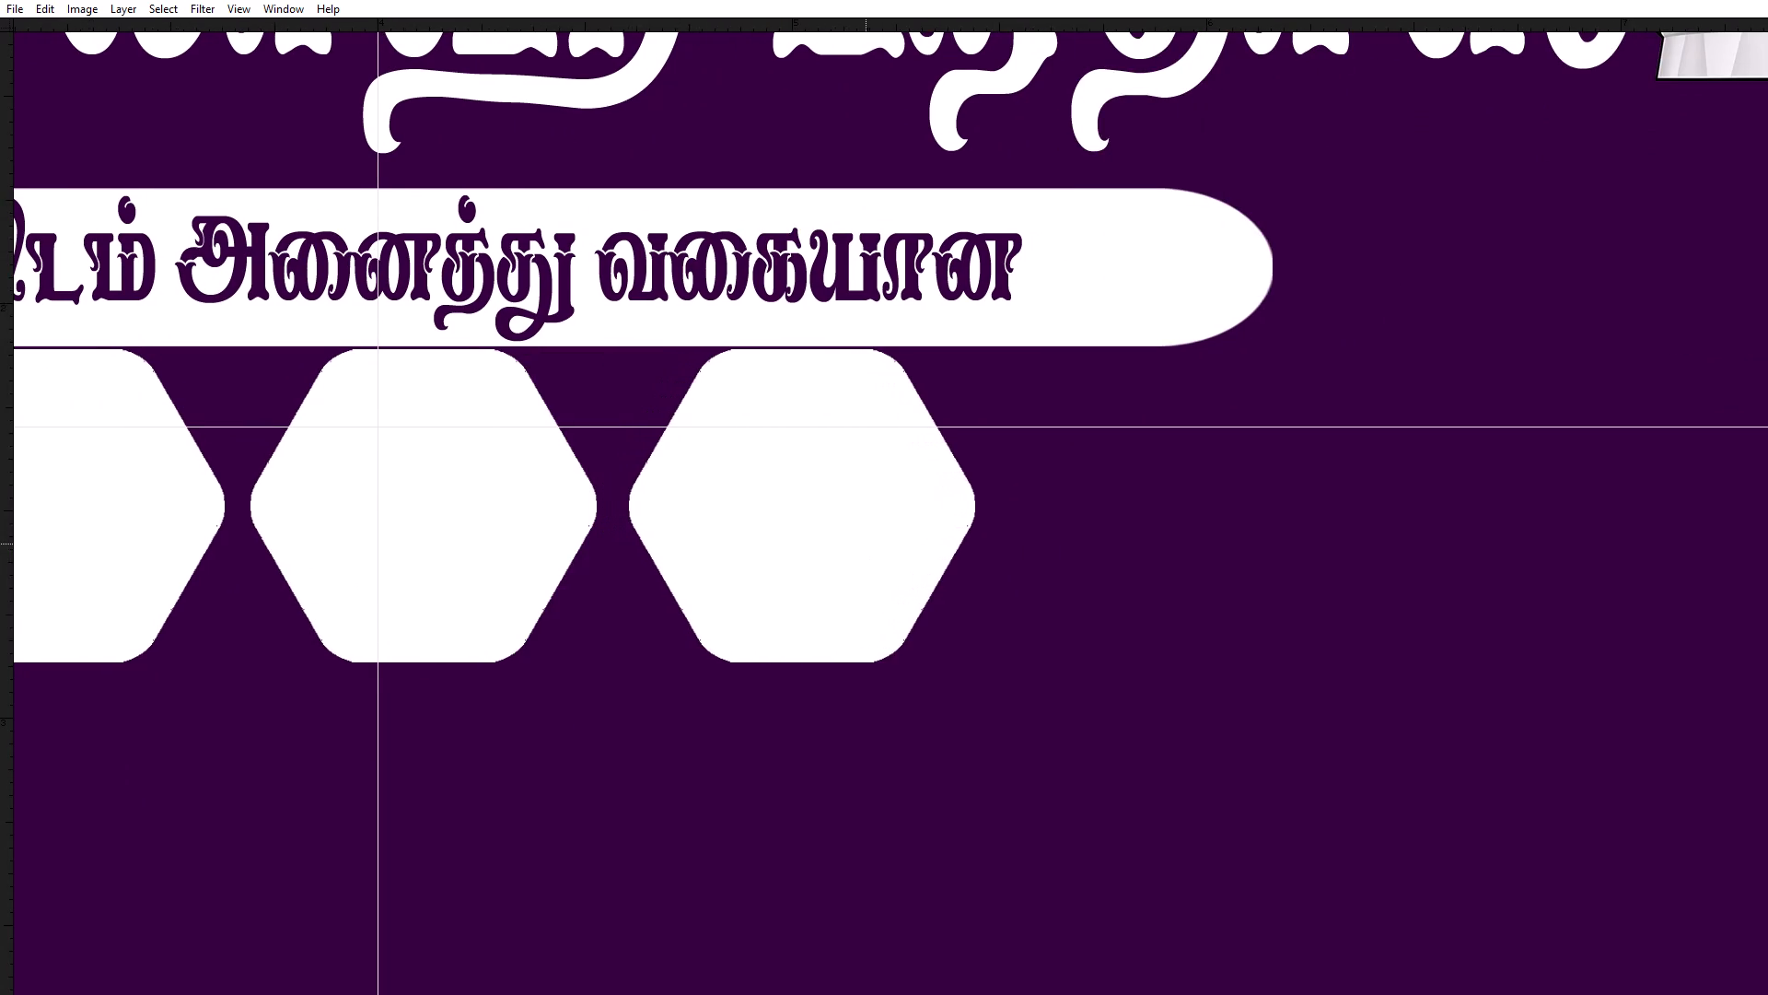
{"action": "key", "text": "ctrl+j"}
{"action": "left_click_drag", "start_coordinate": [792, 541], "coordinate": [1169, 559], "text": "shift"}
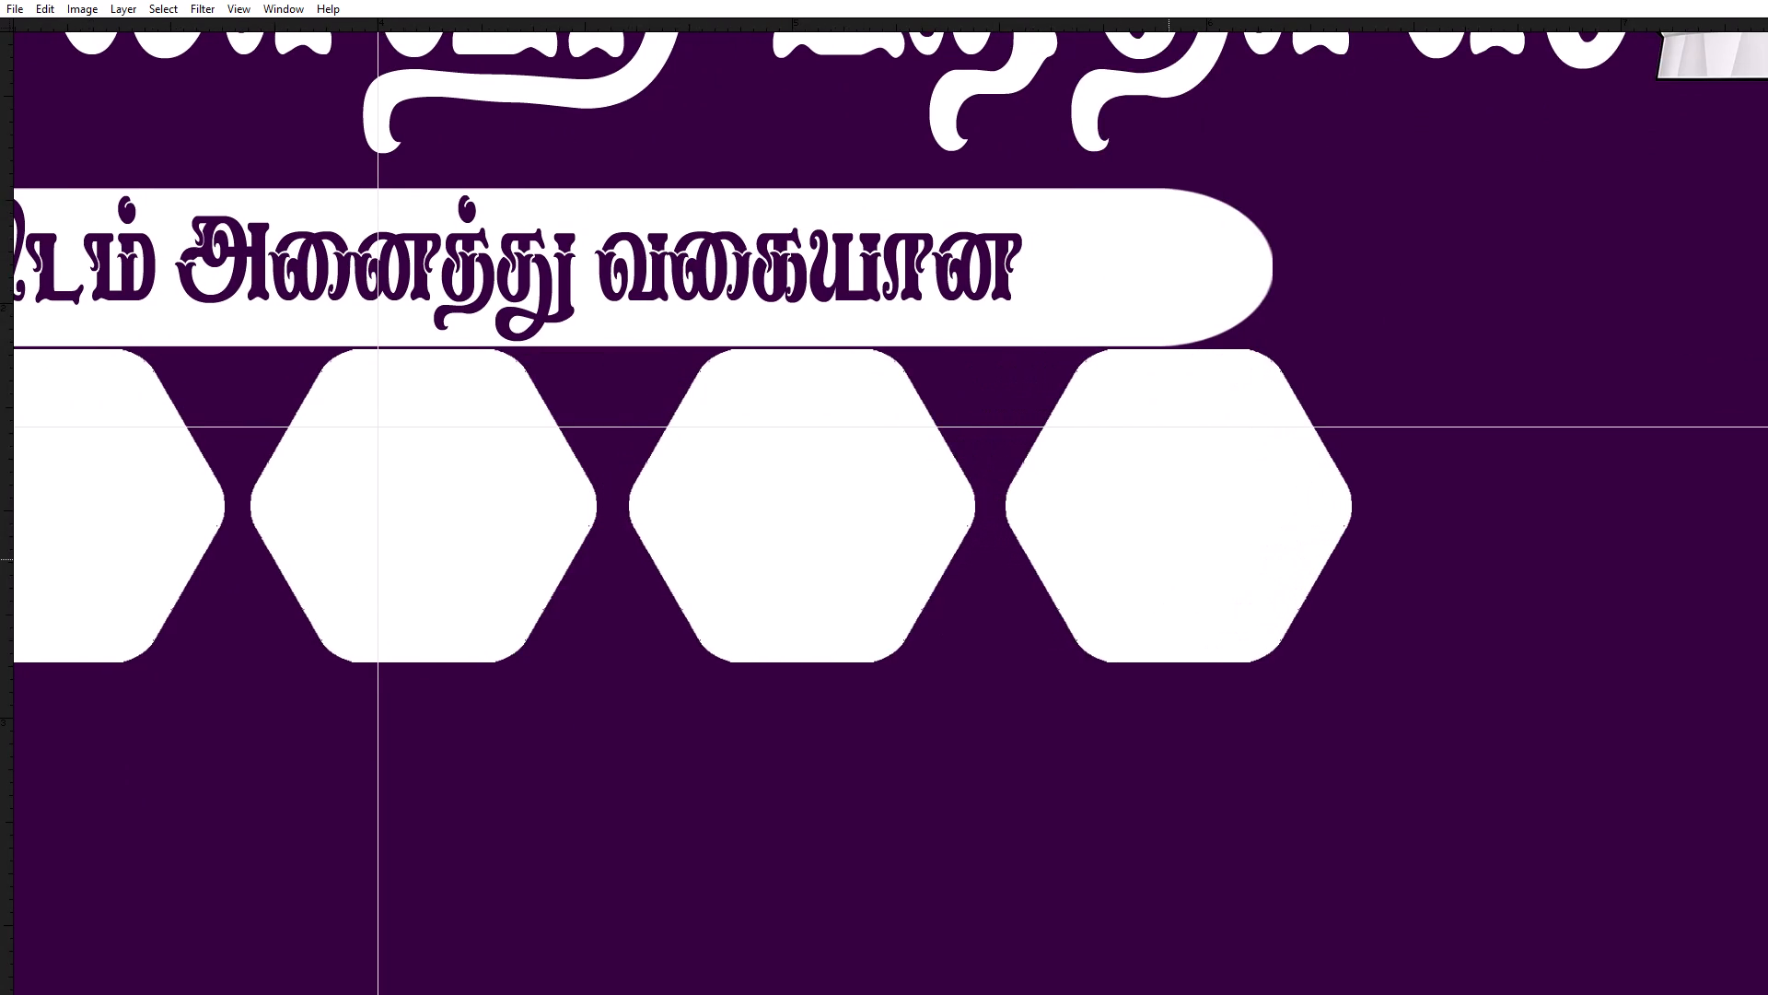
{"action": "left_click_drag", "start_coordinate": [1169, 559], "coordinate": [1172, 559], "text": "shift"}
Add the eighth and ninth hexagon copies to the row, fitting the last one inside the banner's right edge.
{"action": "key", "text": "shift+space"}
{"action": "left_click_drag", "start_coordinate": [1473, 559], "coordinate": [1027, 559]}
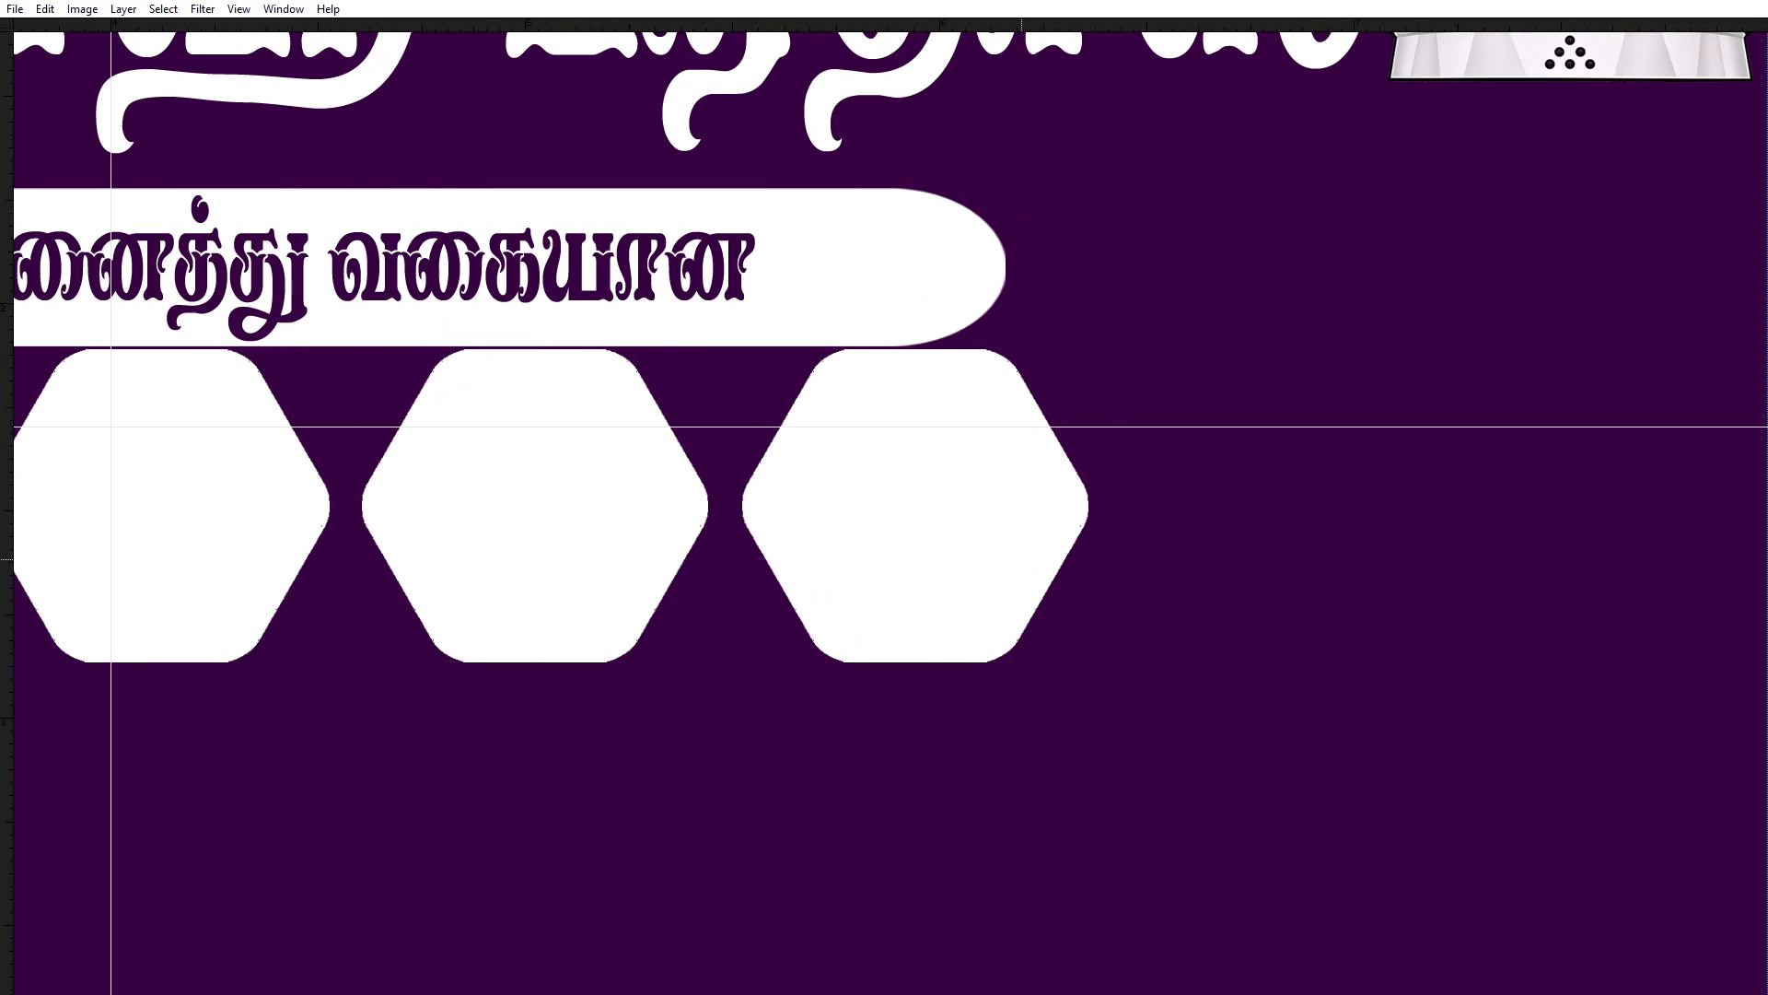
{"action": "key", "text": "ctrl+j"}
{"action": "left_click_drag", "start_coordinate": [925, 544], "coordinate": [1281, 566], "text": "shift"}
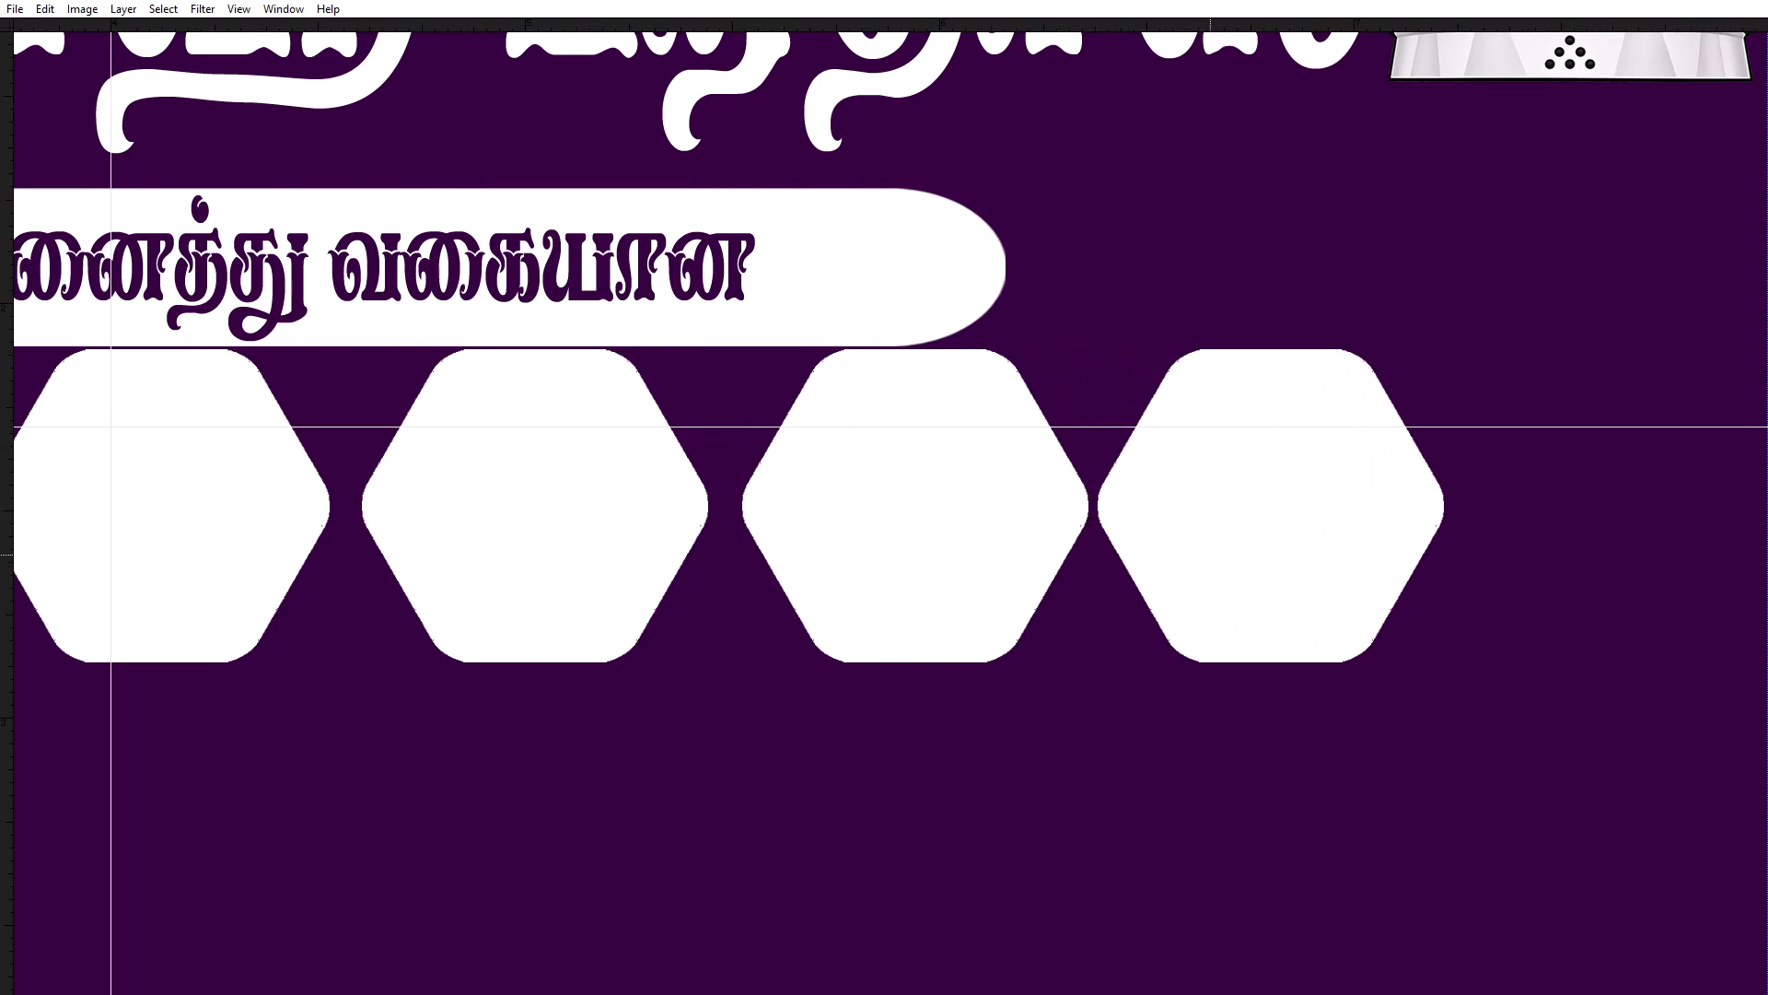
{"action": "key", "text": "ctrl+j"}
{"action": "left_click_drag", "start_coordinate": [1216, 551], "coordinate": [1564, 570], "text": "shift"}
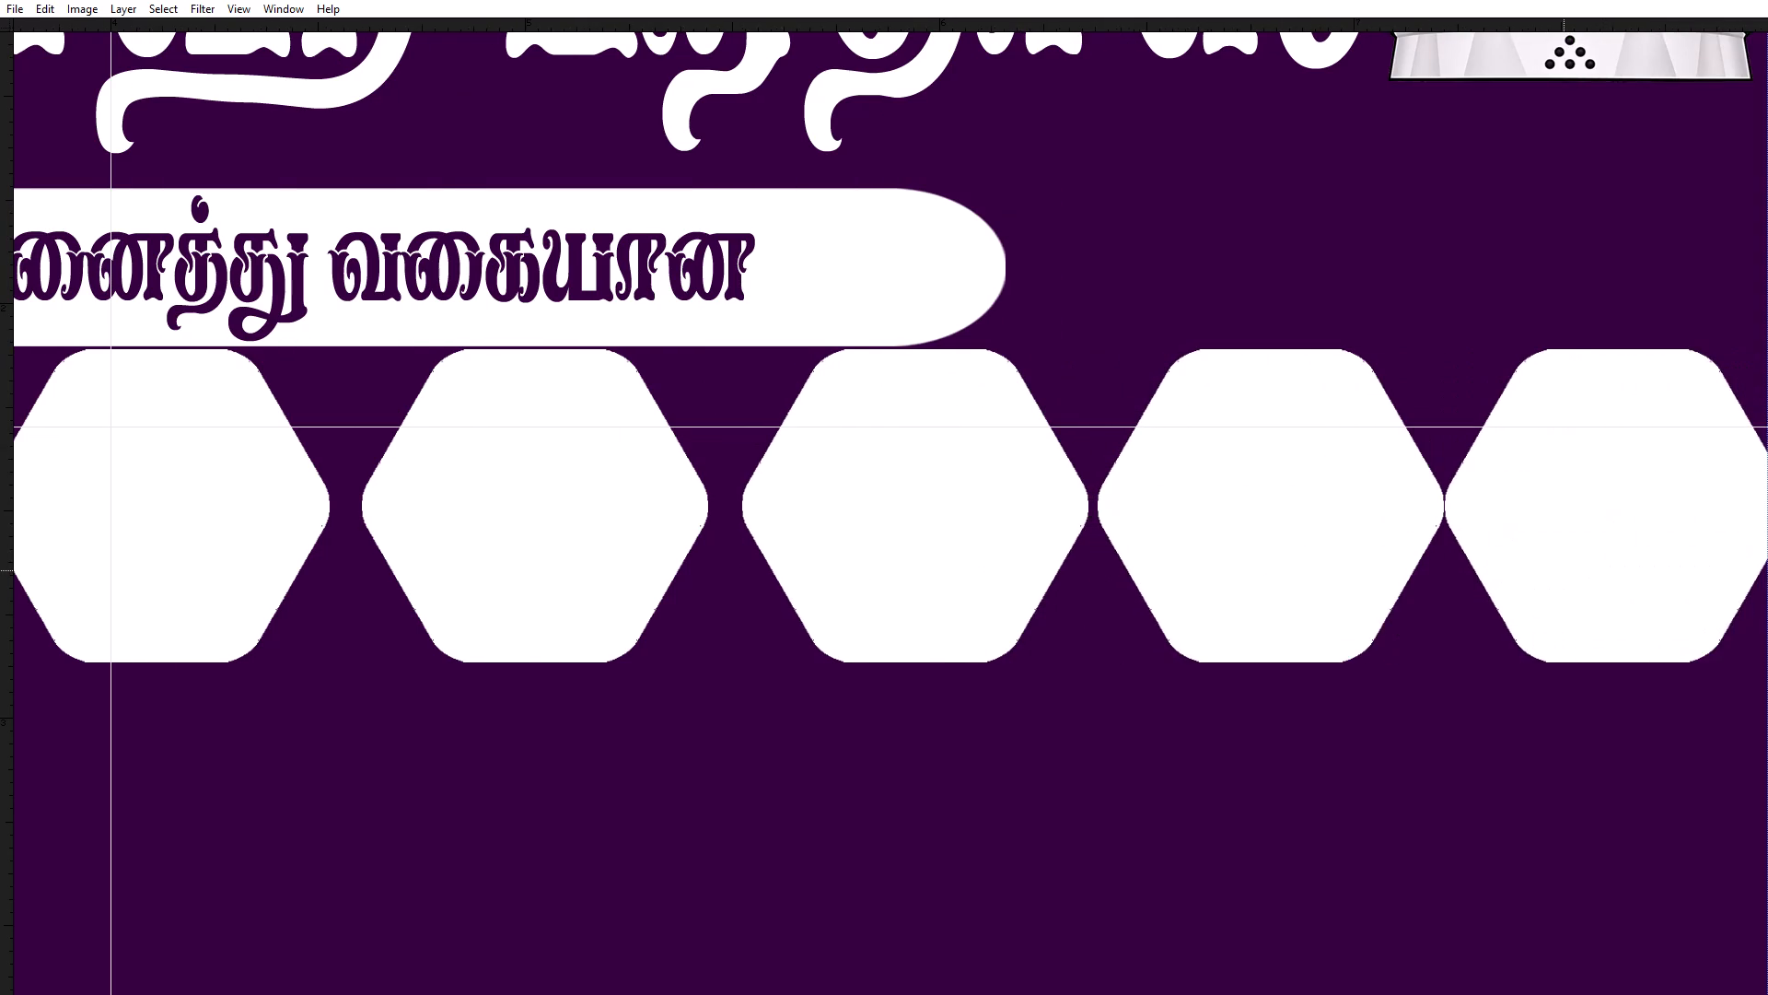
{"action": "left_click_drag", "start_coordinate": [1564, 570], "coordinate": [1534, 578], "text": "shift"}
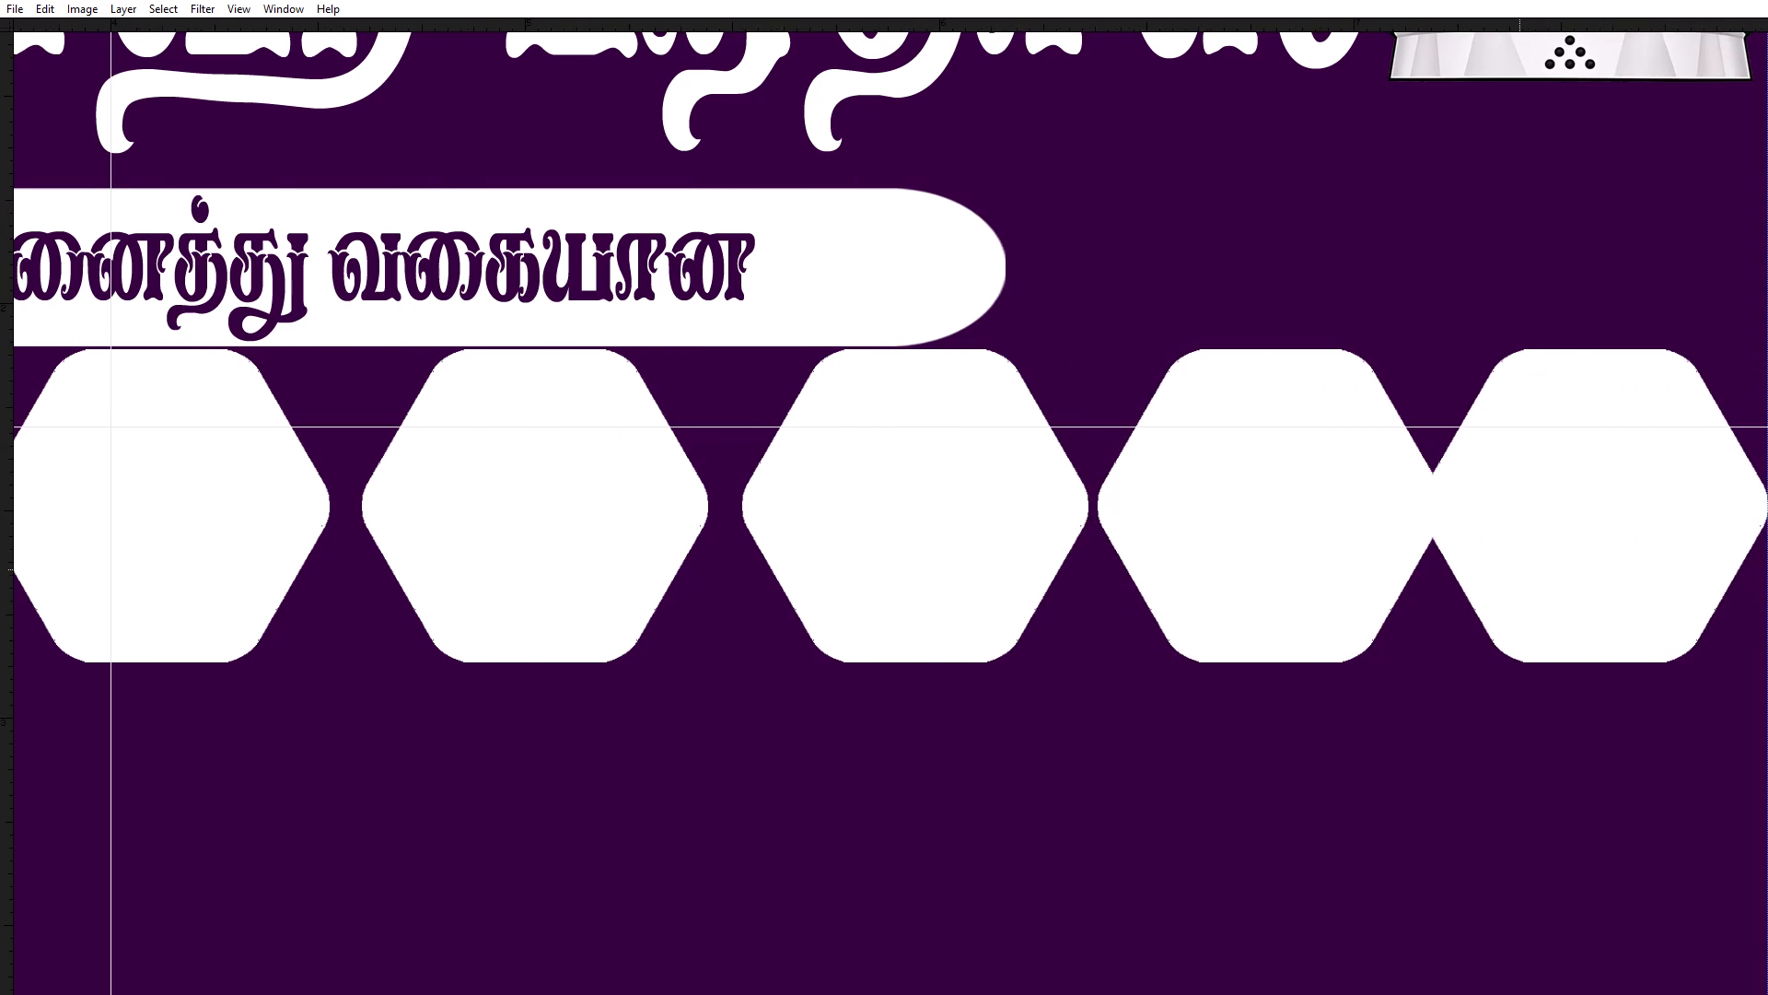
{"action": "key", "text": "Left"}
{"action": "key", "text": "Left"}
{"action": "key", "text": "Left"}
{"action": "key", "text": "Left"}
{"action": "key", "text": "Left"}
{"action": "key", "text": "Left"}
Nudge the eighth hexagon left, away from the ninth and towards the seventh.
{"action": "right_click", "coordinate": [1232, 501]}
{"action": "left_click", "coordinate": [1248, 507]}
{"action": "key", "text": "Left"}
{"action": "key", "text": "Left"}
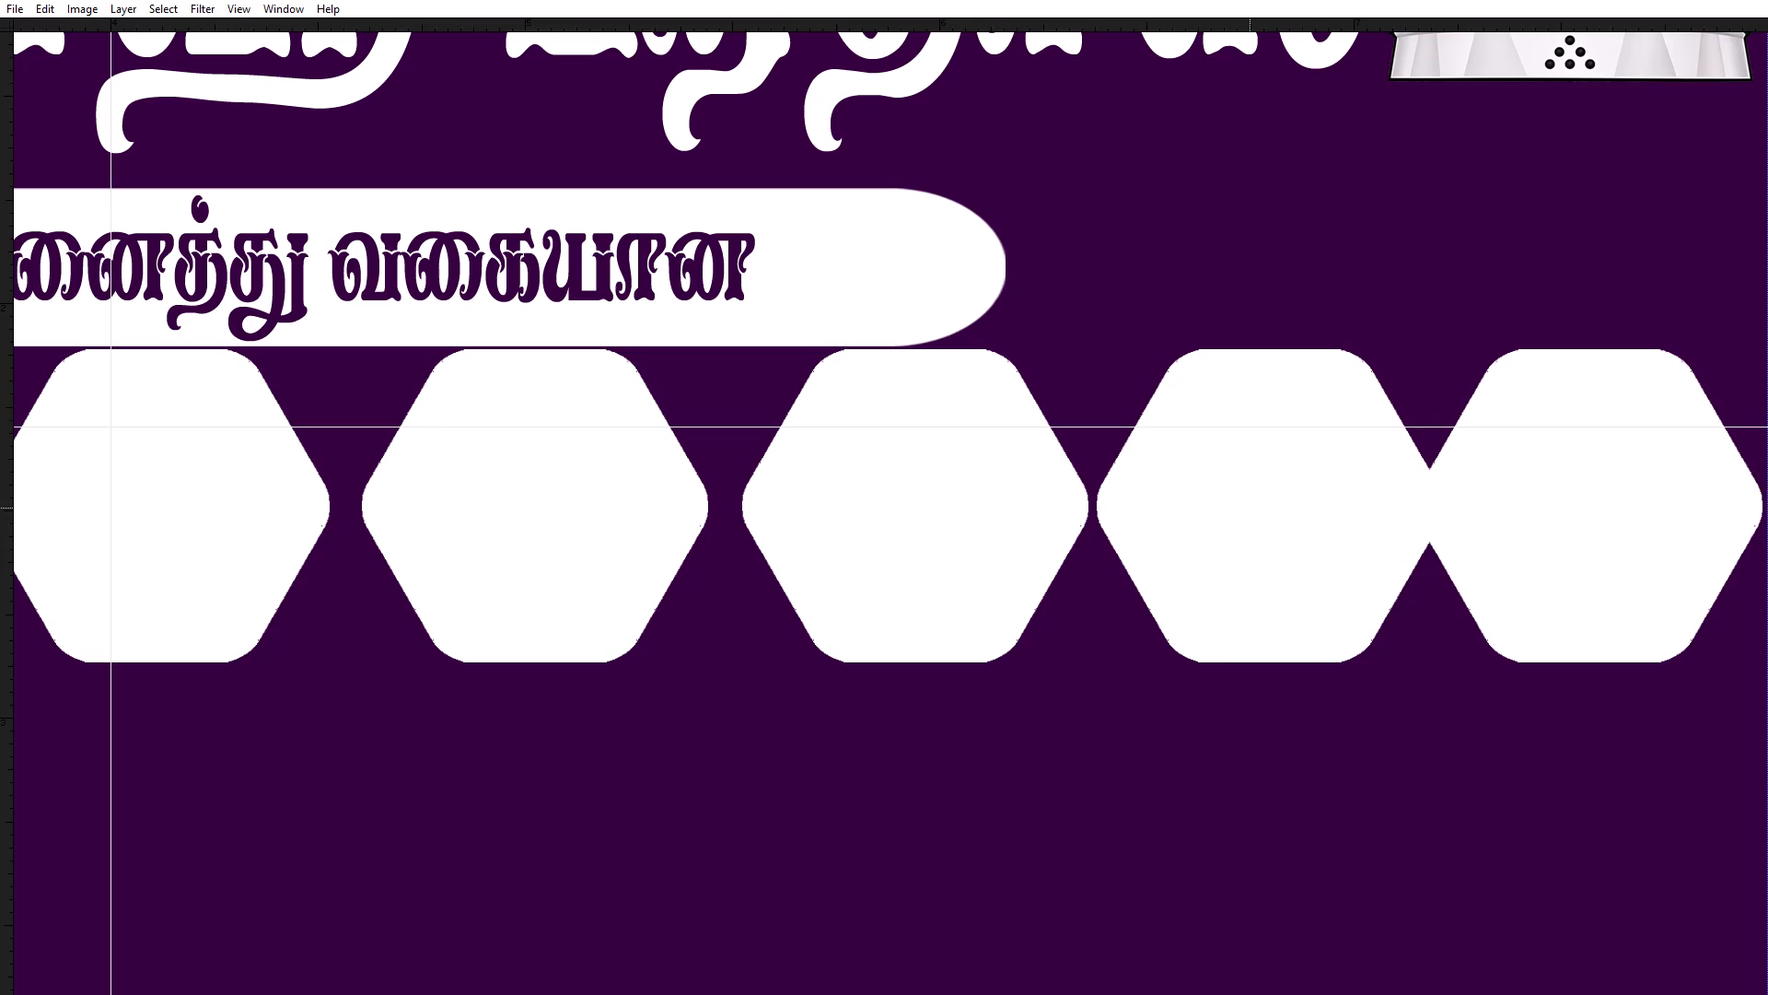
{"action": "key", "text": "Left"}
{"action": "key", "text": "Left"}
{"action": "key", "text": "Left"}
{"action": "key", "text": "Left"}
{"action": "key", "text": "Left"}
{"action": "key", "text": "Left"}
{"action": "key", "text": "Left"}
{"action": "key", "text": "Left"}
{"action": "key", "text": "Left"}
{"action": "key", "text": "Left"}
{"action": "key", "text": "Left"}
{"action": "key", "text": "Left"}
{"action": "key", "text": "Left"}
{"action": "key", "text": "Left"}
{"action": "key", "text": "Left"}
{"action": "key", "text": "Left"}
{"action": "key", "text": "Left"}
{"action": "key", "text": "Left"}
{"action": "key", "text": "Left"}
{"action": "key", "text": "Left"}
Shift the seventh hexagon left, closer to the sixth, and nudge the eighth left after it.
{"action": "key", "text": "ctrl+minus"}
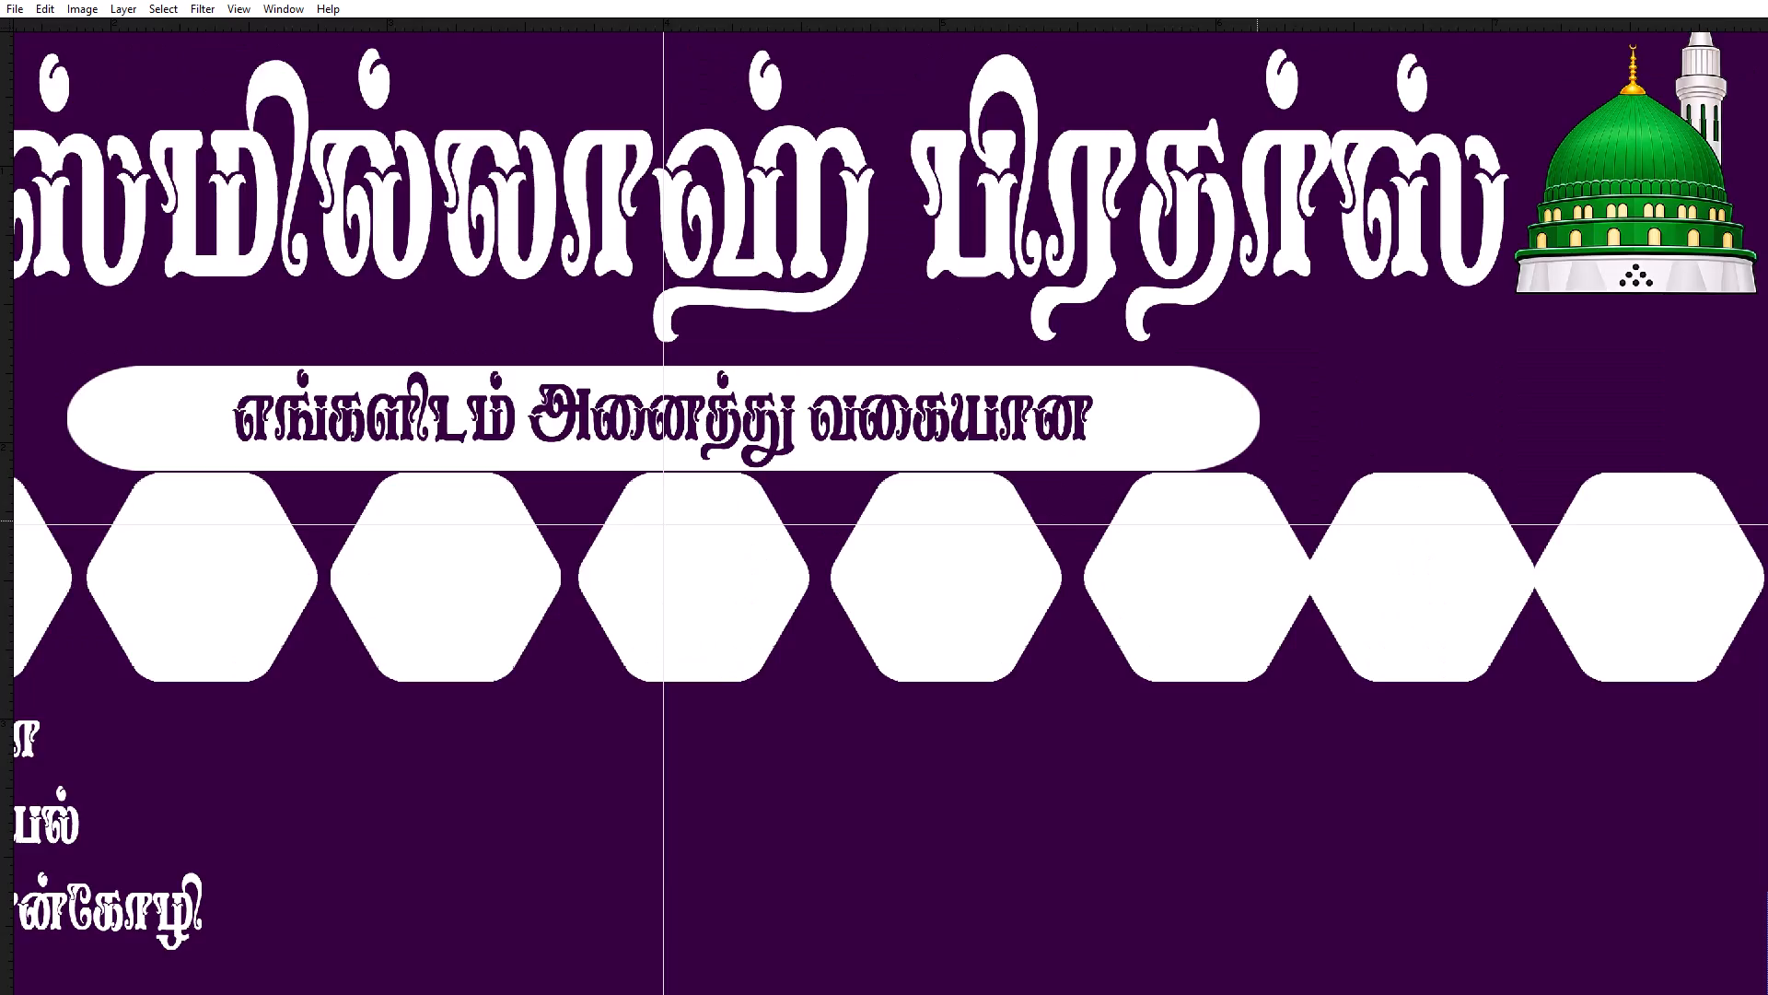
{"action": "key", "text": "ctrl+minus"}
{"action": "key", "text": "ctrl+minus"}
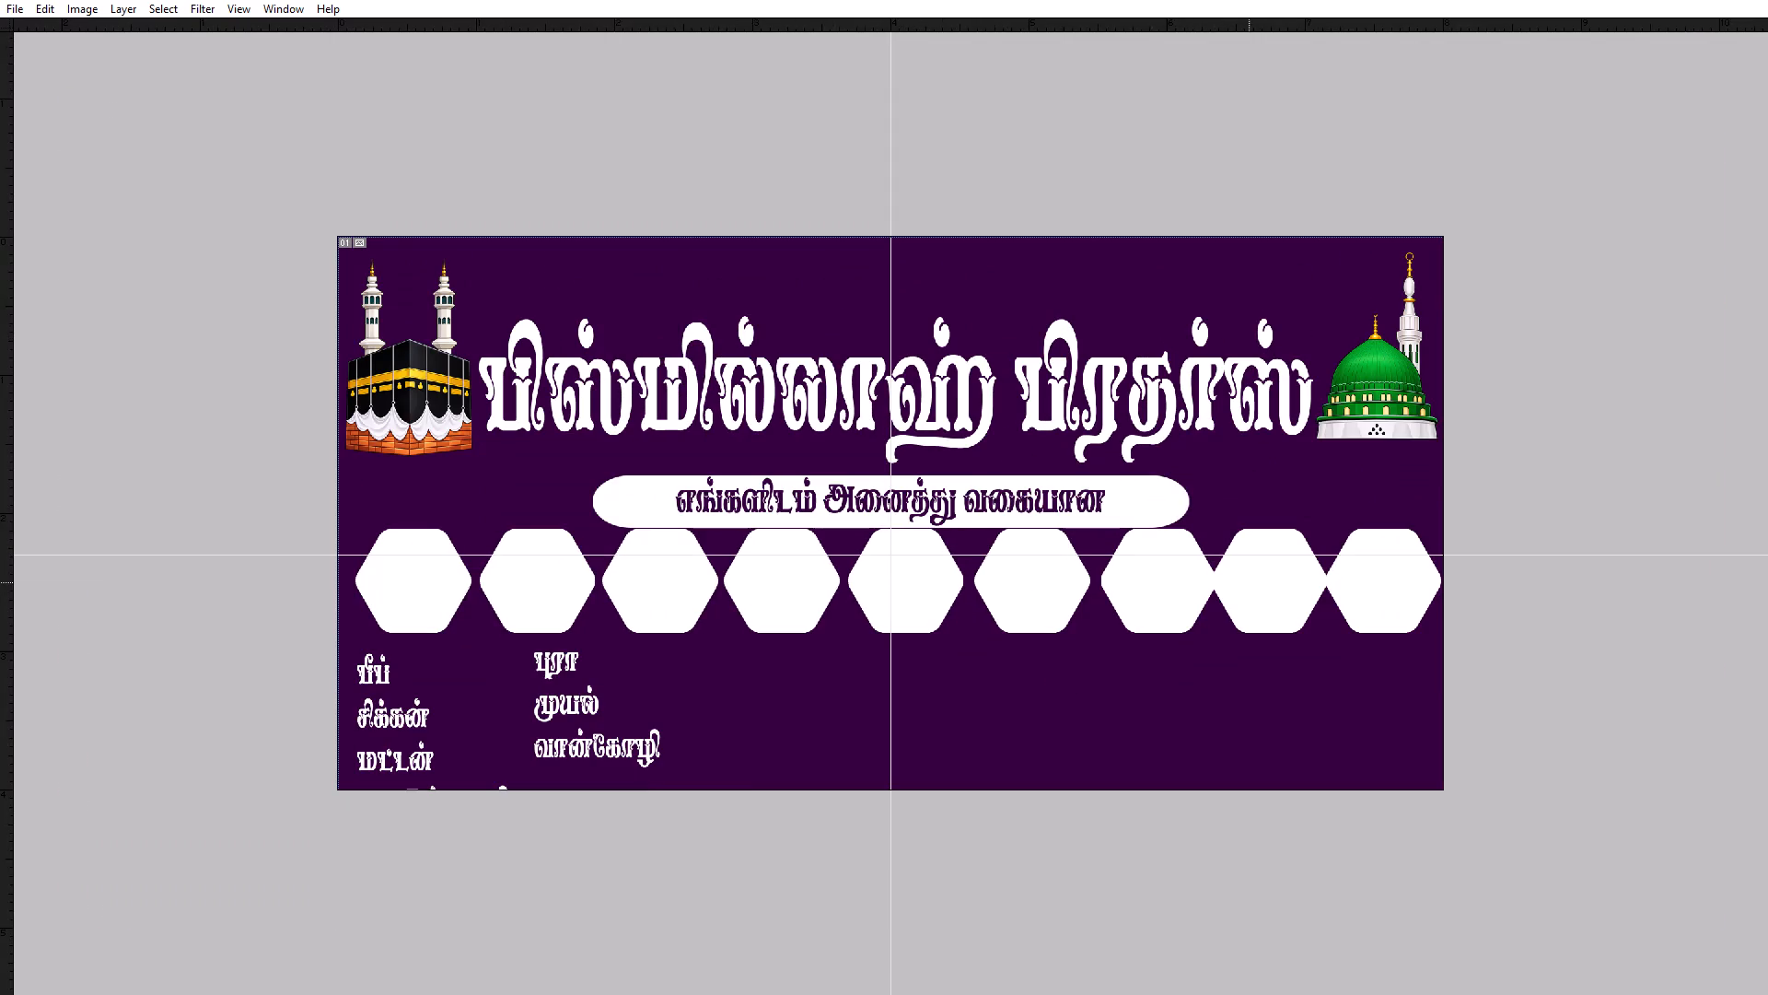
{"action": "key", "text": "ctrl+plus"}
{"action": "key", "text": "ctrl+plus"}
{"action": "key", "text": "space"}
{"action": "left_click_drag", "start_coordinate": [1266, 579], "coordinate": [701, 579]}
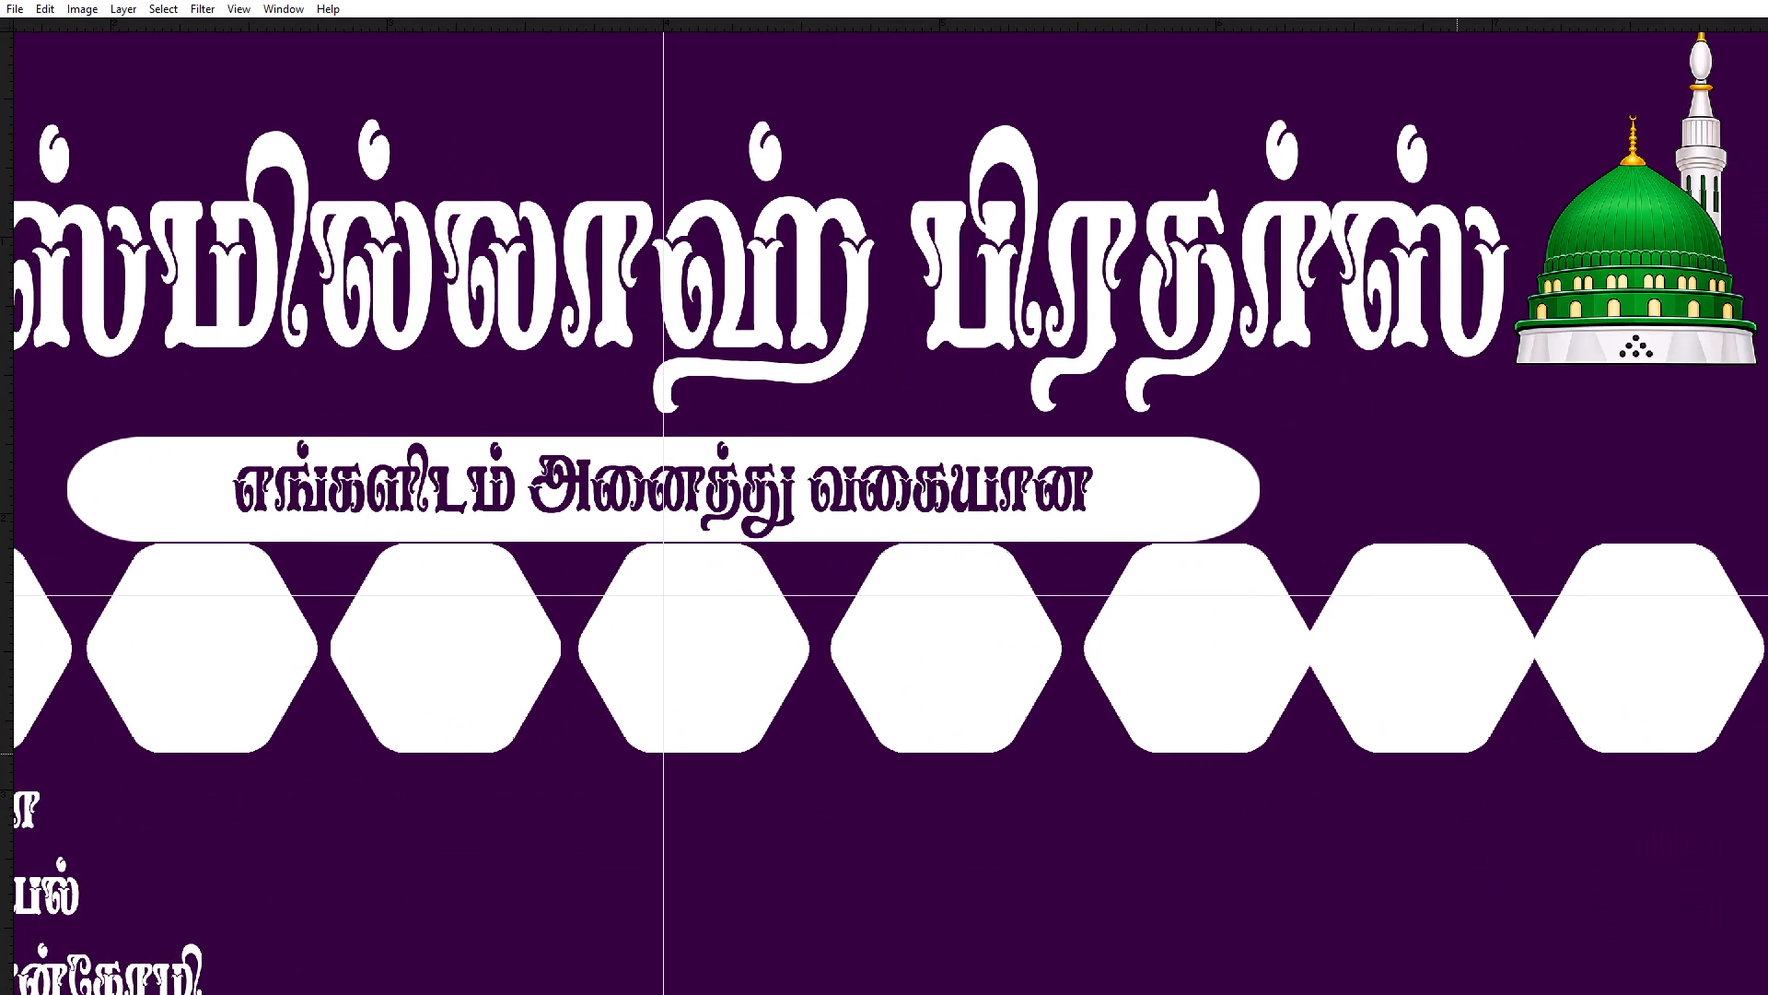
{"action": "right_click", "coordinate": [1260, 664]}
{"action": "left_click", "coordinate": [1281, 675]}
{"action": "left_click_drag", "start_coordinate": [1176, 658], "coordinate": [1158, 662], "text": "shift"}
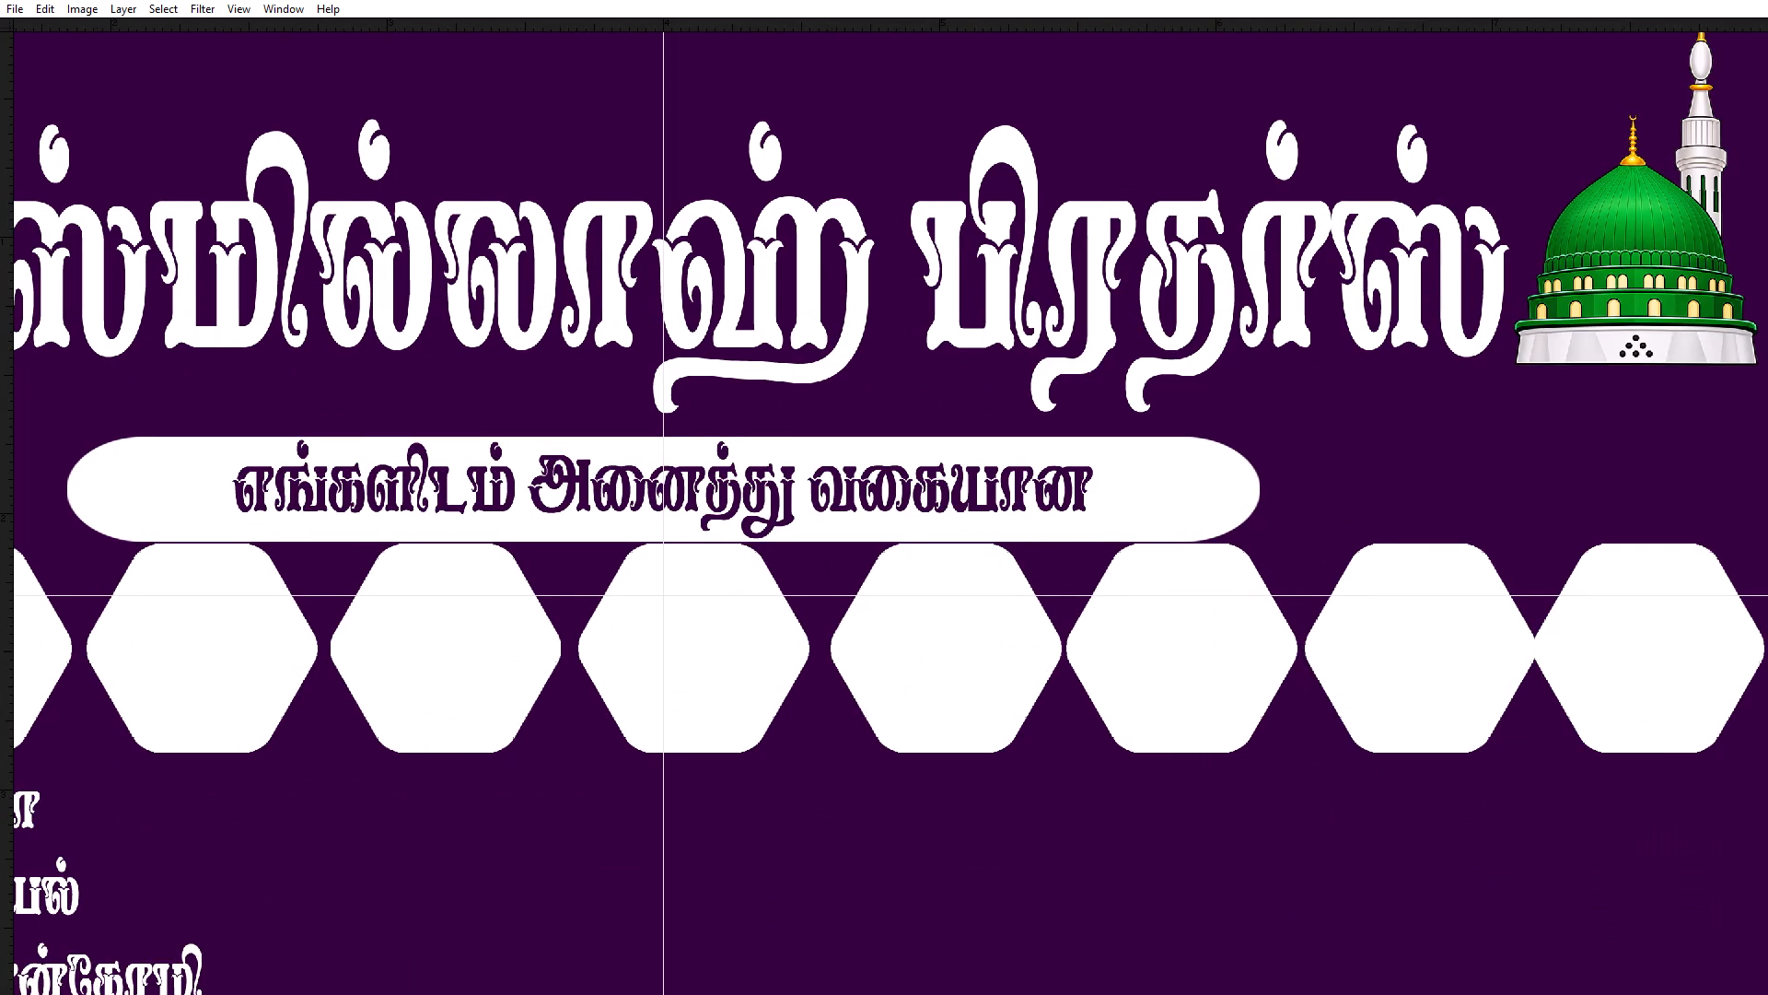
{"action": "right_click", "coordinate": [1419, 669]}
{"action": "double_click", "coordinate": [1433, 676]}
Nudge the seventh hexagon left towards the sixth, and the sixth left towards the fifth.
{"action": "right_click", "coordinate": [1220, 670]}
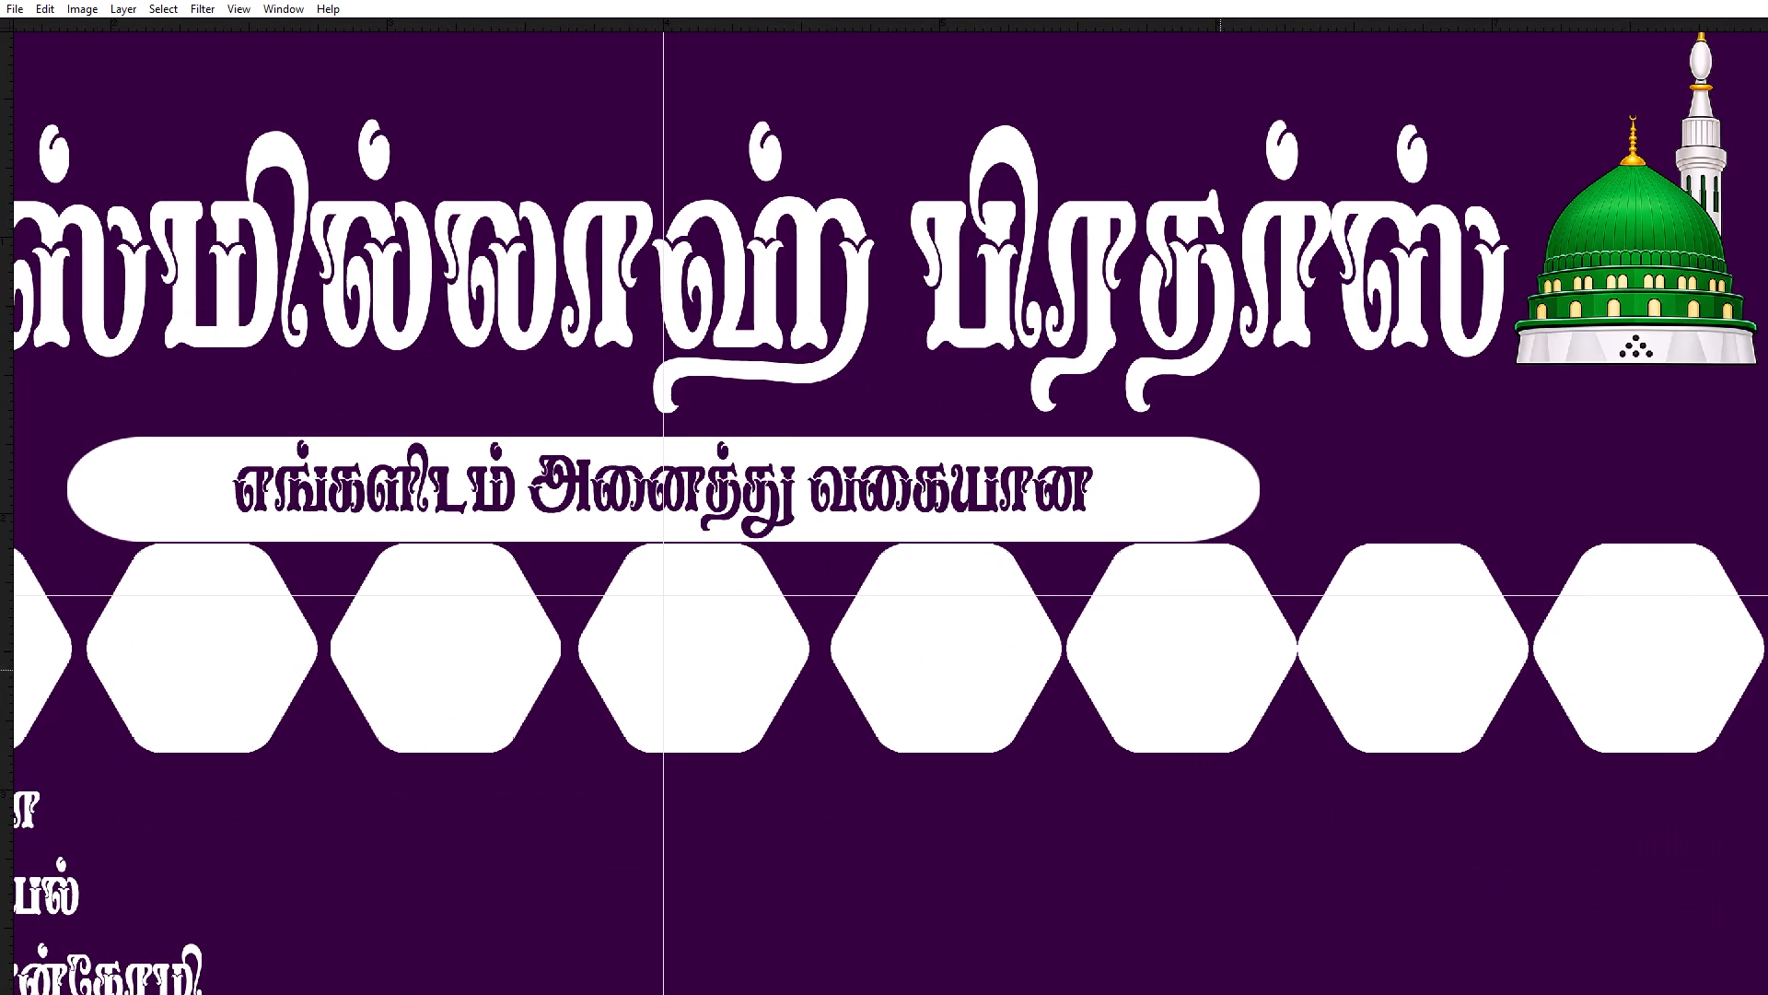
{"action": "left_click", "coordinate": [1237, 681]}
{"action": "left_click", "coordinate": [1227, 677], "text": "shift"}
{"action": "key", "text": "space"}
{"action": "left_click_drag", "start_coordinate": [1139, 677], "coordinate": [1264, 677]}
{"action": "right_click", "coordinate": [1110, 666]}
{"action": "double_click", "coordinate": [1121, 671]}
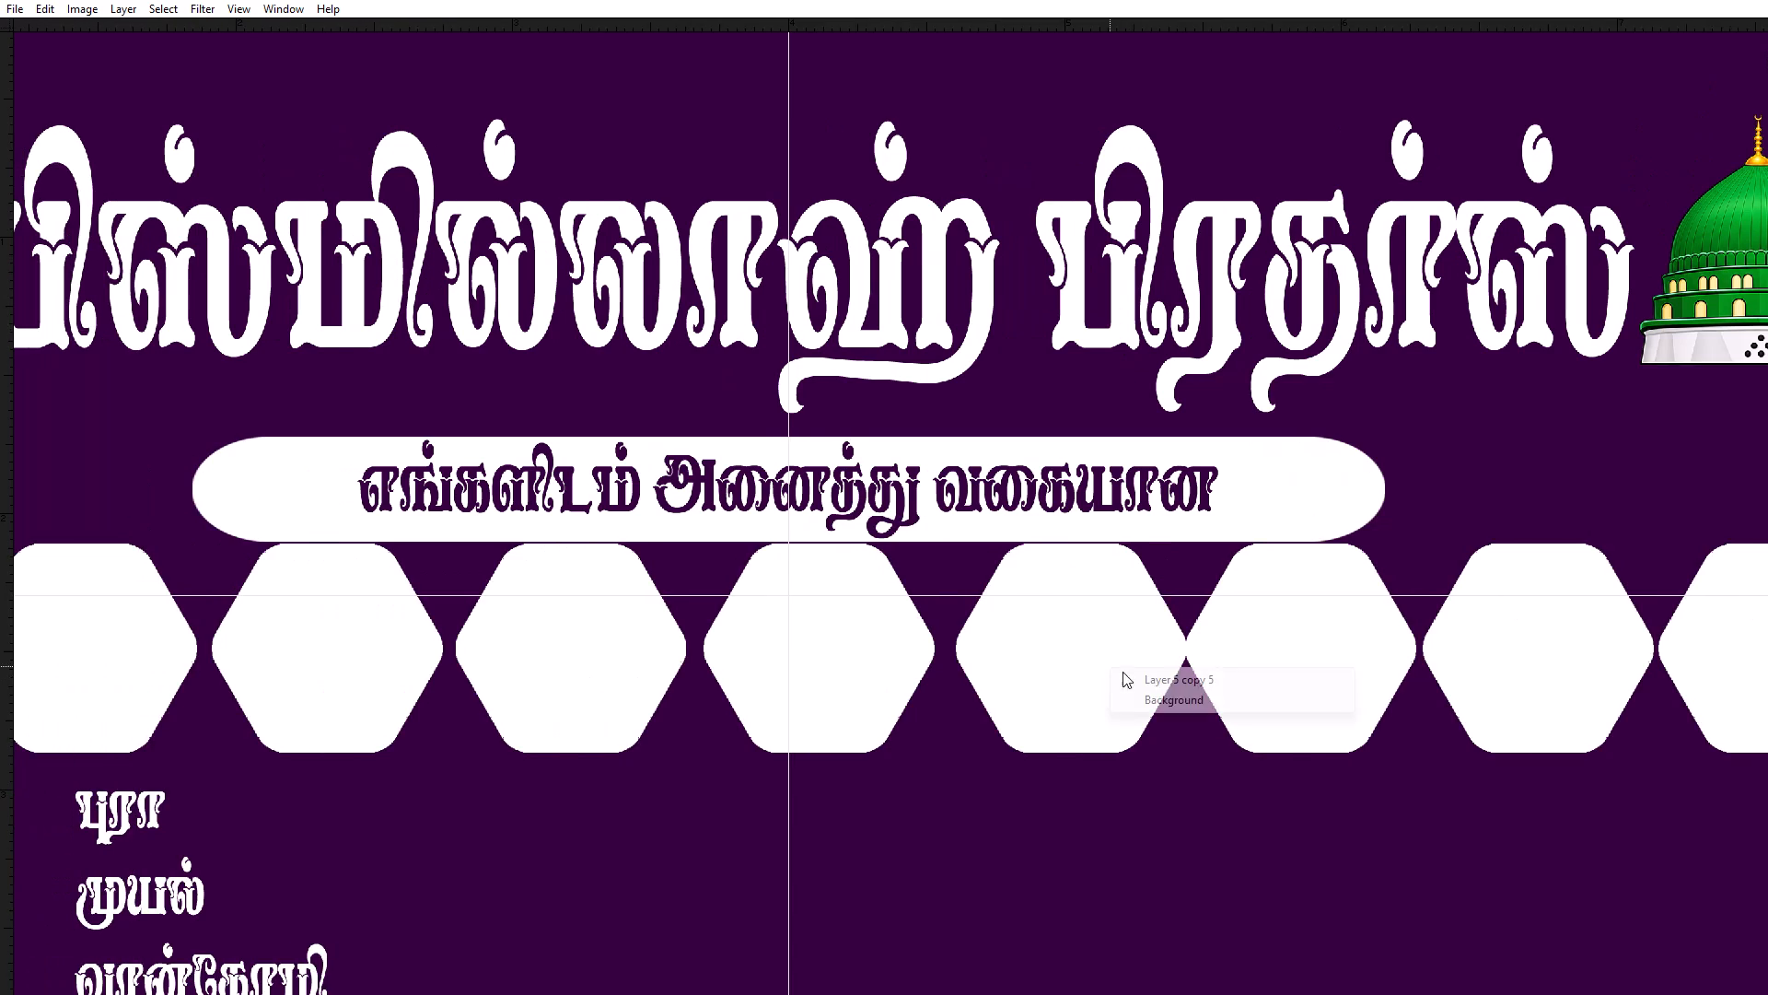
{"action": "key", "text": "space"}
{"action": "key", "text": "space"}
Move the first hexagon left so it sits right against the banner's left edge.
{"action": "left_click_drag", "start_coordinate": [1023, 671], "coordinate": [1179, 671]}
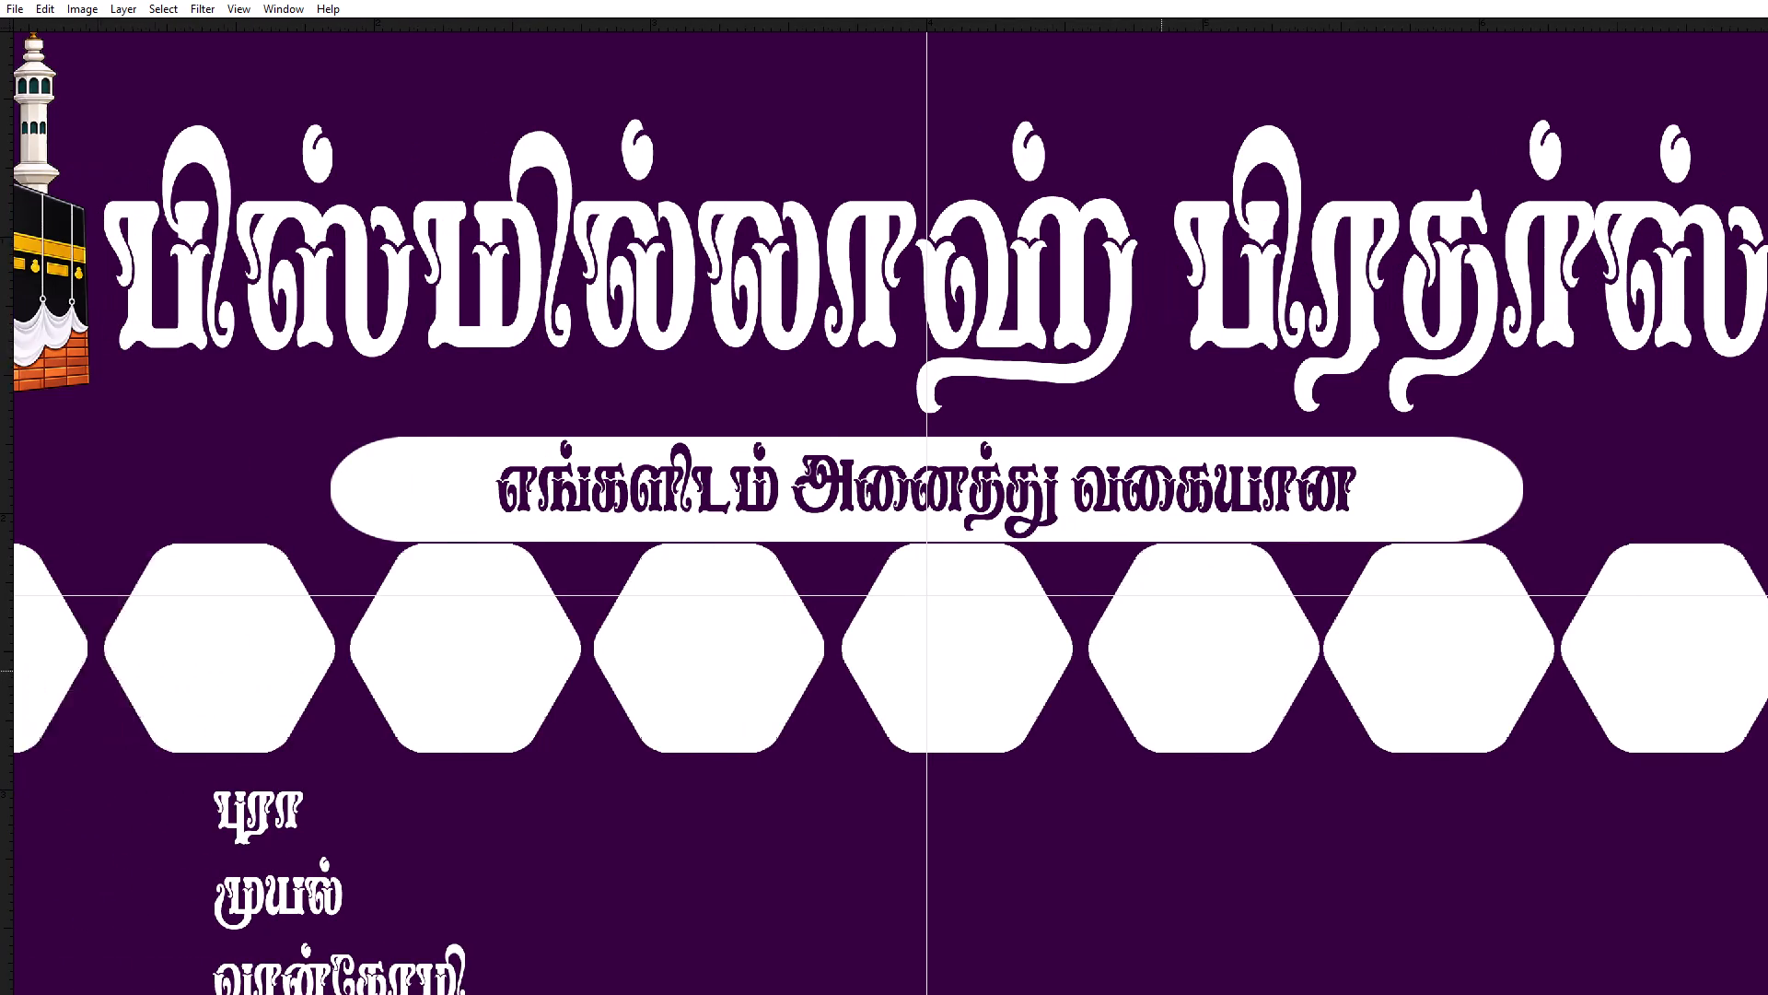
{"action": "left_click_drag", "start_coordinate": [1179, 671], "coordinate": [1211, 671]}
{"action": "key", "text": "ctrl+minus"}
{"action": "key", "text": "ctrl+minus"}
{"action": "scroll", "coordinate": [915, 603], "scroll_direction": "up", "scroll_amount": 2}
{"action": "scroll", "coordinate": [915, 603], "scroll_direction": "down", "scroll_amount": 3}
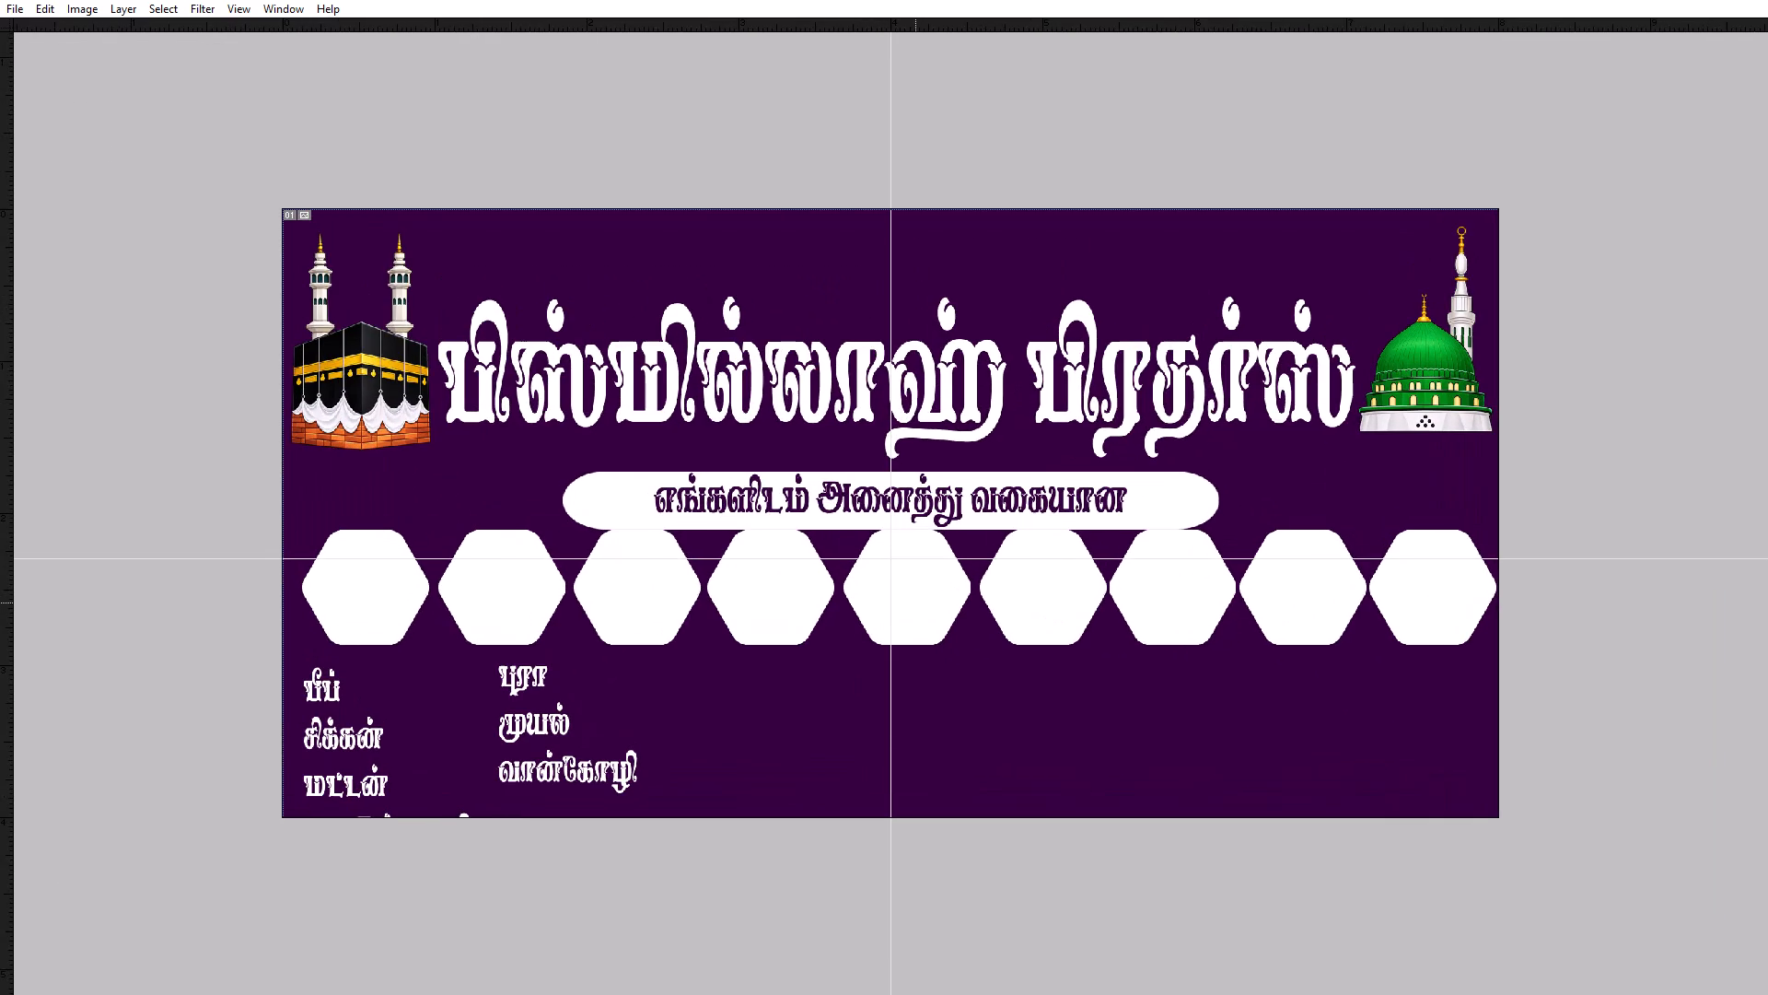
{"action": "key", "text": "ctrl+plus"}
{"action": "key", "text": "ctrl+plus"}
{"action": "key", "text": "ctrl+plus"}
{"action": "key", "text": "space"}
{"action": "key", "text": "space"}
{"action": "key", "text": "space"}
{"action": "key", "text": "space"}
{"action": "key", "text": "space"}
{"action": "key", "text": "space"}
{"action": "key", "text": "space"}
{"action": "key", "text": "space"}
{"action": "key", "text": "space"}
{"action": "key", "text": "space"}
{"action": "key", "text": "space"}
{"action": "key", "text": "space"}
{"action": "key", "text": "space"}
{"action": "left_click_drag", "start_coordinate": [937, 602], "coordinate": [1767, 600]}
{"action": "left_click_drag", "start_coordinate": [311, 688], "coordinate": [724, 688]}
{"action": "right_click", "coordinate": [300, 694]}
{"action": "left_click", "coordinate": [309, 701]}
{"action": "left_click_drag", "start_coordinate": [321, 702], "coordinate": [273, 712], "text": "shift"}
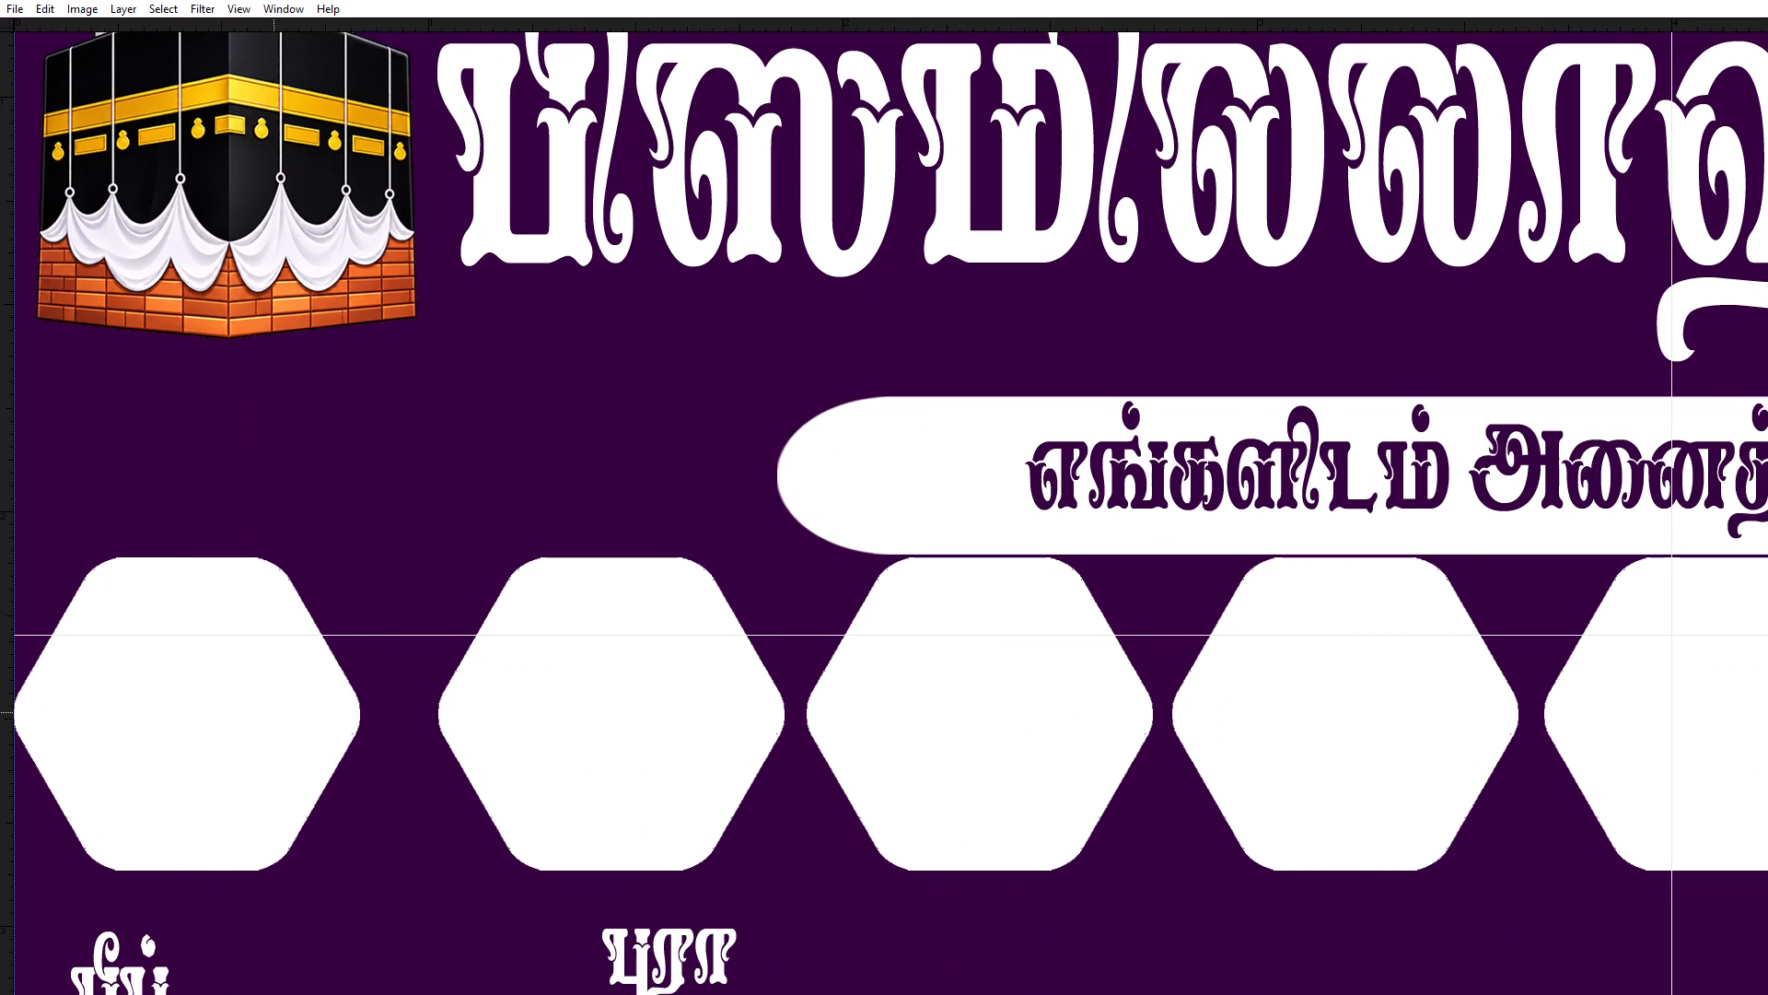
{"action": "left_click_drag", "start_coordinate": [273, 712], "coordinate": [277, 712], "text": "shift"}
Link the second to ninth hexagon layers with the first so the whole row moves together.
{"action": "right_click", "coordinate": [587, 693], "text": "shift"}
{"action": "left_click", "coordinate": [609, 705], "text": "shift"}
{"action": "key", "text": "ctrl+minus"}
{"action": "key", "text": "ctrl+minus"}
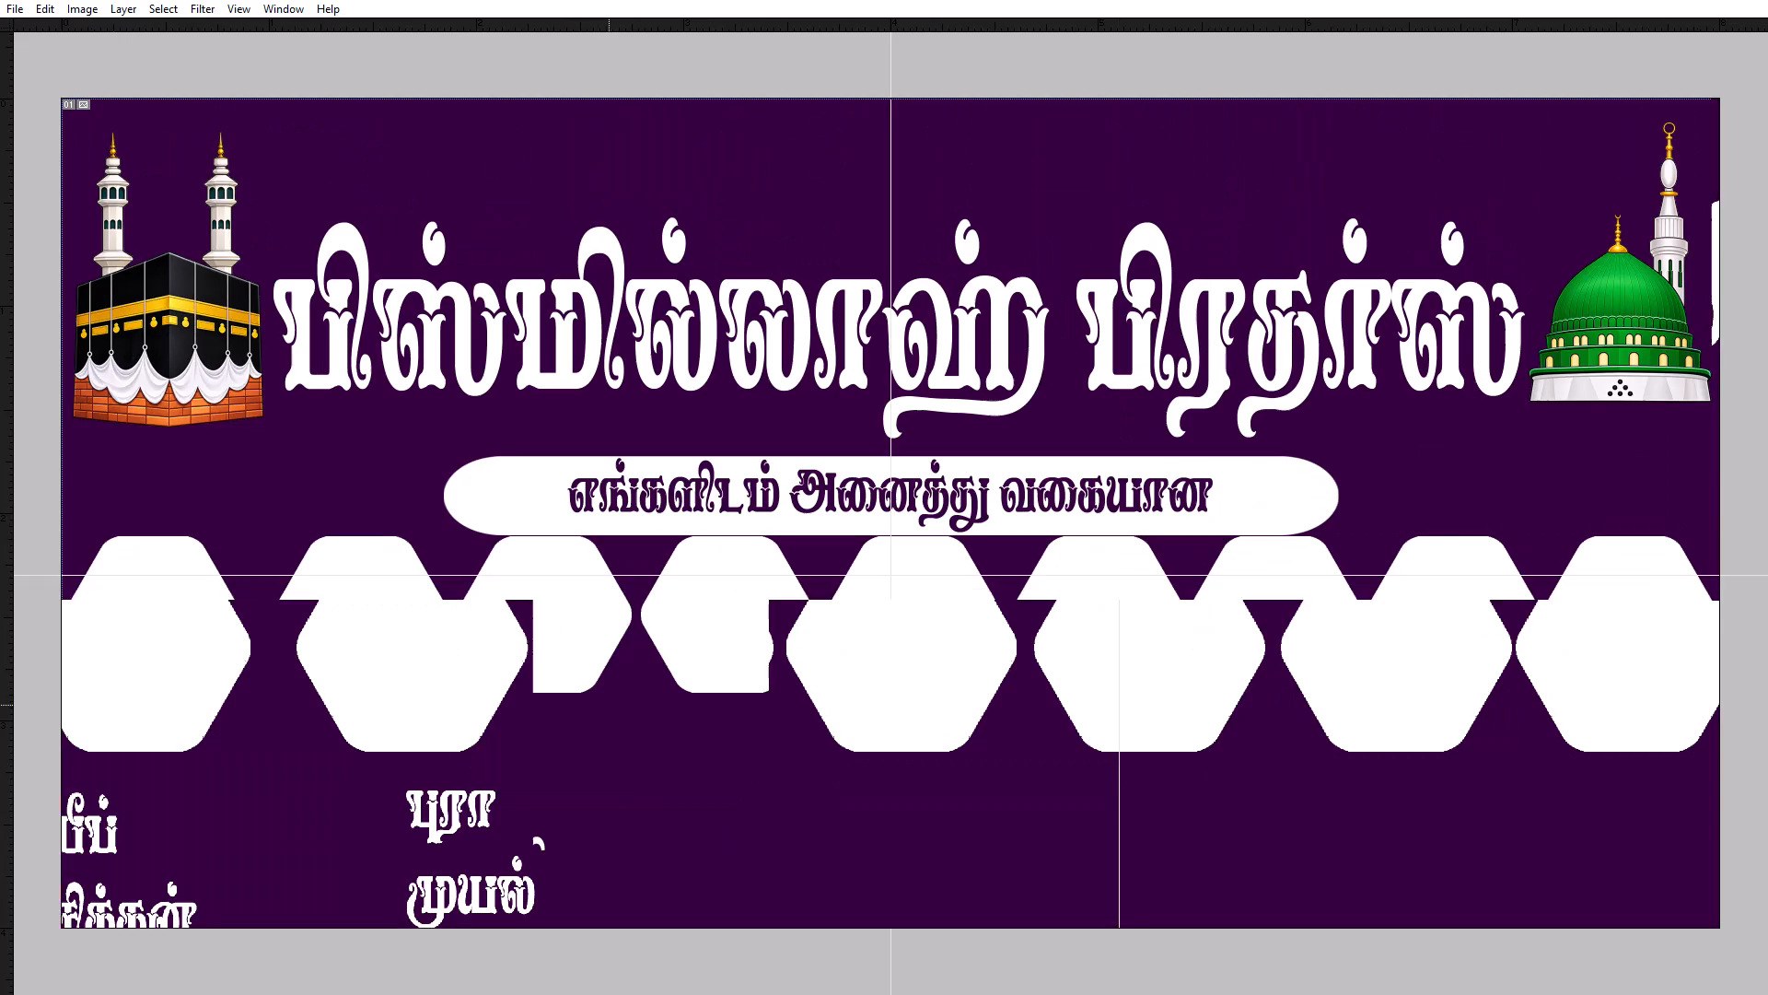
{"action": "right_click", "coordinate": [548, 637], "text": "shift"}
{"action": "left_click", "coordinate": [559, 641], "text": "shift"}
{"action": "right_click", "coordinate": [750, 637], "text": "shift"}
{"action": "left_click", "coordinate": [767, 646], "text": "shift"}
{"action": "right_click", "coordinate": [971, 622], "text": "shift"}
{"action": "left_click", "coordinate": [985, 627], "text": "shift"}
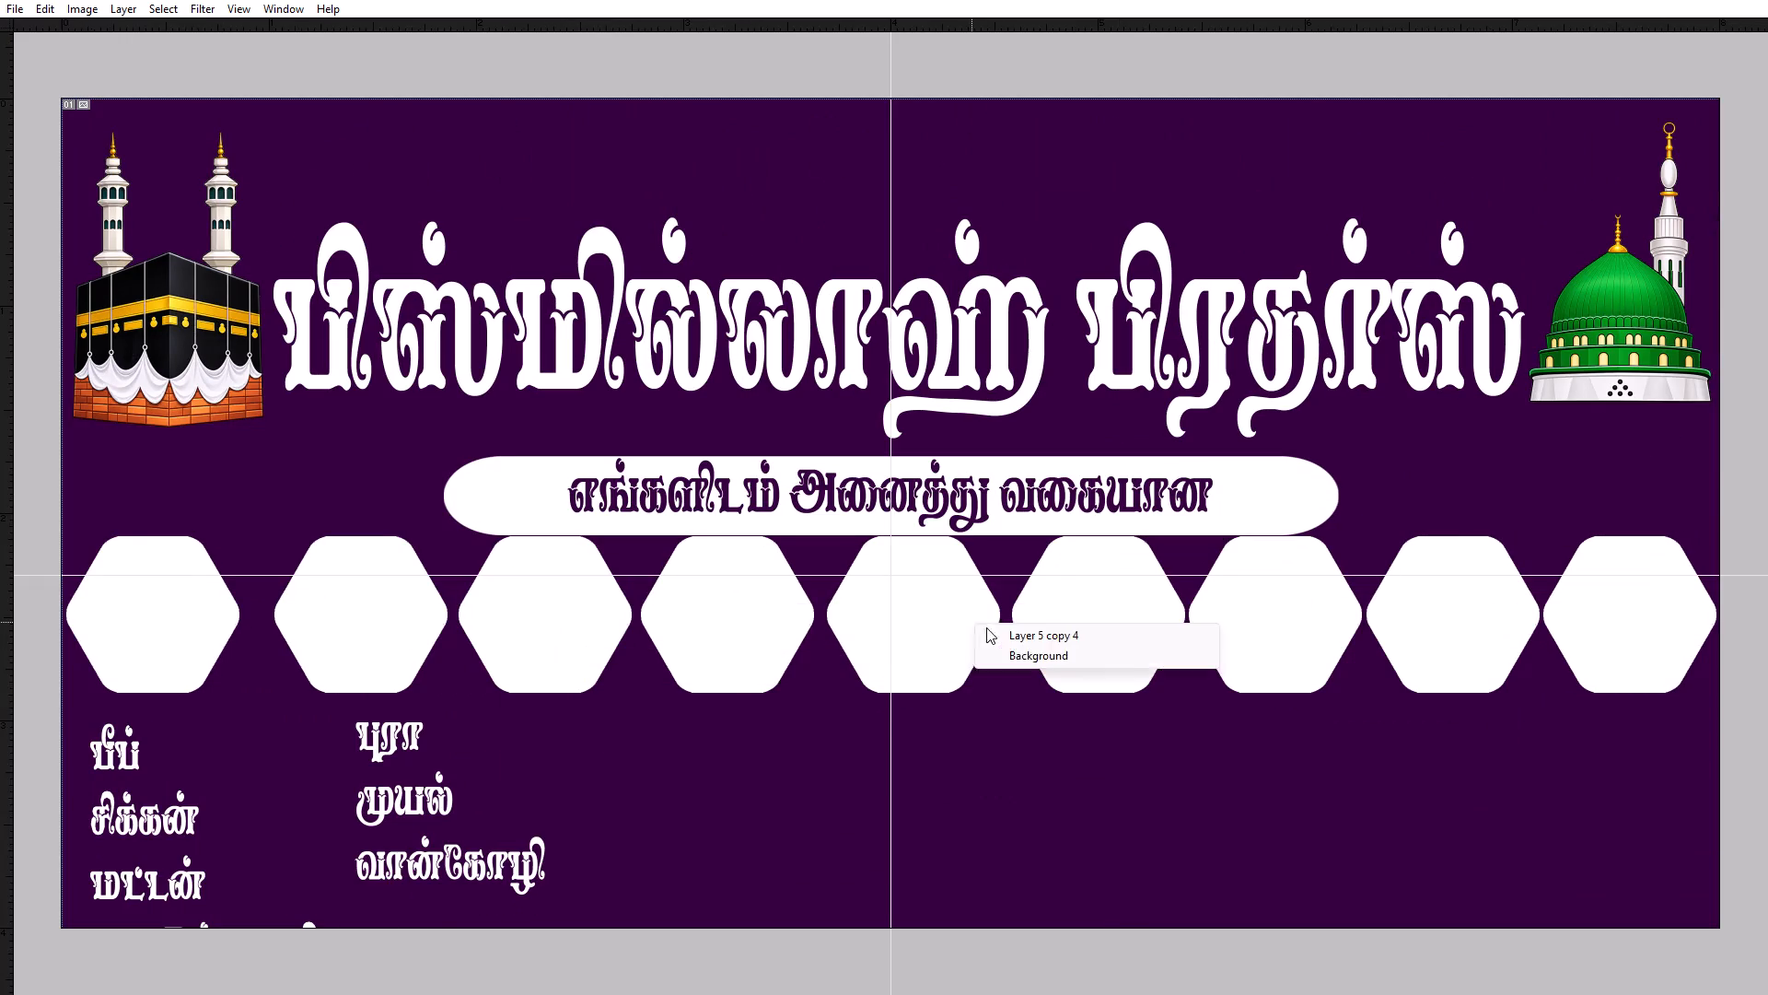
{"action": "right_click", "coordinate": [1088, 618], "text": "shift"}
{"action": "left_click", "coordinate": [1105, 626], "text": "shift"}
{"action": "right_click_drag", "start_coordinate": [1249, 625], "coordinate": [1258, 628], "text": "shift"}
{"action": "left_click", "coordinate": [1268, 635], "text": "shift"}
{"action": "right_click_drag", "start_coordinate": [1451, 610], "coordinate": [1464, 615], "text": "shift"}
{"action": "left_click", "coordinate": [1471, 617], "text": "shift"}
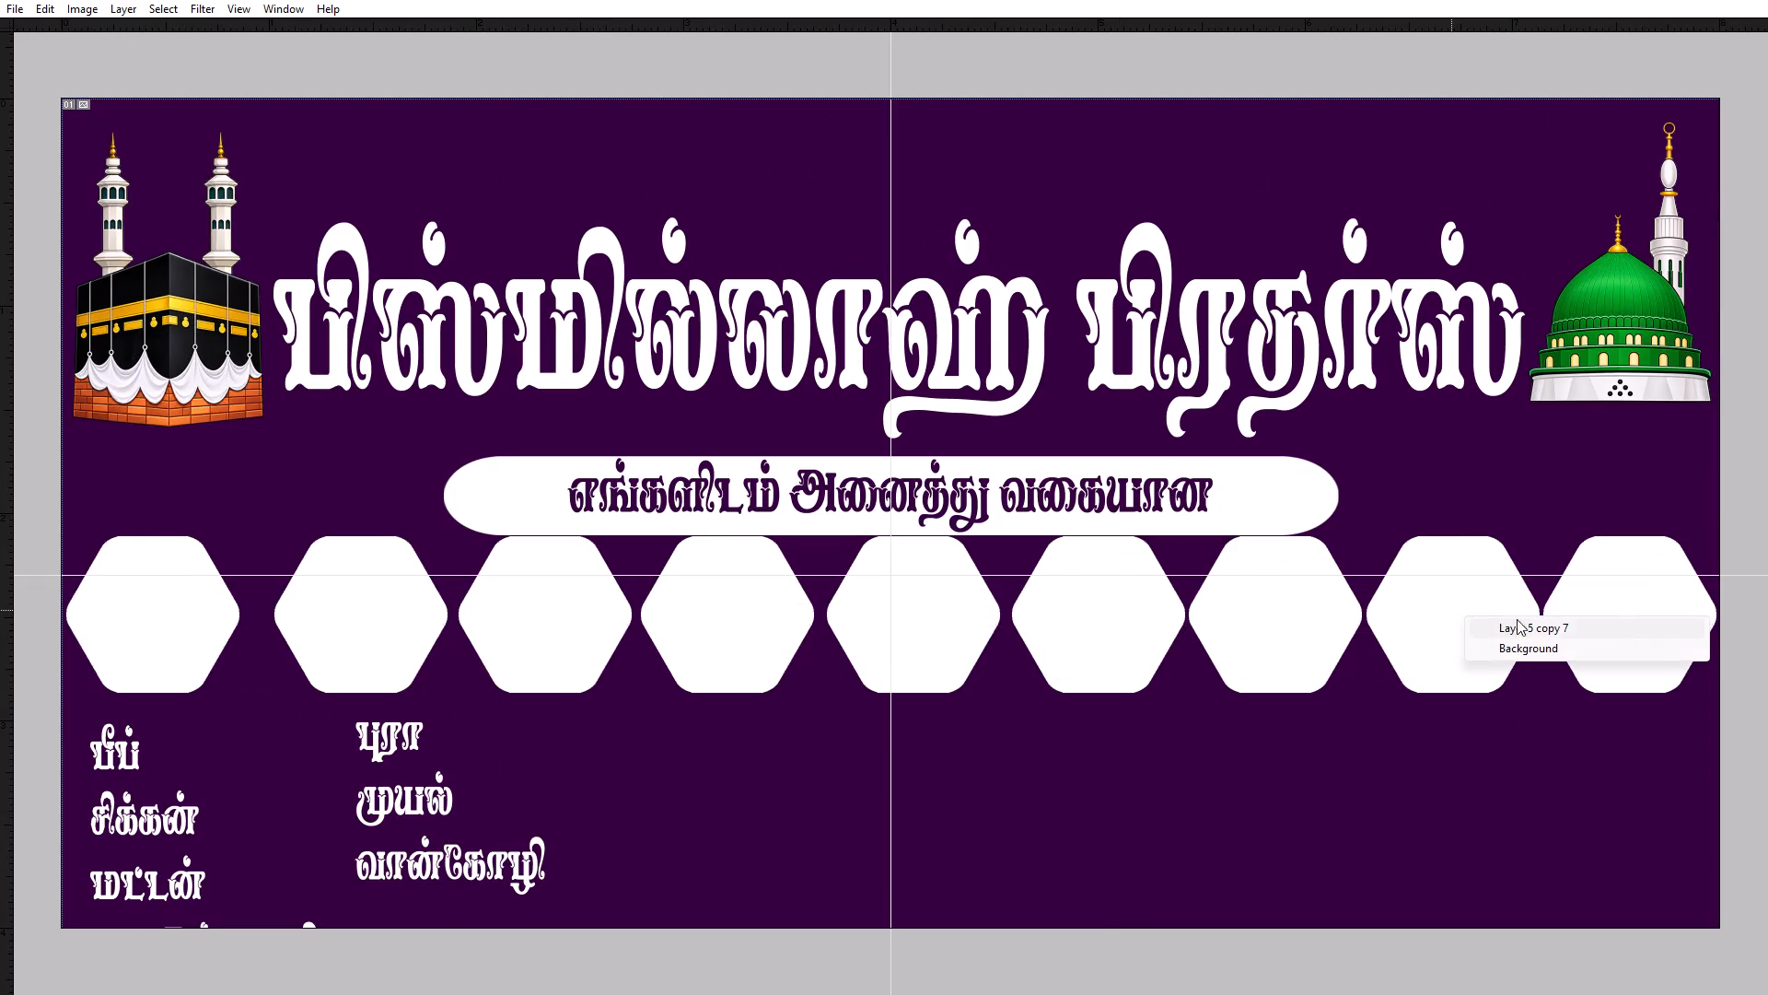
{"action": "left_click", "coordinate": [1640, 626], "text": "shift"}
{"action": "right_click", "coordinate": [1657, 616], "text": "shift"}
{"action": "left_click", "coordinate": [1674, 622], "text": "shift"}
{"action": "left_click_drag", "start_coordinate": [1668, 621], "coordinate": [1669, 643]}
{"action": "key", "text": "ctrl+z"}
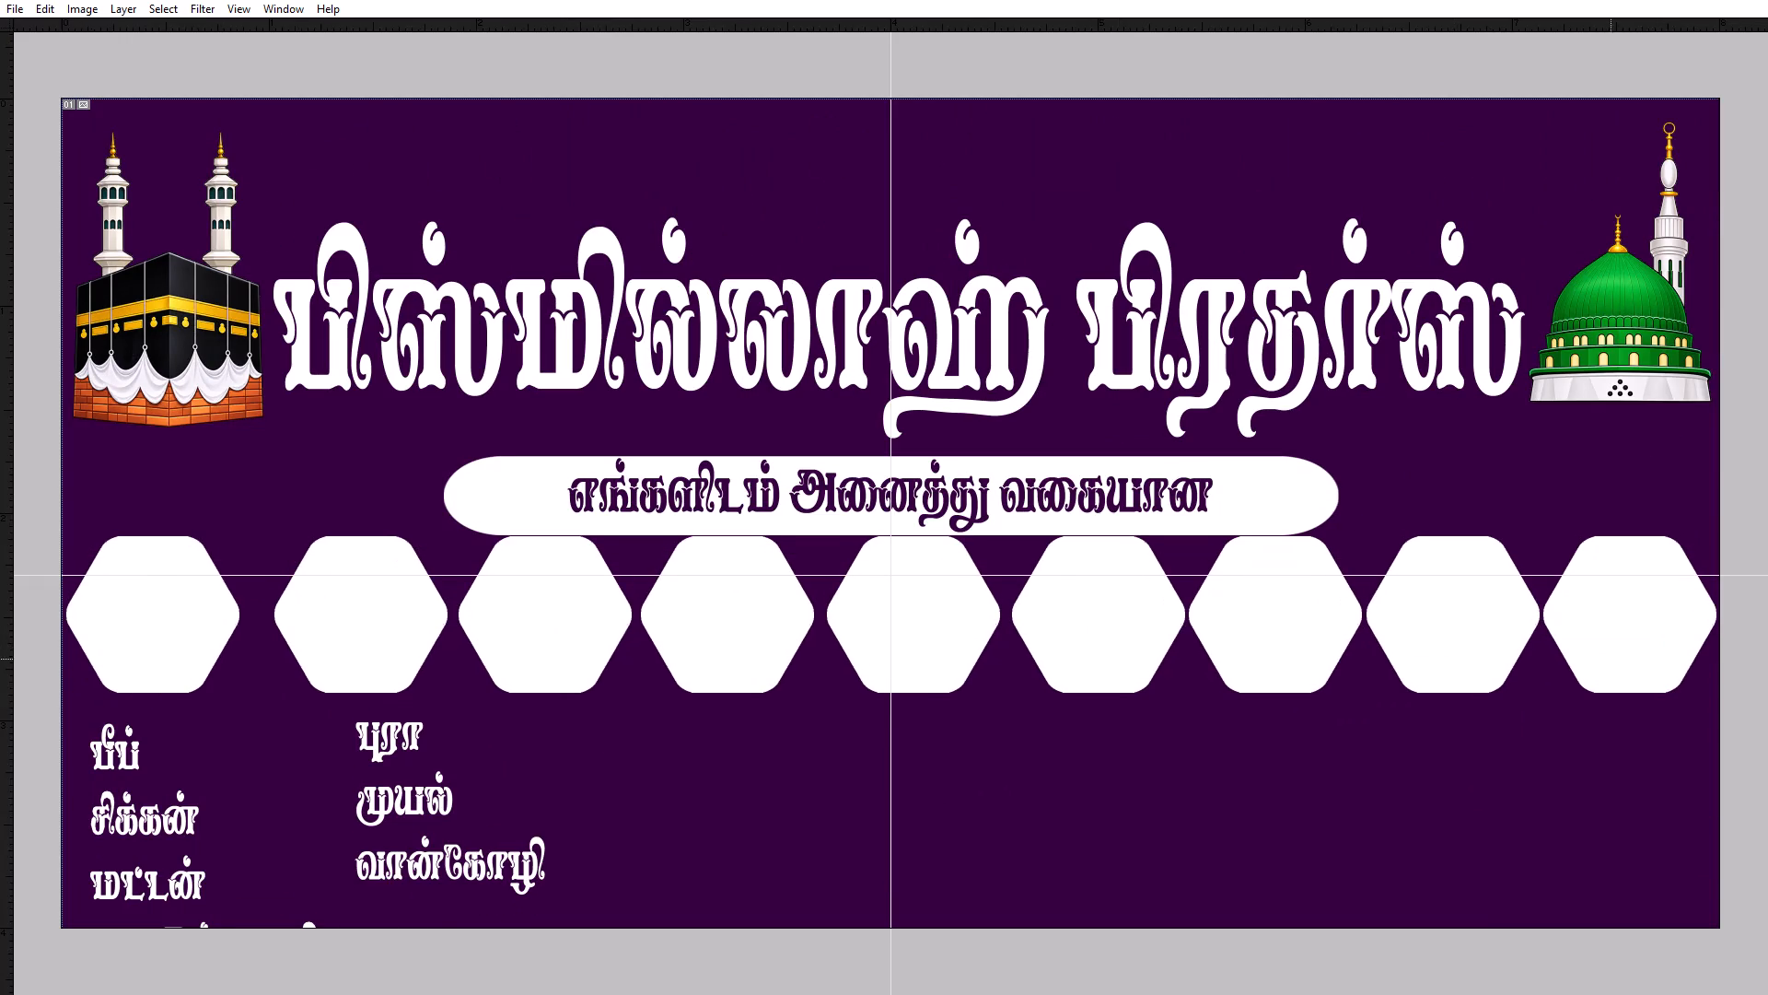
Select the whole canvas and align the linked hexagons to its vertical centre, and instead to its top edge.
{"action": "key", "text": "ctrl+a"}
{"action": "key", "text": "Tab"}
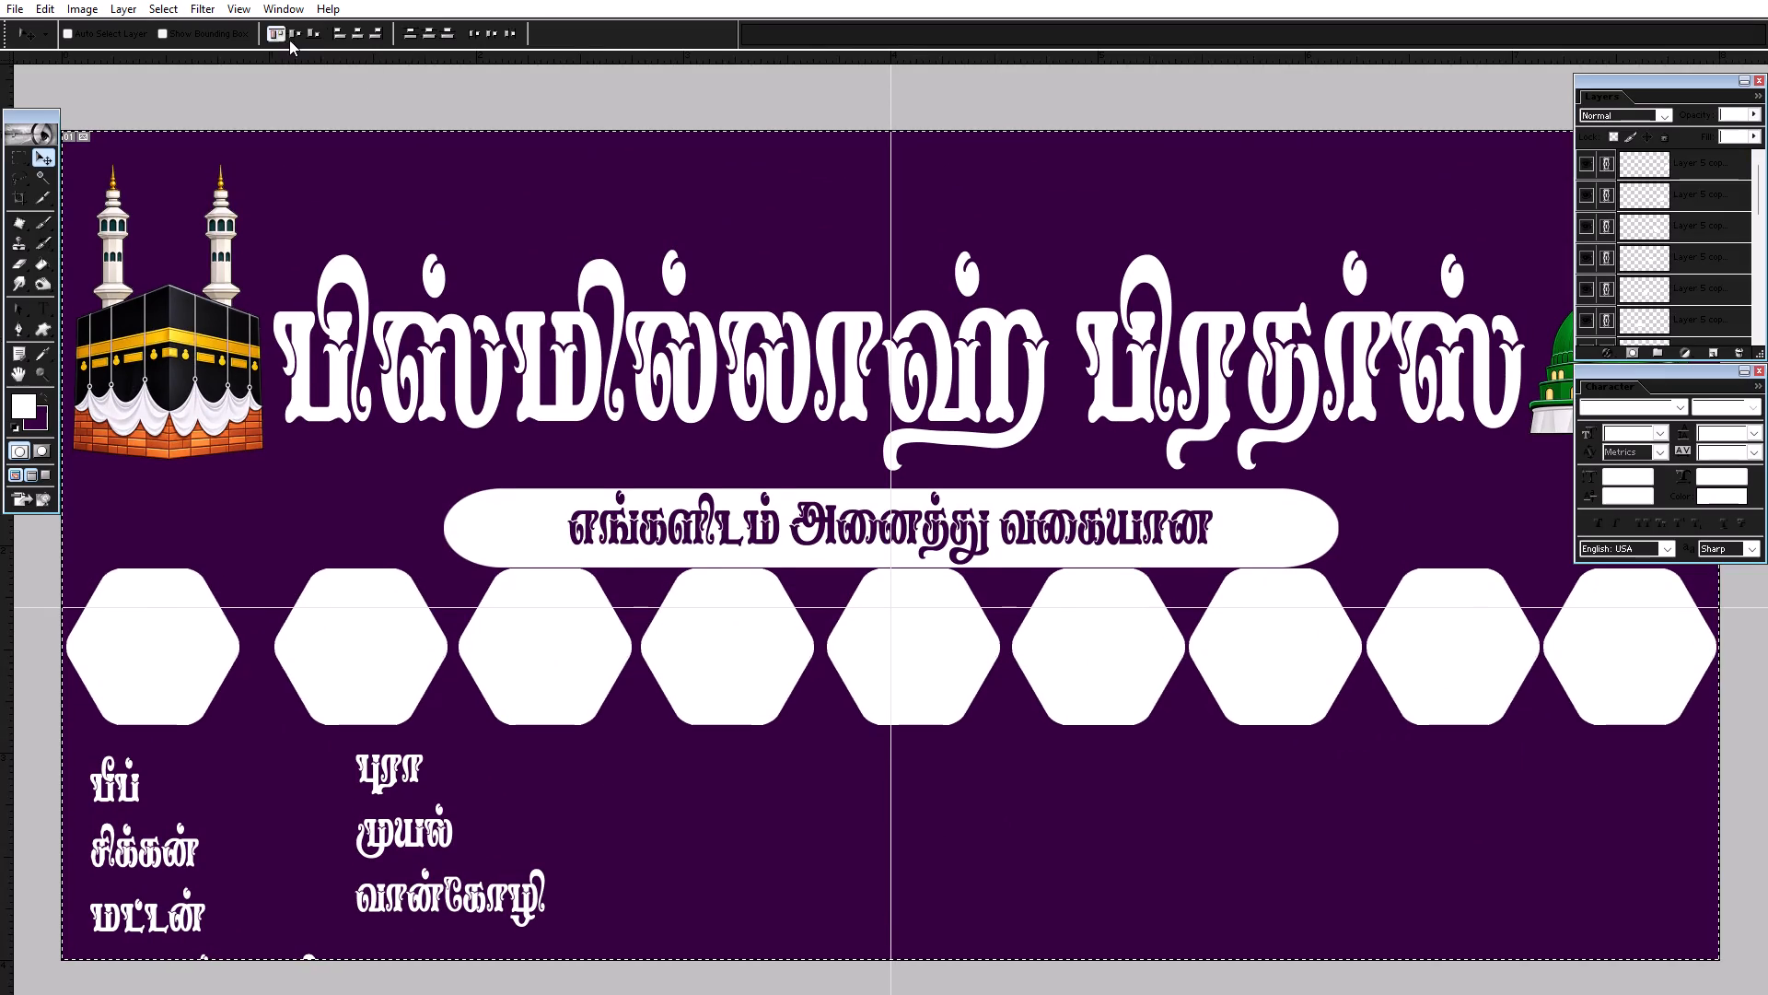
{"action": "left_click", "coordinate": [295, 39]}
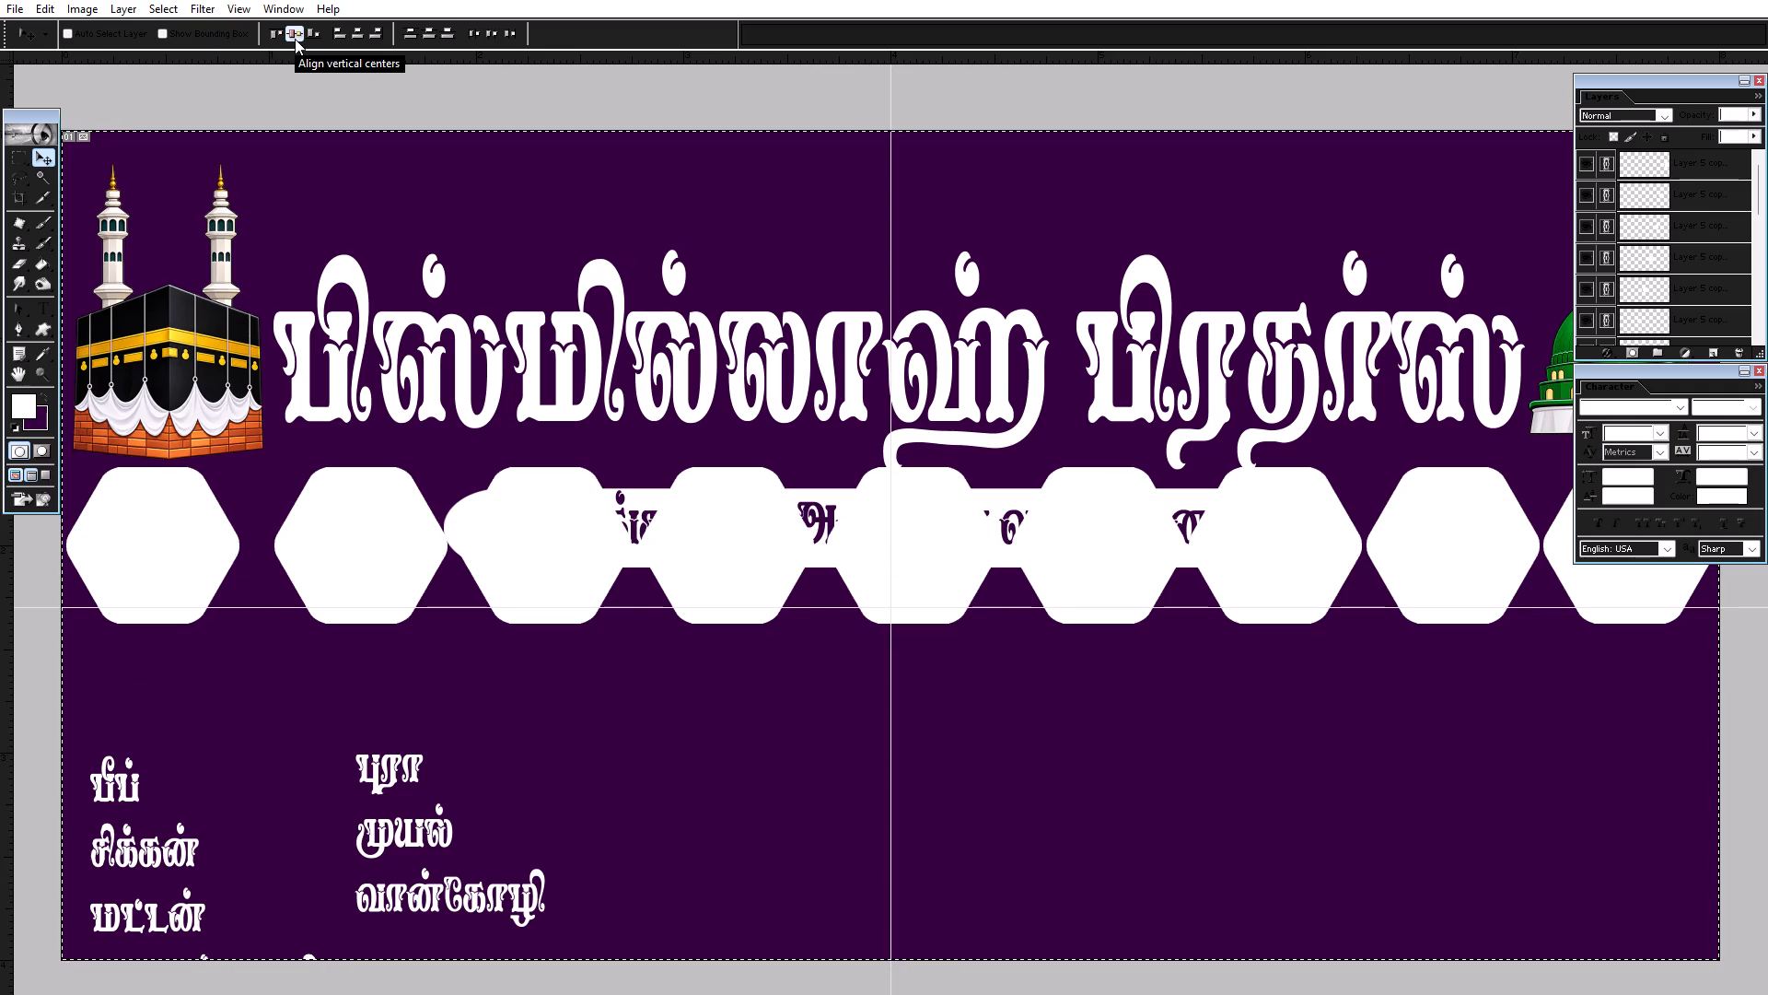
{"action": "left_click", "coordinate": [278, 37]}
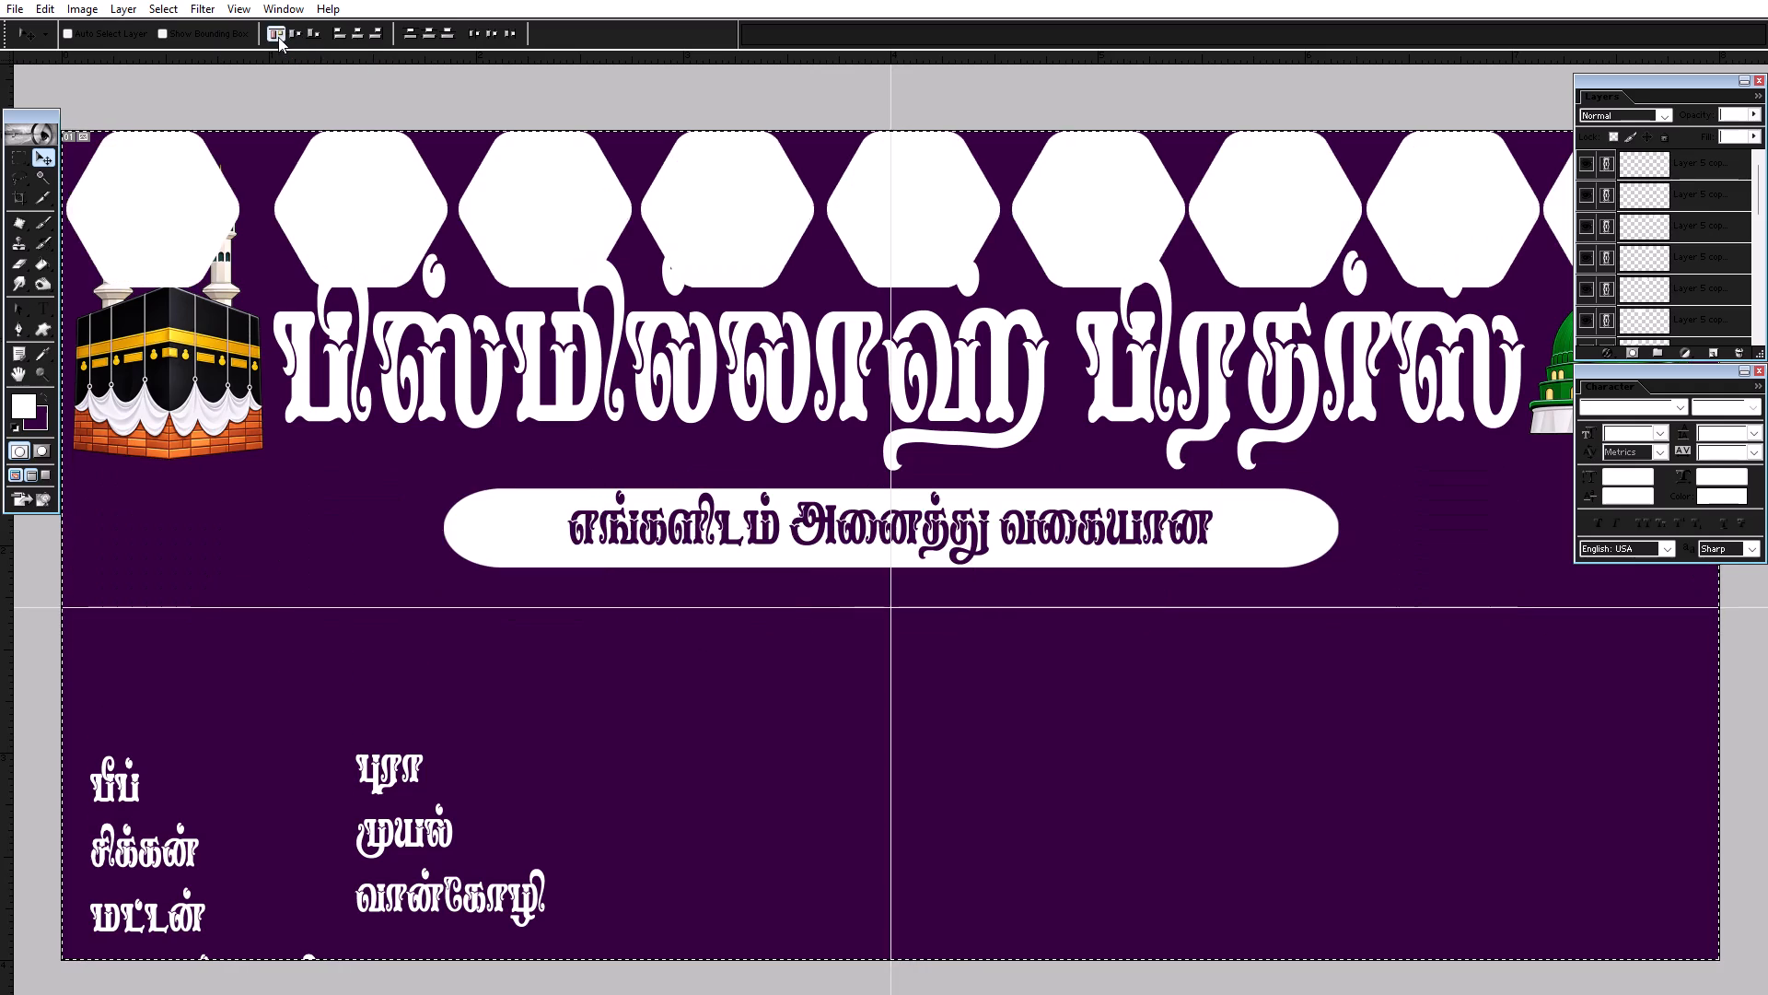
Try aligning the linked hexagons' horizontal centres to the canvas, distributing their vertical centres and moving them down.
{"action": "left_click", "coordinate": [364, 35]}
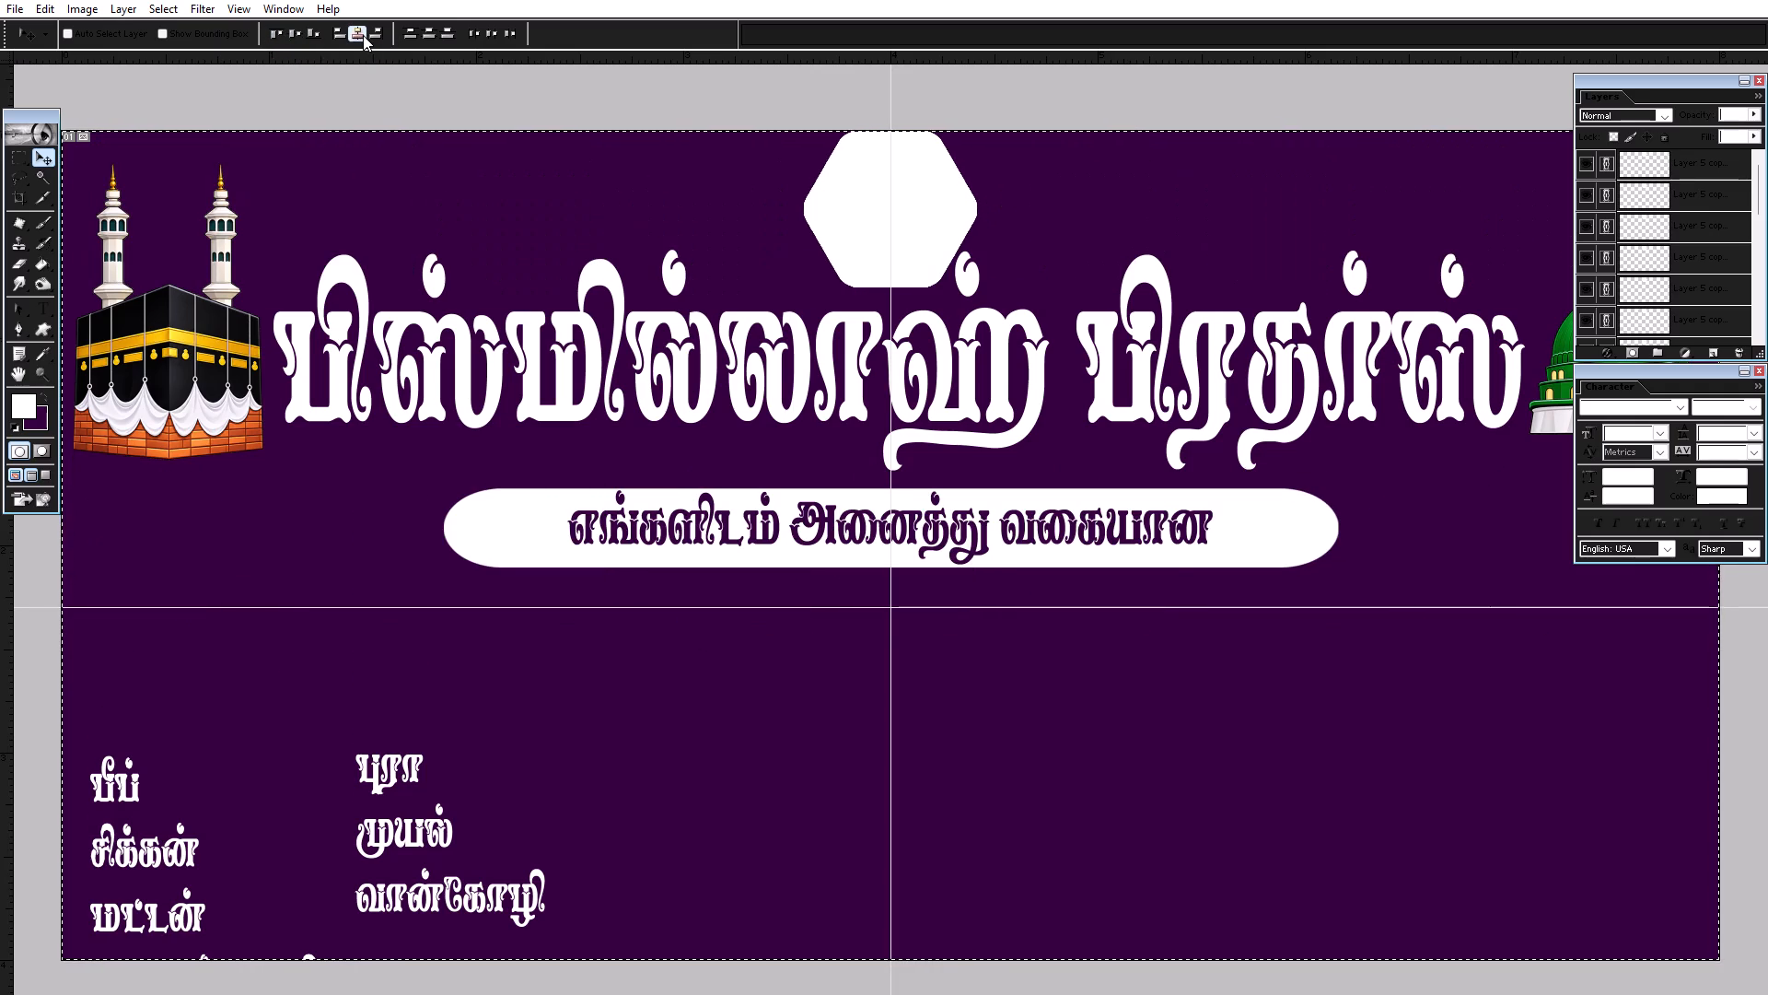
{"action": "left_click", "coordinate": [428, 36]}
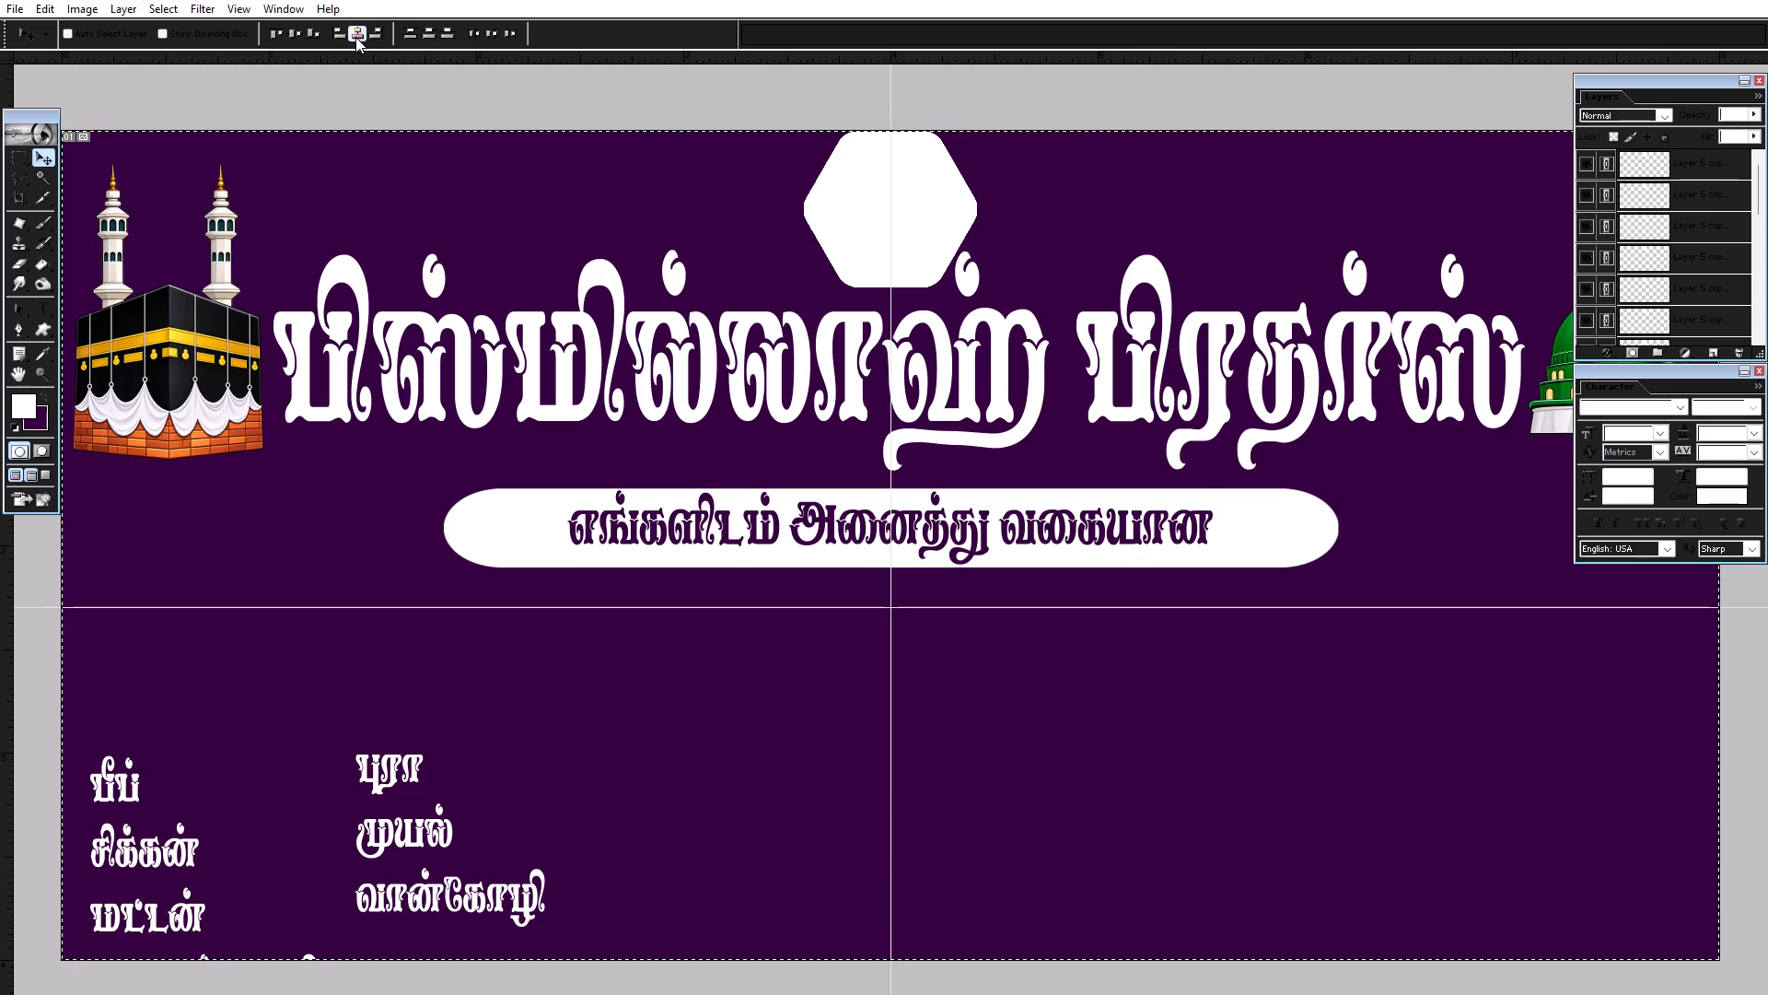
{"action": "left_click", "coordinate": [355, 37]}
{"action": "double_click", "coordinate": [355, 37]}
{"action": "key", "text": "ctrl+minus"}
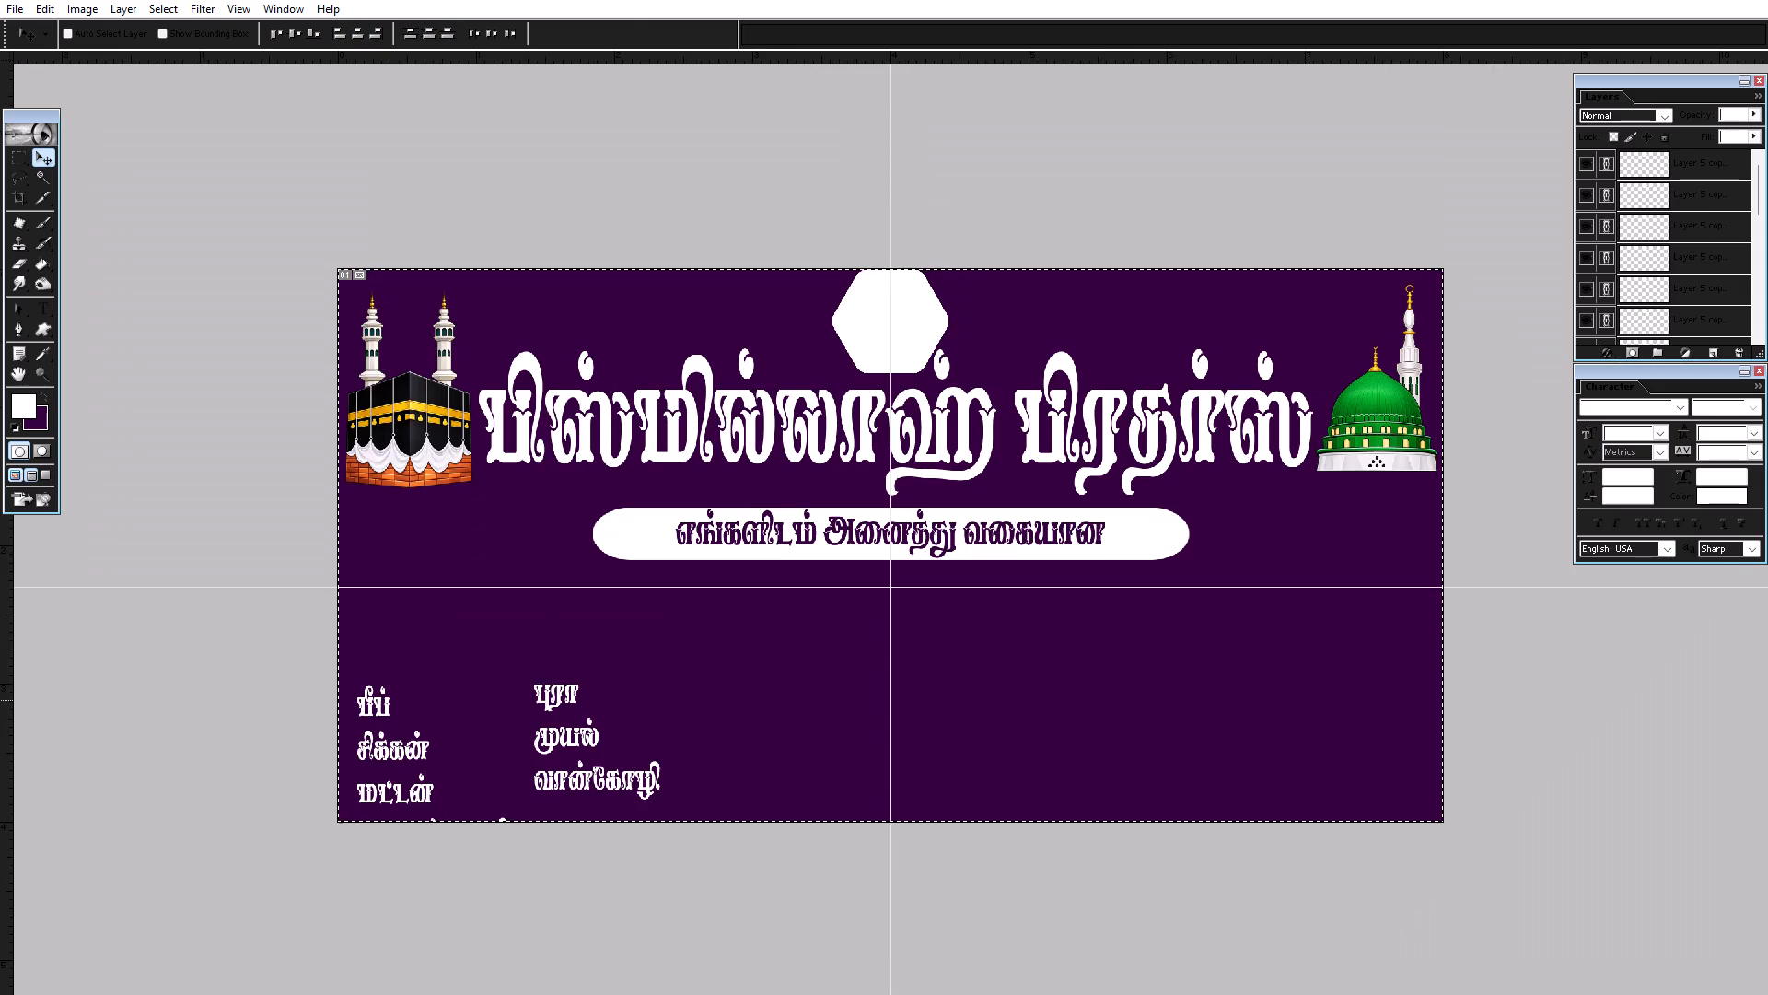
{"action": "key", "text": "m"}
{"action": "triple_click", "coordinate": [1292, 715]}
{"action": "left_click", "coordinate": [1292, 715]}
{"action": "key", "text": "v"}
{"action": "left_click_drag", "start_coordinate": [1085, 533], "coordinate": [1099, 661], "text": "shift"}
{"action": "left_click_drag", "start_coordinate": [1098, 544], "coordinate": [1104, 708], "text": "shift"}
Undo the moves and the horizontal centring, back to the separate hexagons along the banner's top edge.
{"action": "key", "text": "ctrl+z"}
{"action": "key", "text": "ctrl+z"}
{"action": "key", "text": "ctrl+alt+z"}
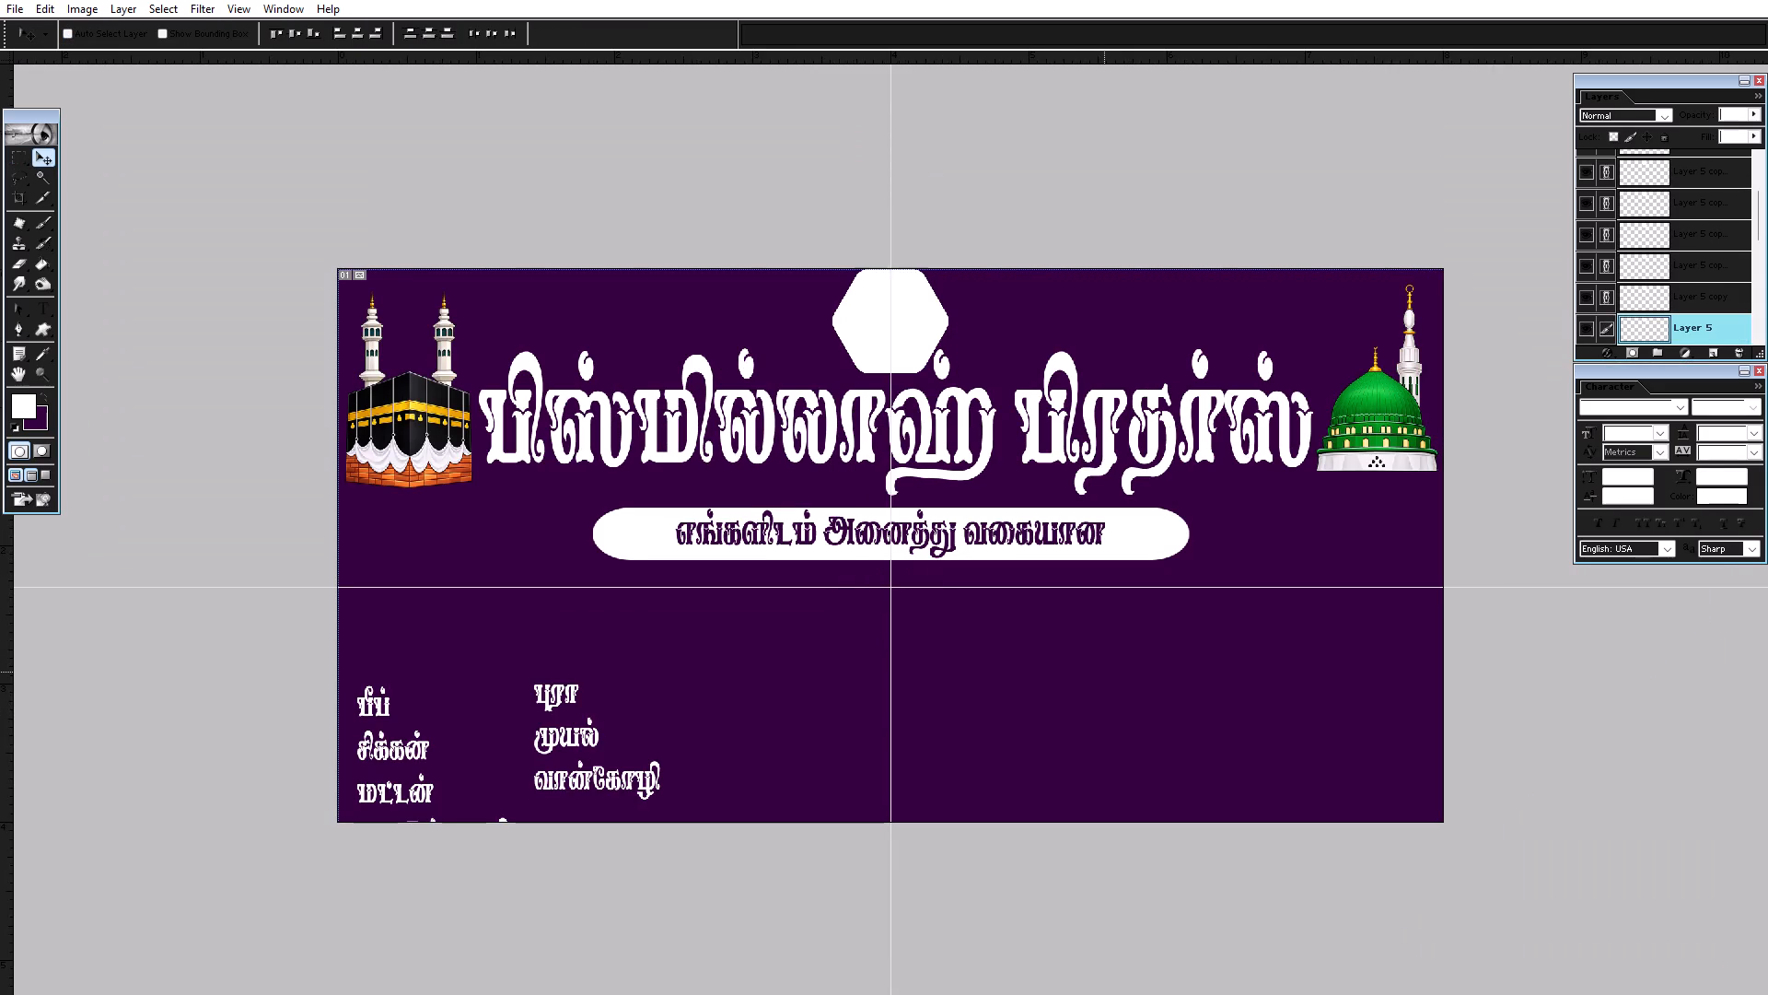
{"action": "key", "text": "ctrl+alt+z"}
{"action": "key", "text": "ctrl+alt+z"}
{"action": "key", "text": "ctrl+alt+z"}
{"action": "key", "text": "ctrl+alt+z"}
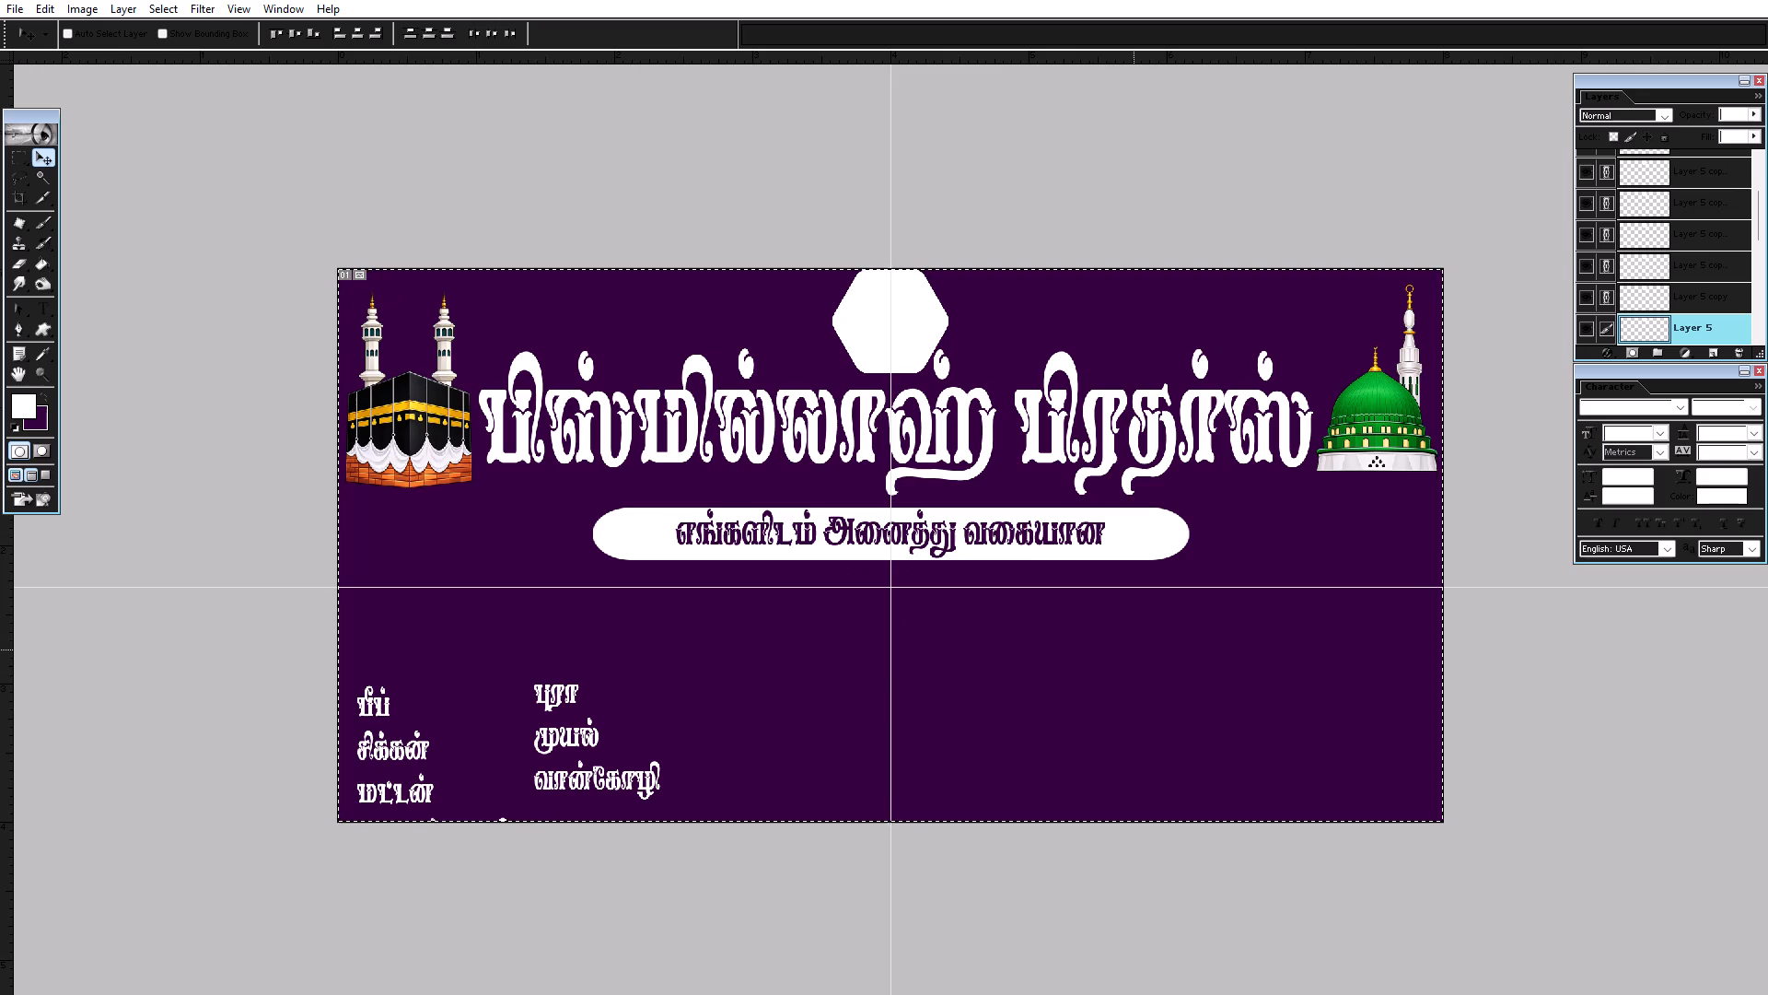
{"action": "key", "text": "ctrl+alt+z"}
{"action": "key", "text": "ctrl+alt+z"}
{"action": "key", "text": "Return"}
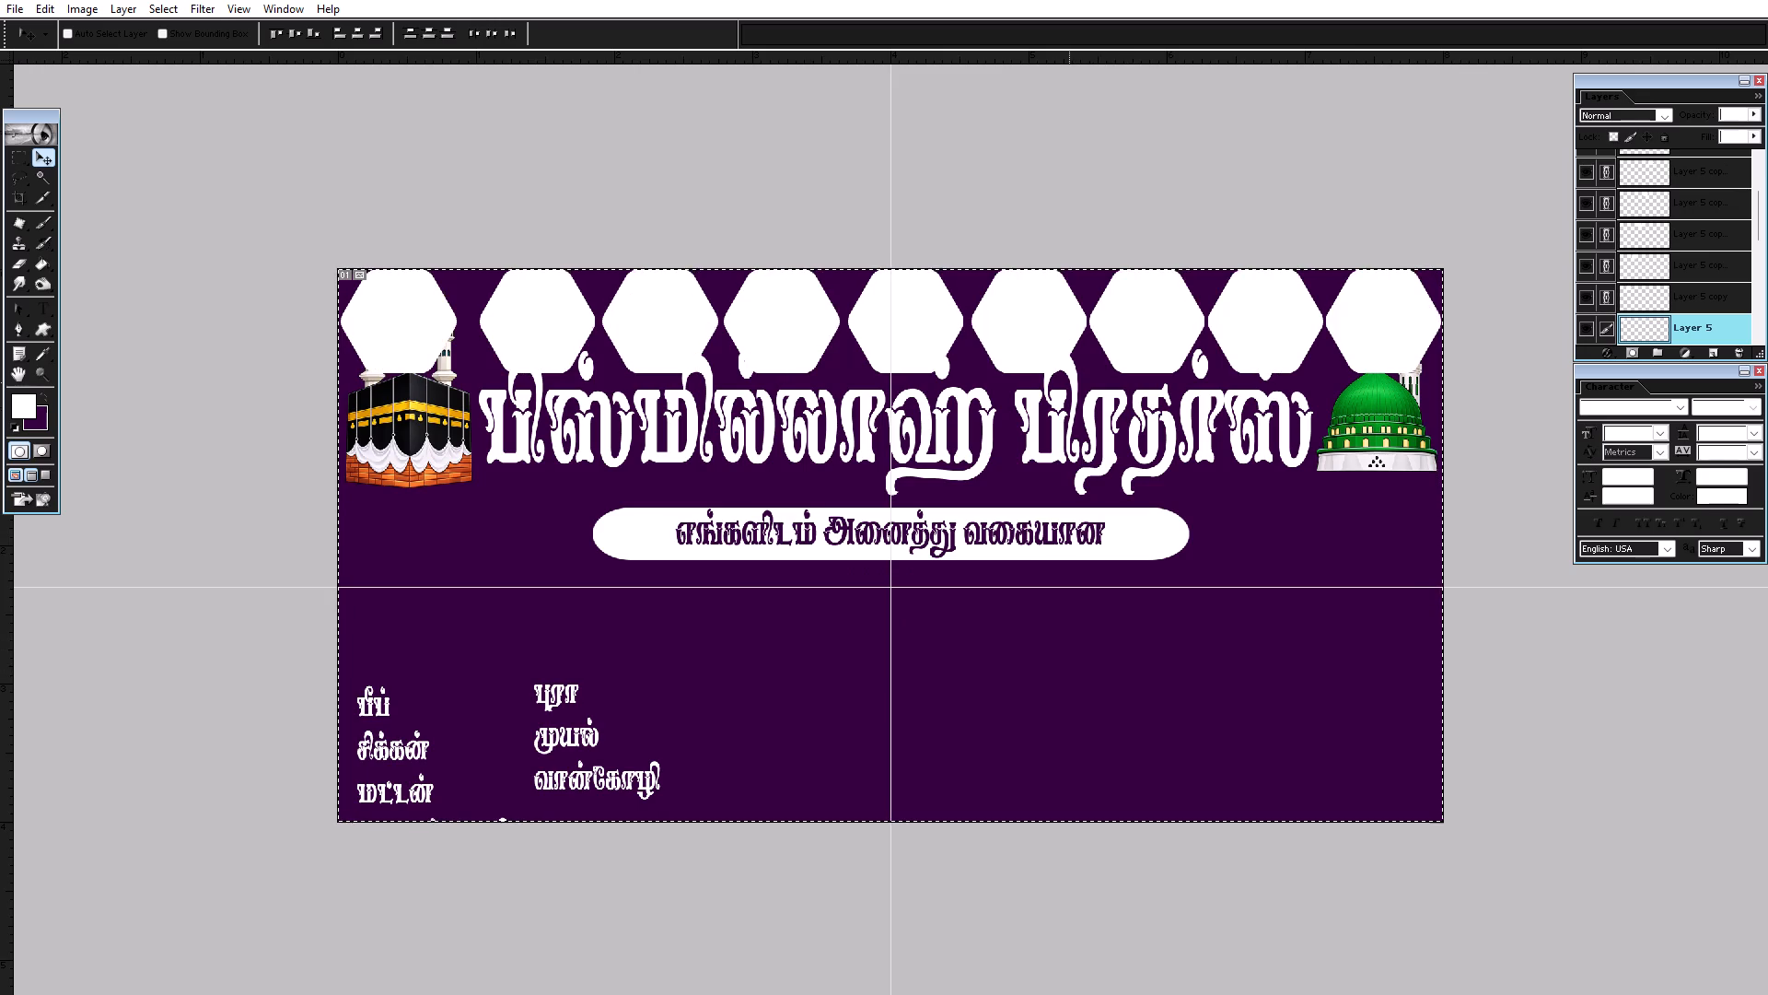
Clear the canvas selection and move the linked hexagon row down below the tagline bar.
{"action": "key", "text": "m"}
{"action": "triple_click", "coordinate": [1137, 476]}
{"action": "left_click", "coordinate": [1137, 476]}
{"action": "key", "text": "v"}
{"action": "left_click_drag", "start_coordinate": [1092, 335], "coordinate": [1105, 489], "text": "shift"}
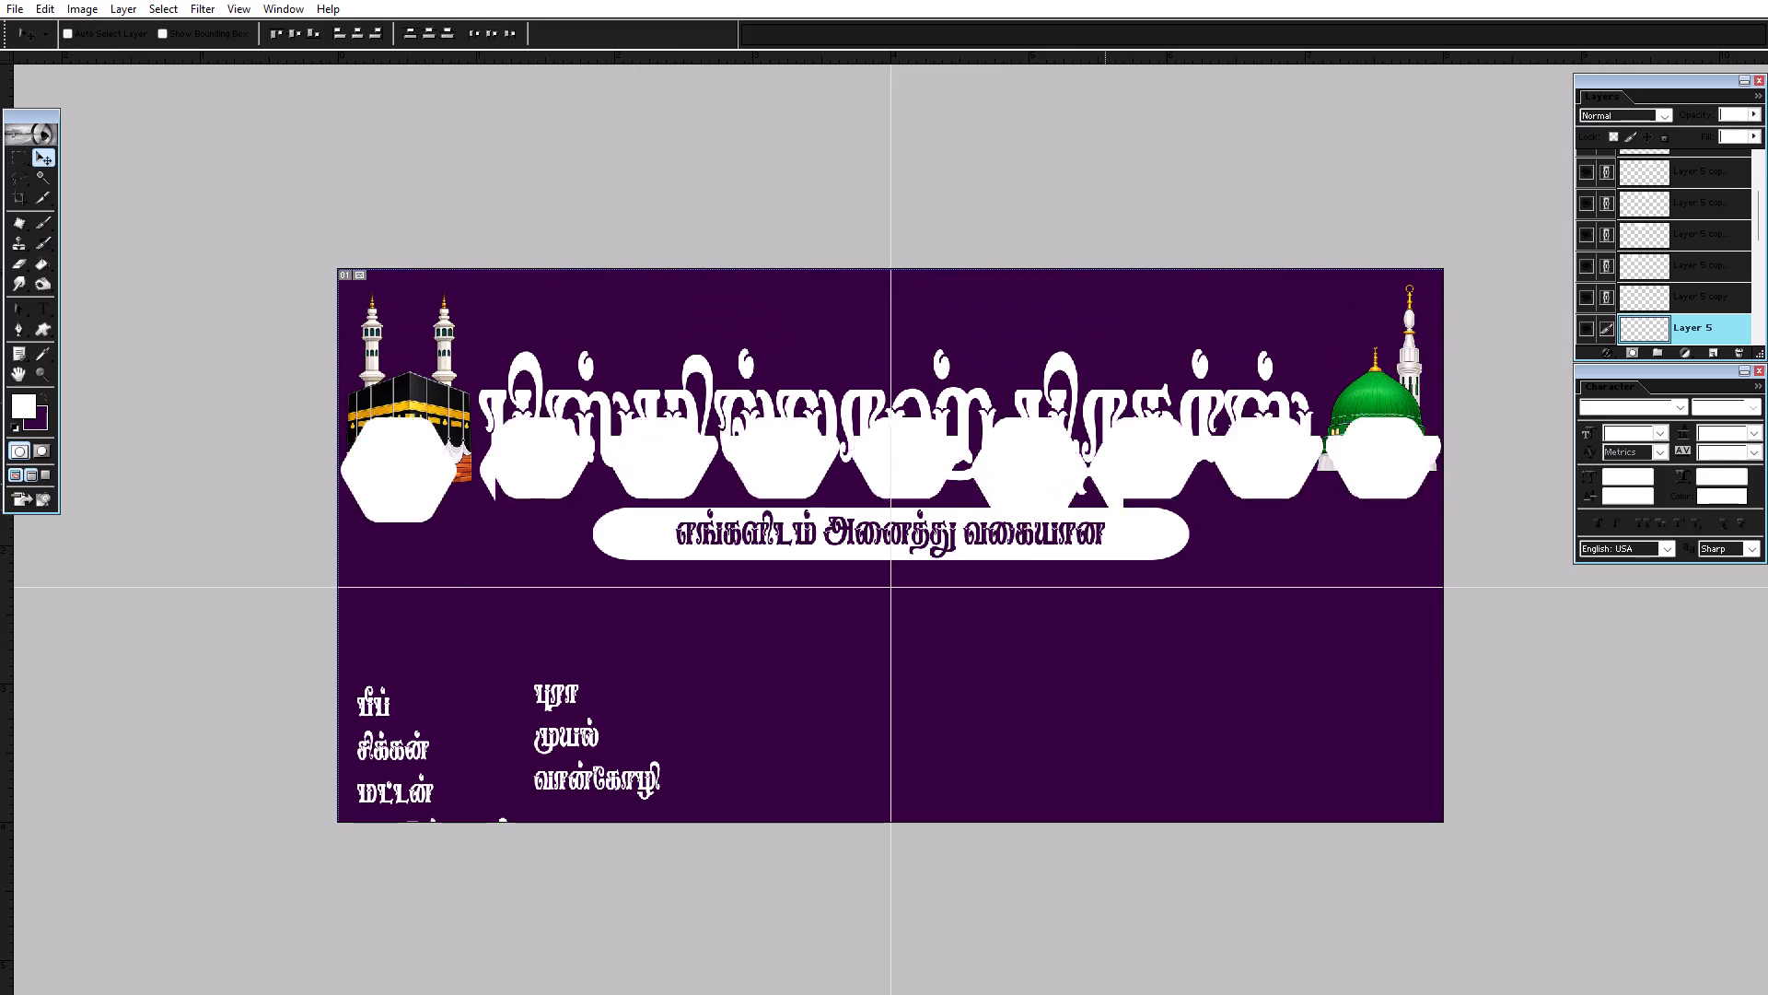
{"action": "left_click_drag", "start_coordinate": [1105, 489], "coordinate": [1099, 655], "text": "shift"}
Distribute the nine linked hexagons evenly by their horizontal centres across the banner, and clear the canvas selection.
{"action": "key", "text": "ctrl+a"}
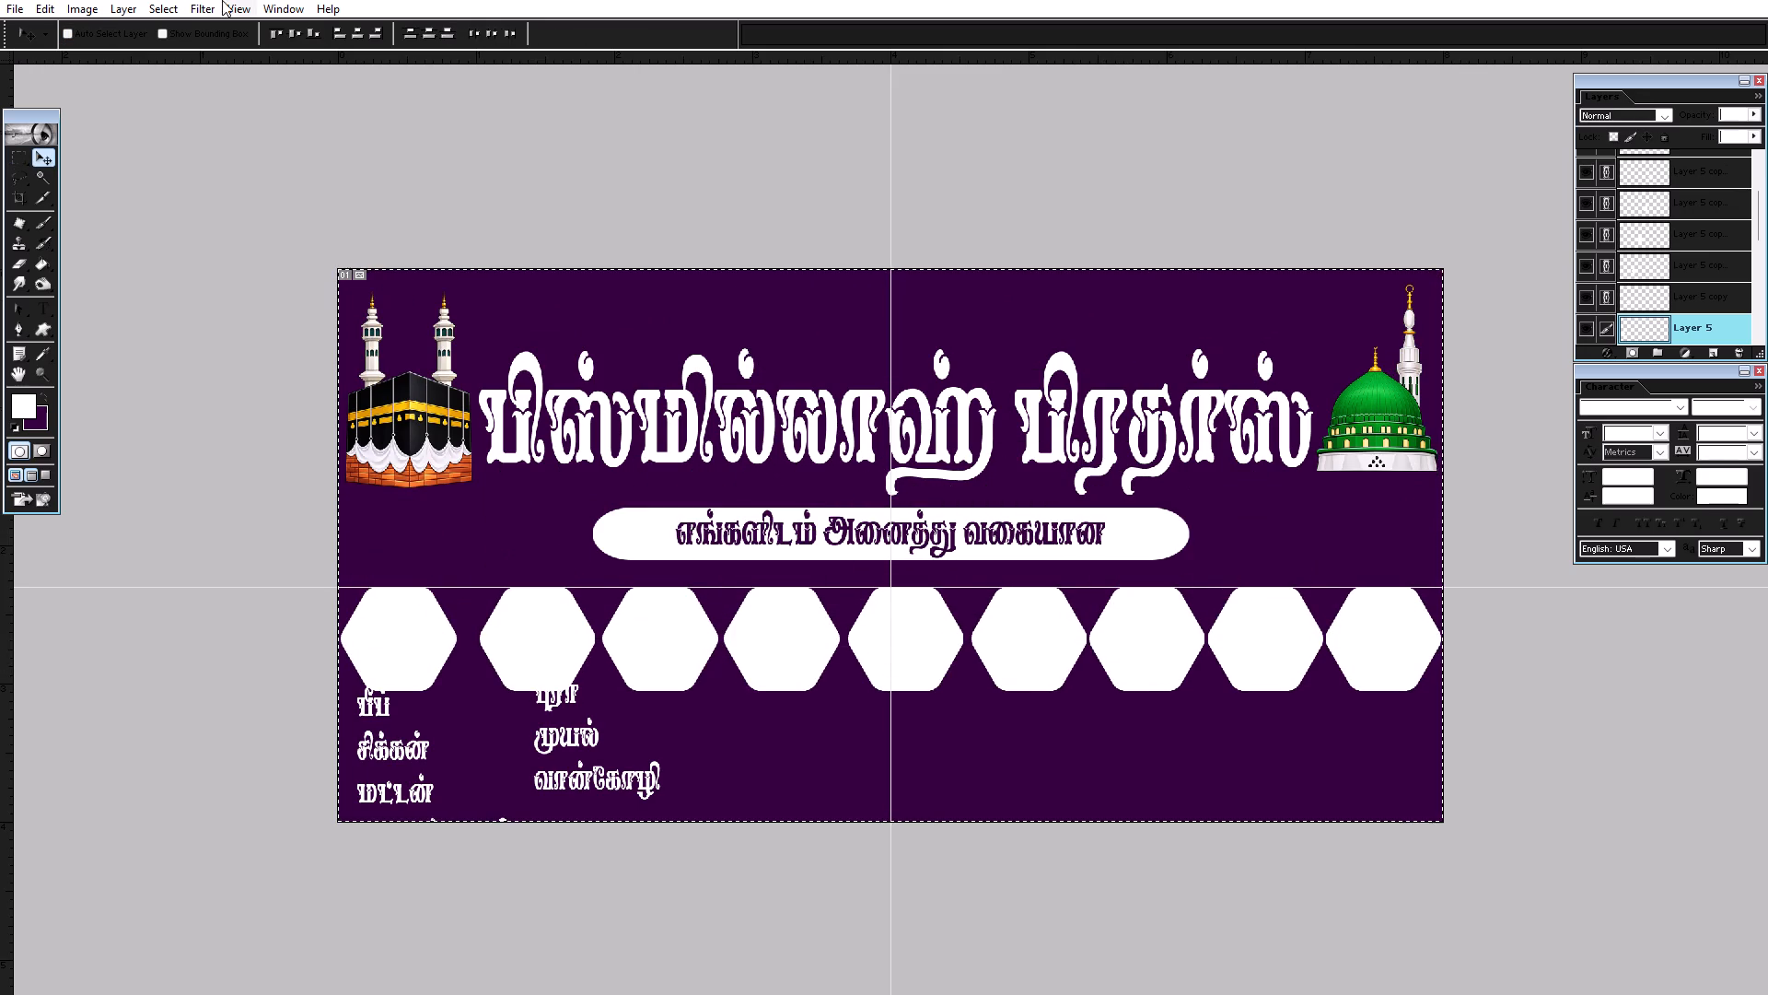
{"action": "left_click", "coordinate": [426, 40]}
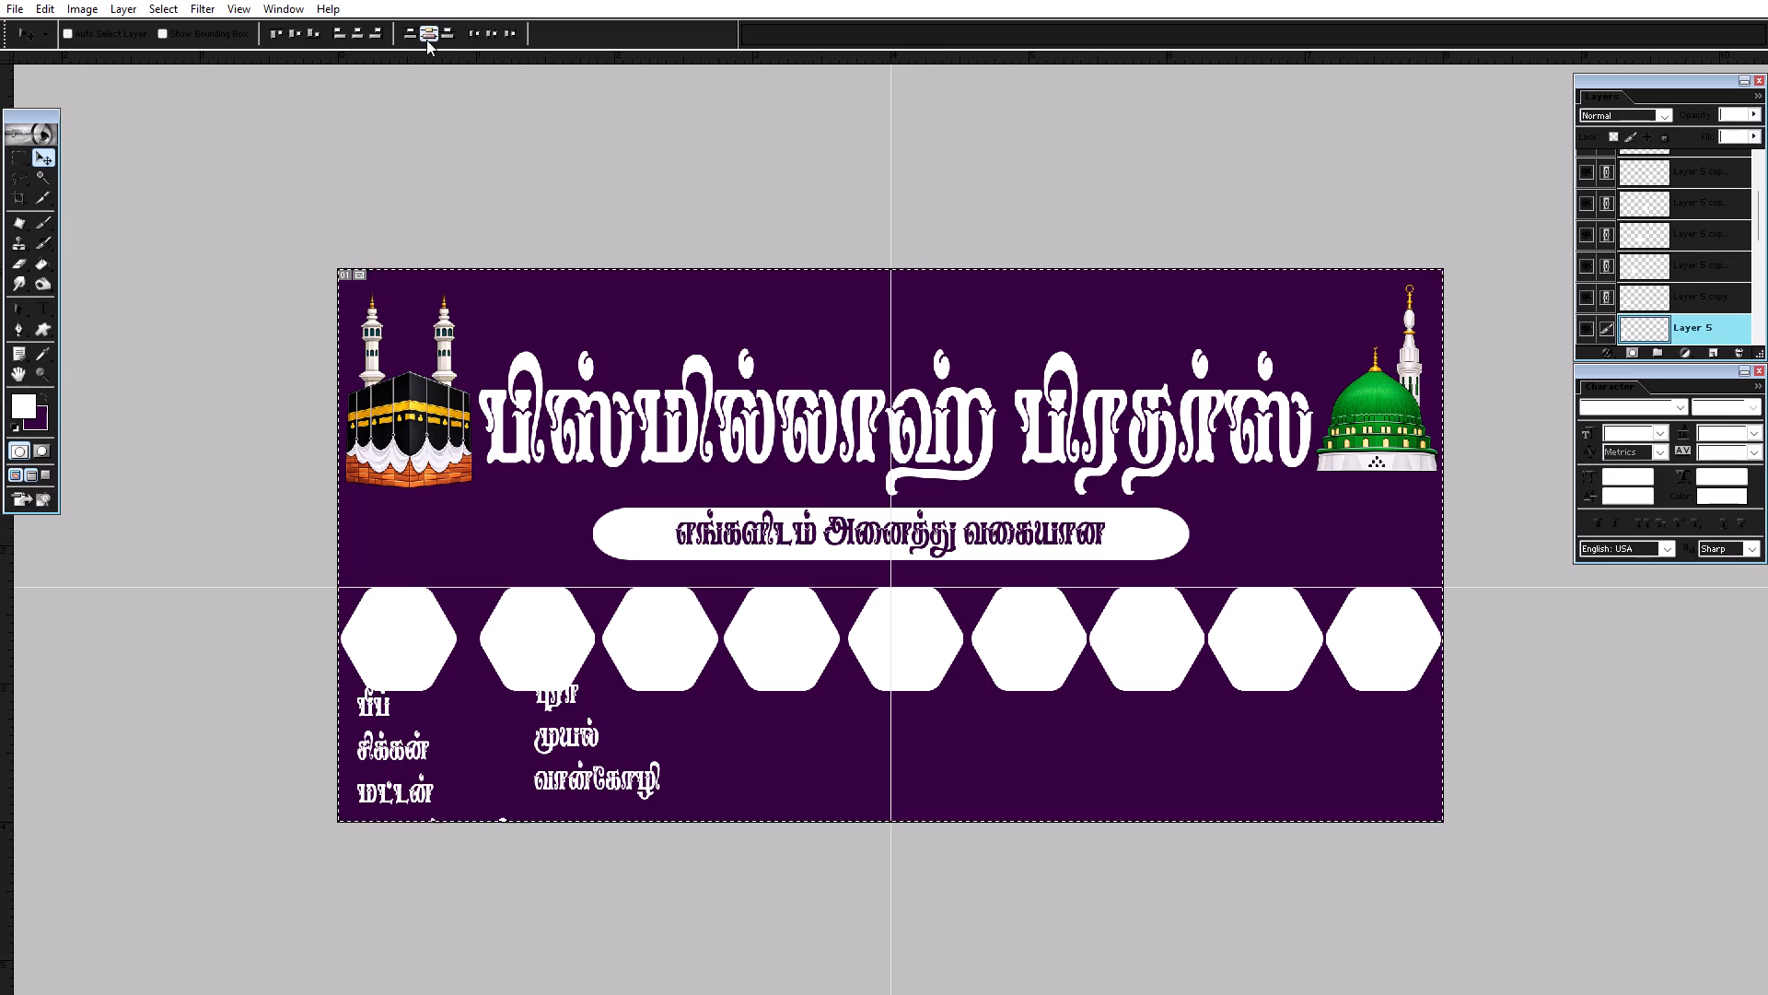
{"action": "left_click", "coordinate": [496, 36]}
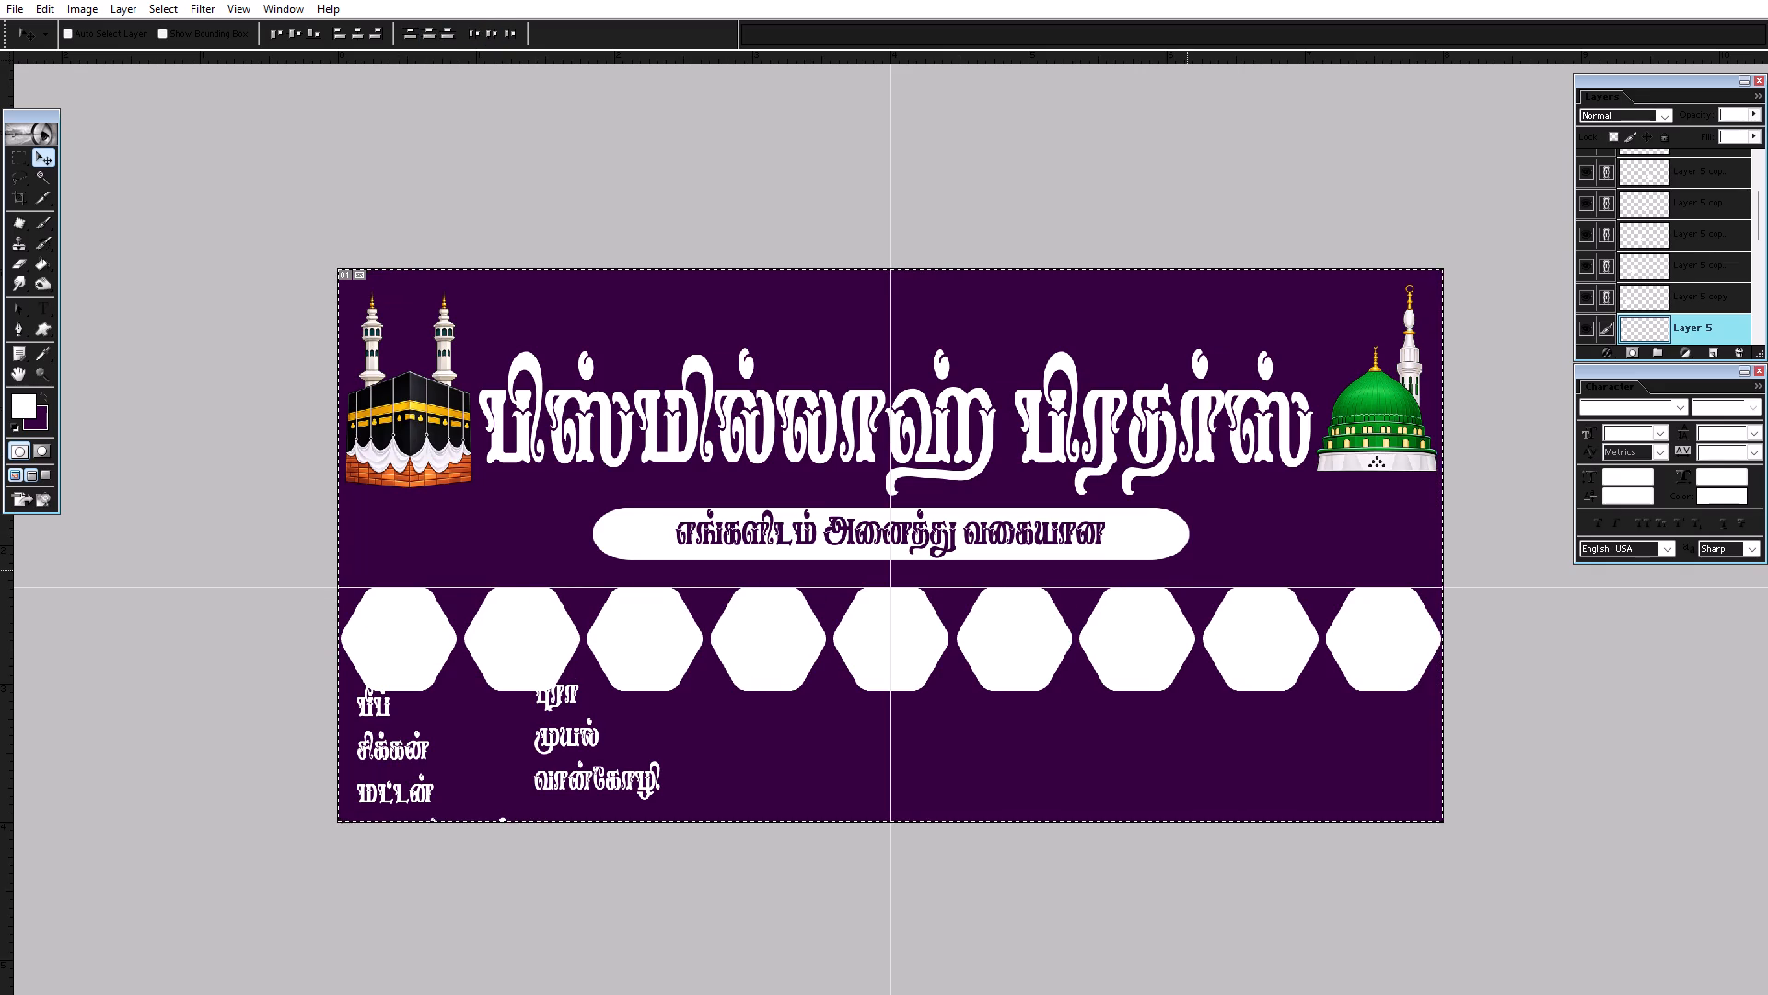
{"action": "key", "text": "m"}
{"action": "triple_click", "coordinate": [1194, 508]}
{"action": "left_click", "coordinate": [1194, 508]}
{"action": "key", "text": "v"}
{"action": "key", "text": "Tab"}
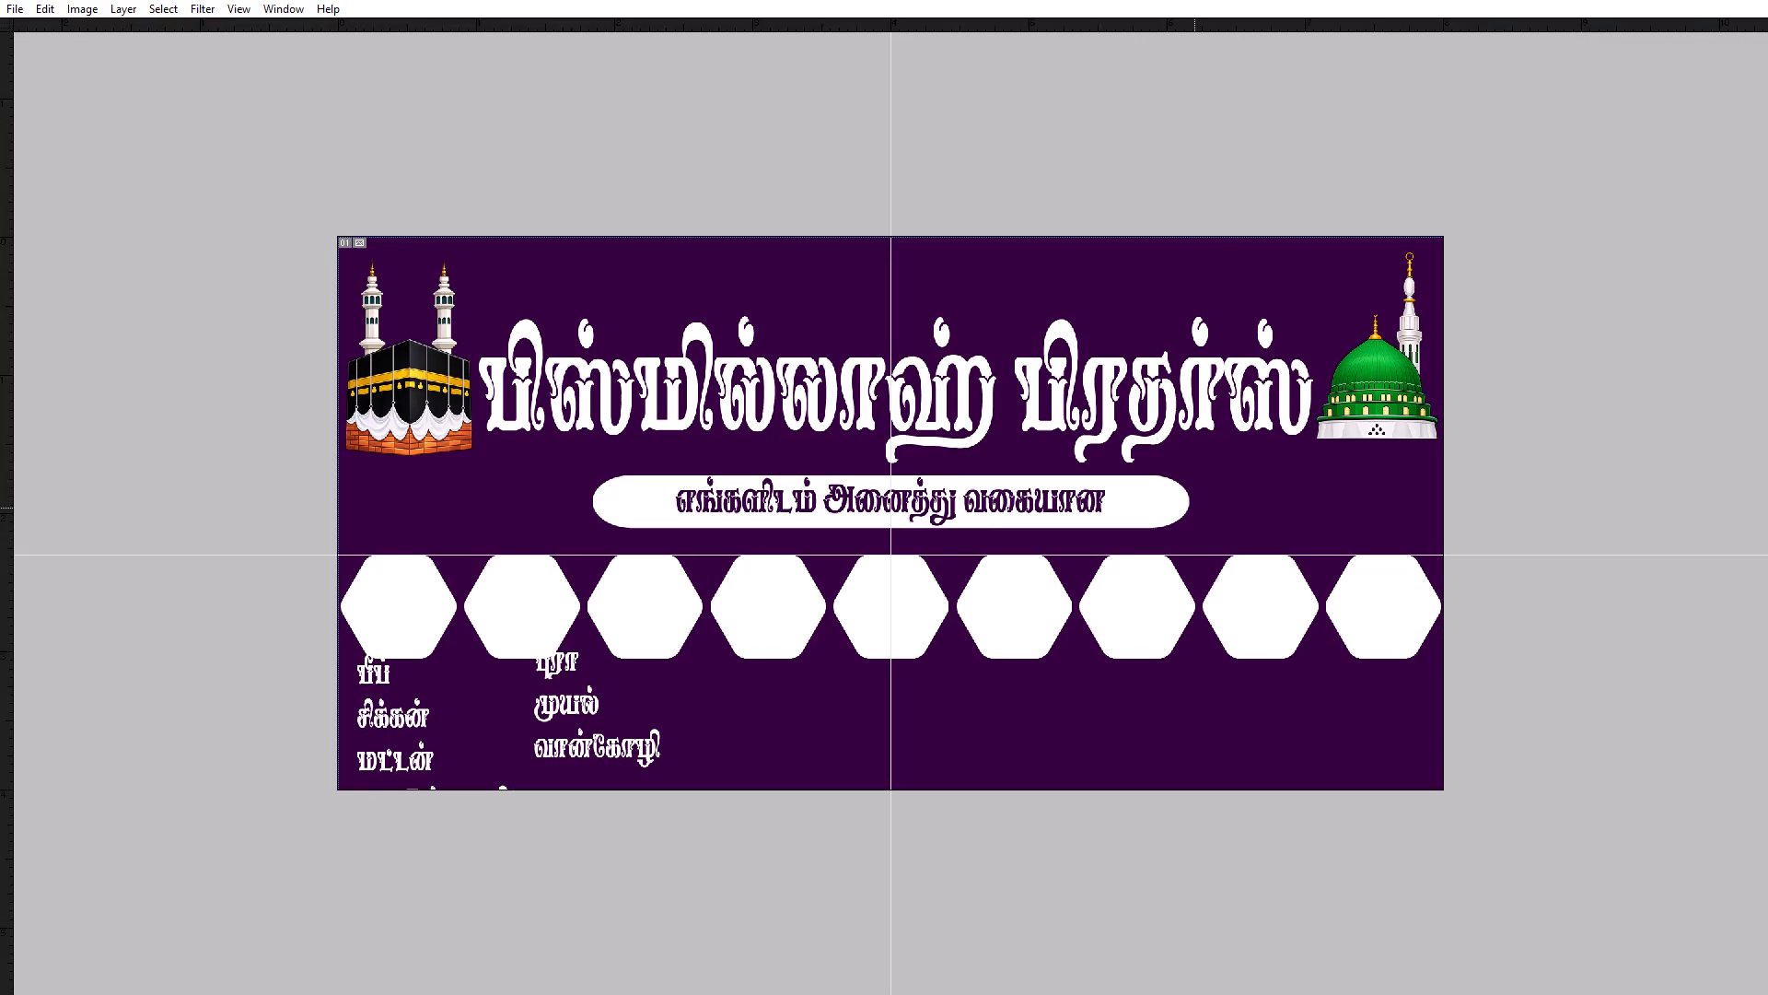
Move the linked hexagon row up slightly, closer to the tagline bar.
{"action": "key", "text": "ctrl+plus"}
{"action": "key", "text": "ctrl+plus"}
{"action": "left_click_drag", "start_coordinate": [1171, 512], "coordinate": [1173, 487], "text": "shift"}
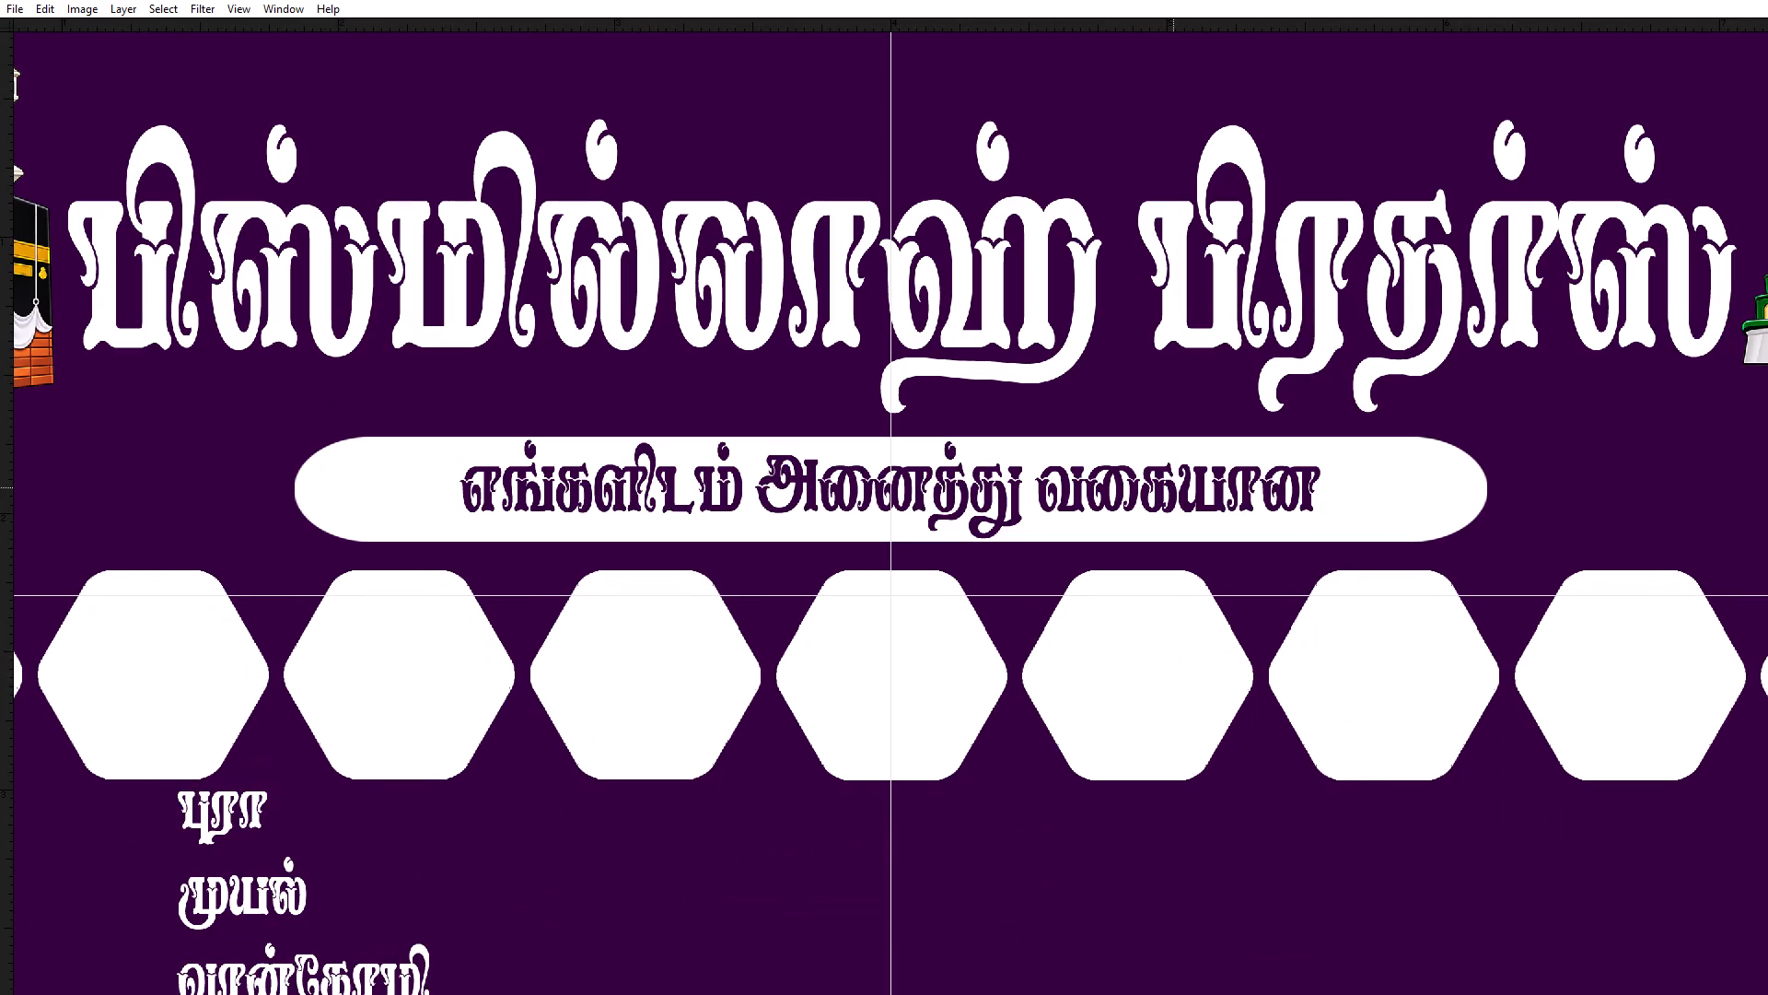
{"action": "left_click_drag", "start_coordinate": [1173, 487], "coordinate": [1173, 484], "text": "shift"}
Scale the linked hexagon row down slightly around its centre, leaving a margin at both banner edges.
{"action": "key", "text": "ctrl+minus"}
{"action": "key", "text": "ctrl+minus"}
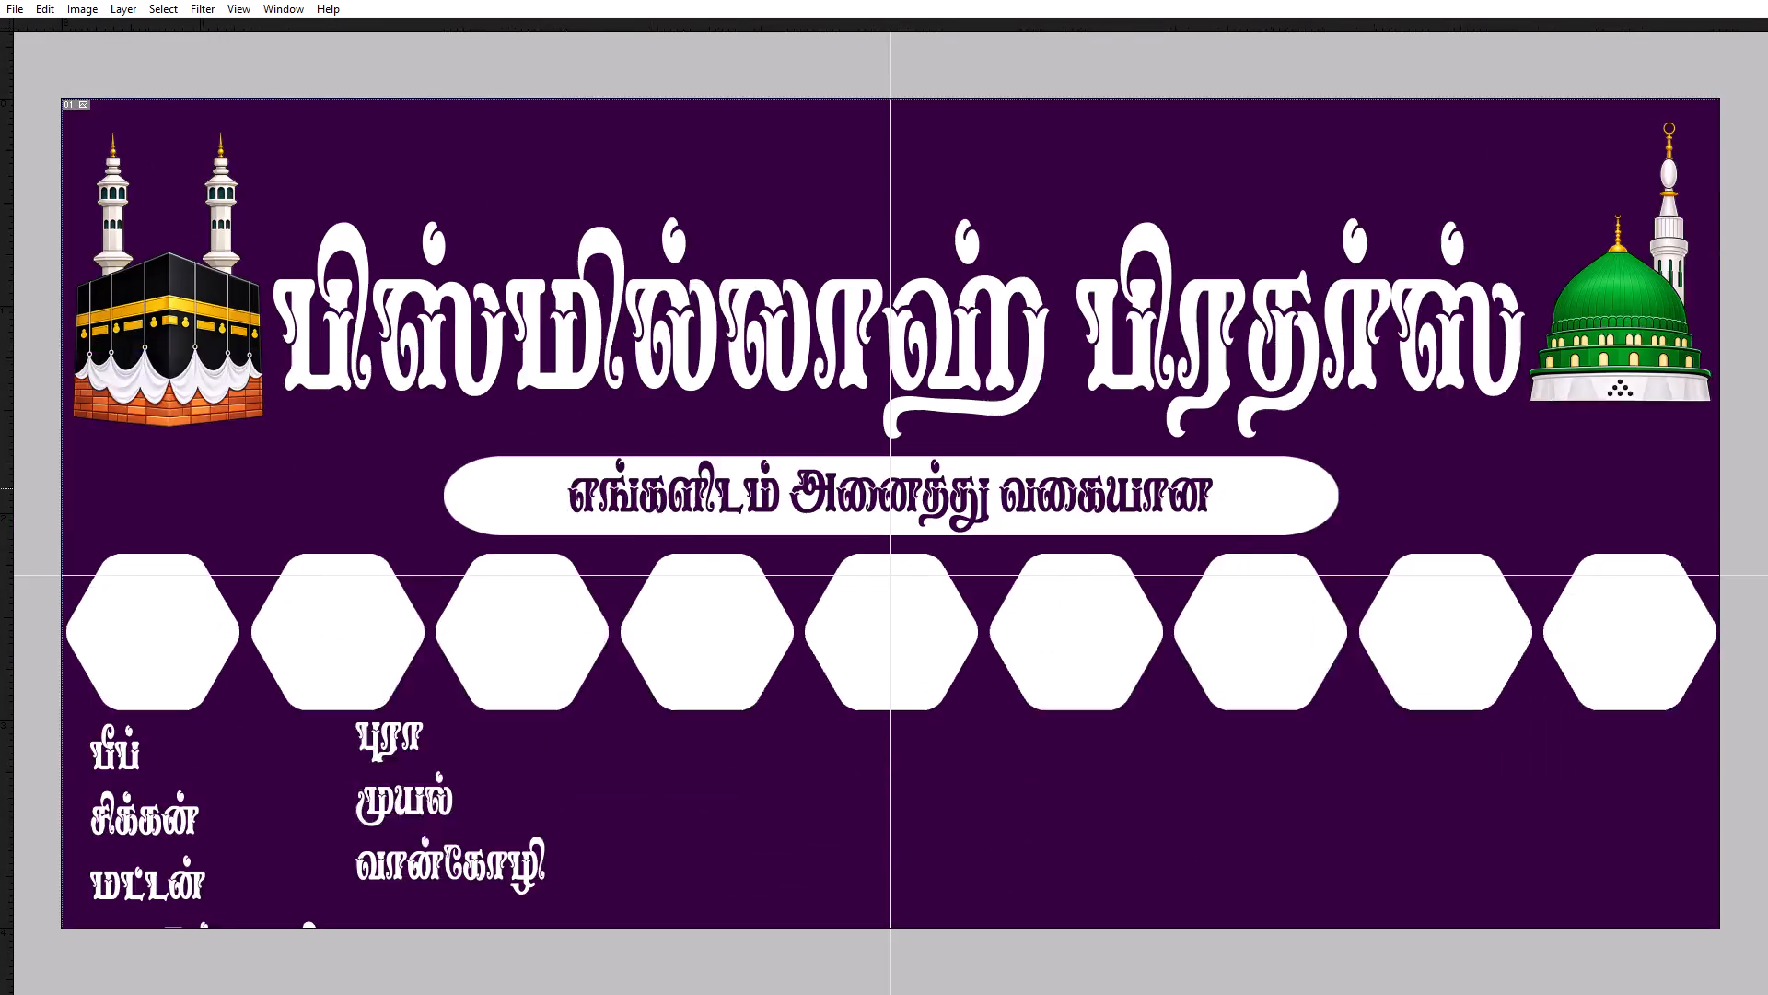
{"action": "key", "text": "ctrl+minus"}
{"action": "scroll", "coordinate": [1152, 489], "scroll_direction": "up", "scroll_amount": 2}
{"action": "scroll", "coordinate": [1149, 484], "scroll_direction": "down", "scroll_amount": 4}
{"action": "key", "text": "ctrl+t"}
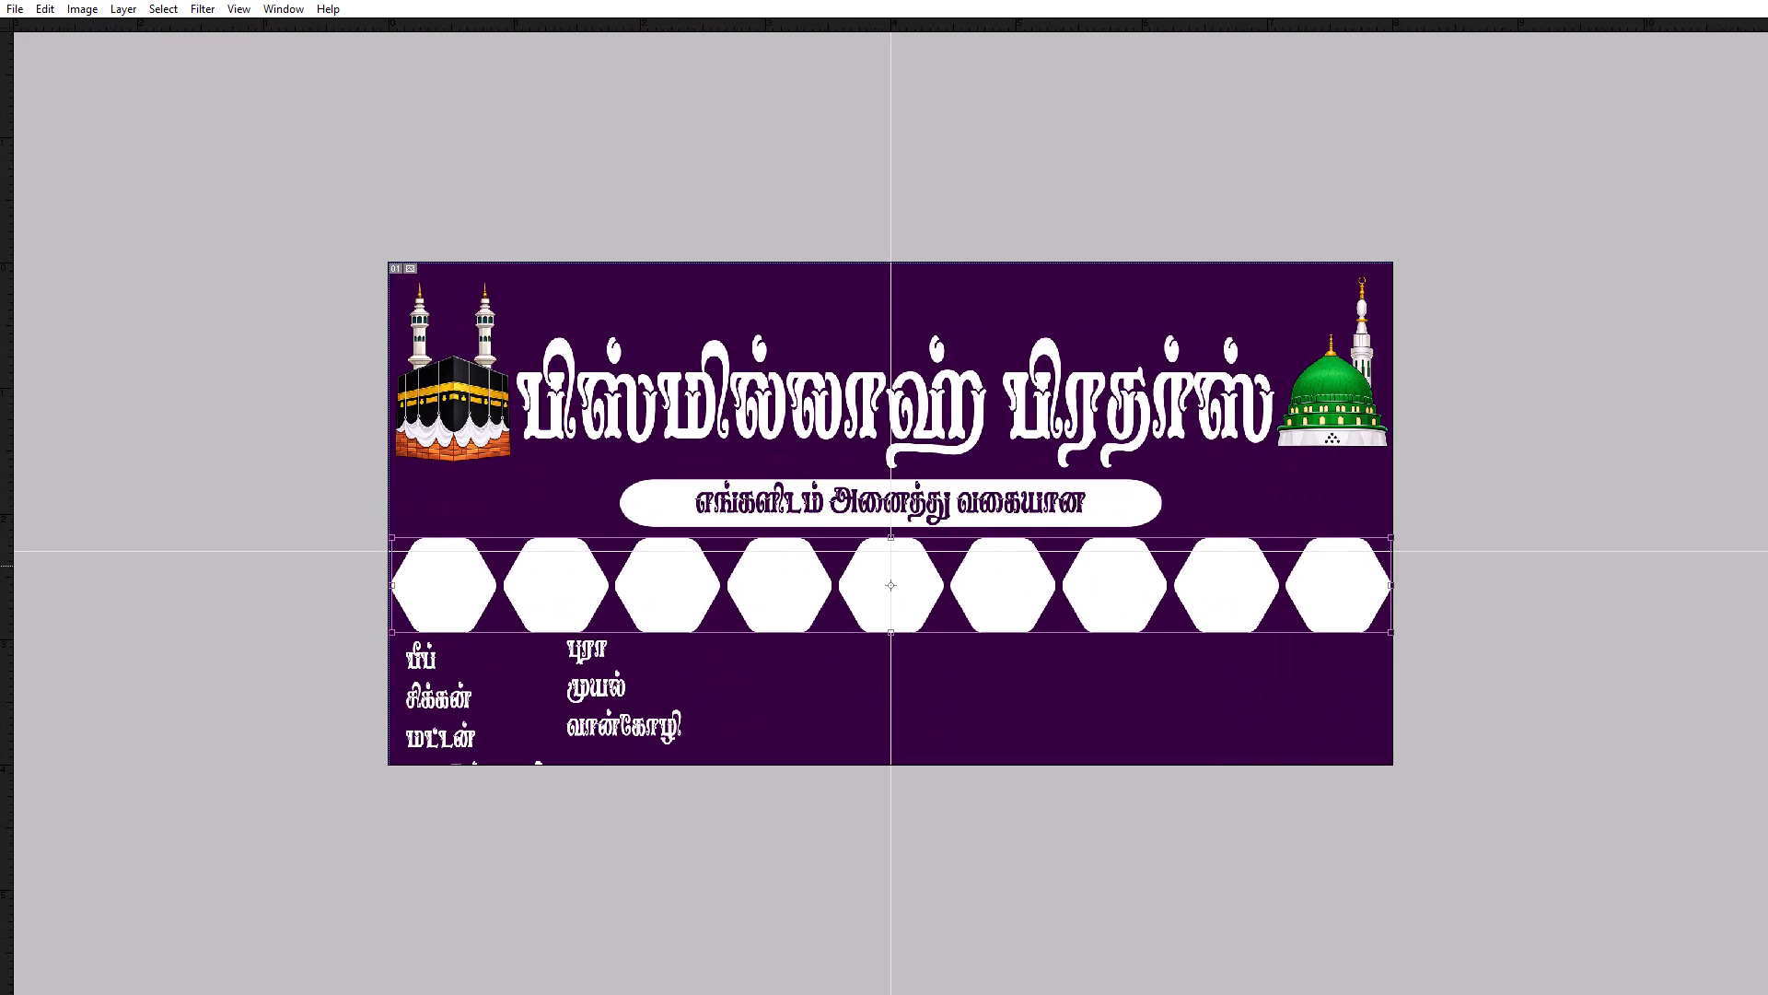
{"action": "left_click_drag", "start_coordinate": [1387, 540], "coordinate": [1367, 545], "text": "alt+shift"}
{"action": "key", "text": "Return"}
Examine the resized hexagon row up close, especially its left end between the tagline bar and the item list.
{"action": "key", "text": "ctrl+plus"}
{"action": "key", "text": "ctrl+plus"}
{"action": "key", "text": "ctrl+space"}
{"action": "key", "text": "ctrl+space"}
{"action": "key", "text": "ctrl+space"}
{"action": "key", "text": "ctrl+space"}
{"action": "key", "text": "ctrl+space"}
{"action": "key", "text": "ctrl+space"}
{"action": "key", "text": "ctrl+space"}
{"action": "key", "text": "ctrl+space"}
{"action": "key", "text": "ctrl+space"}
{"action": "key", "text": "ctrl+space"}
{"action": "key", "text": "ctrl+space"}
{"action": "key", "text": "ctrl+space"}
{"action": "key", "text": "ctrl+space"}
{"action": "key", "text": "ctrl+space"}
{"action": "key", "text": "ctrl+space"}
{"action": "key", "text": "ctrl+space"}
{"action": "key", "text": "ctrl+space"}
{"action": "key", "text": "ctrl+space"}
{"action": "key", "text": "ctrl+space"}
{"action": "key", "text": "ctrl+space"}
{"action": "left_click_drag", "start_coordinate": [960, 574], "coordinate": [1125, 571]}
{"action": "left_click_drag", "start_coordinate": [522, 478], "coordinate": [788, 462]}
{"action": "key", "text": "ctrl+plus"}
{"action": "key", "text": "ctrl+plus"}
{"action": "key", "text": "ctrl+space"}
{"action": "key", "text": "ctrl+space"}
{"action": "key", "text": "ctrl+space"}
{"action": "left_click_drag", "start_coordinate": [790, 462], "coordinate": [1543, 392]}
{"action": "left_click_drag", "start_coordinate": [465, 590], "coordinate": [1273, 555]}
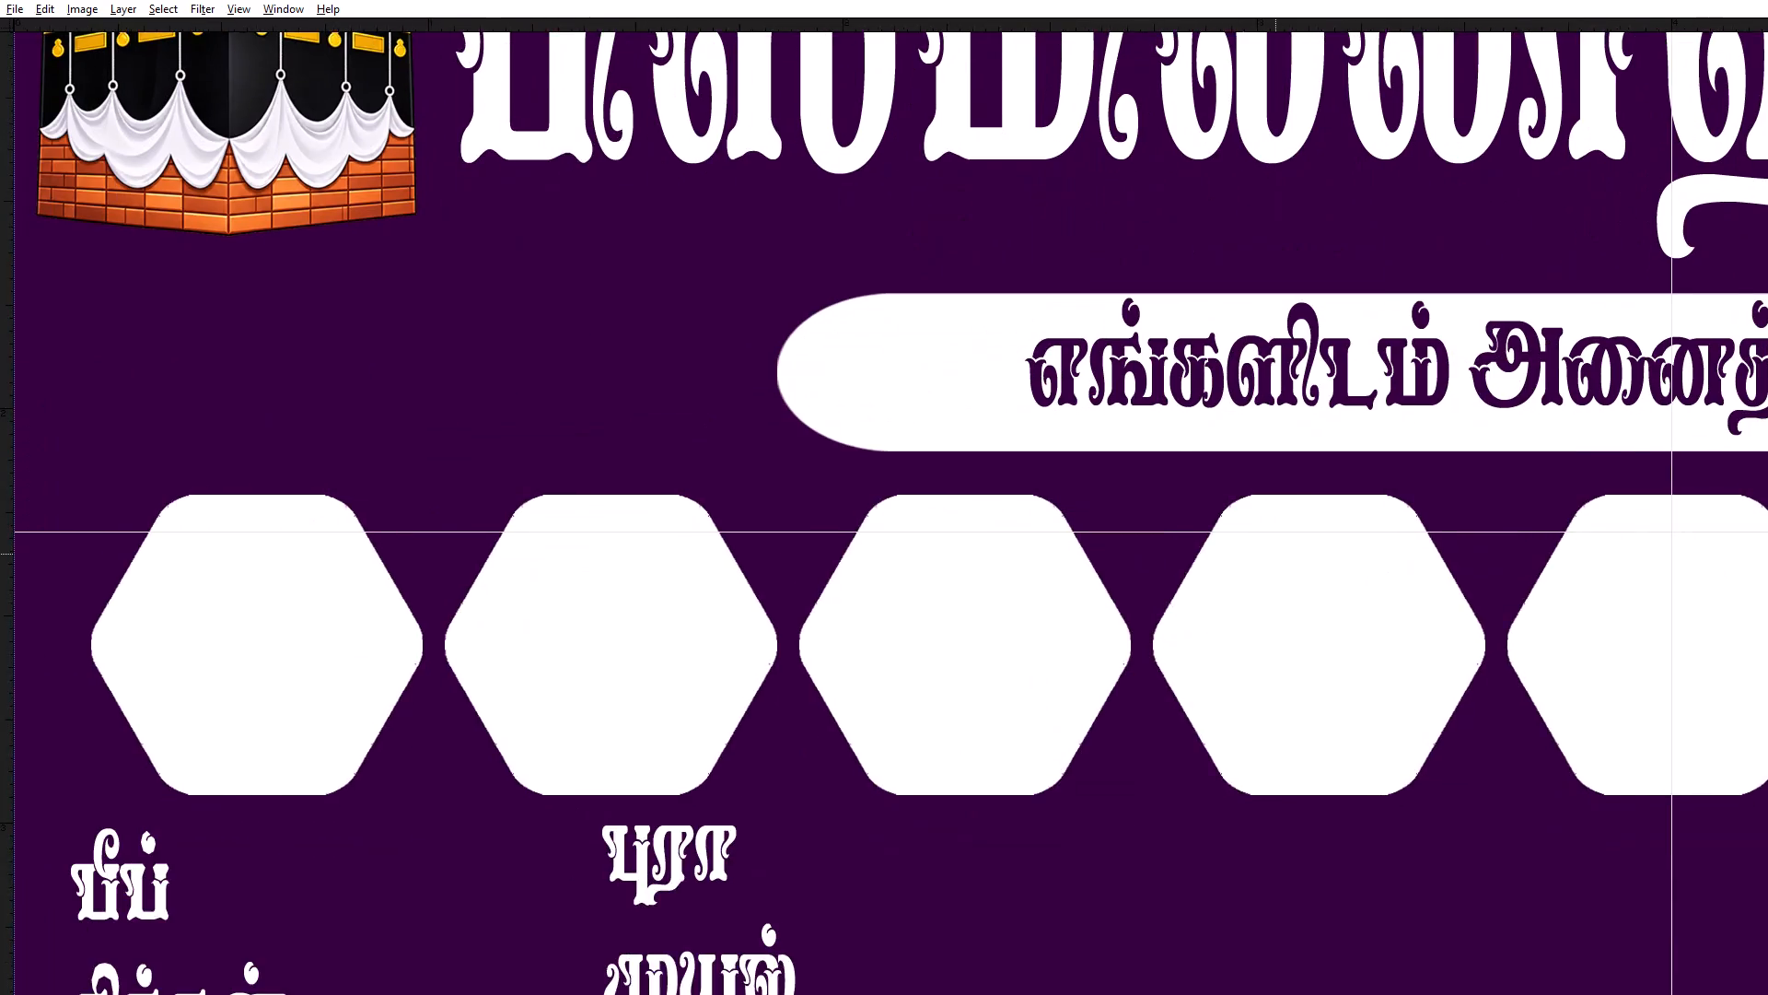
Switch to Pinterest in Chrome and search for "chicken image".
{"action": "key", "text": "alt+Tab"}
{"action": "left_click", "coordinate": [1552, 123]}
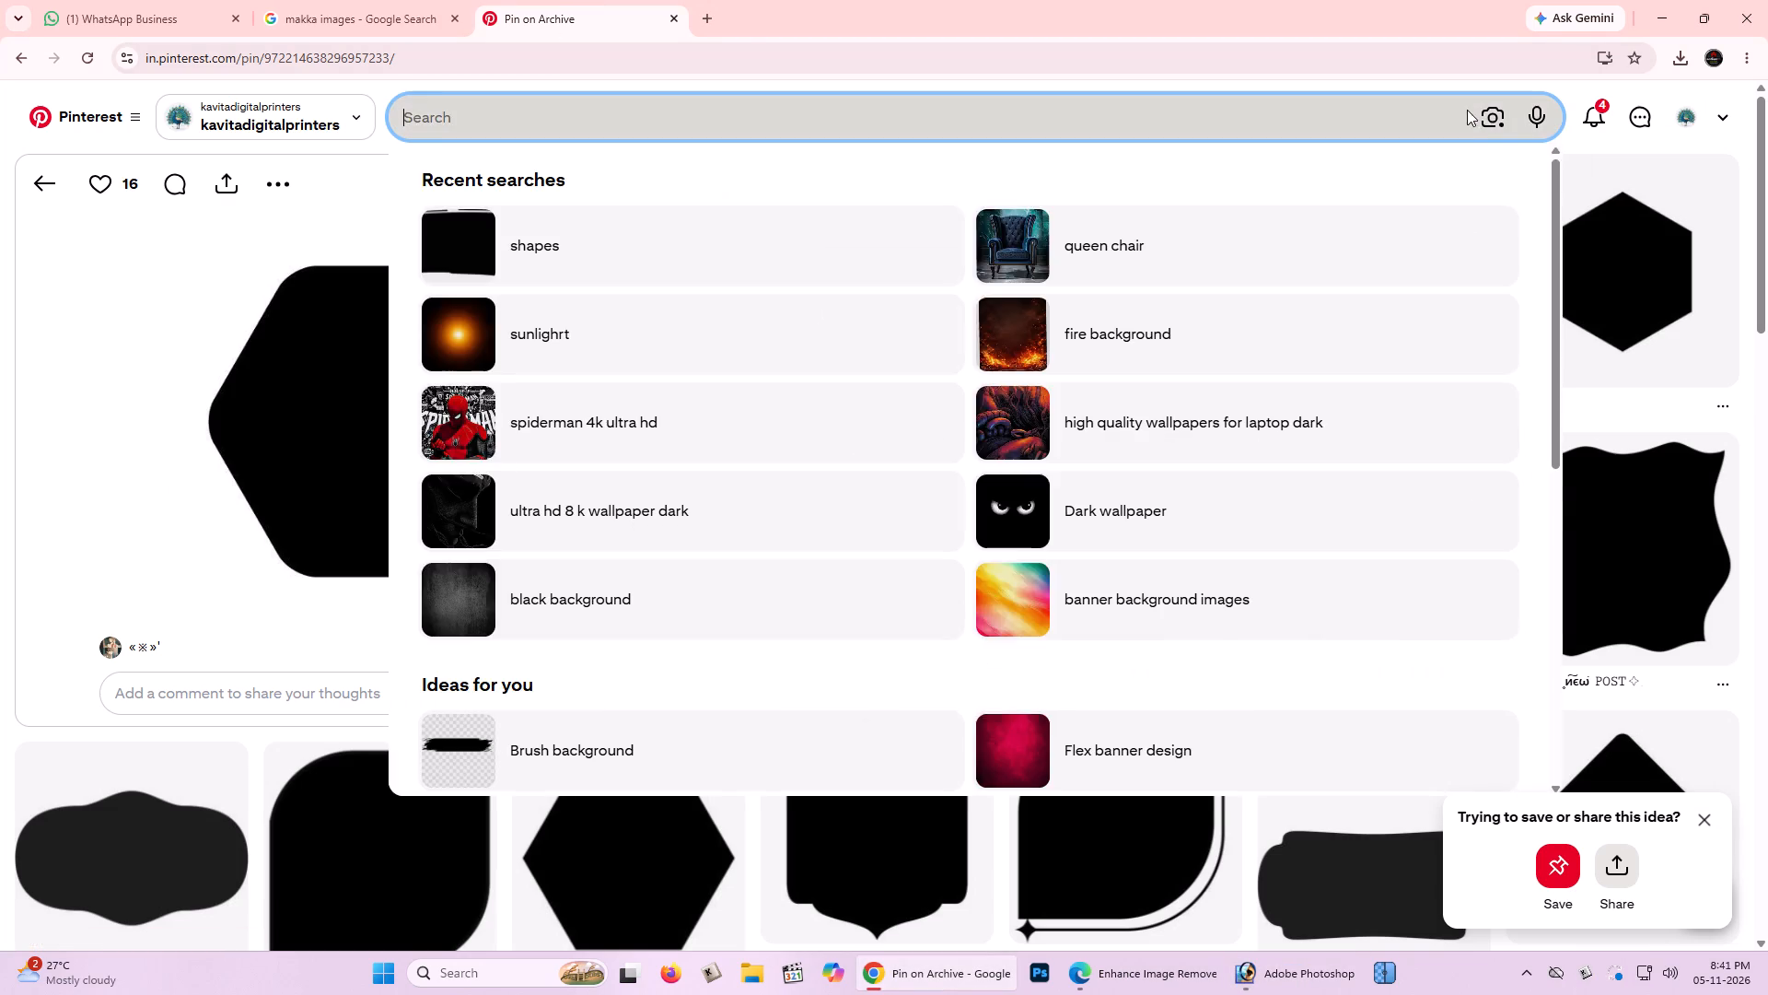
{"action": "type", "text": "chikesn"}
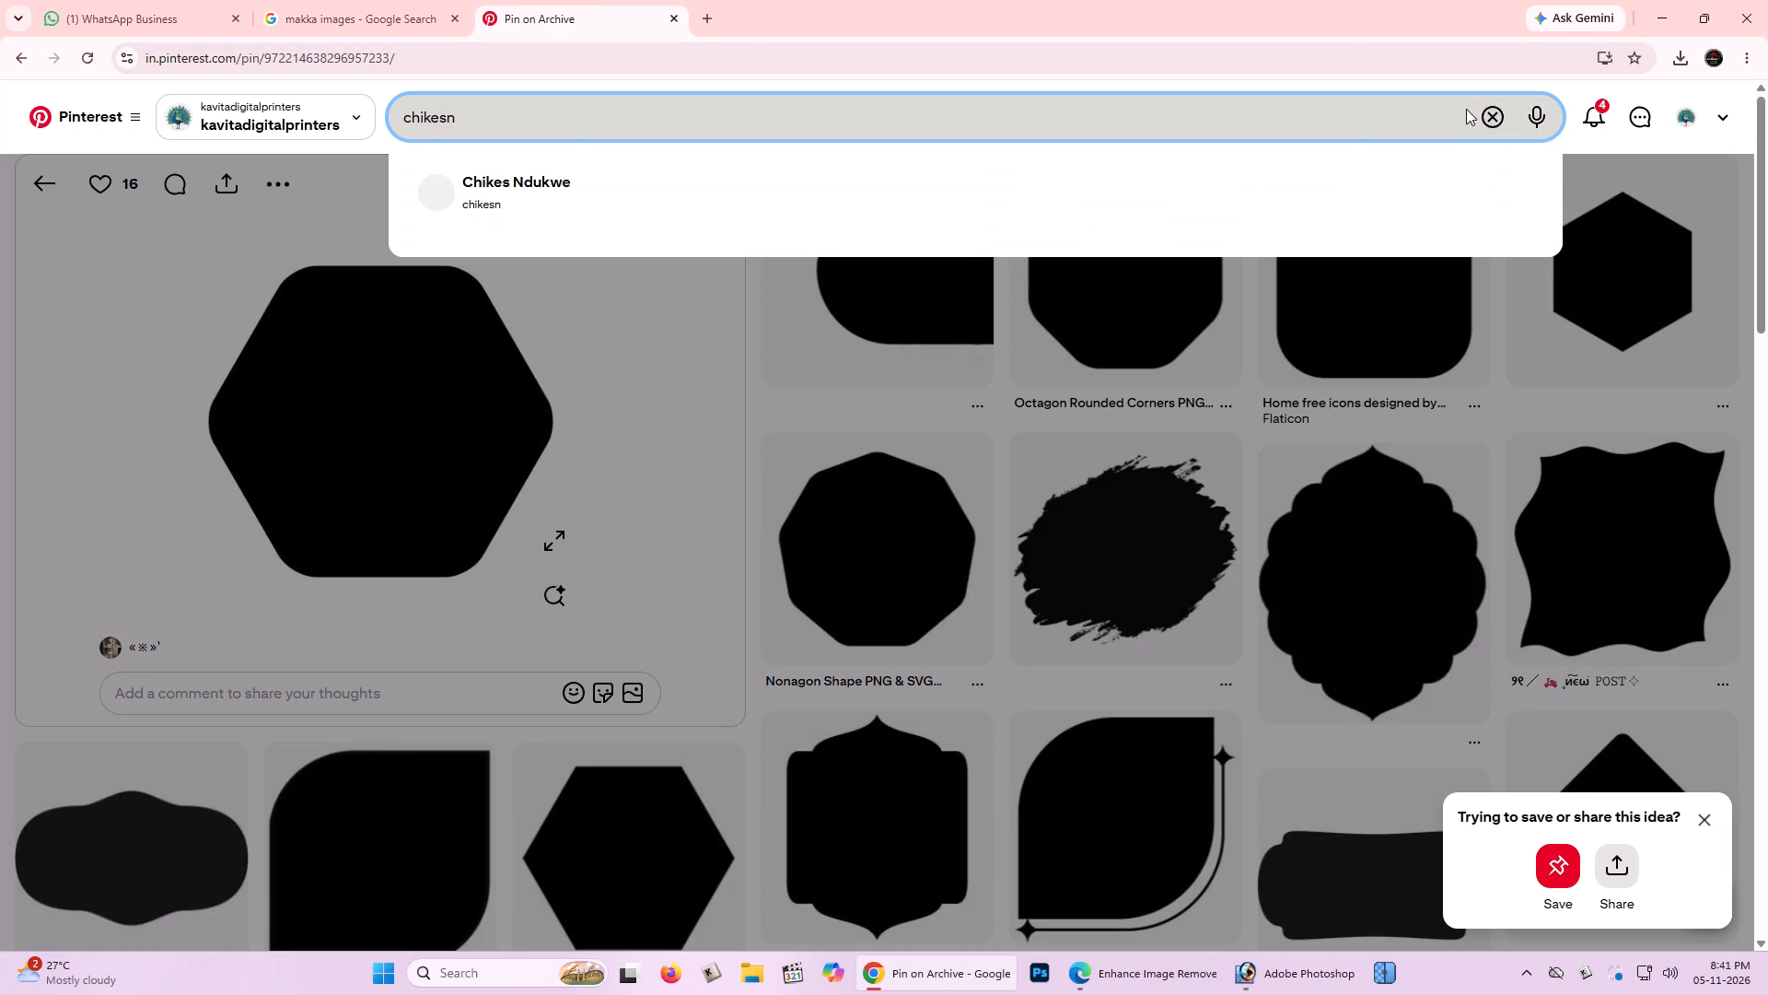
{"action": "key", "text": "BackSpace"}
{"action": "key", "text": "BackSpace"}
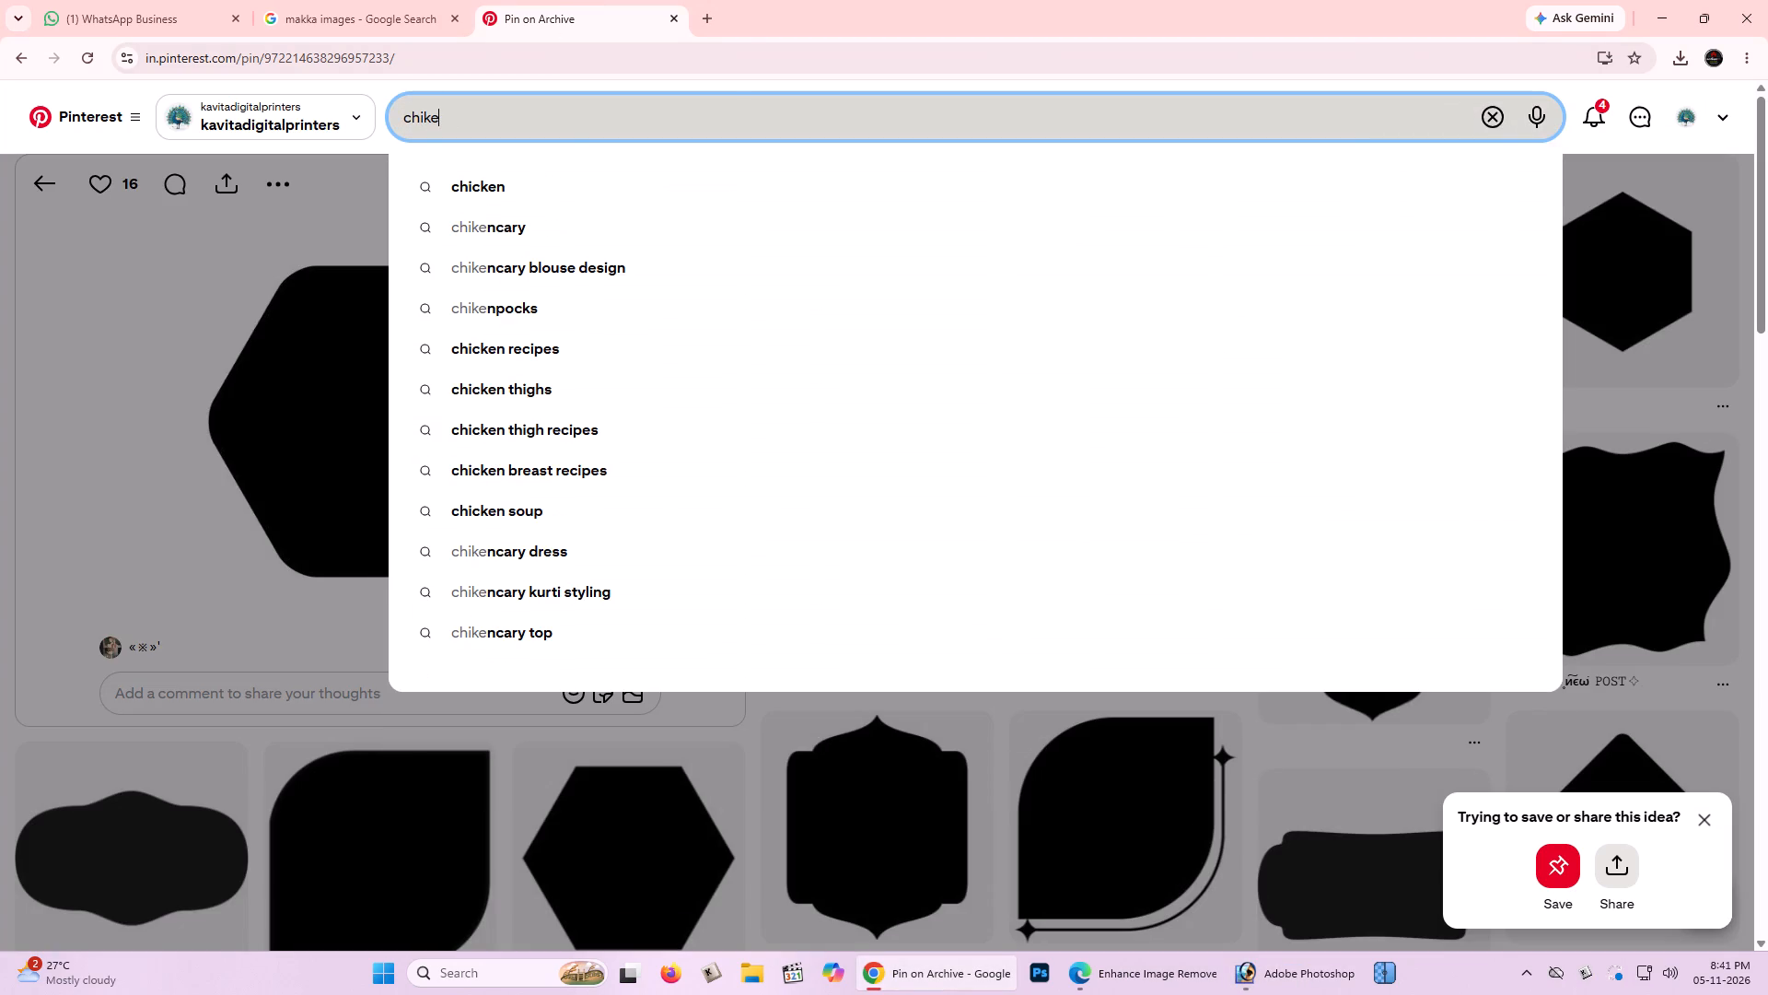
{"action": "left_click", "coordinate": [655, 192]}
{"action": "left_click", "coordinate": [599, 129]}
{"action": "key", "text": "space"}
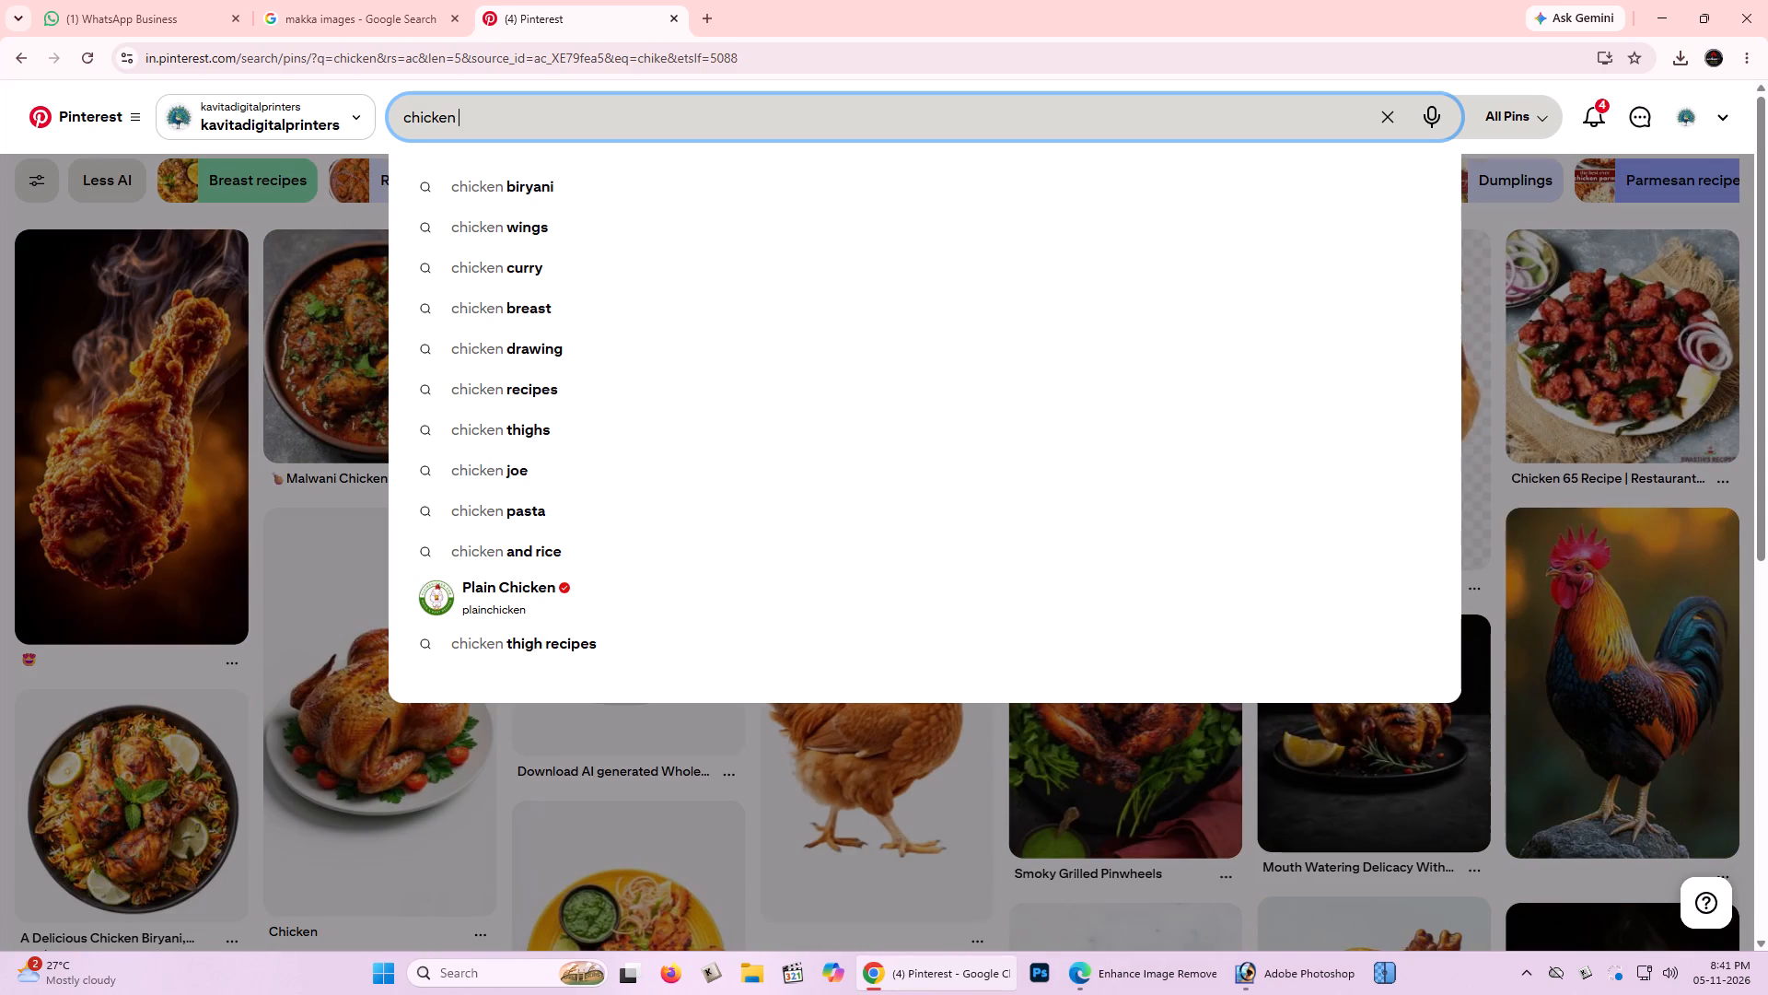
{"action": "type", "text": "image"}
{"action": "key", "text": "Return"}
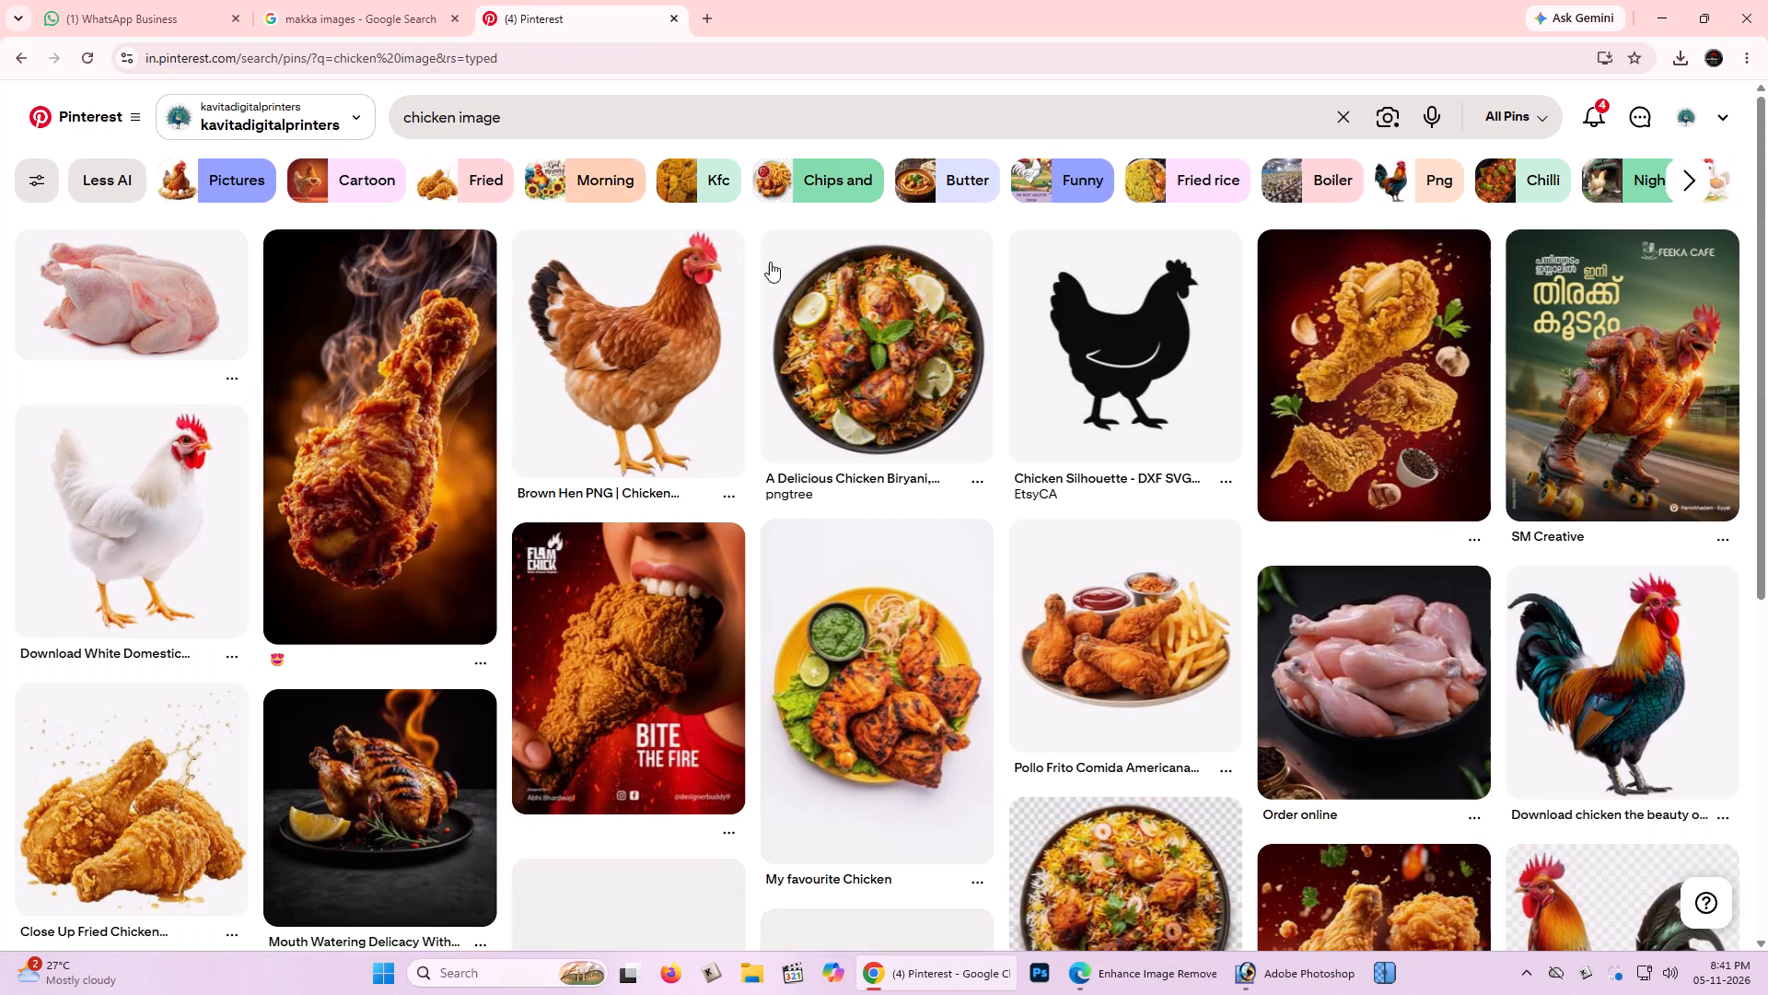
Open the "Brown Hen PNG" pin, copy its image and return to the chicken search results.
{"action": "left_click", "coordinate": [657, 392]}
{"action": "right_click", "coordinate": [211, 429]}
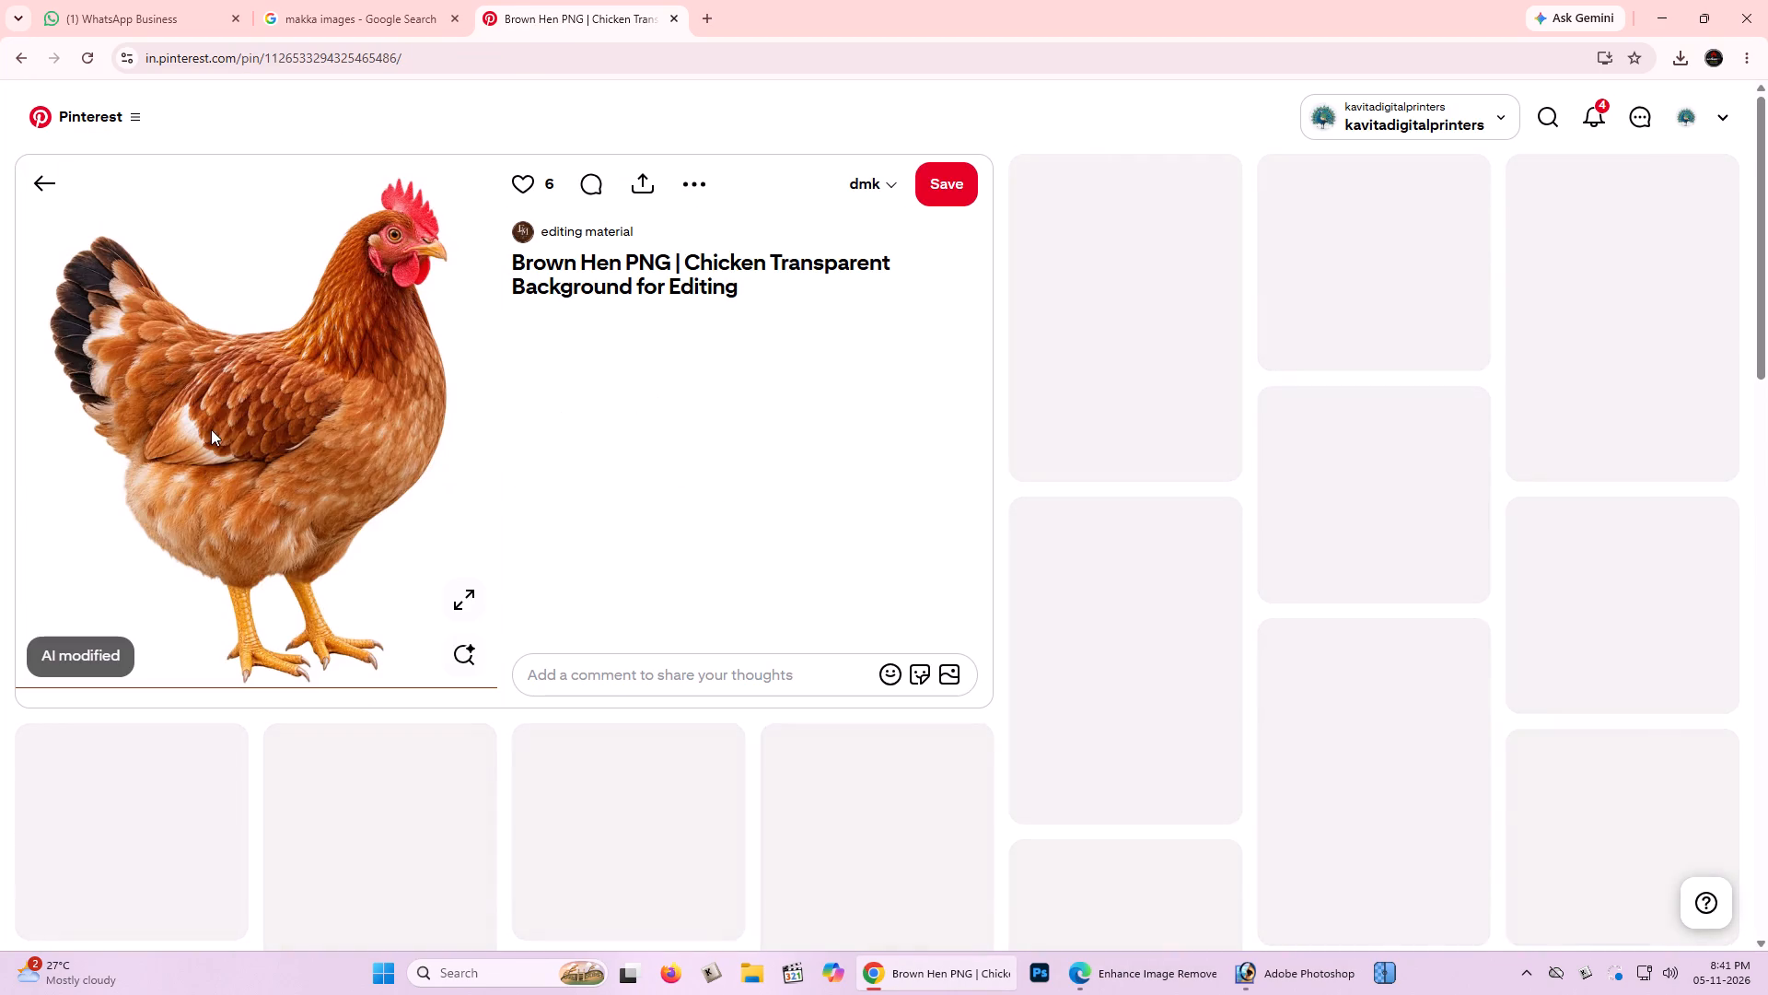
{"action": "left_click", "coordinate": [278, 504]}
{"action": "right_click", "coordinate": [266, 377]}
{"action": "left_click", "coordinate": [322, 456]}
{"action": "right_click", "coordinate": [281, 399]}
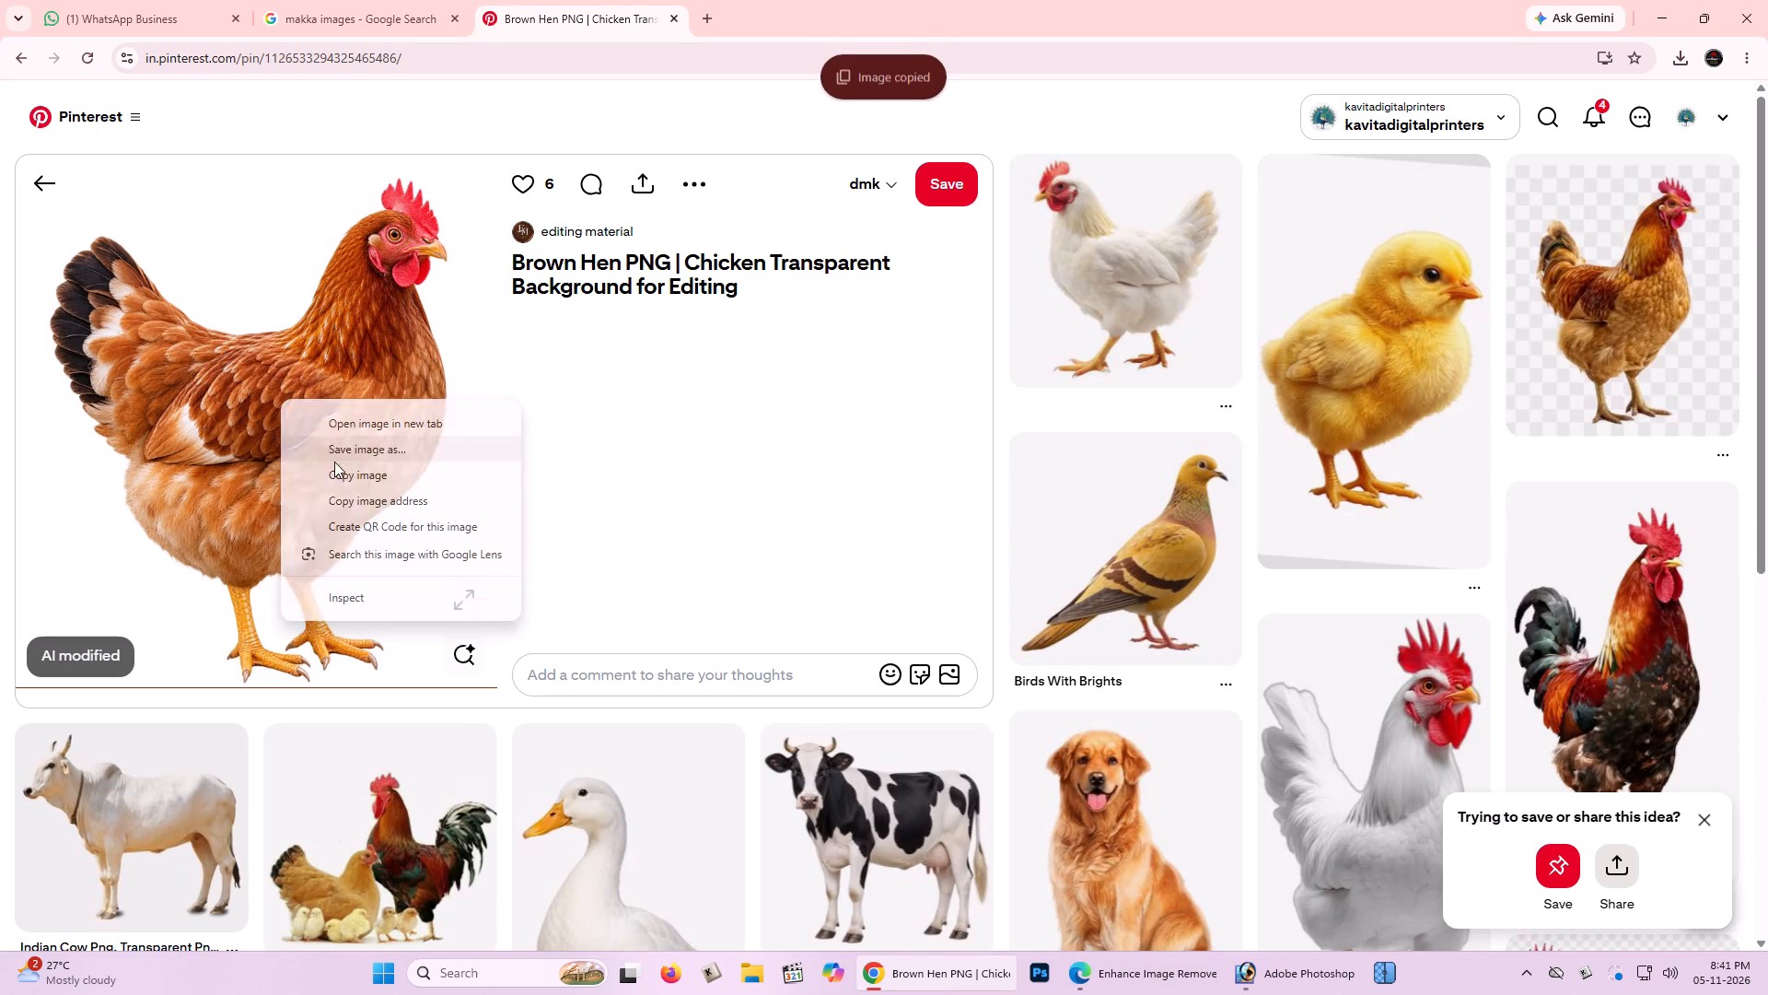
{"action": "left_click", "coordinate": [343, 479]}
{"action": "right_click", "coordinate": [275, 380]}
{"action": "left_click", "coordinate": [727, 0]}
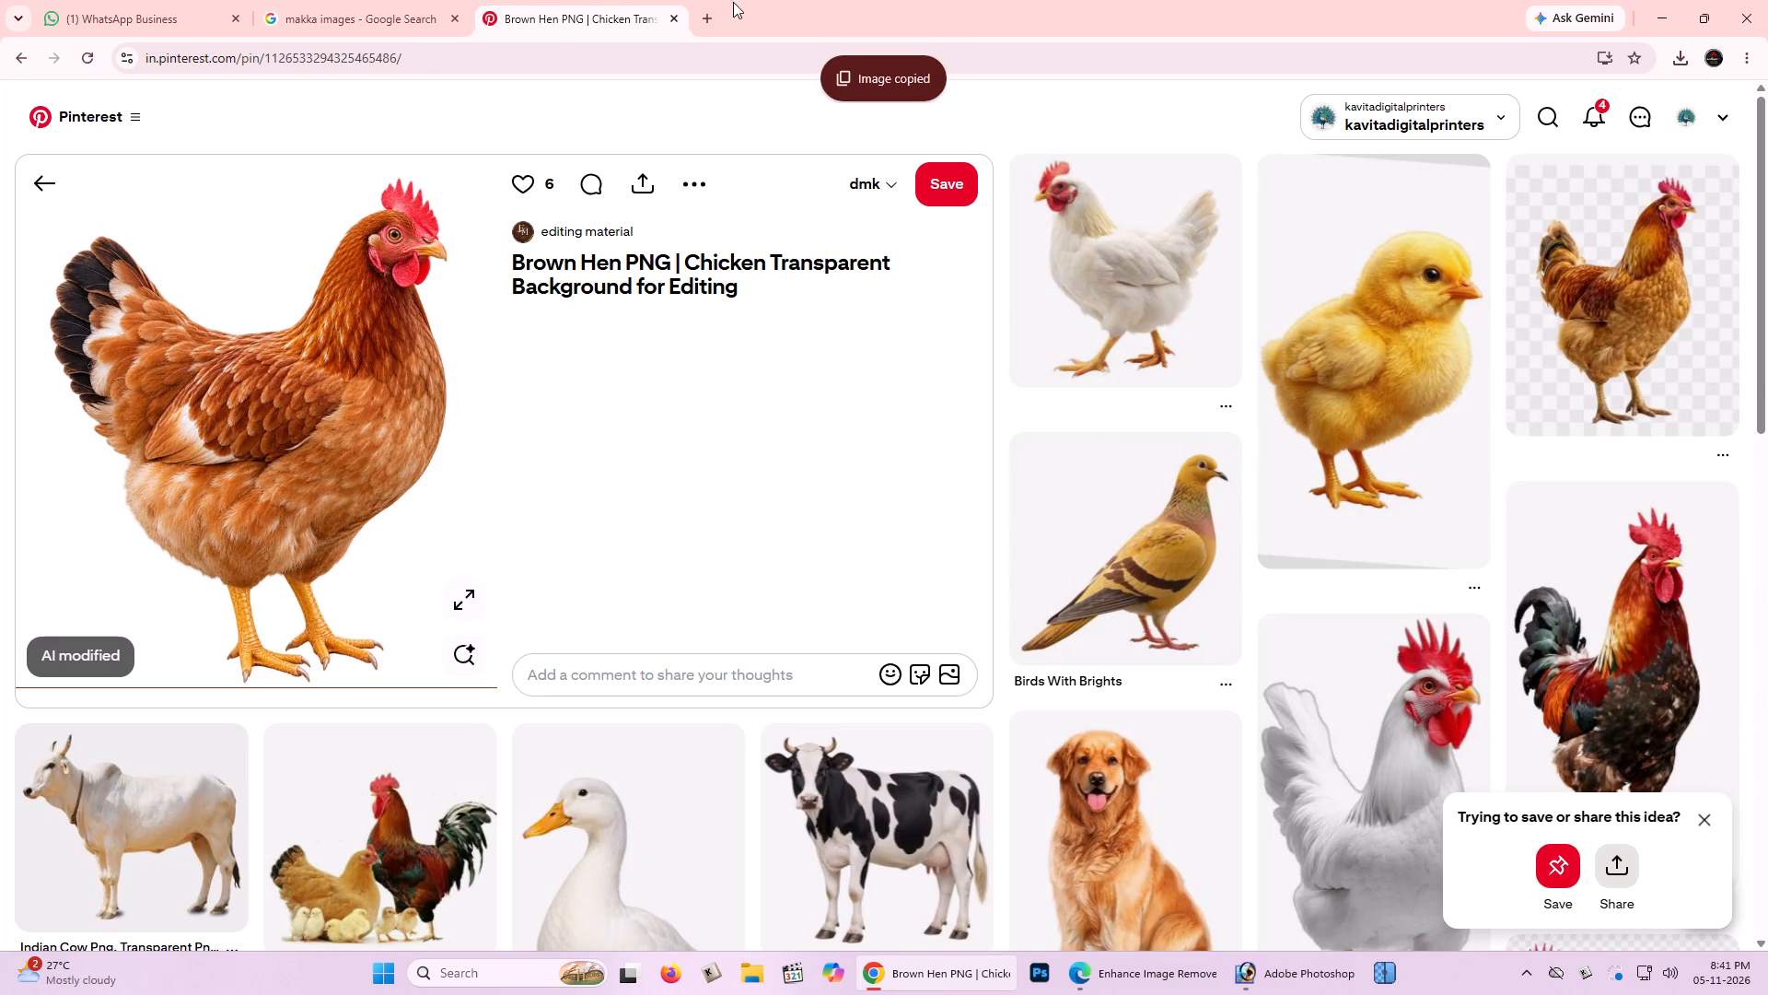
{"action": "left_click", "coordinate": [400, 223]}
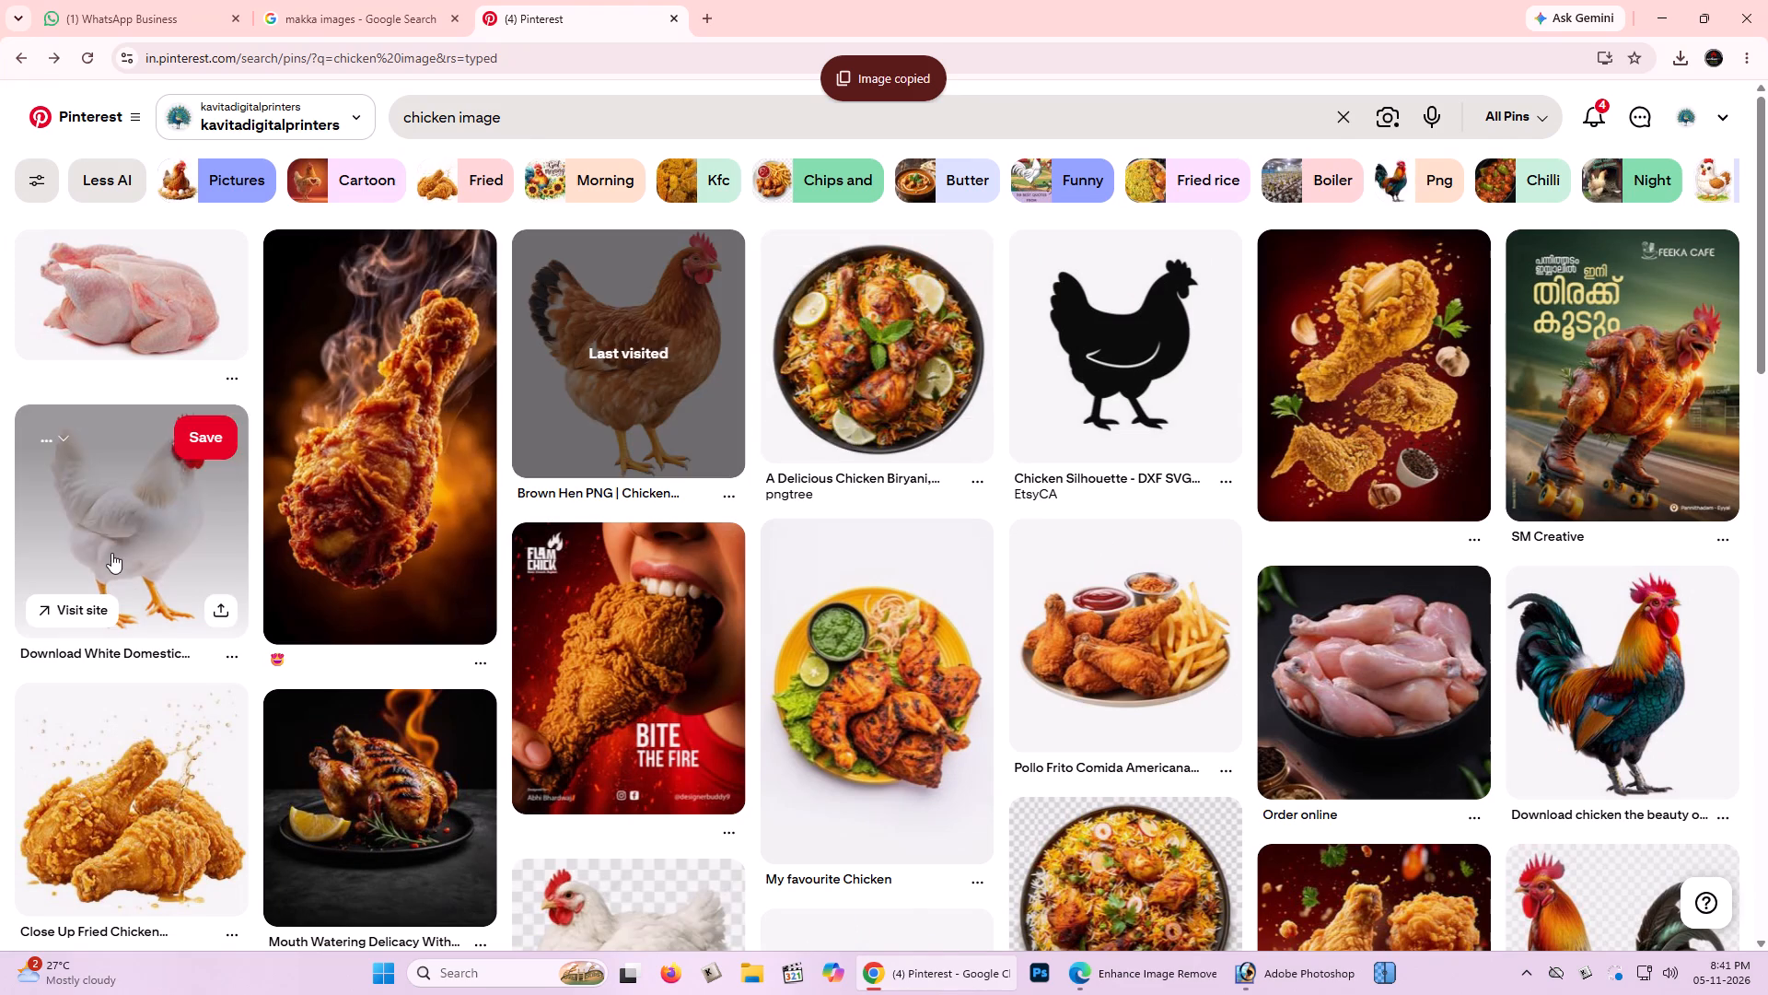
Open the "Download White Domestic Chicken" pin and copy its image.
{"action": "left_click", "coordinate": [111, 553]}
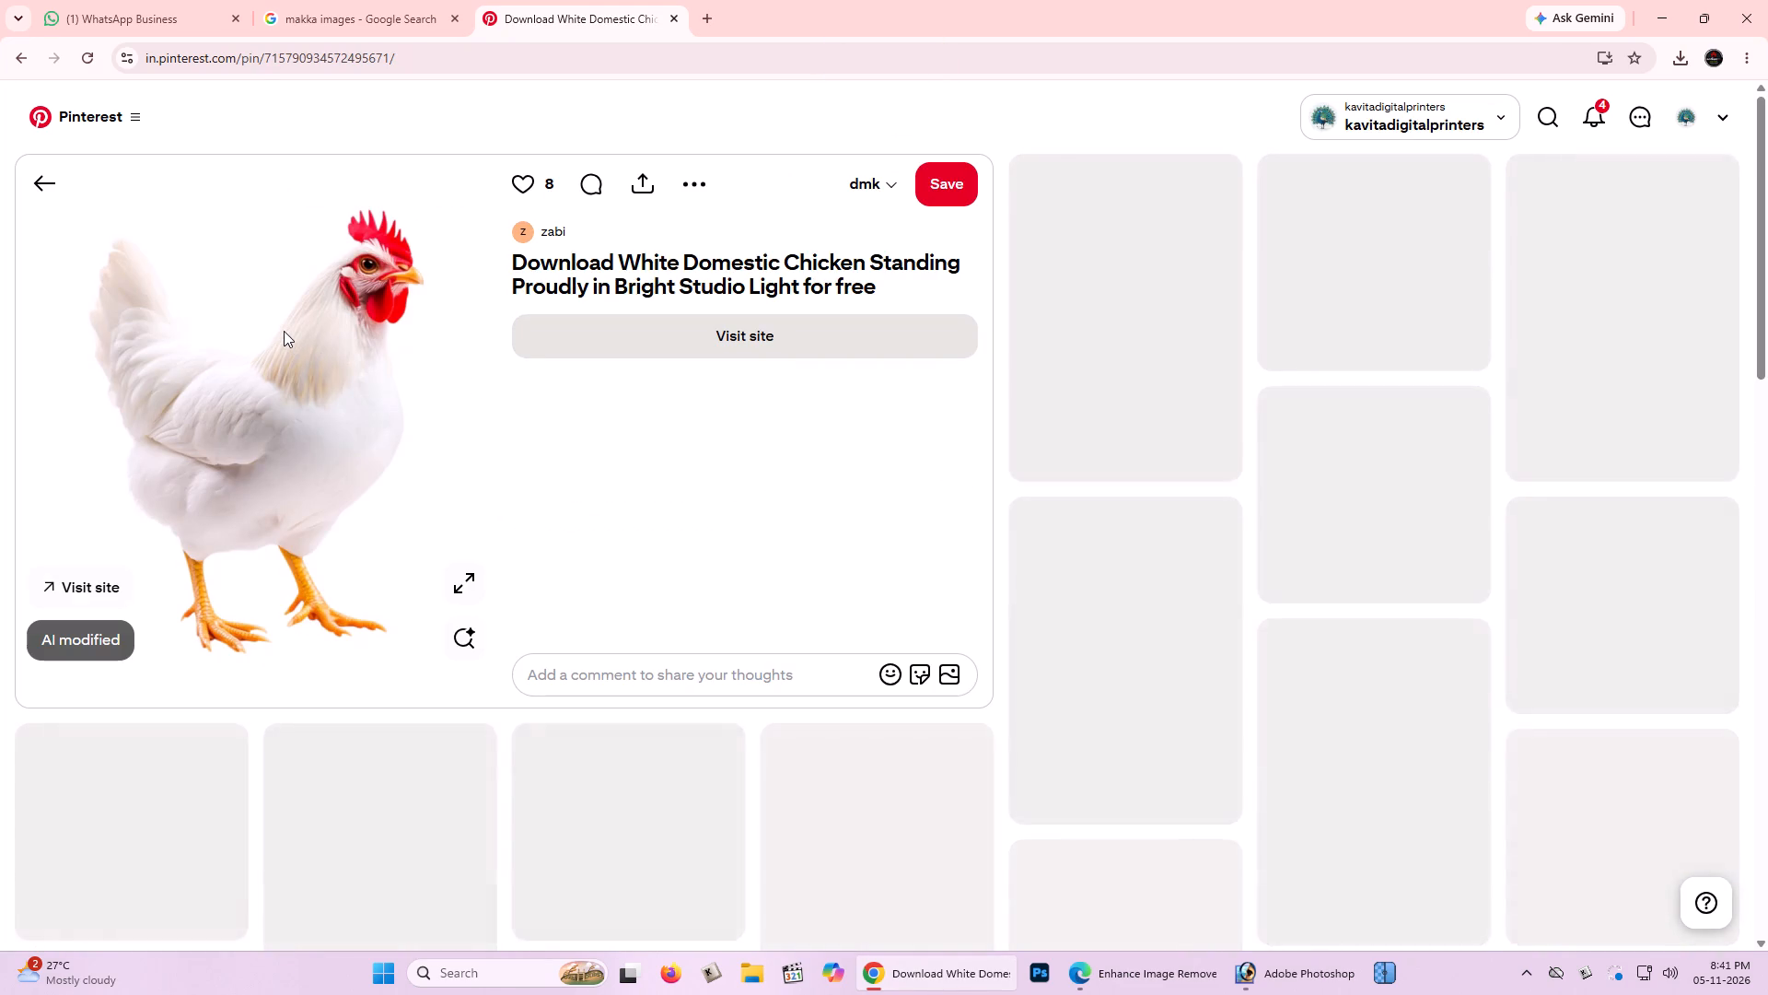
{"action": "right_click", "coordinate": [284, 331]}
{"action": "left_click", "coordinate": [334, 402]}
{"action": "right_click", "coordinate": [166, 378]}
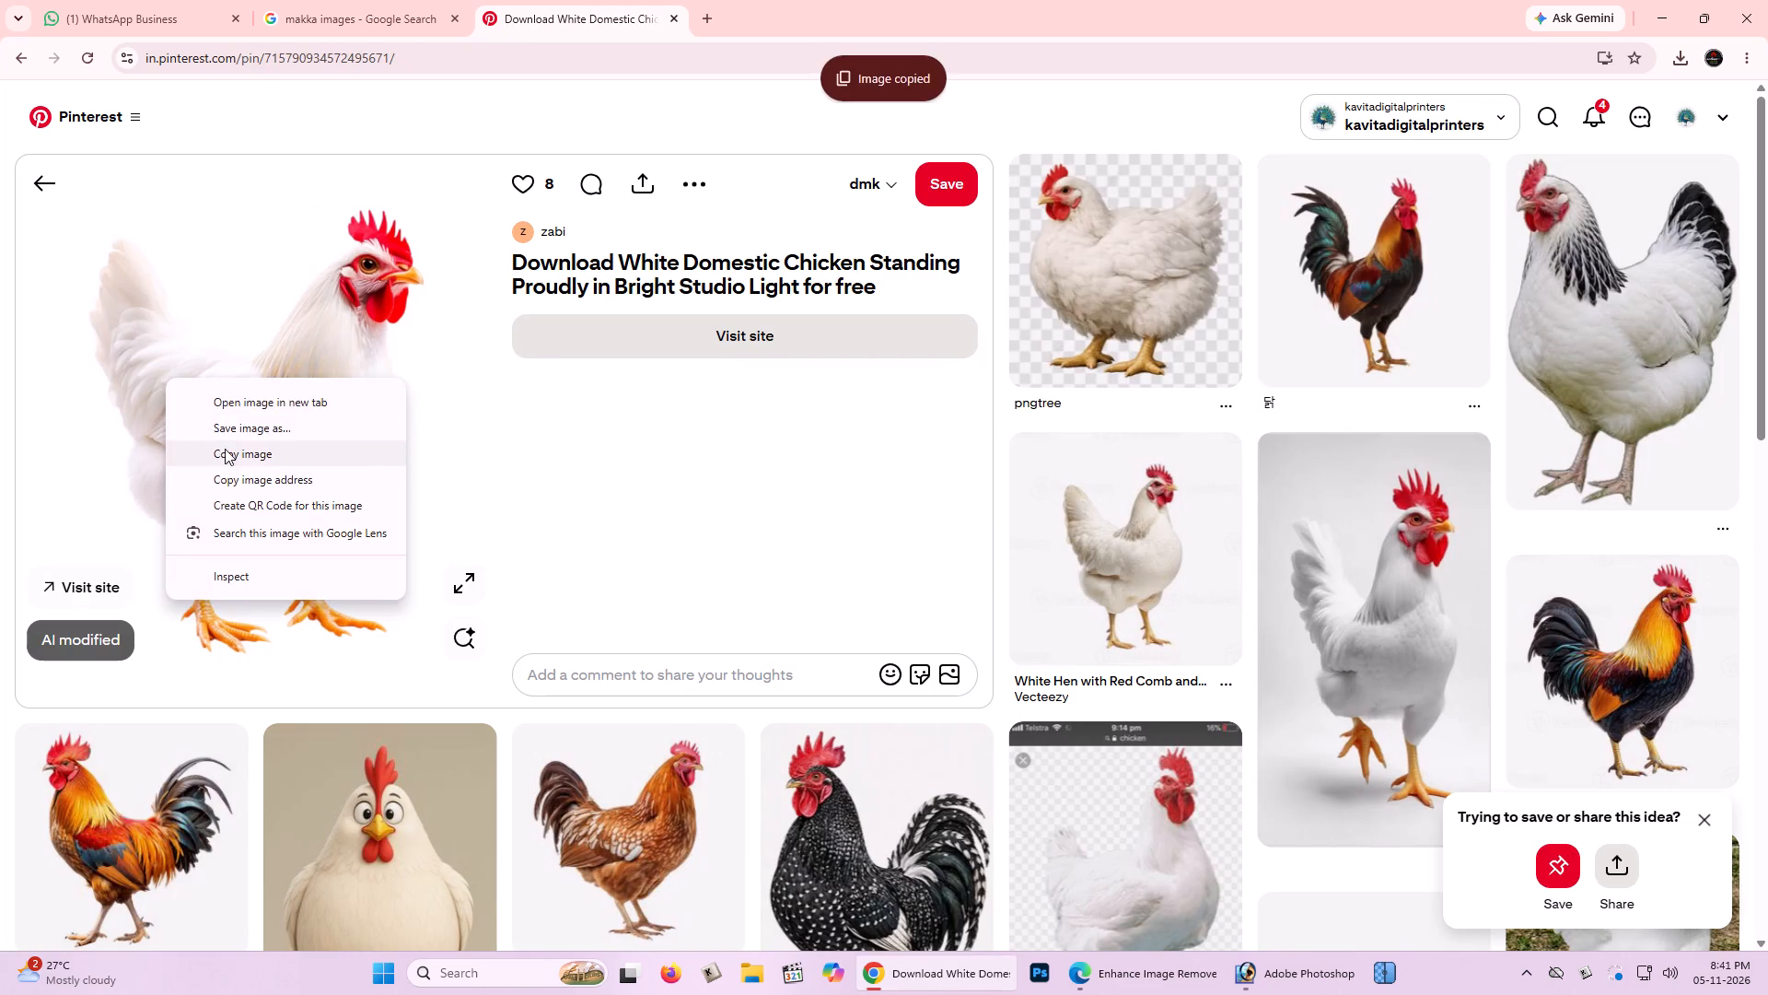
{"action": "left_click", "coordinate": [225, 449]}
{"action": "right_click", "coordinate": [204, 415]}
{"action": "left_click", "coordinate": [290, 492]}
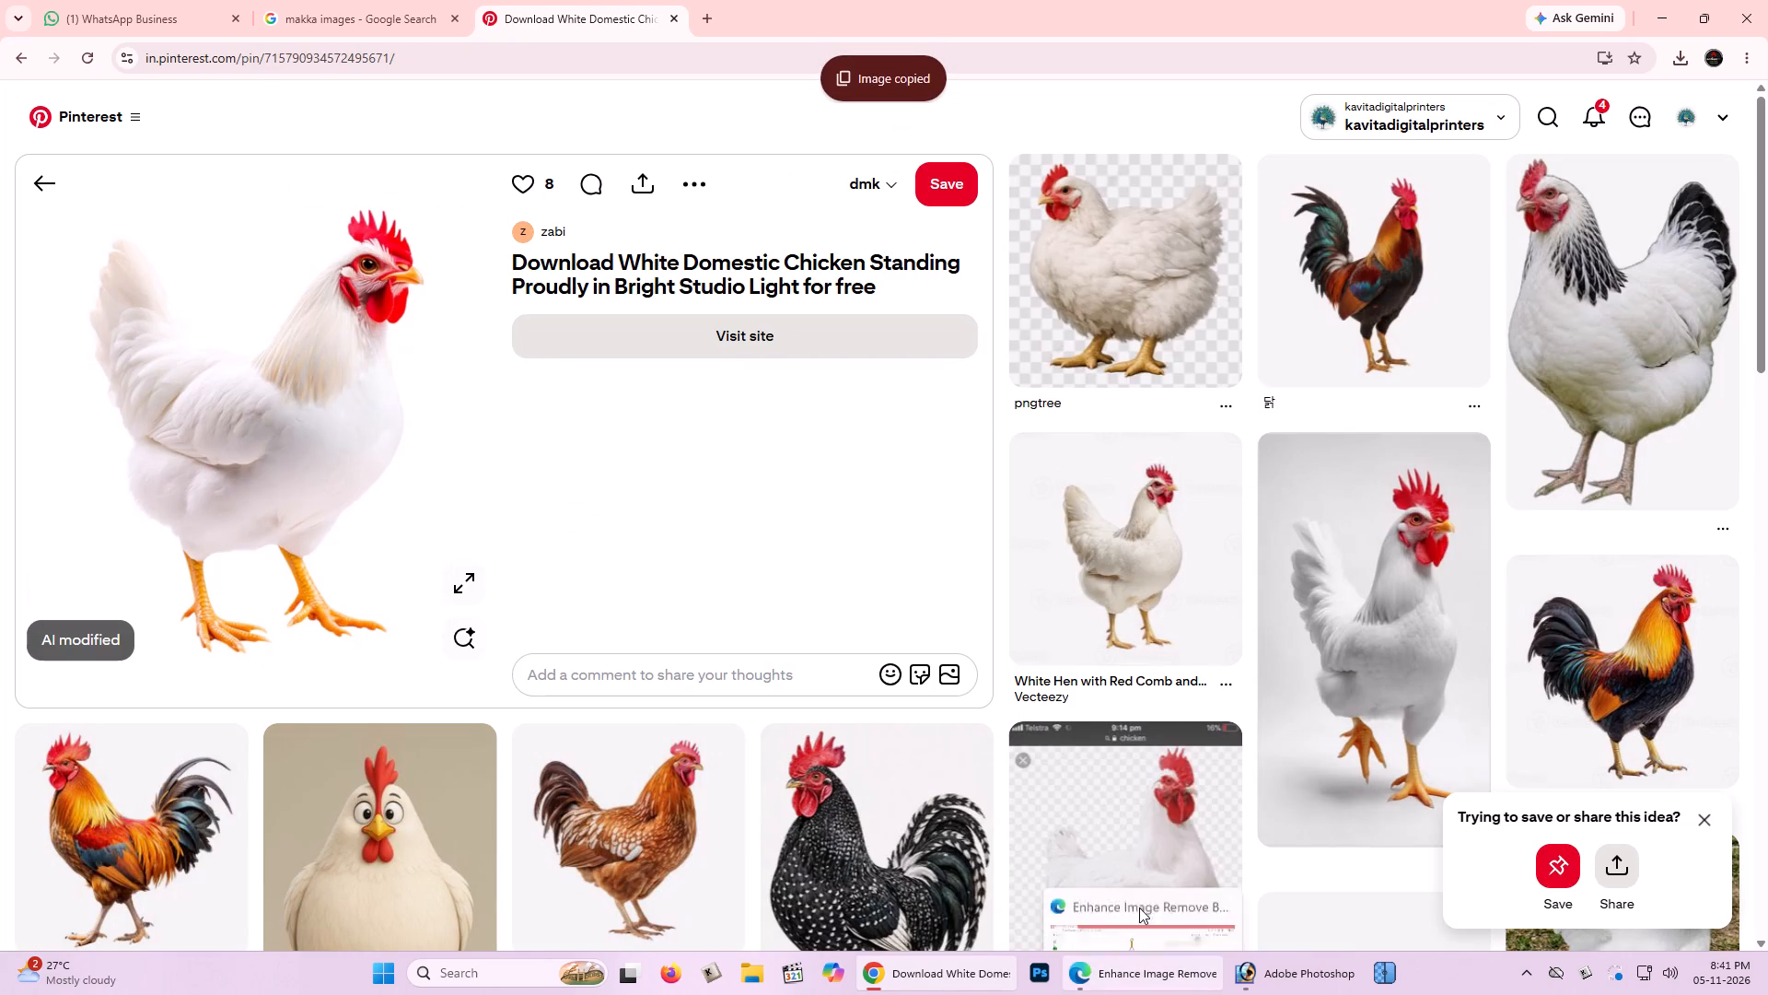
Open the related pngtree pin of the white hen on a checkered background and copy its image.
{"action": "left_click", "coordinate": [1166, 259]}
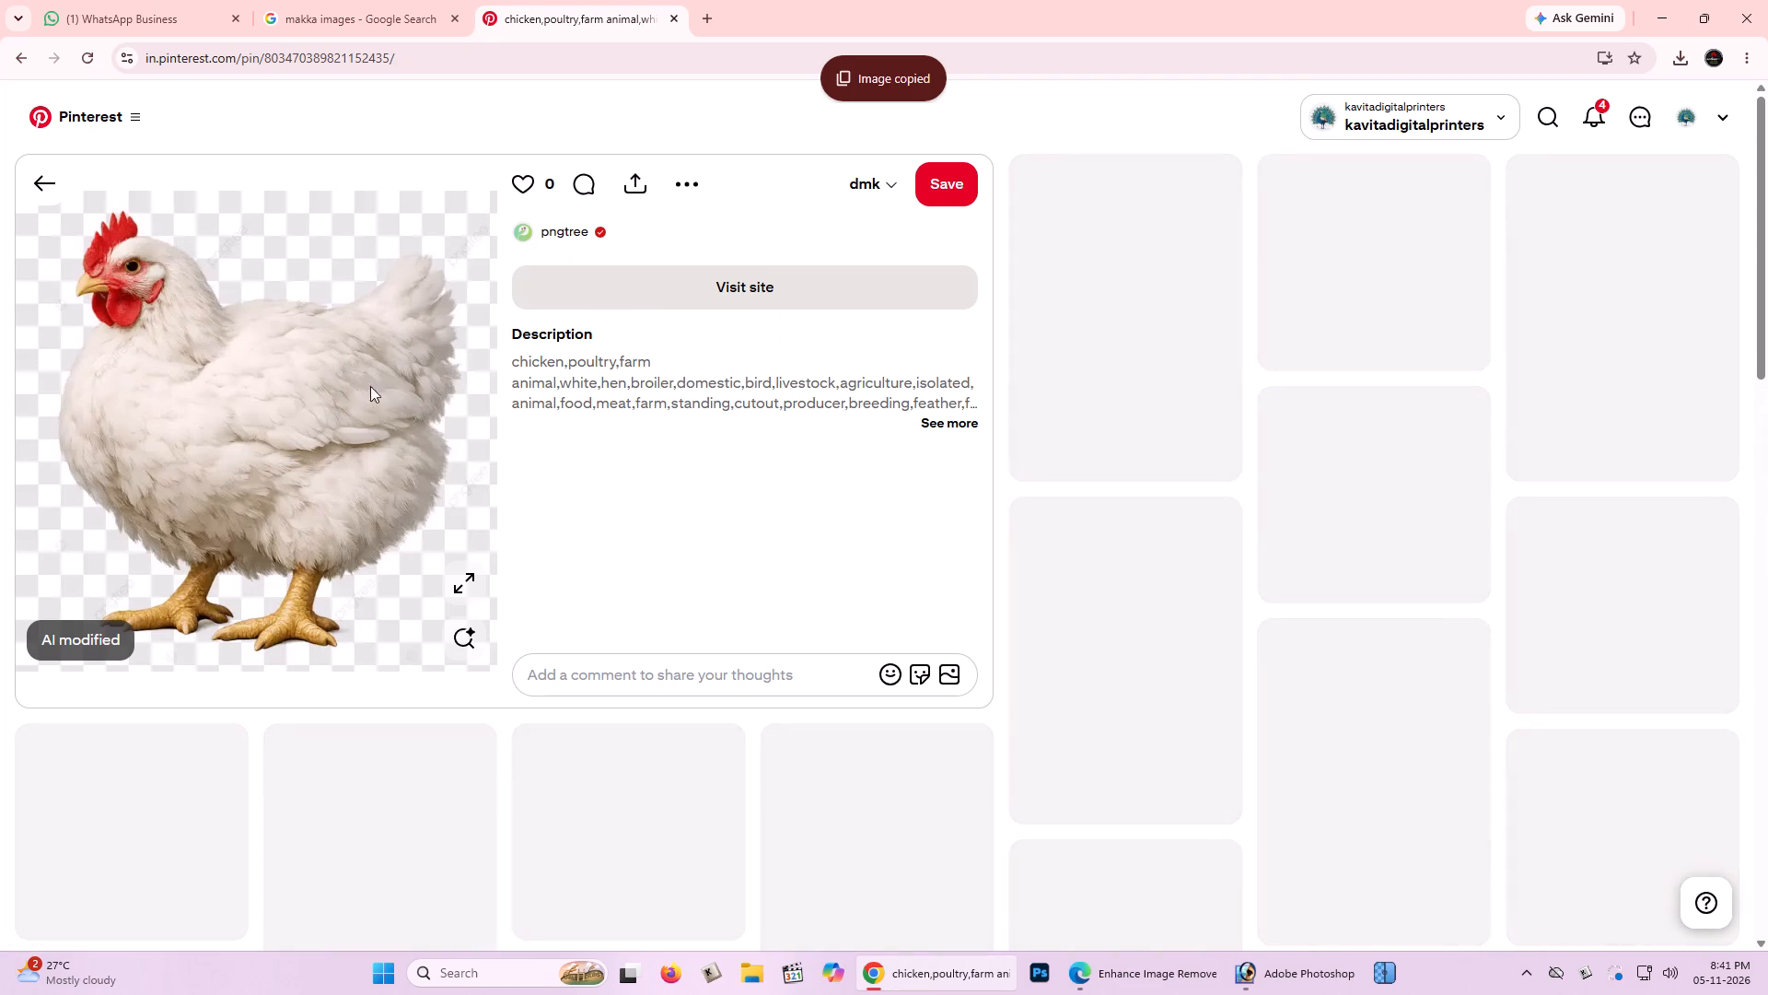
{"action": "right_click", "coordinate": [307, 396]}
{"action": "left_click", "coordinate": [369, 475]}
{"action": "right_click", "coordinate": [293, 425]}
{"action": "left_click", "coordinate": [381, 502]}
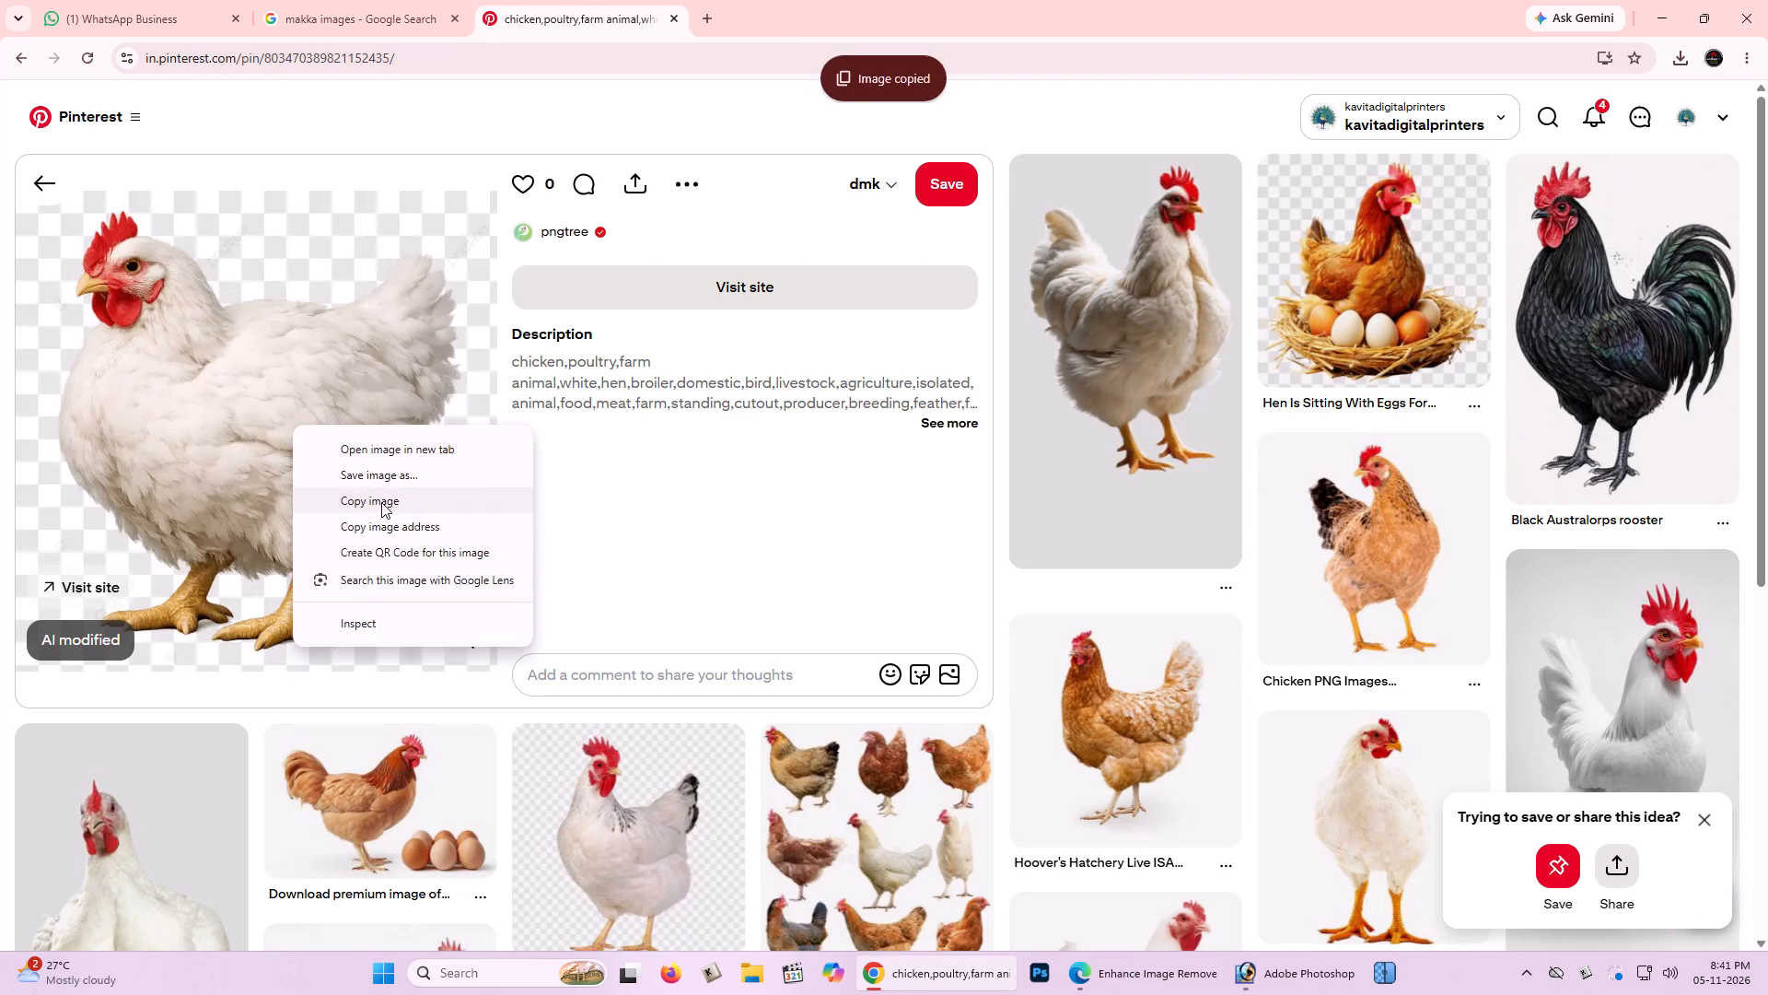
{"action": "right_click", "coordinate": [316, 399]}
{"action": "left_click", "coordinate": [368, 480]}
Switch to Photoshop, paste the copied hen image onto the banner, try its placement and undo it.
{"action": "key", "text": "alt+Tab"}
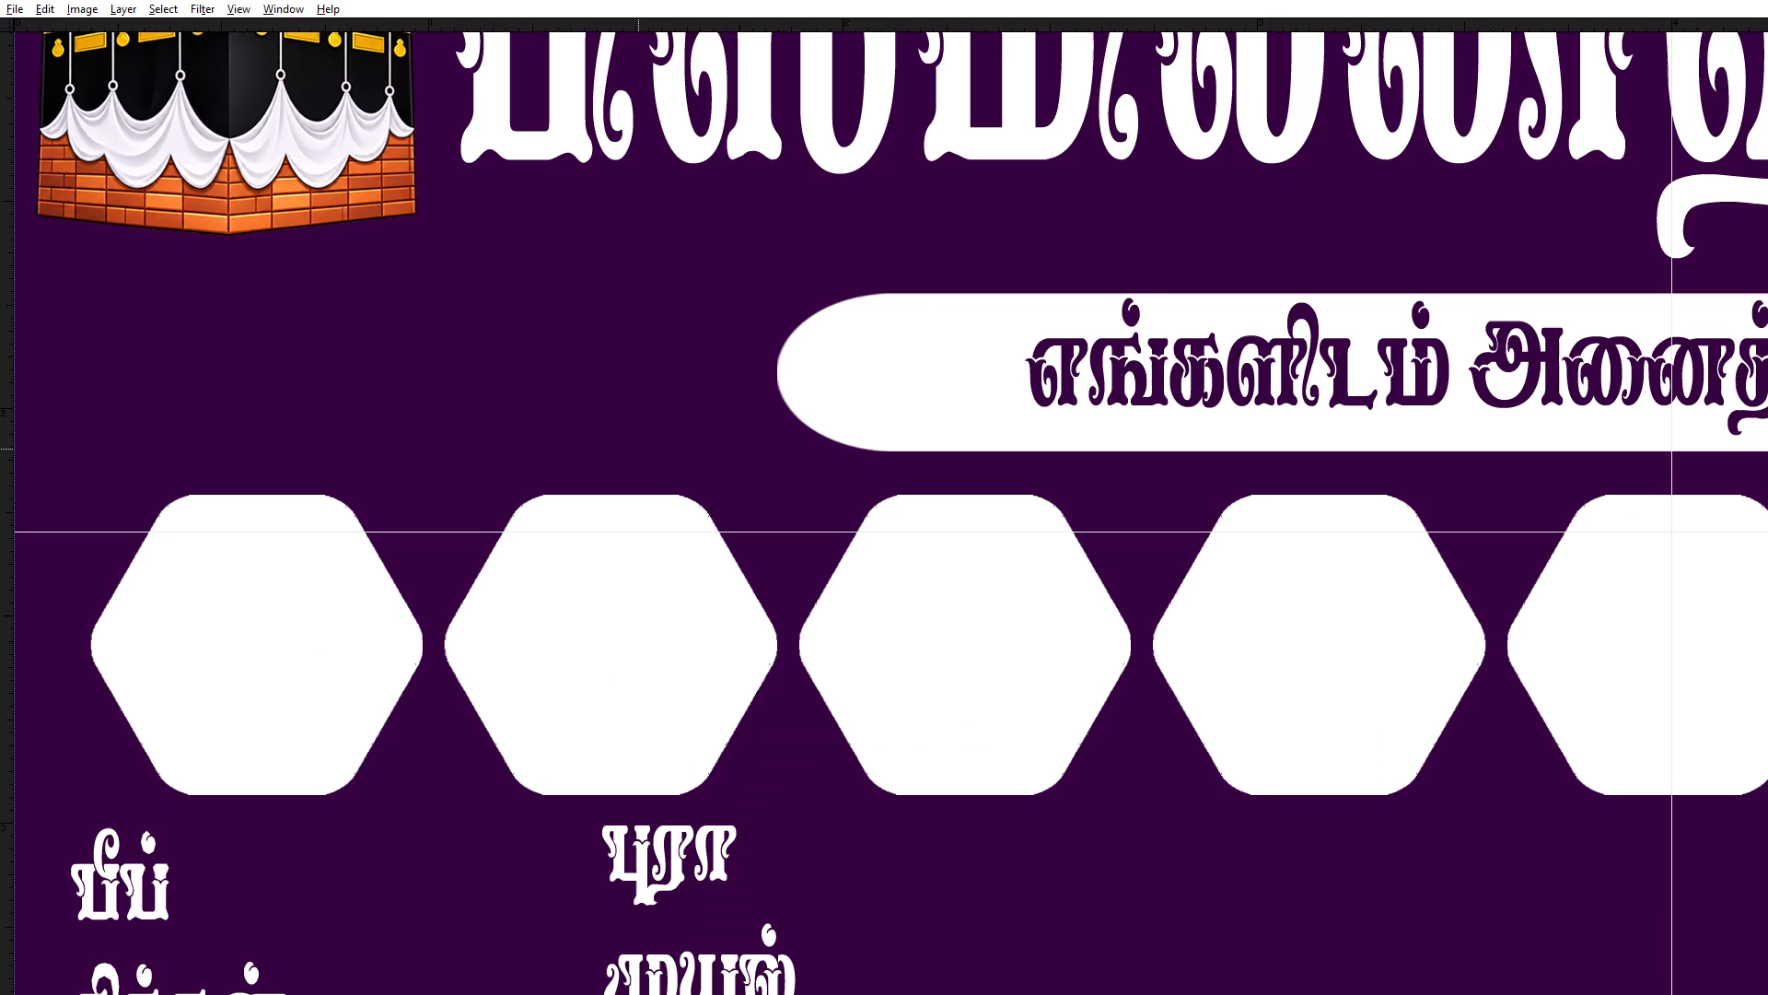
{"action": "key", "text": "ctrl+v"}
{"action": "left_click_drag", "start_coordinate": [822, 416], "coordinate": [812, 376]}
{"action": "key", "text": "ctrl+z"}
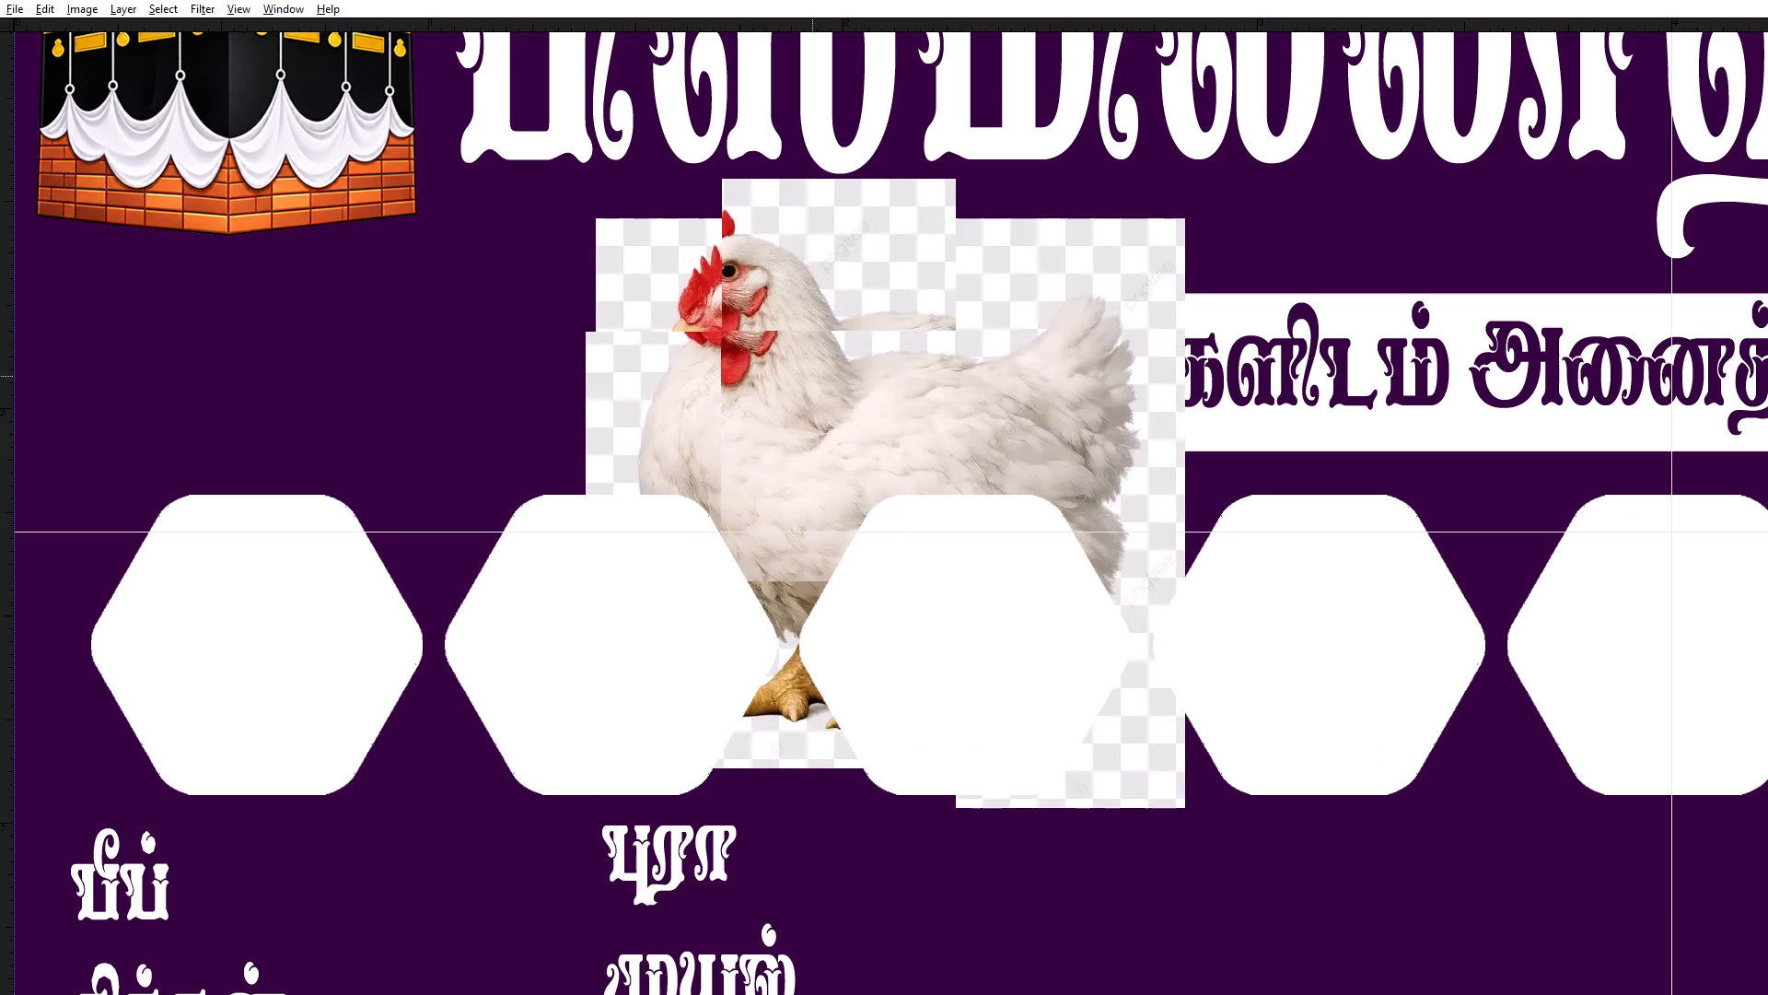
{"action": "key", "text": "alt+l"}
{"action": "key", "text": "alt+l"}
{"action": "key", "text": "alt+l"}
Switch to Chrome, return to the white domestic chicken pin and copy its image.
{"action": "key", "text": "alt+Tab"}
{"action": "left_click_drag", "start_coordinate": [830, 413], "coordinate": [833, 398]}
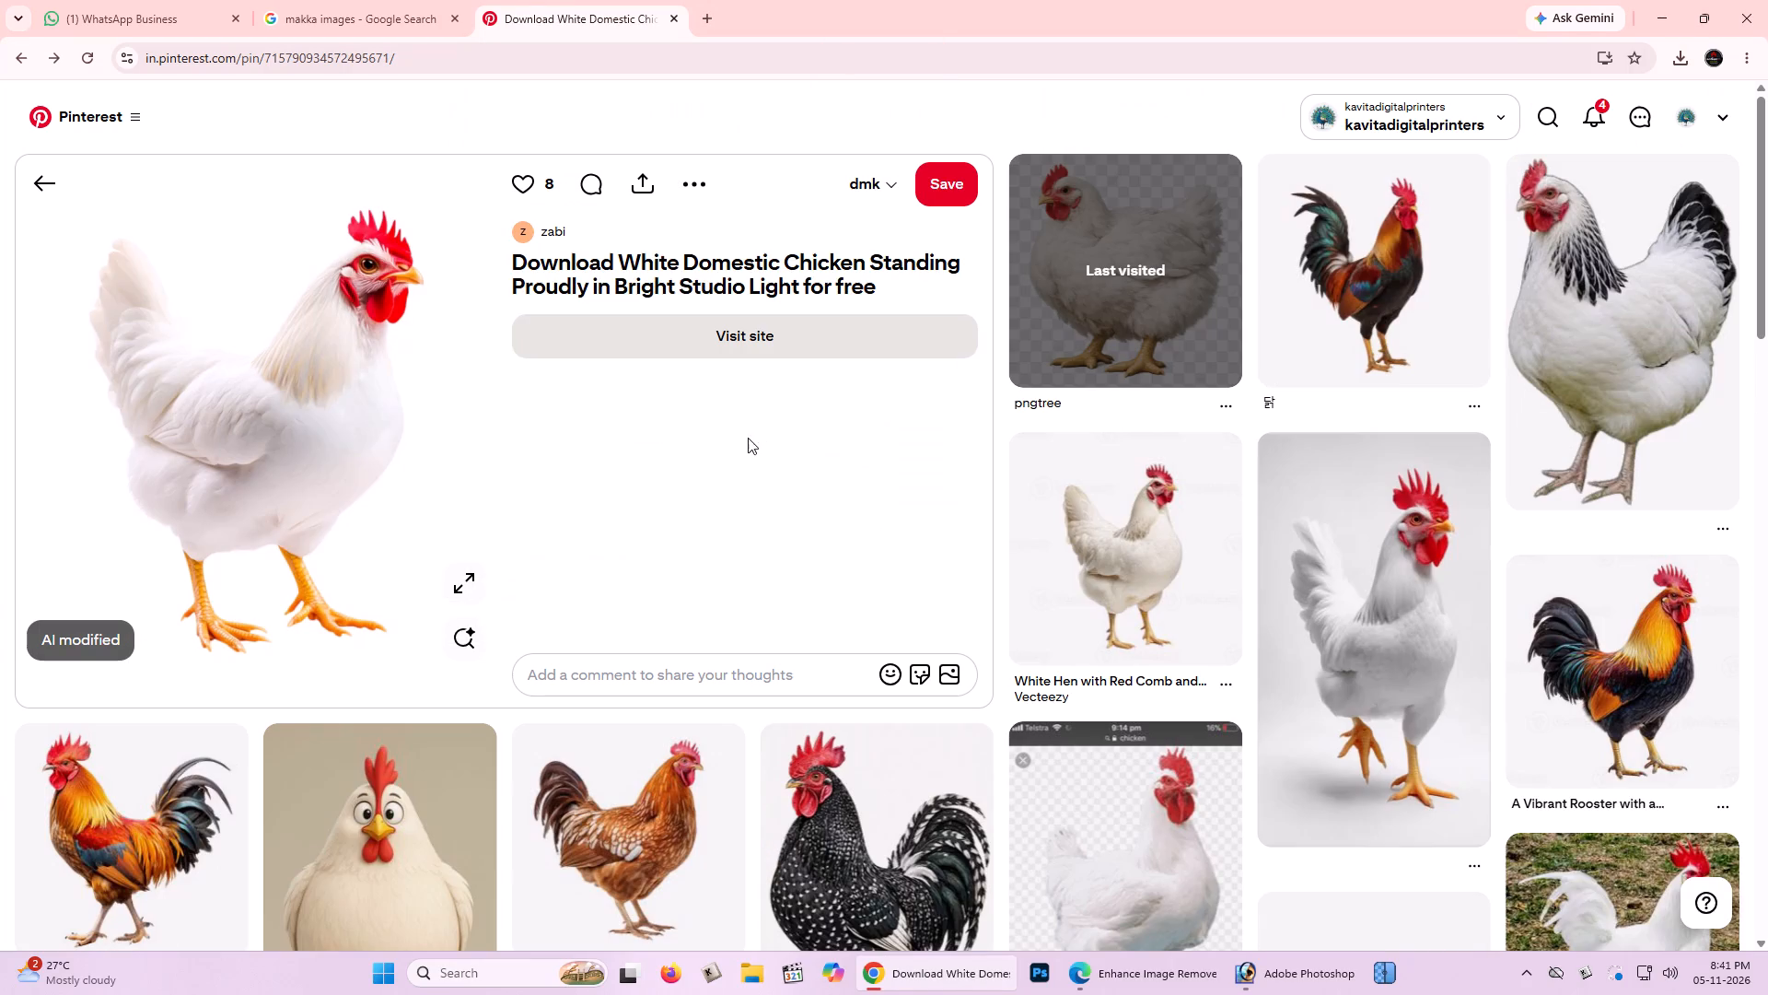
{"action": "right_click", "coordinate": [290, 357]}
{"action": "left_click", "coordinate": [330, 437]}
{"action": "right_click", "coordinate": [306, 422]}
{"action": "left_click", "coordinate": [353, 497]}
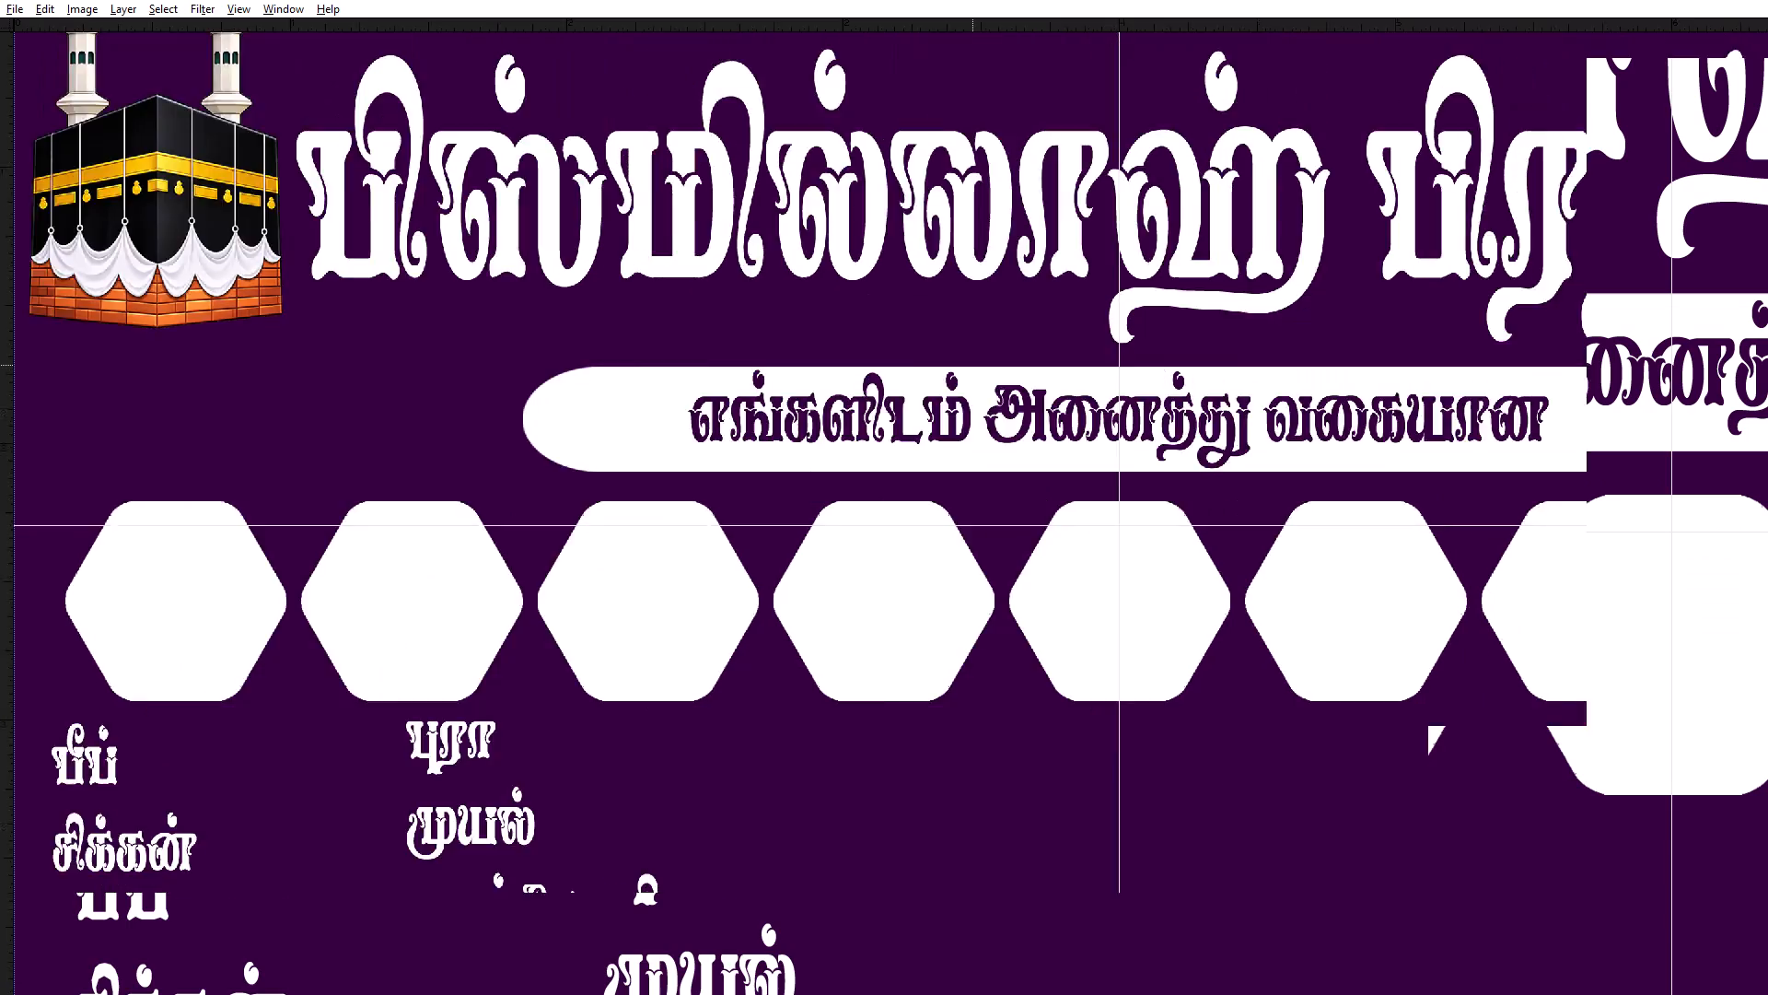
{"action": "key", "text": "ctrl+minus"}
{"action": "key", "text": "ctrl+minus"}
{"action": "scroll", "coordinate": [971, 365], "scroll_direction": "down", "scroll_amount": 6}
{"action": "key", "text": "z"}
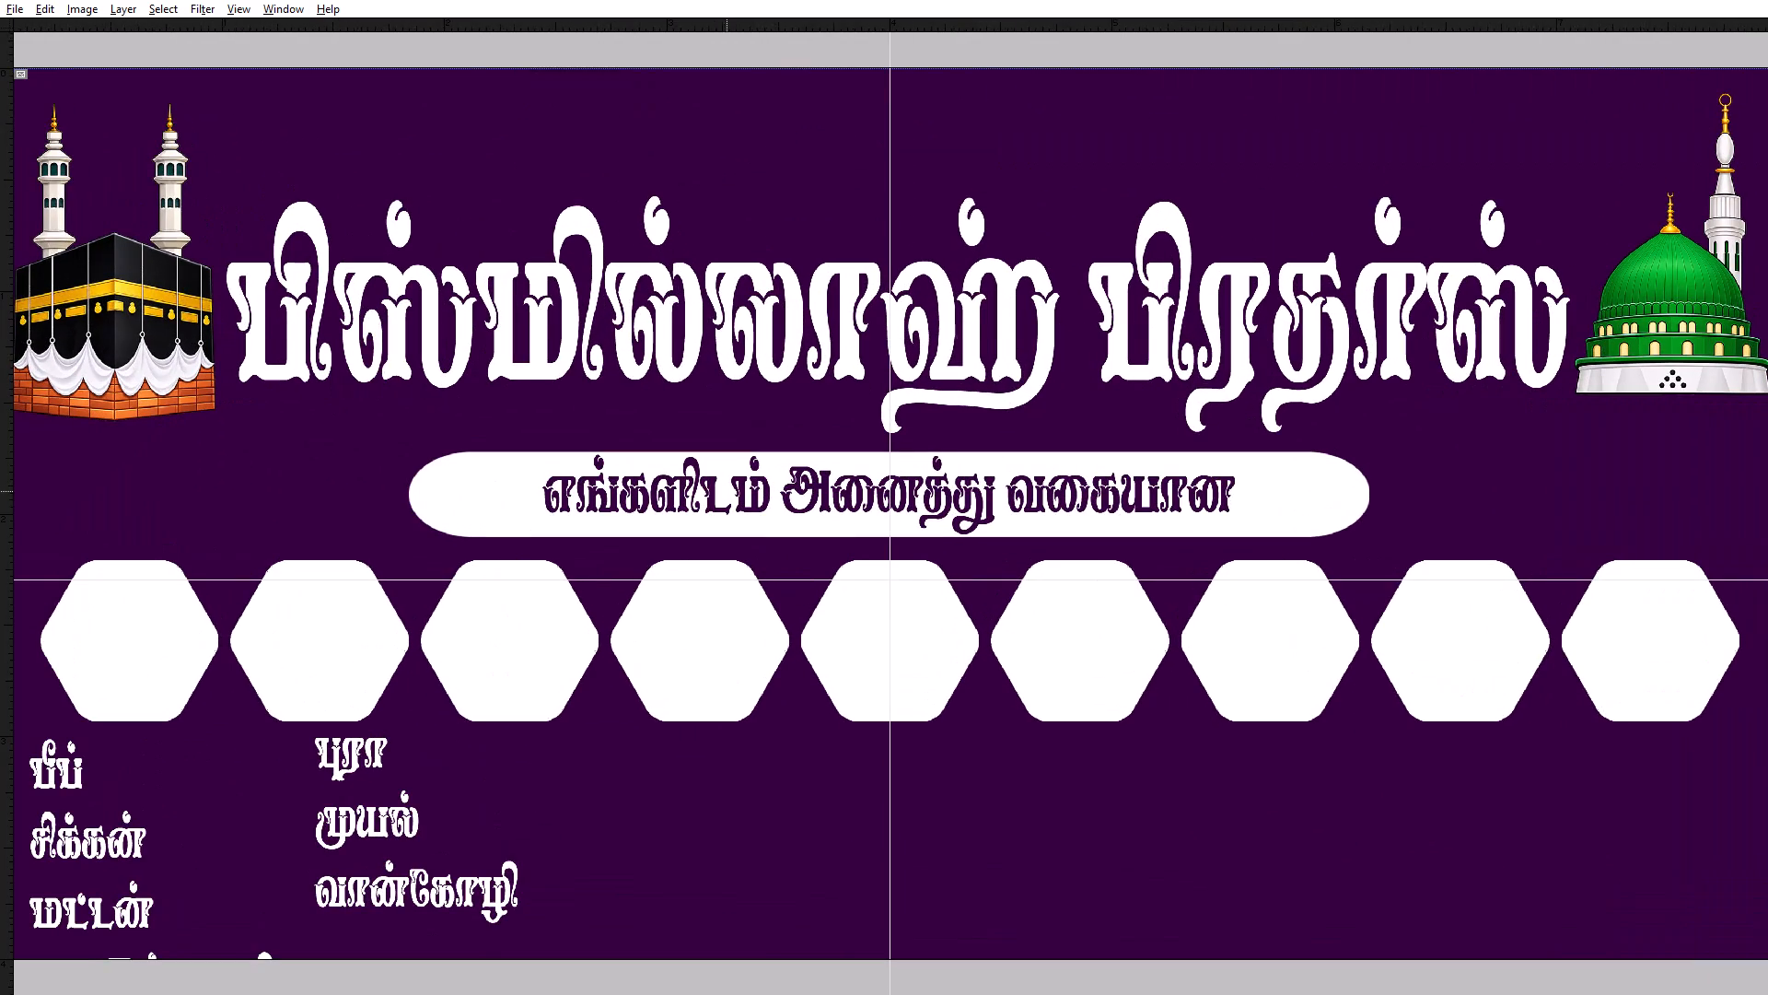
{"action": "double_click", "coordinate": [724, 486]}
{"action": "key", "text": "v"}
{"action": "key", "text": "space"}
{"action": "left_click_drag", "start_coordinate": [741, 490], "coordinate": [566, 413]}
{"action": "right_click", "coordinate": [643, 456]}
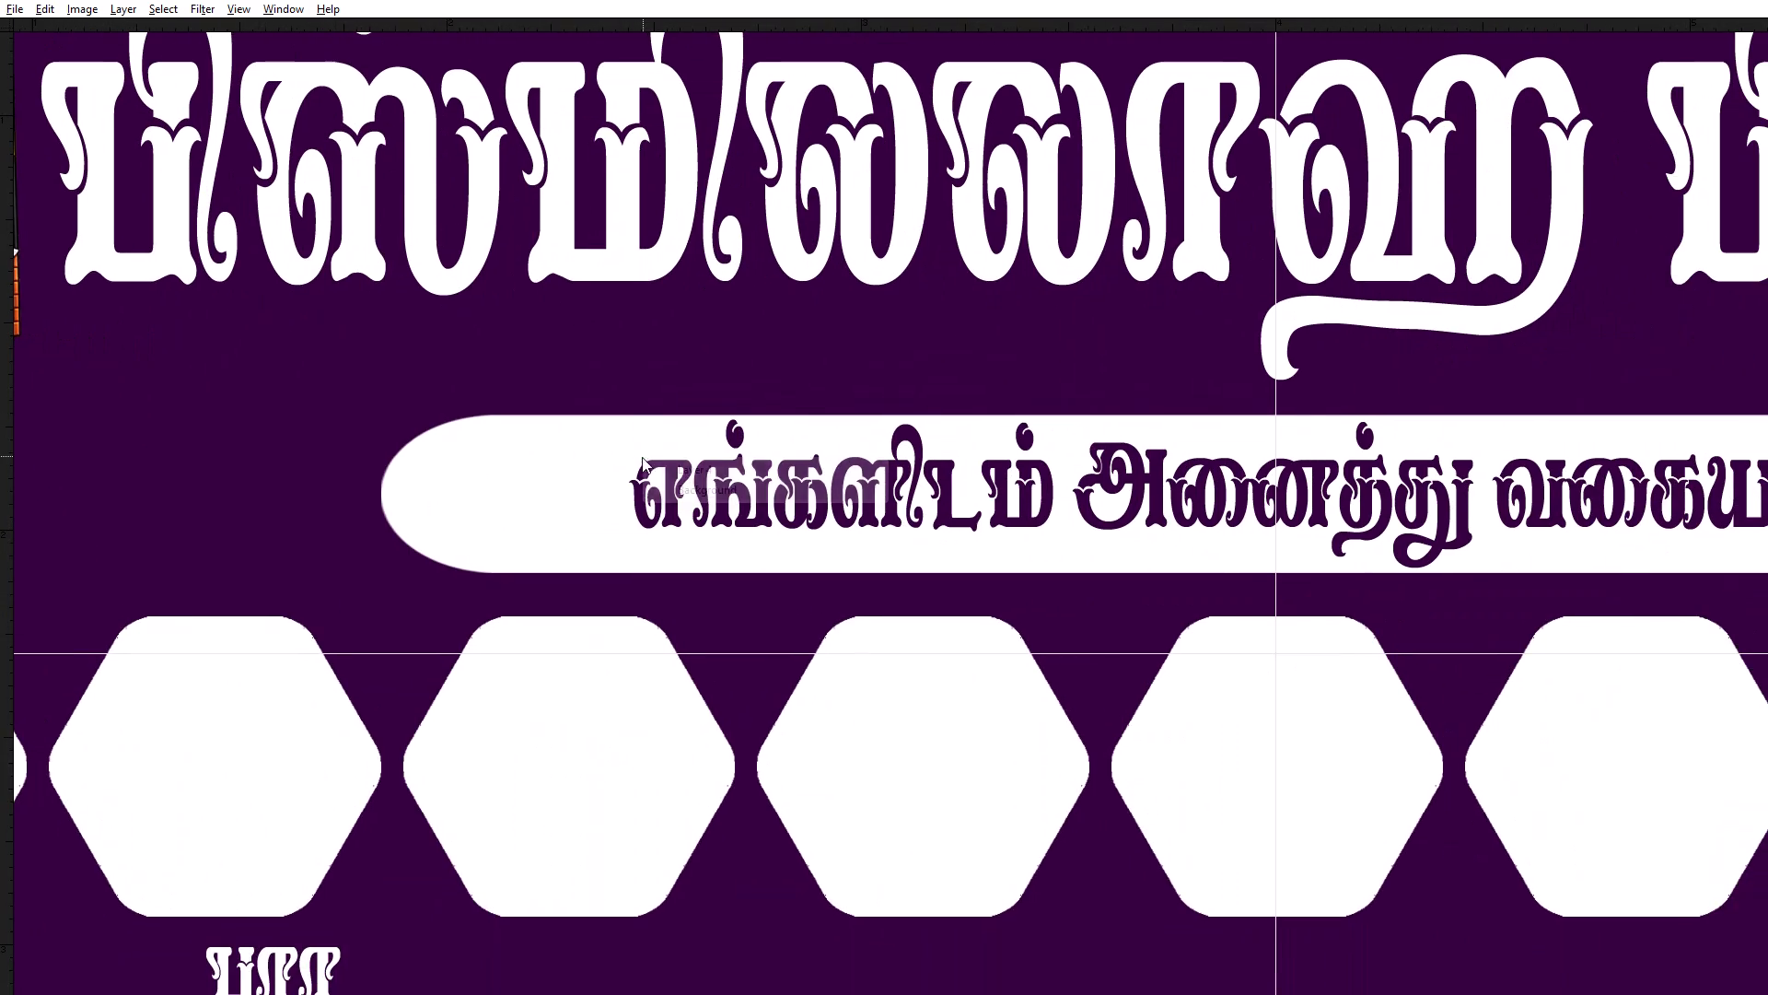
{"action": "left_click", "coordinate": [650, 461]}
{"action": "left_click_drag", "start_coordinate": [655, 462], "coordinate": [680, 474]}
{"action": "key", "text": "ctrl+z"}
{"action": "key", "text": "space"}
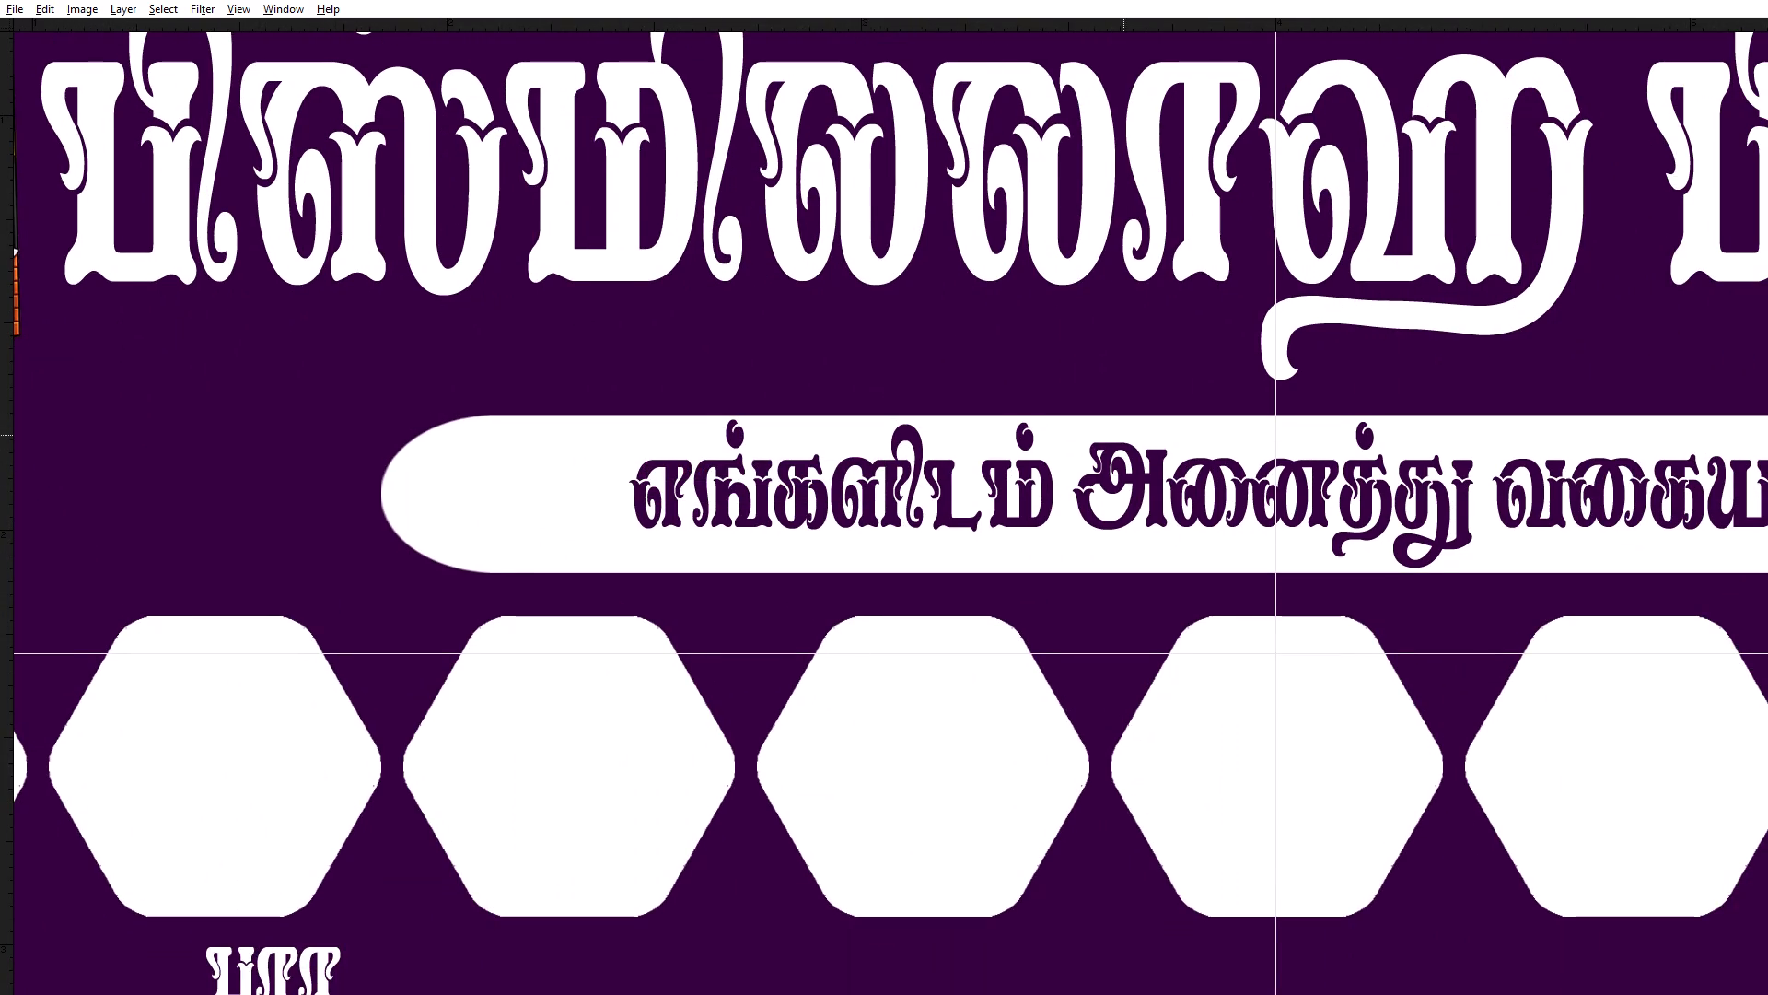
{"action": "left_click_drag", "start_coordinate": [1123, 435], "coordinate": [967, 436]}
{"action": "key", "text": "ctrl+minus"}
{"action": "key", "text": "ctrl+minus"}
{"action": "key", "text": "ctrl+t"}
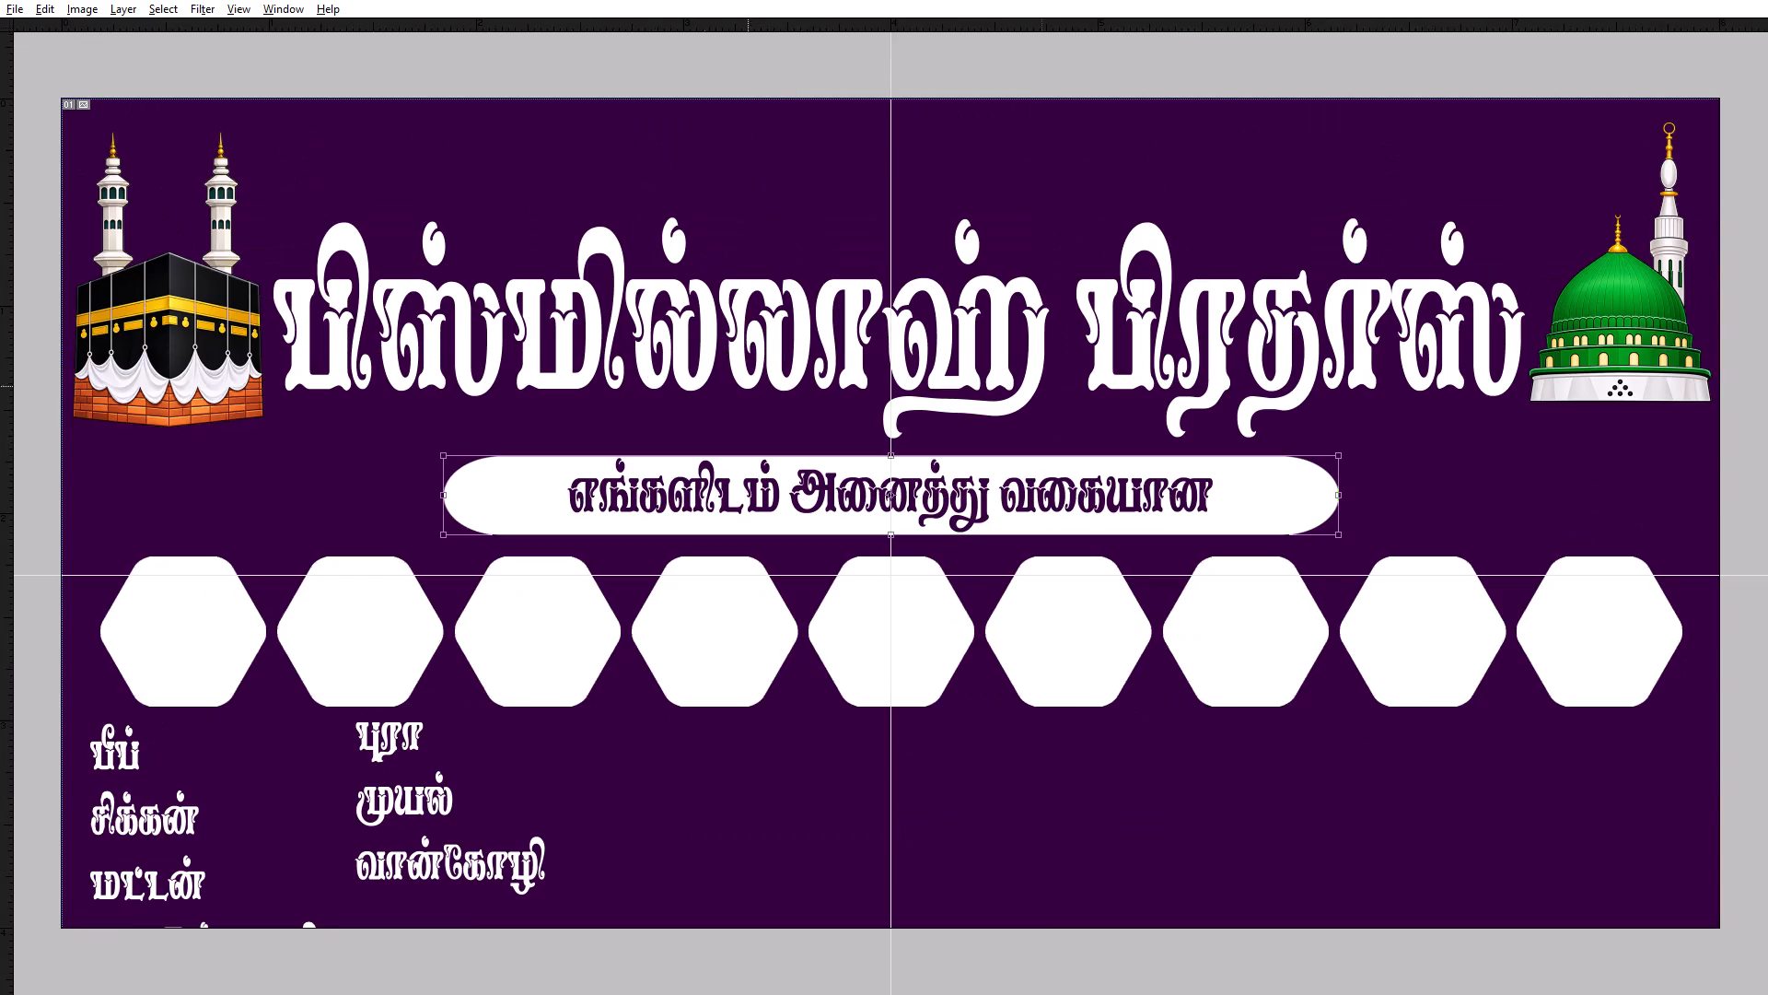
{"action": "left_click_drag", "start_coordinate": [1338, 455], "coordinate": [1317, 464], "text": "alt+shift"}
{"action": "left_click_drag", "start_coordinate": [1319, 484], "coordinate": [1286, 487], "text": "shift"}
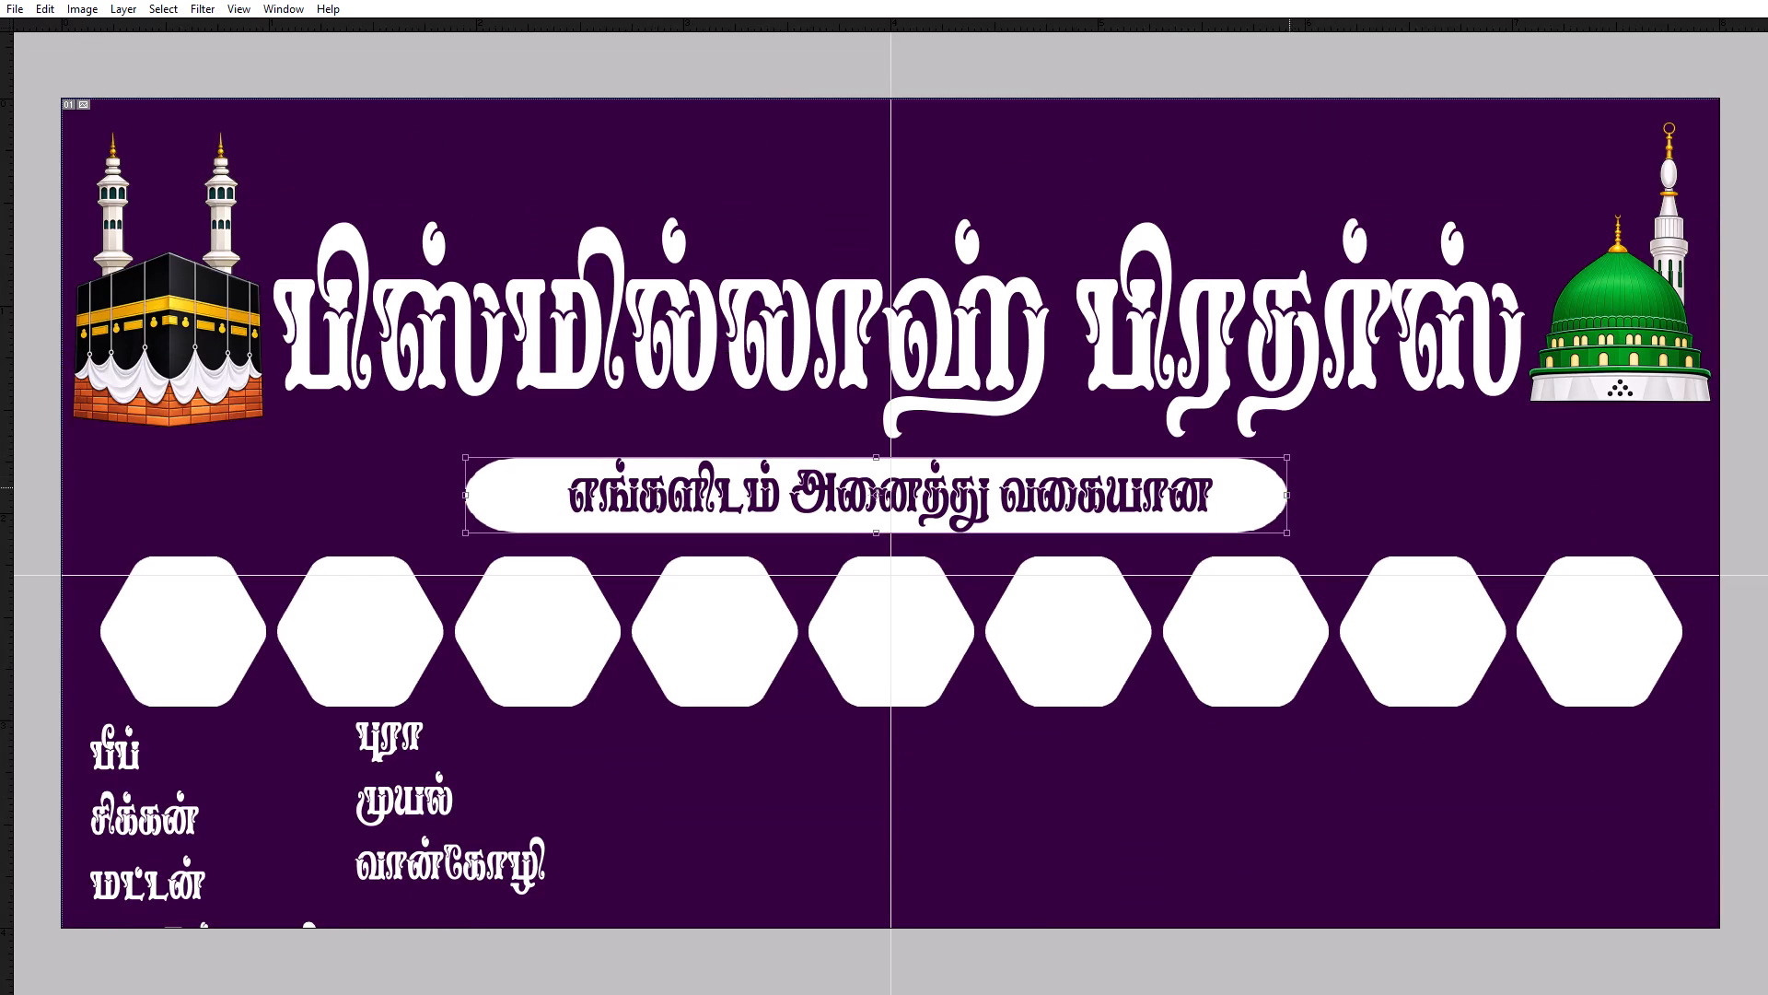
{"action": "left_click_drag", "start_coordinate": [1286, 487], "coordinate": [1255, 488], "text": "shift"}
{"action": "key", "text": "Return"}
Shorten the tagline bar from its left end, leaving a narrow margin before the first letter.
{"action": "key", "text": "f"}
{"action": "key", "text": "f"}
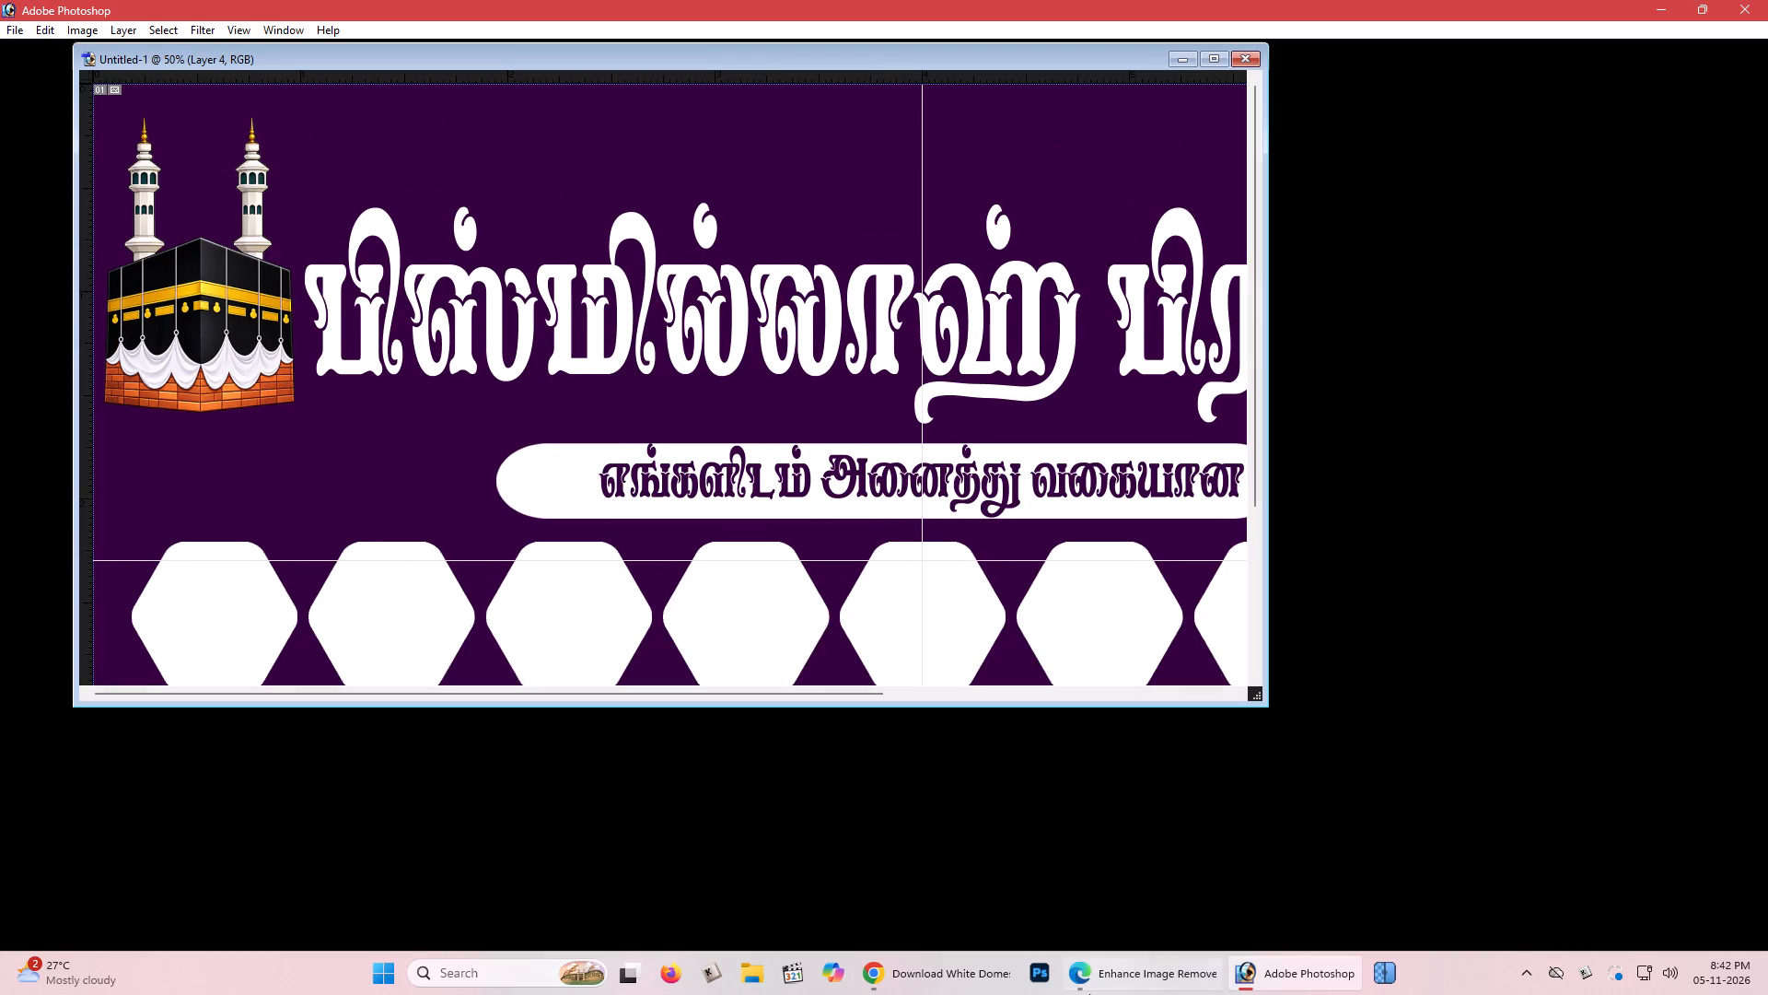
{"action": "key", "text": "f"}
{"action": "key", "text": "ctrl+plus"}
{"action": "key", "text": "ctrl+t"}
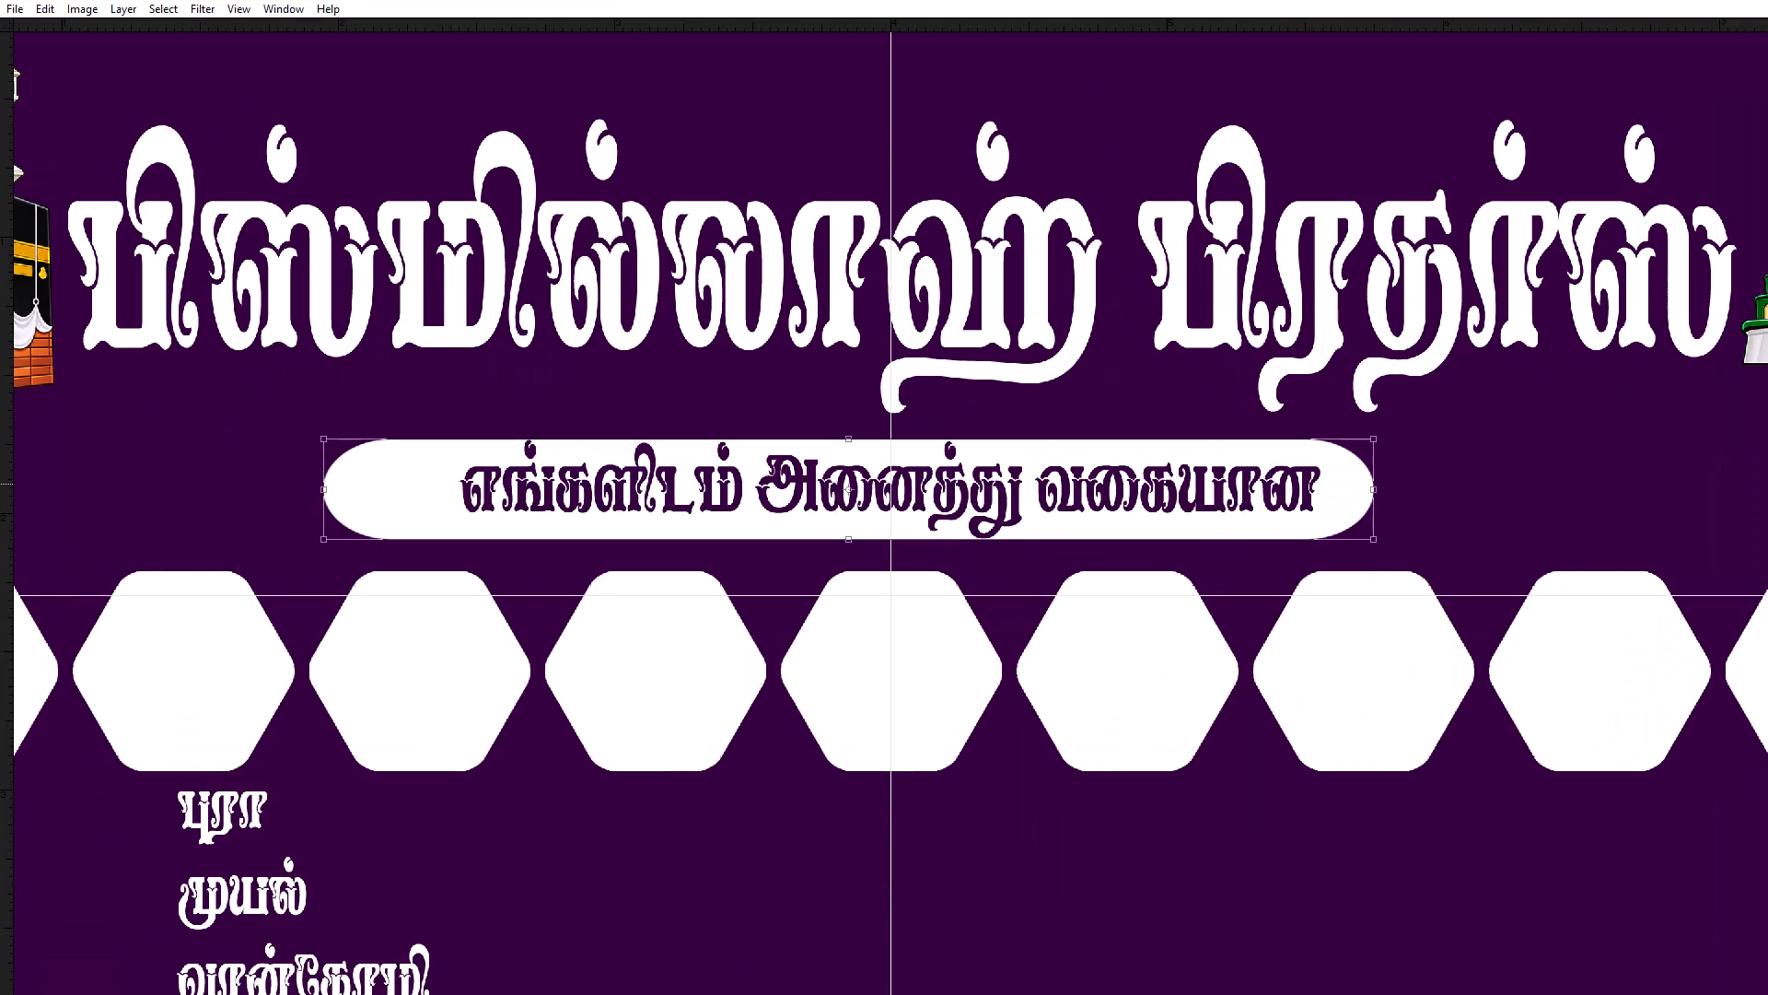
{"action": "left_click_drag", "start_coordinate": [328, 486], "coordinate": [448, 489], "text": "shift"}
{"action": "key", "text": "Return"}
Shorten the tagline bar from its right end, closer to the last letter of வகையான.
{"action": "key", "text": "z"}
{"action": "double_click", "coordinate": [1149, 466]}
{"action": "key", "text": "space"}
{"action": "left_click_drag", "start_coordinate": [1309, 466], "coordinate": [1208, 466]}
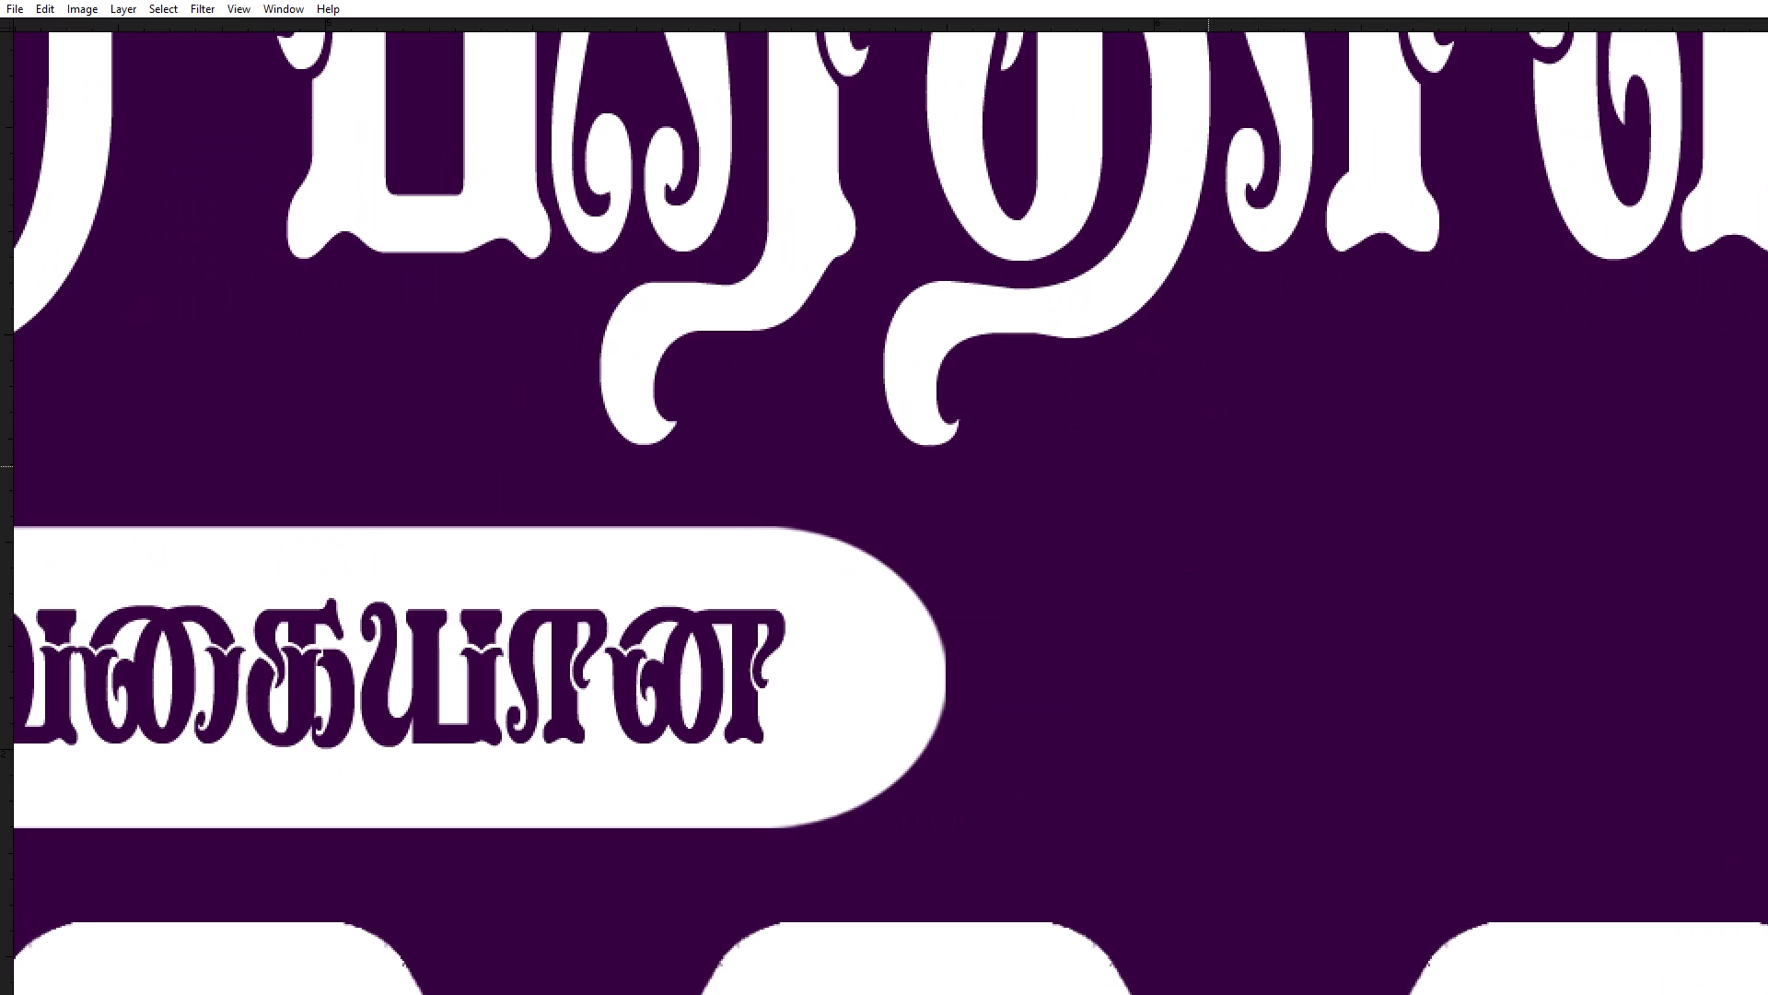
{"action": "key", "text": "v"}
{"action": "key", "text": "v"}
{"action": "key", "text": "ctrl+t"}
{"action": "left_click_drag", "start_coordinate": [952, 685], "coordinate": [875, 684], "text": "shift"}
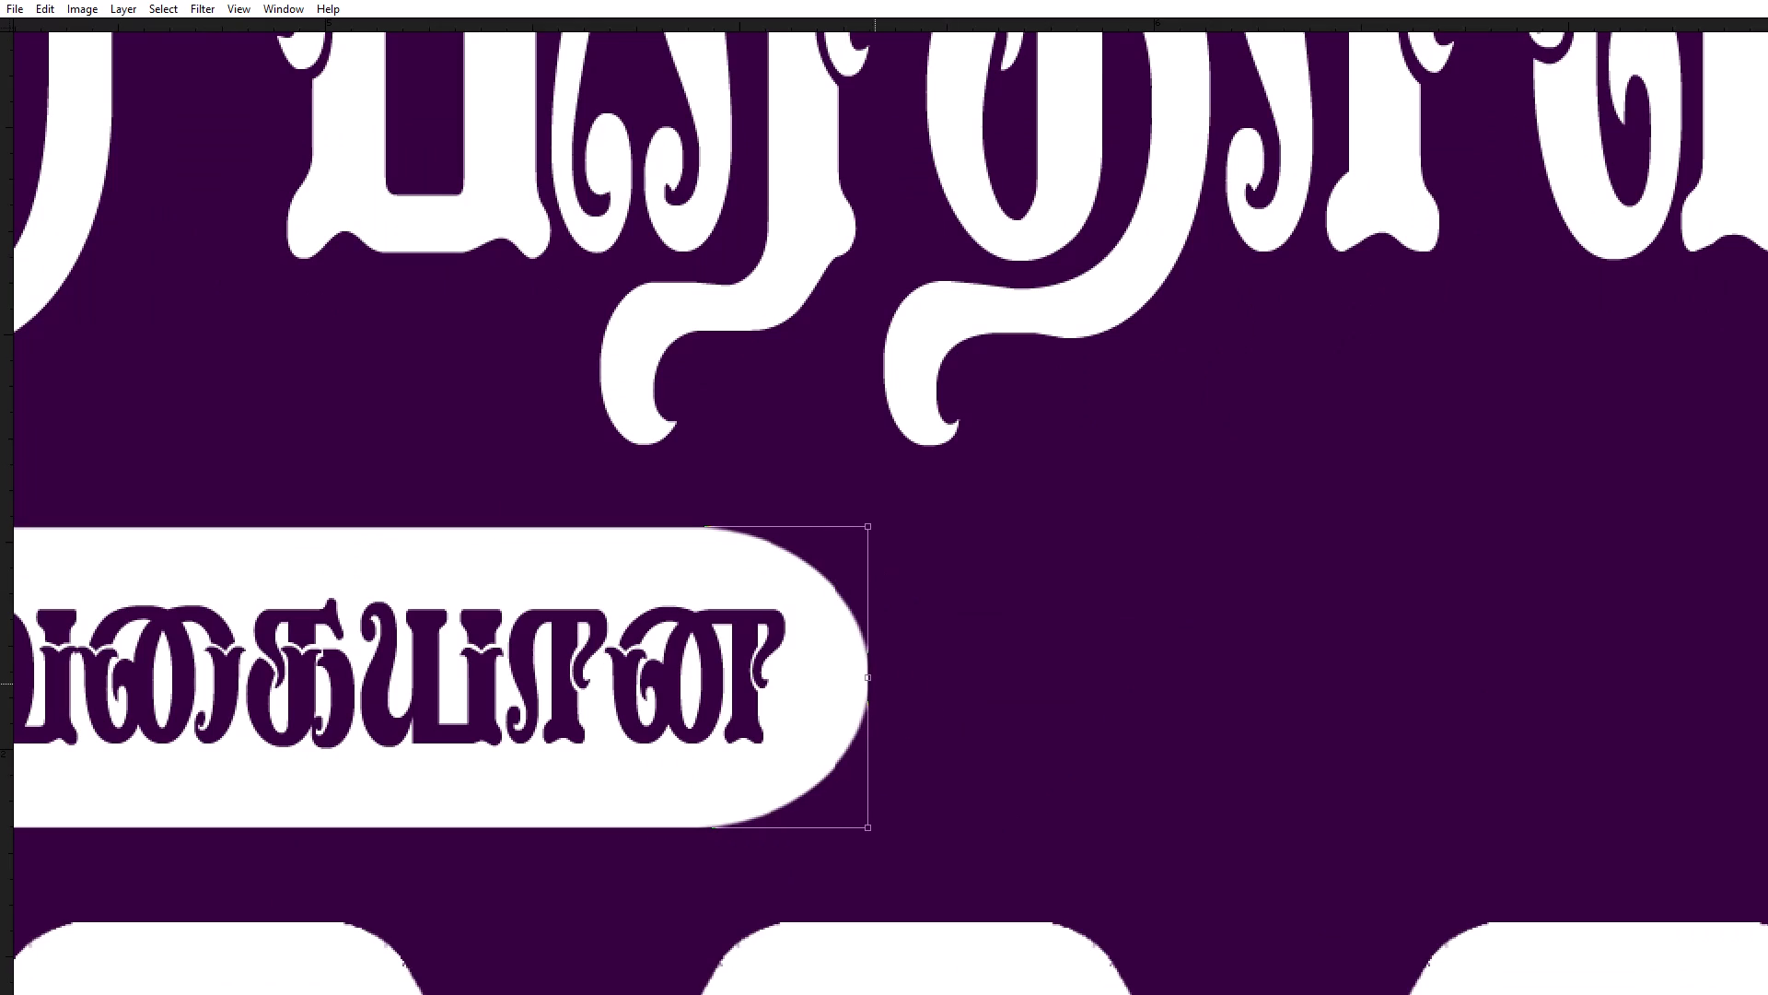
{"action": "left_click_drag", "start_coordinate": [875, 684], "coordinate": [873, 684], "text": "shift"}
{"action": "key", "text": "space"}
{"action": "key", "text": "Return"}
Compare both ends of the tagline bar and pull the right end in slightly more to match the left margin.
{"action": "key", "text": "space"}
{"action": "key", "text": "space"}
{"action": "key", "text": "space"}
{"action": "key", "text": "space"}
{"action": "key", "text": "space"}
{"action": "key", "text": "space"}
{"action": "key", "text": "space"}
{"action": "key", "text": "space"}
{"action": "key", "text": "space"}
{"action": "key", "text": "space"}
{"action": "key", "text": "space"}
{"action": "key", "text": "space"}
{"action": "key", "text": "space"}
{"action": "key", "text": "space"}
{"action": "key", "text": "space"}
{"action": "key", "text": "space"}
{"action": "key", "text": "space"}
{"action": "key", "text": "space"}
{"action": "key", "text": "space"}
{"action": "key", "text": "space"}
{"action": "left_click_drag", "start_coordinate": [572, 663], "coordinate": [1718, 663]}
{"action": "left_click_drag", "start_coordinate": [595, 663], "coordinate": [1496, 665]}
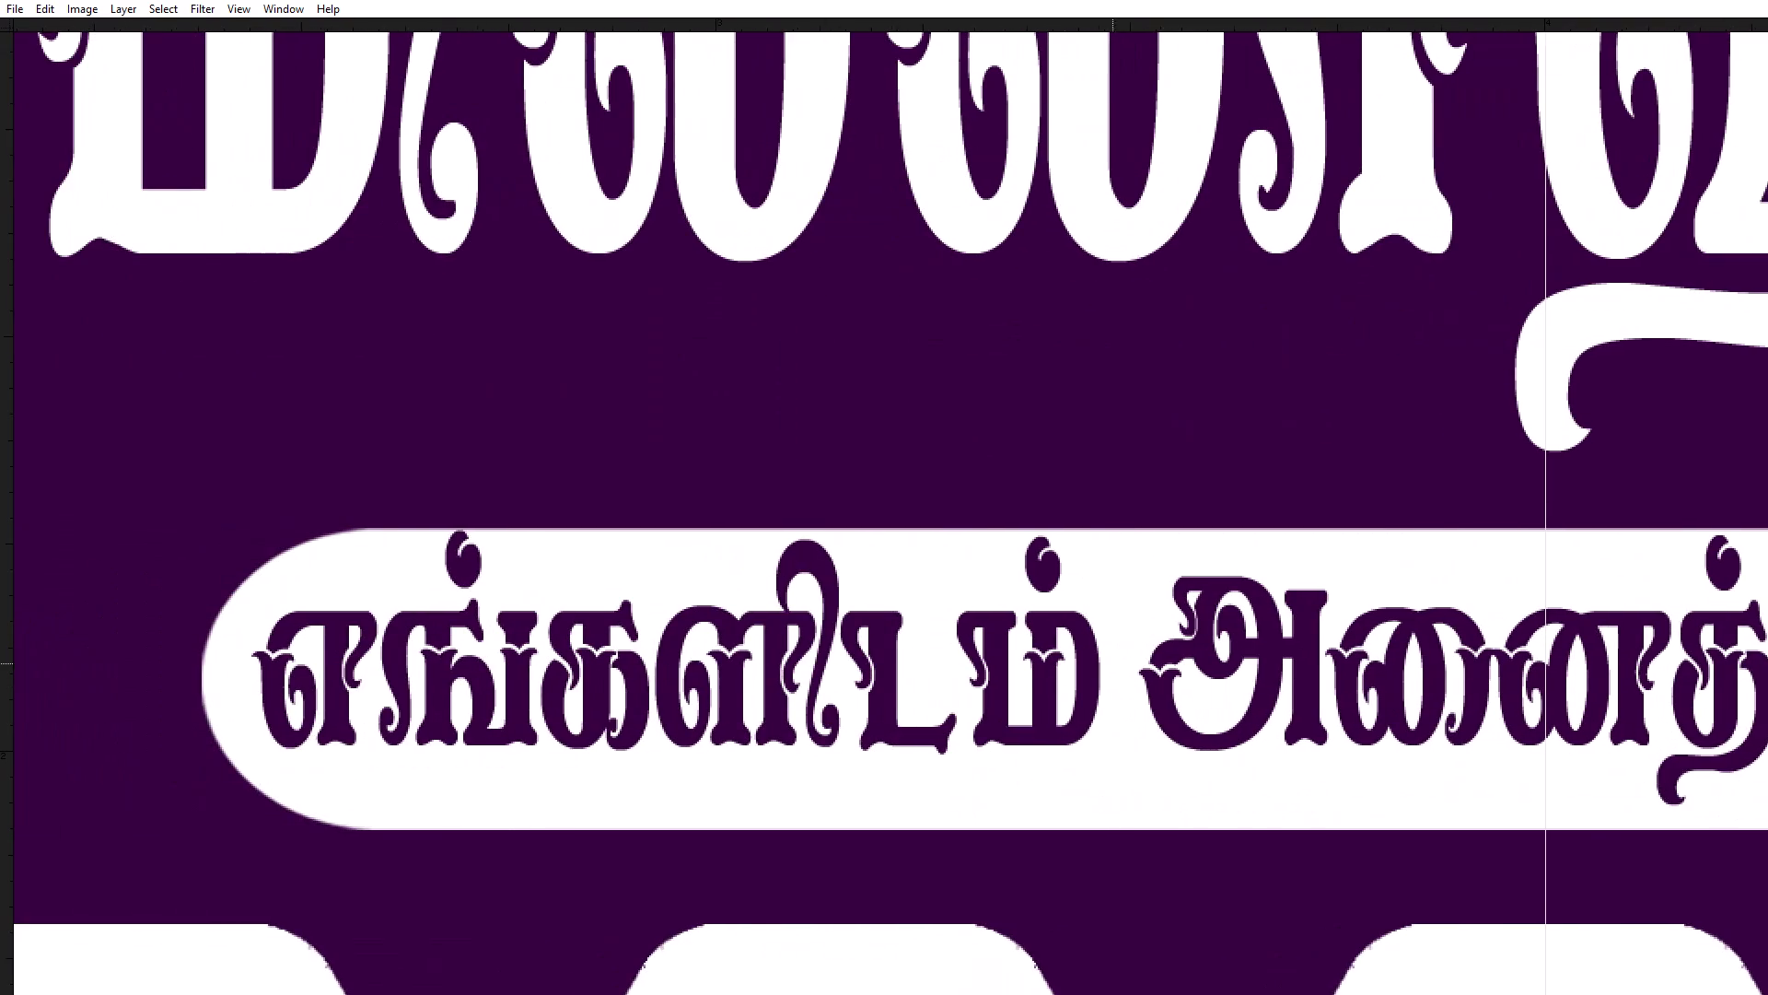
{"action": "key", "text": "space"}
{"action": "key", "text": "space"}
{"action": "key", "text": "space"}
{"action": "key", "text": "space"}
{"action": "left_click_drag", "start_coordinate": [1242, 582], "coordinate": [348, 579]}
{"action": "left_click_drag", "start_coordinate": [1049, 615], "coordinate": [303, 615]}
{"action": "key", "text": "ctrl+t"}
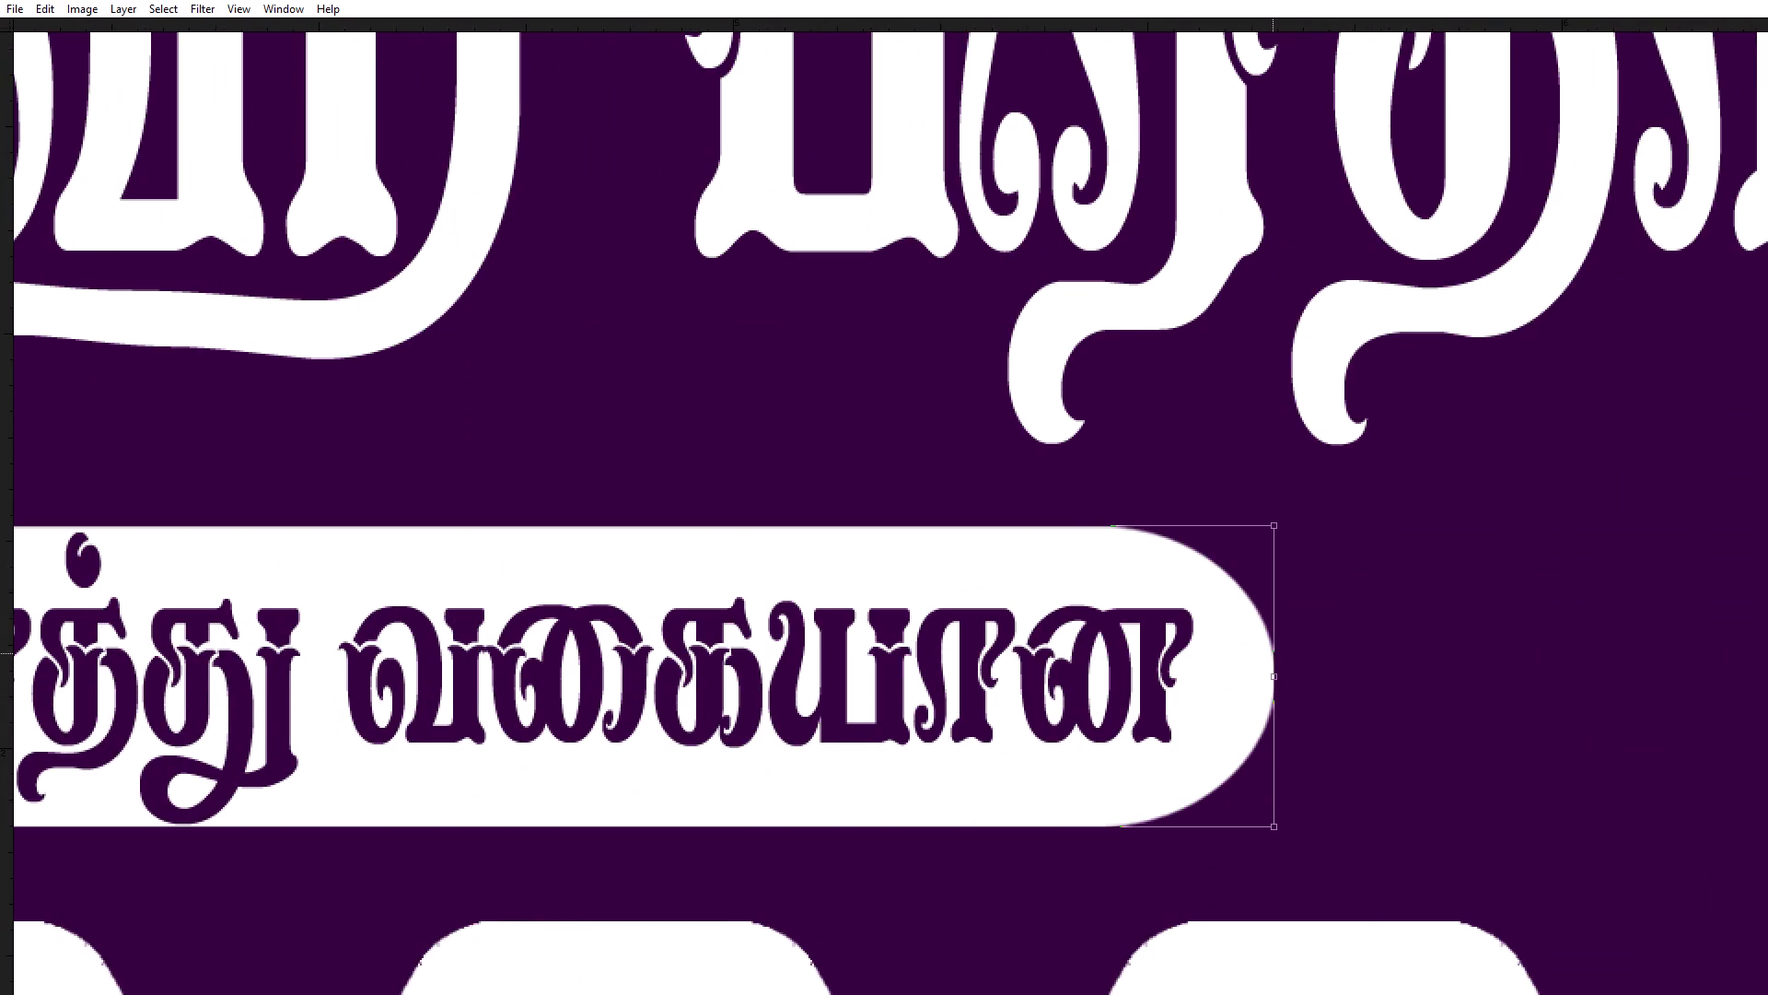
{"action": "left_click_drag", "start_coordinate": [1274, 653], "coordinate": [1250, 652], "text": "shift"}
{"action": "key", "text": "Return"}
Examine the shortened tagline bar within the whole banner layout.
{"action": "key", "text": "ctrl+minus"}
{"action": "key", "text": "ctrl+minus"}
{"action": "key", "text": "ctrl+minus"}
{"action": "right_click_drag", "start_coordinate": [1250, 652], "coordinate": [1239, 650]}
{"action": "scroll", "coordinate": [1150, 623], "scroll_direction": "up", "scroll_amount": 4}
{"action": "scroll", "coordinate": [1150, 623], "scroll_direction": "down", "scroll_amount": 3}
{"action": "left_click", "coordinate": [983, 547]}
{"action": "scroll", "coordinate": [965, 528], "scroll_direction": "up", "scroll_amount": 2}
{"action": "scroll", "coordinate": [965, 528], "scroll_direction": "down", "scroll_amount": 1}
{"action": "left_click", "coordinate": [921, 474]}
{"action": "key", "text": "z"}
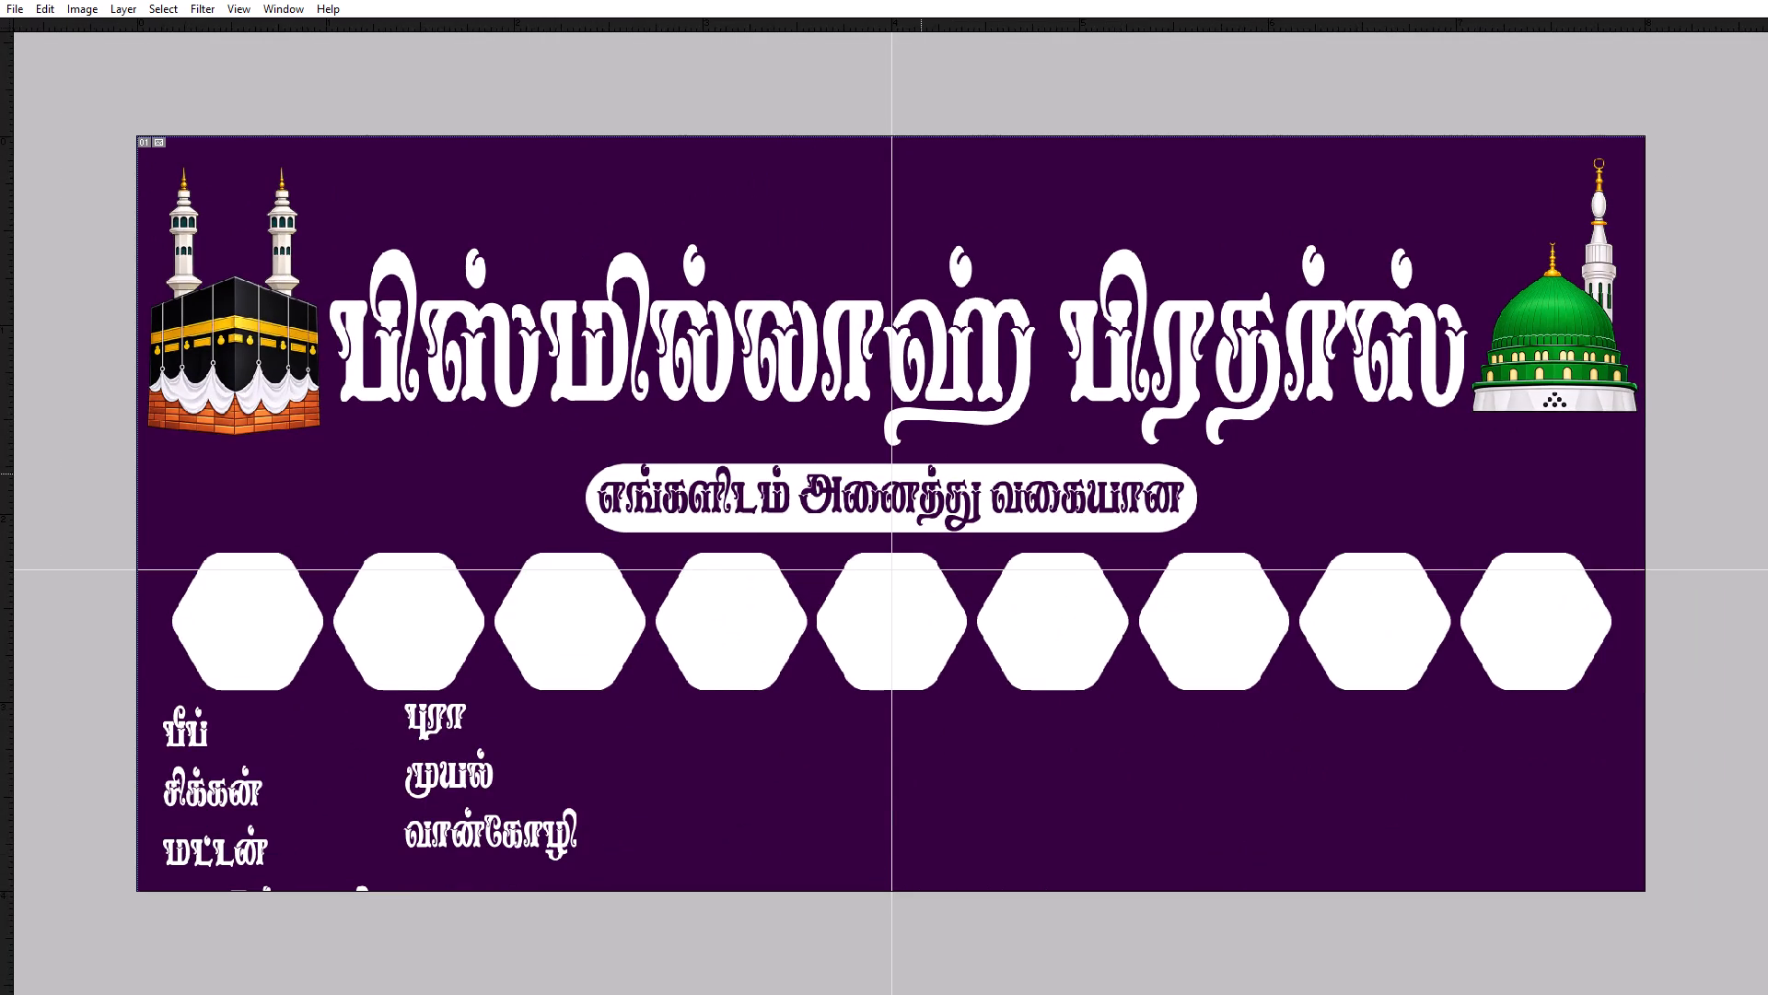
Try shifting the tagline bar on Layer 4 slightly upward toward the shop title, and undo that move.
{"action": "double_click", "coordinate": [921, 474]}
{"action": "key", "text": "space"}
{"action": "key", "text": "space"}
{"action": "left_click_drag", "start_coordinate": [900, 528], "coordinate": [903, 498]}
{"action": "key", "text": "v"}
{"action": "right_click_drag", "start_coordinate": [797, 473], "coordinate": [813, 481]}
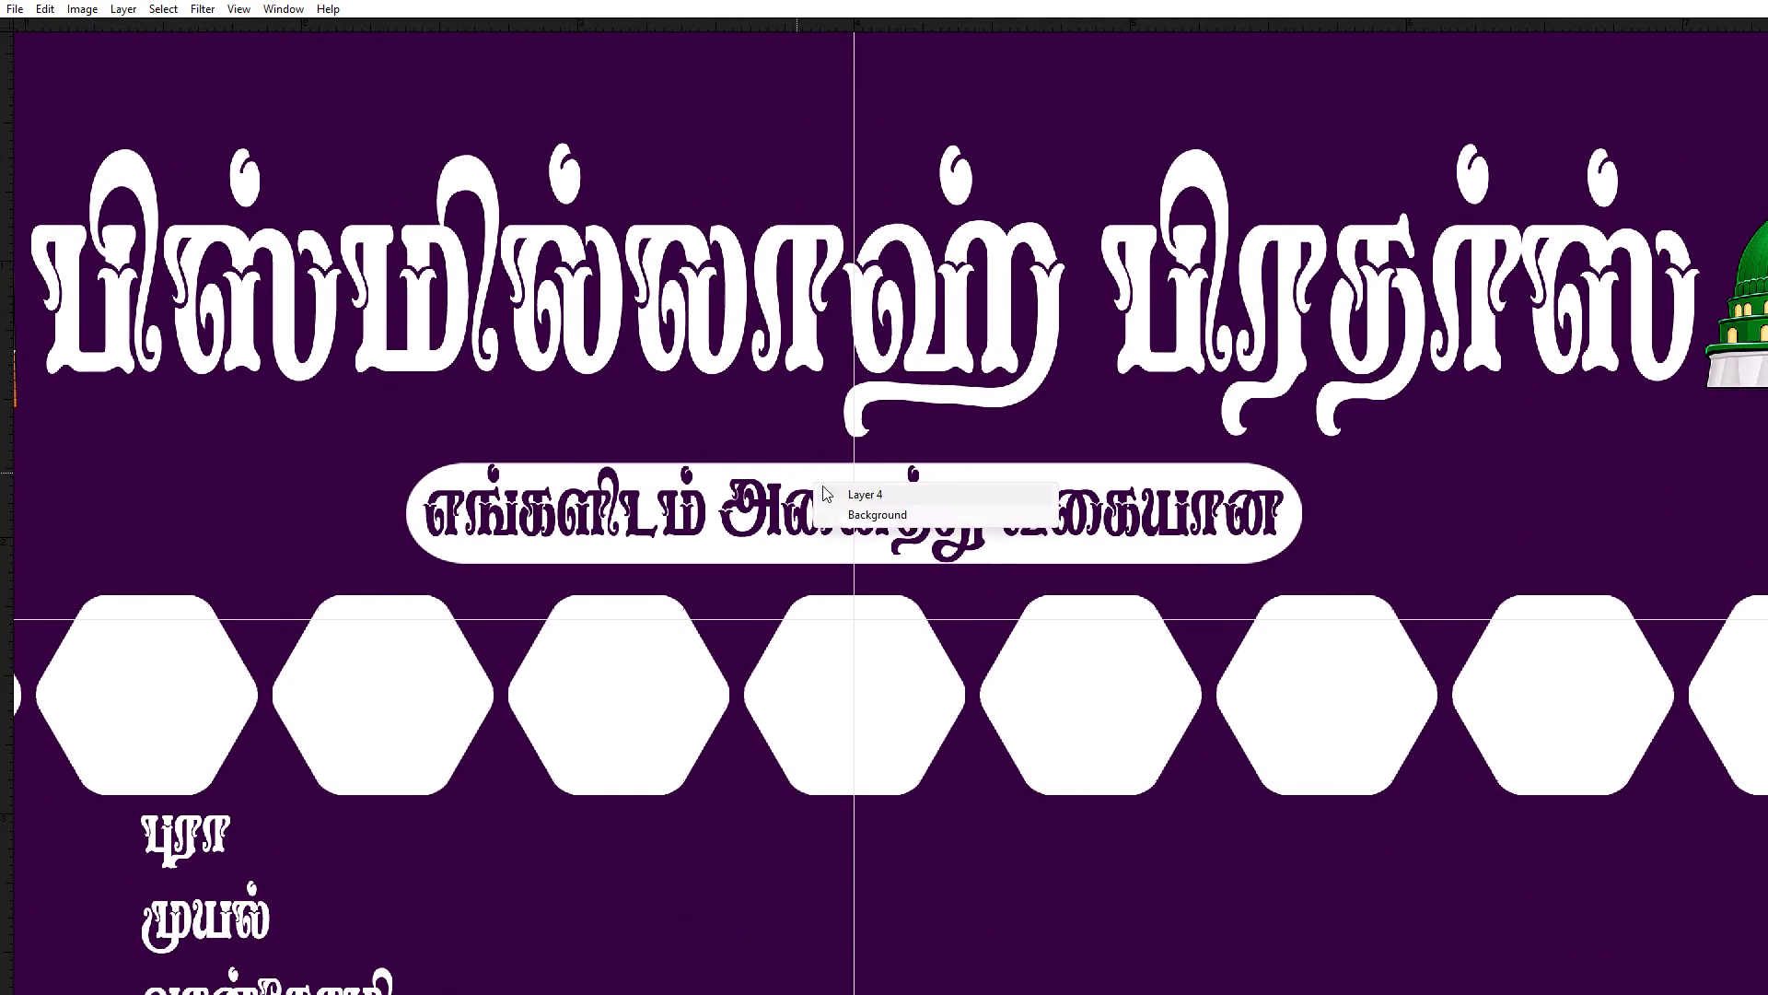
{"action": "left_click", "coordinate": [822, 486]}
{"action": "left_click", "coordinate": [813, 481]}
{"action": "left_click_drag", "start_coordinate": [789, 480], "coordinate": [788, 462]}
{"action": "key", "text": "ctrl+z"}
Nudge the tagline bar with its text straight up by six small increments, widening the gap above the hexagon row.
{"action": "right_click", "coordinate": [772, 499], "text": "shift"}
{"action": "left_click", "coordinate": [787, 507], "text": "shift"}
{"action": "left_click_drag", "start_coordinate": [795, 510], "coordinate": [811, 521]}
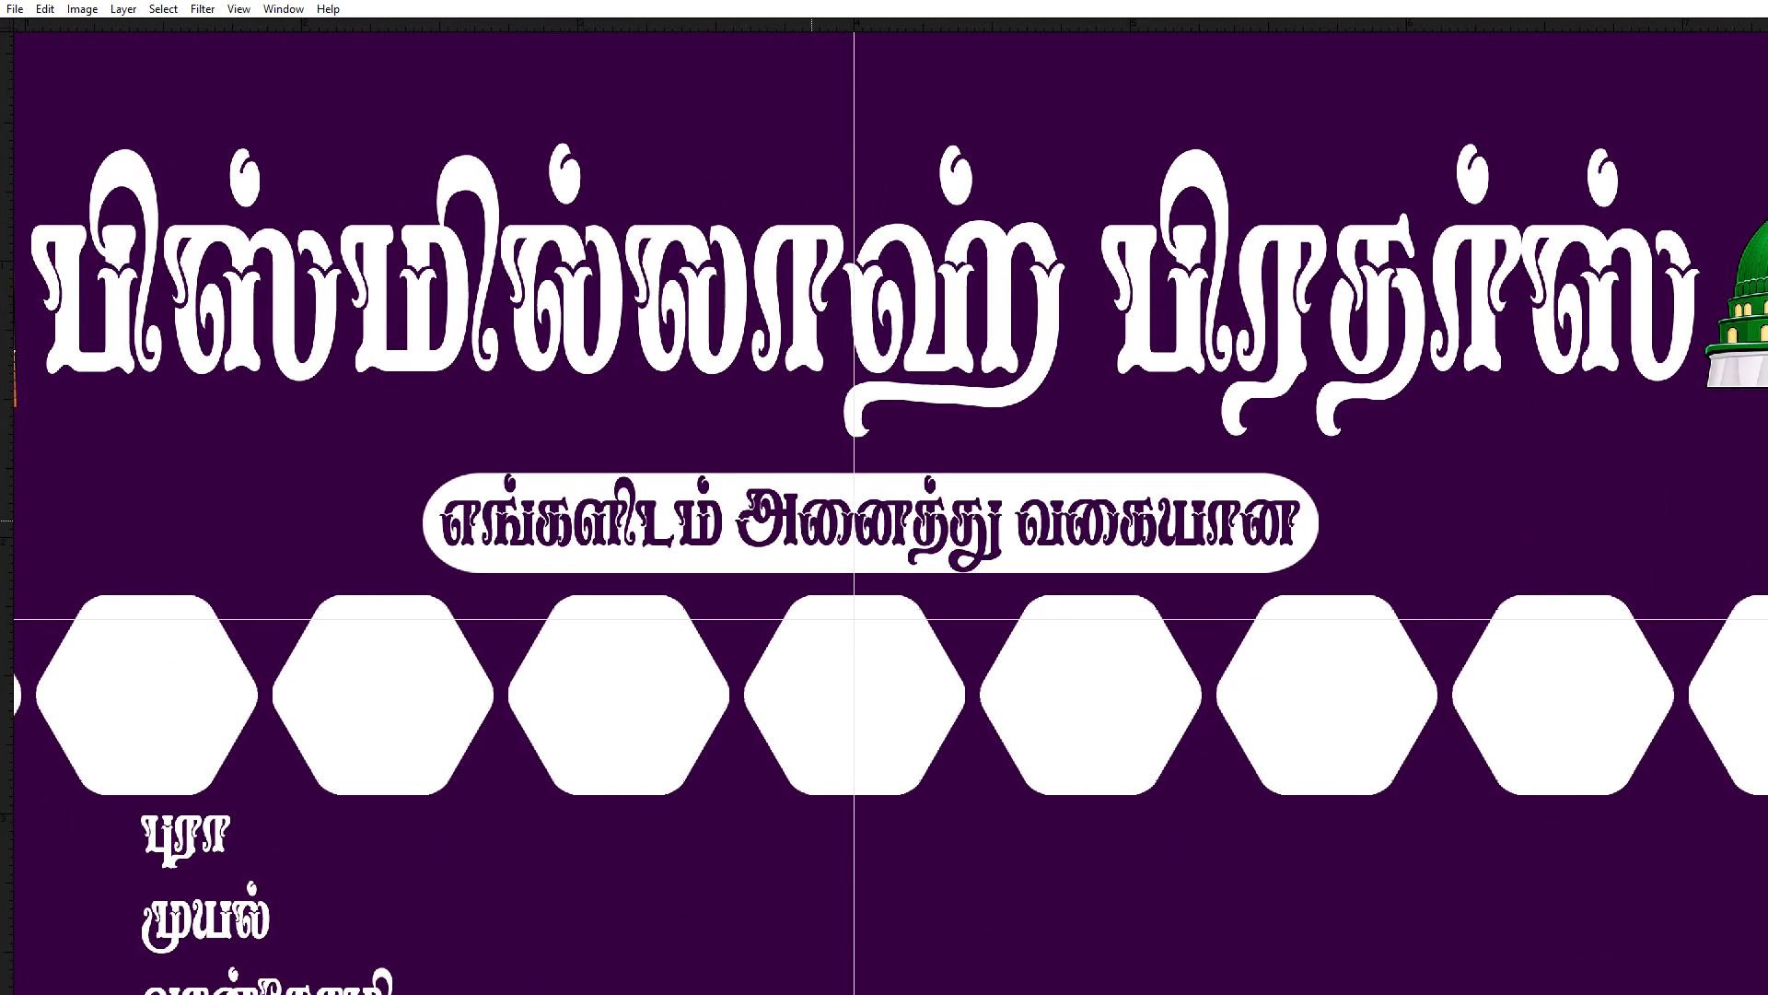
{"action": "key", "text": "ctrl+z"}
{"action": "key", "text": "ctrl+minus"}
{"action": "key", "text": "ctrl+minus"}
{"action": "key", "text": "Up"}
{"action": "key", "text": "Up"}
{"action": "key", "text": "Up"}
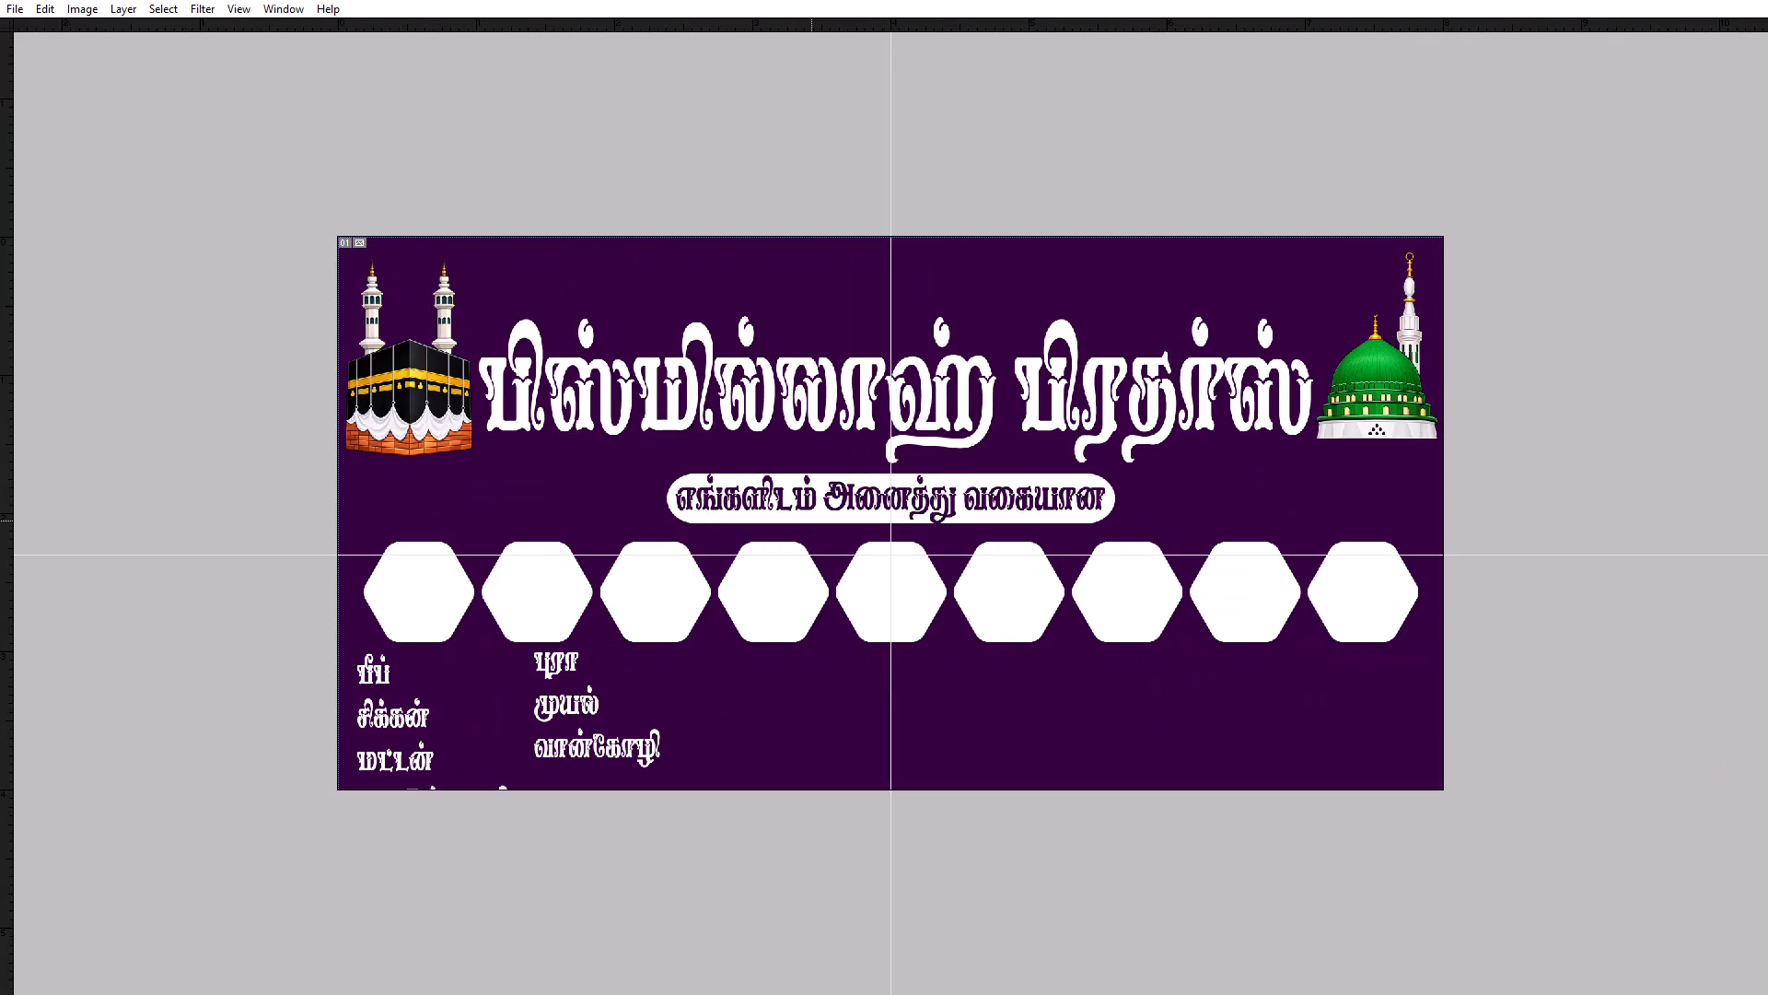
{"action": "key", "text": "Up"}
{"action": "key", "text": "Up"}
{"action": "key", "text": "Up"}
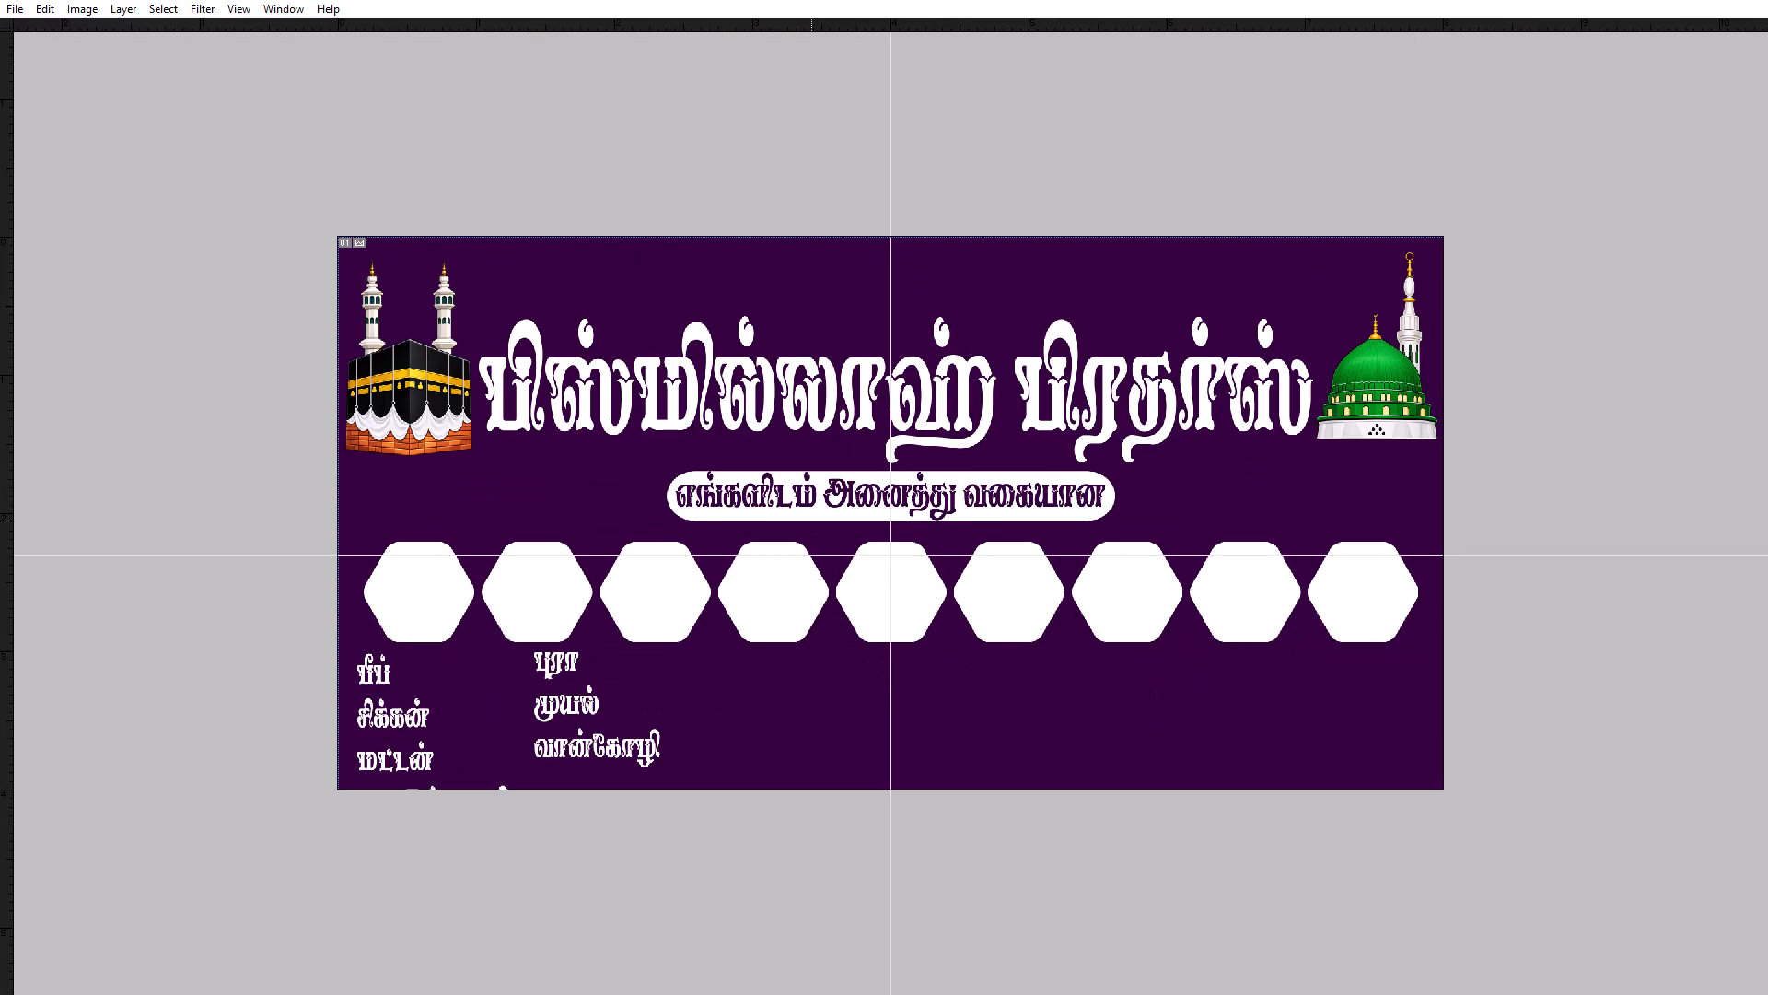